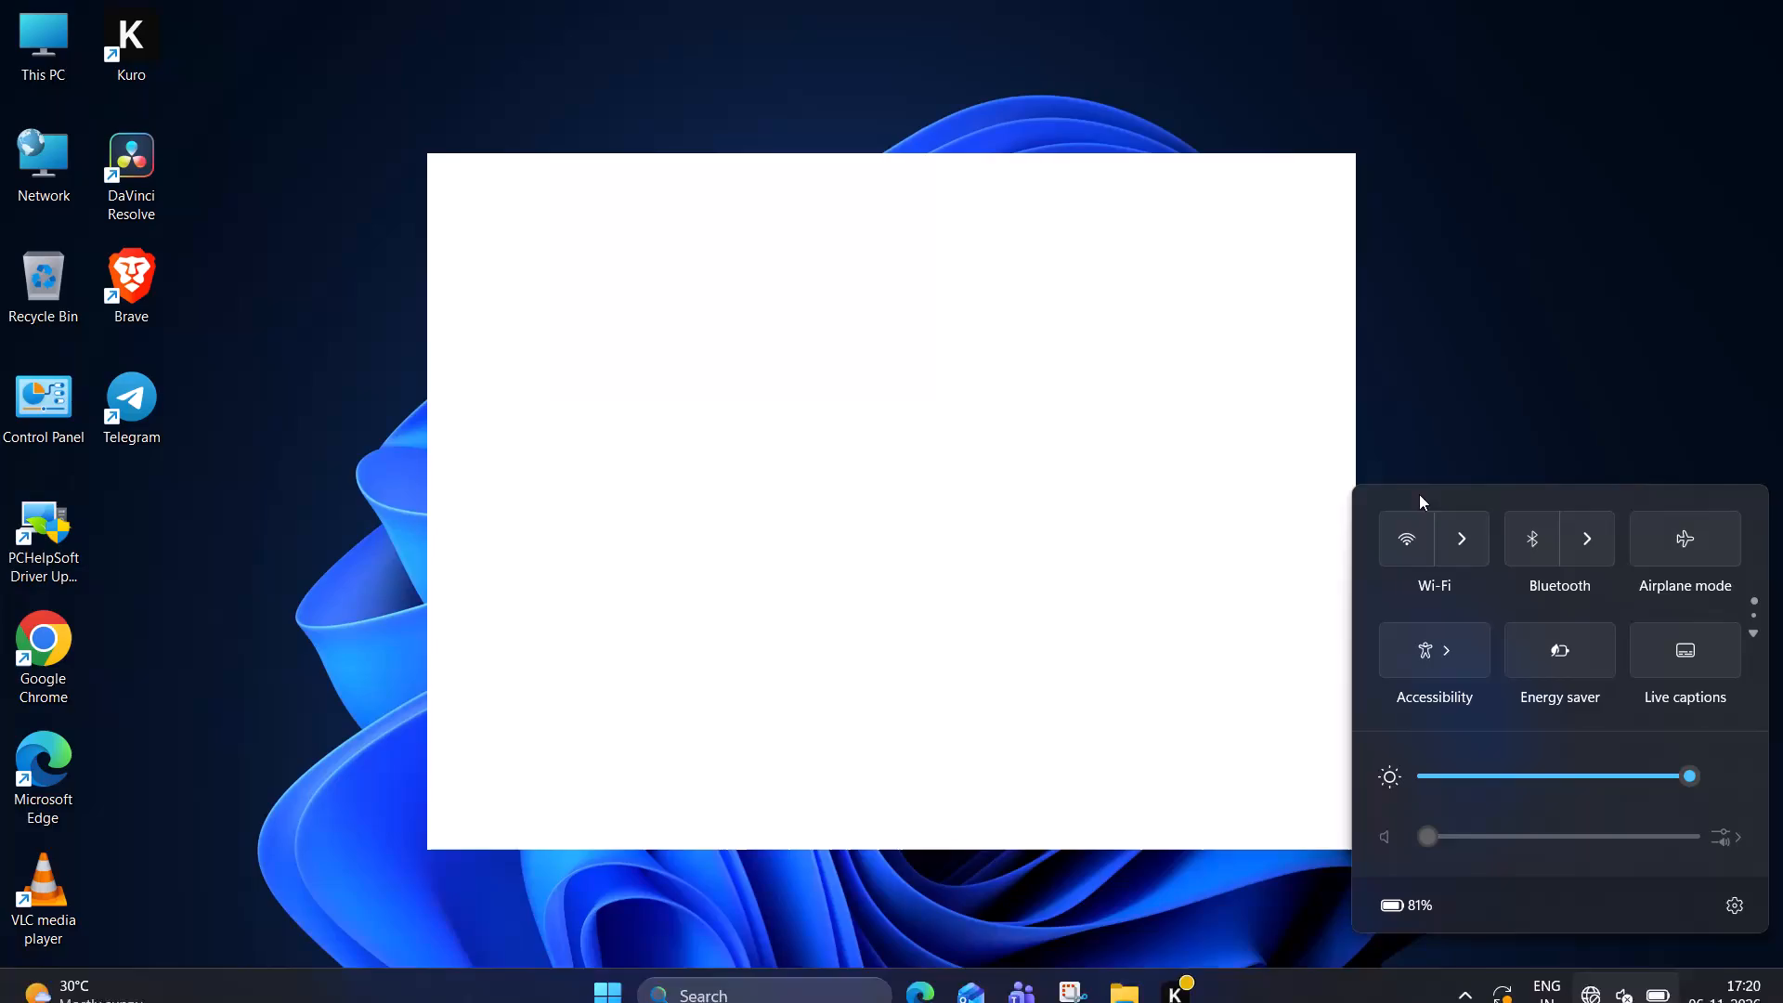
Turn on the computer's Wi-Fi and dismiss the quick settings.
left_click(1411, 546)
left_click_drag(1388, 332, 1047, 1000)
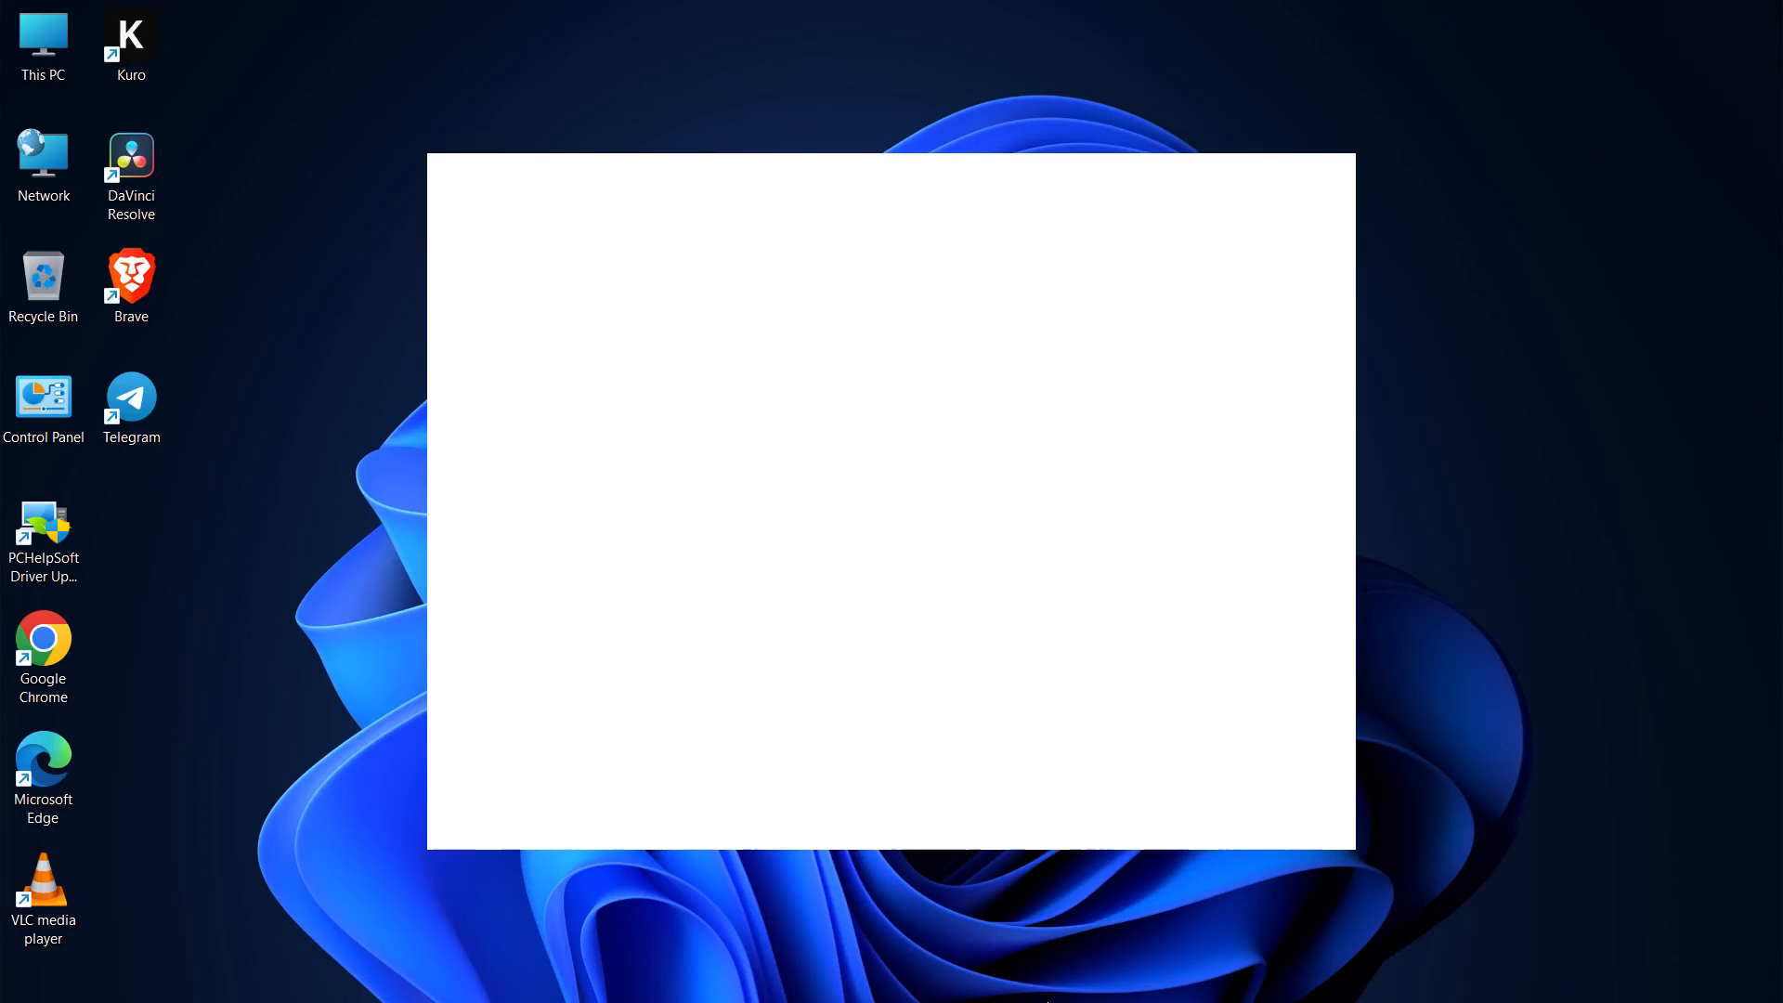
Launch Microsoft Edge and open its browsing history.
left_click(929, 973)
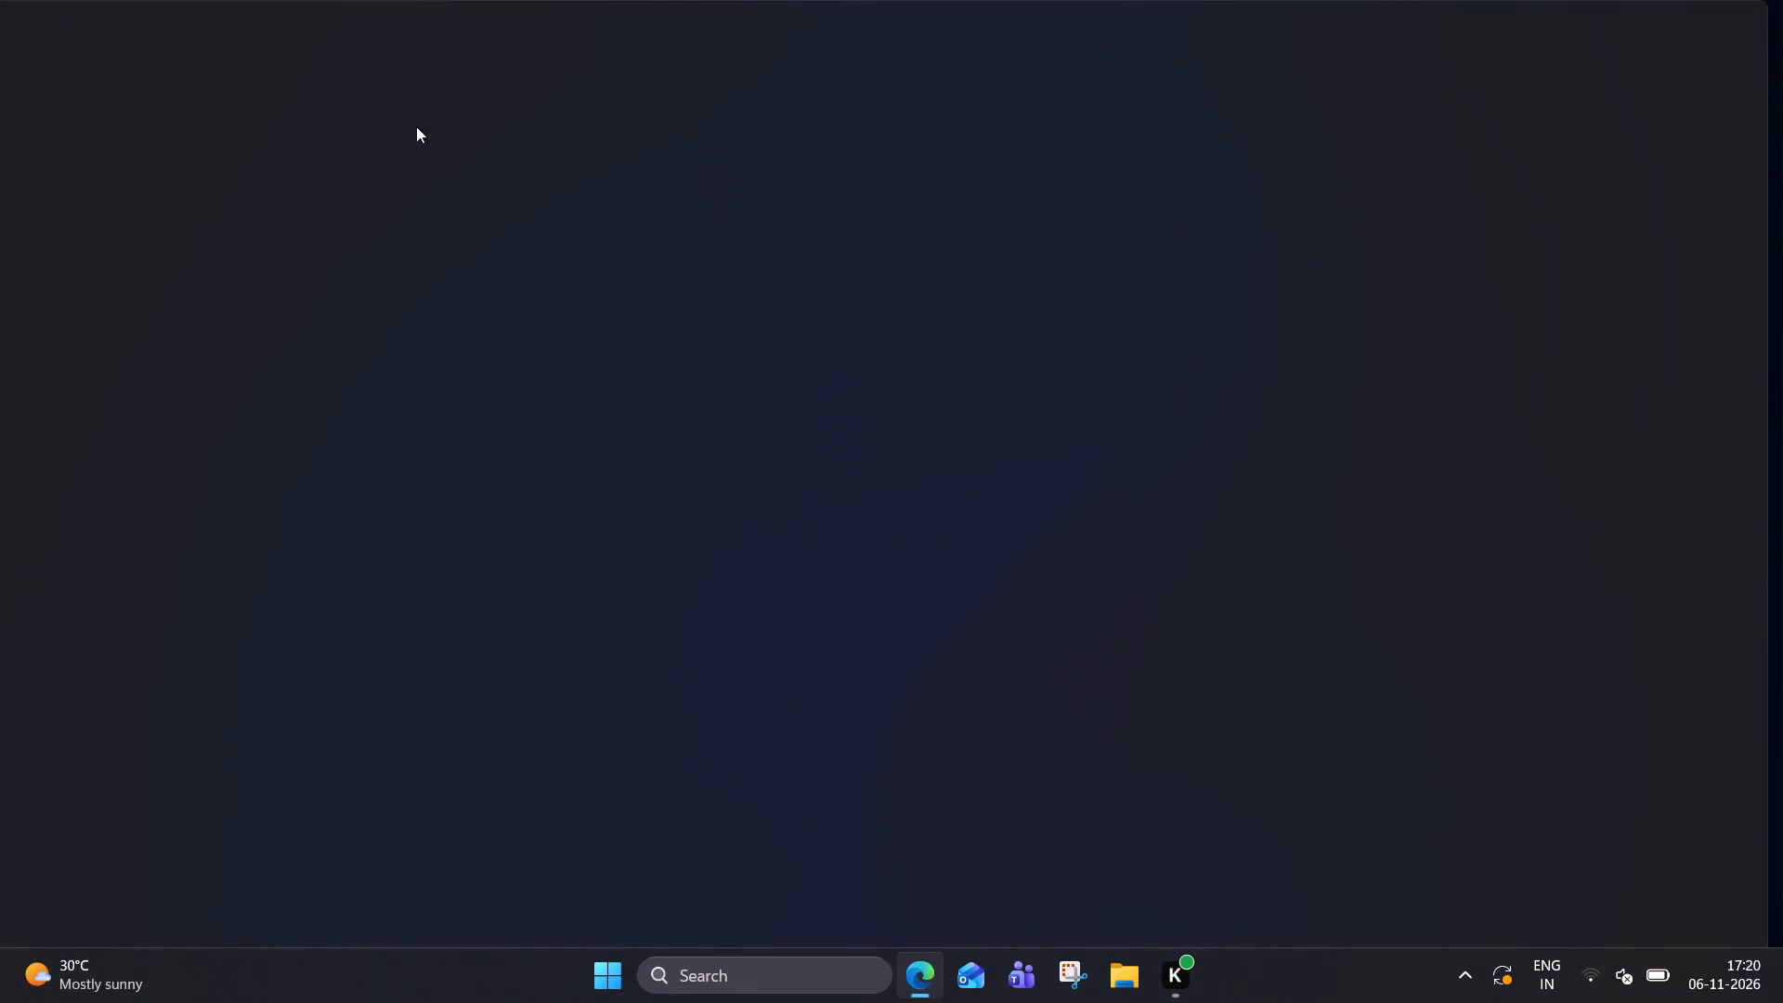
left_click(346, 60)
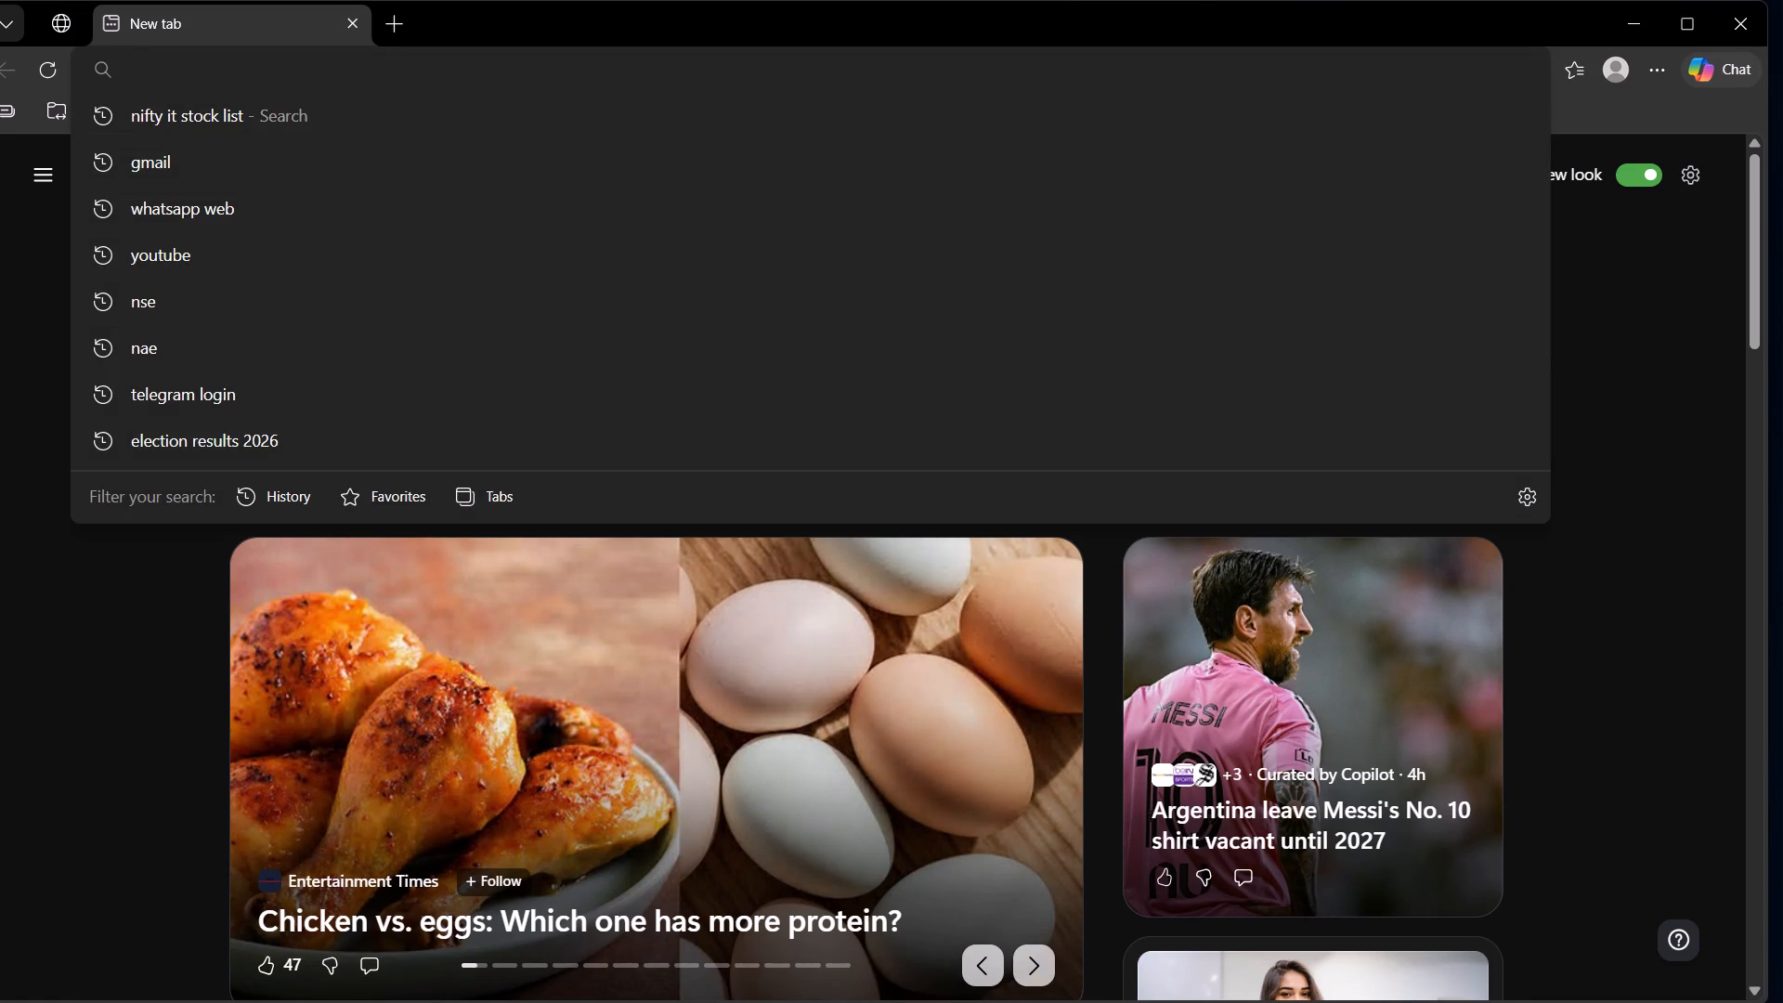
key("ctrl+h")
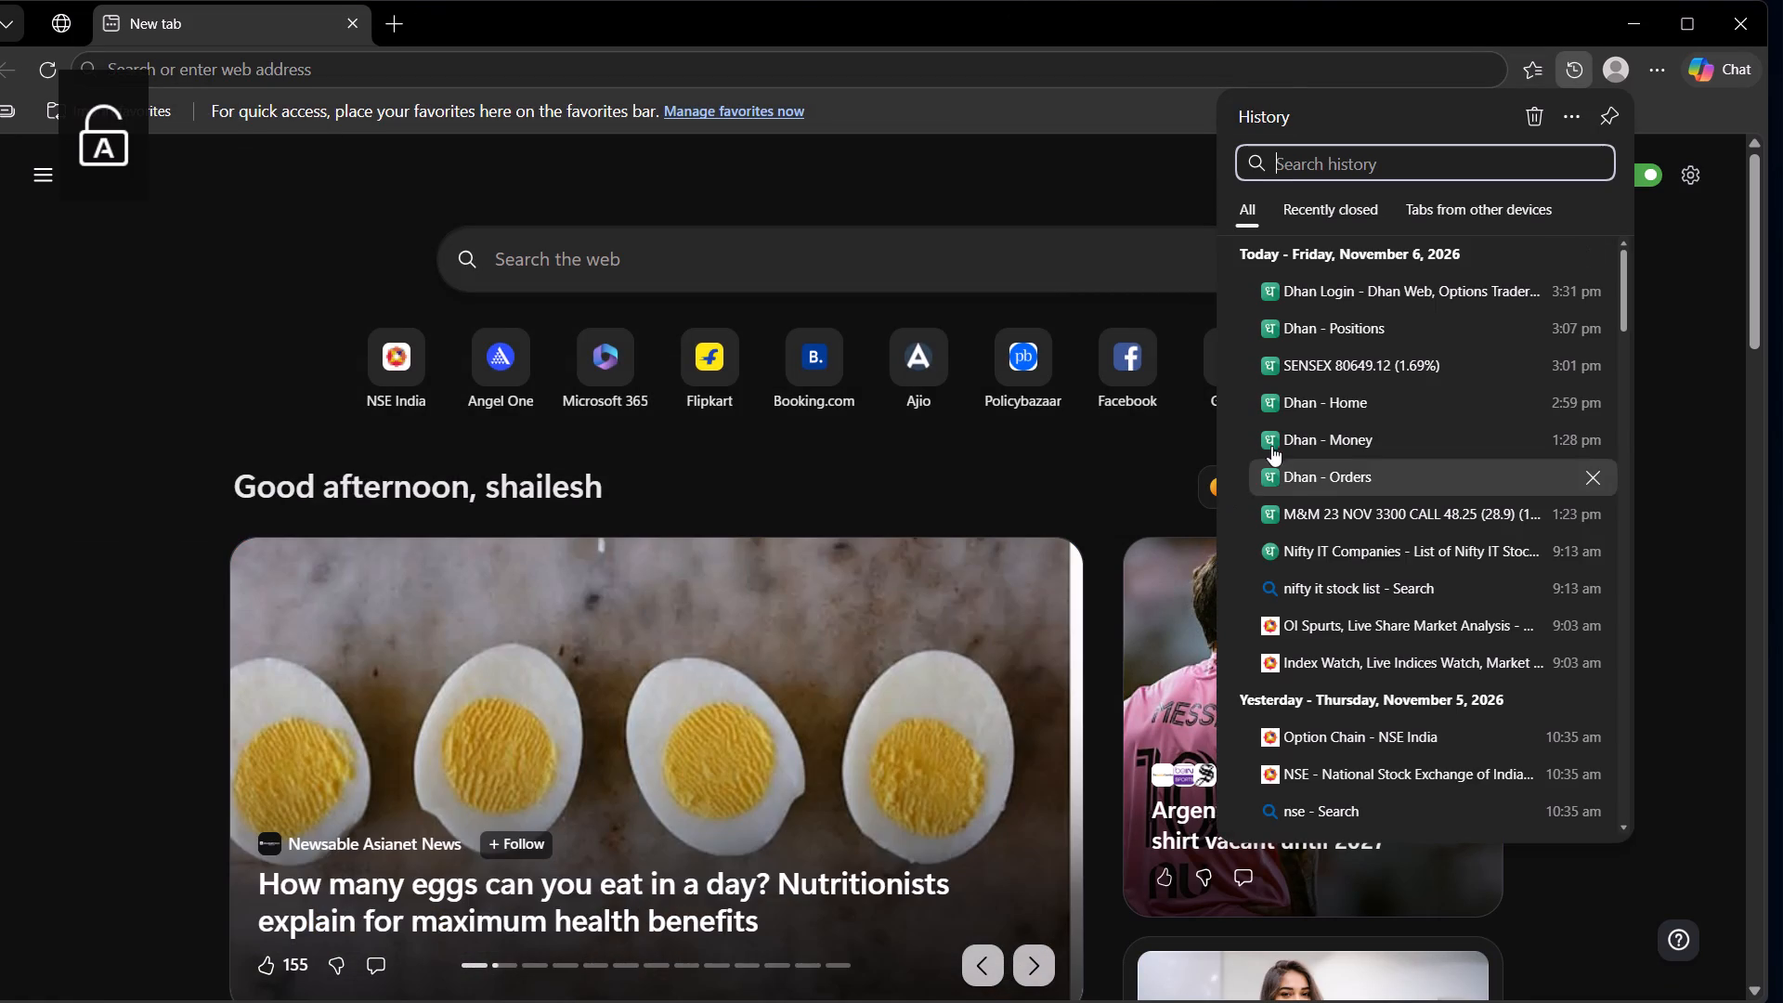
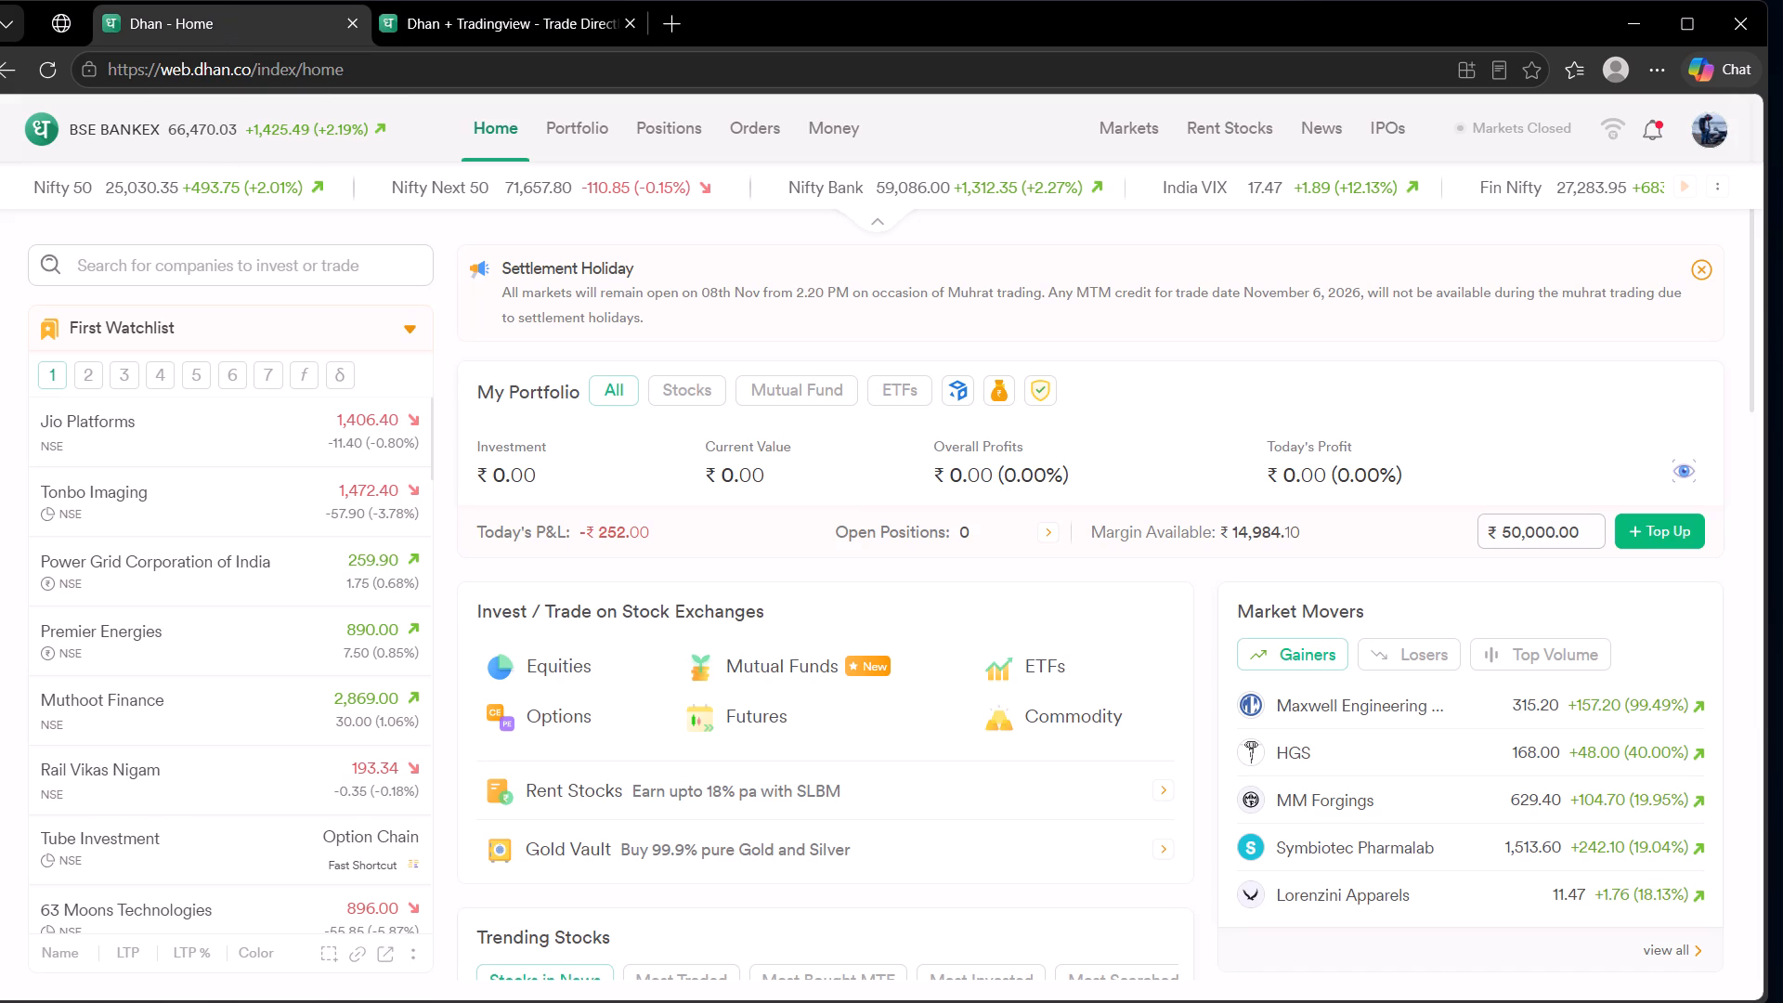
Switch to watchlist 6, stock options, resume the moving index ticker and browse down the list.
left_click(234, 376)
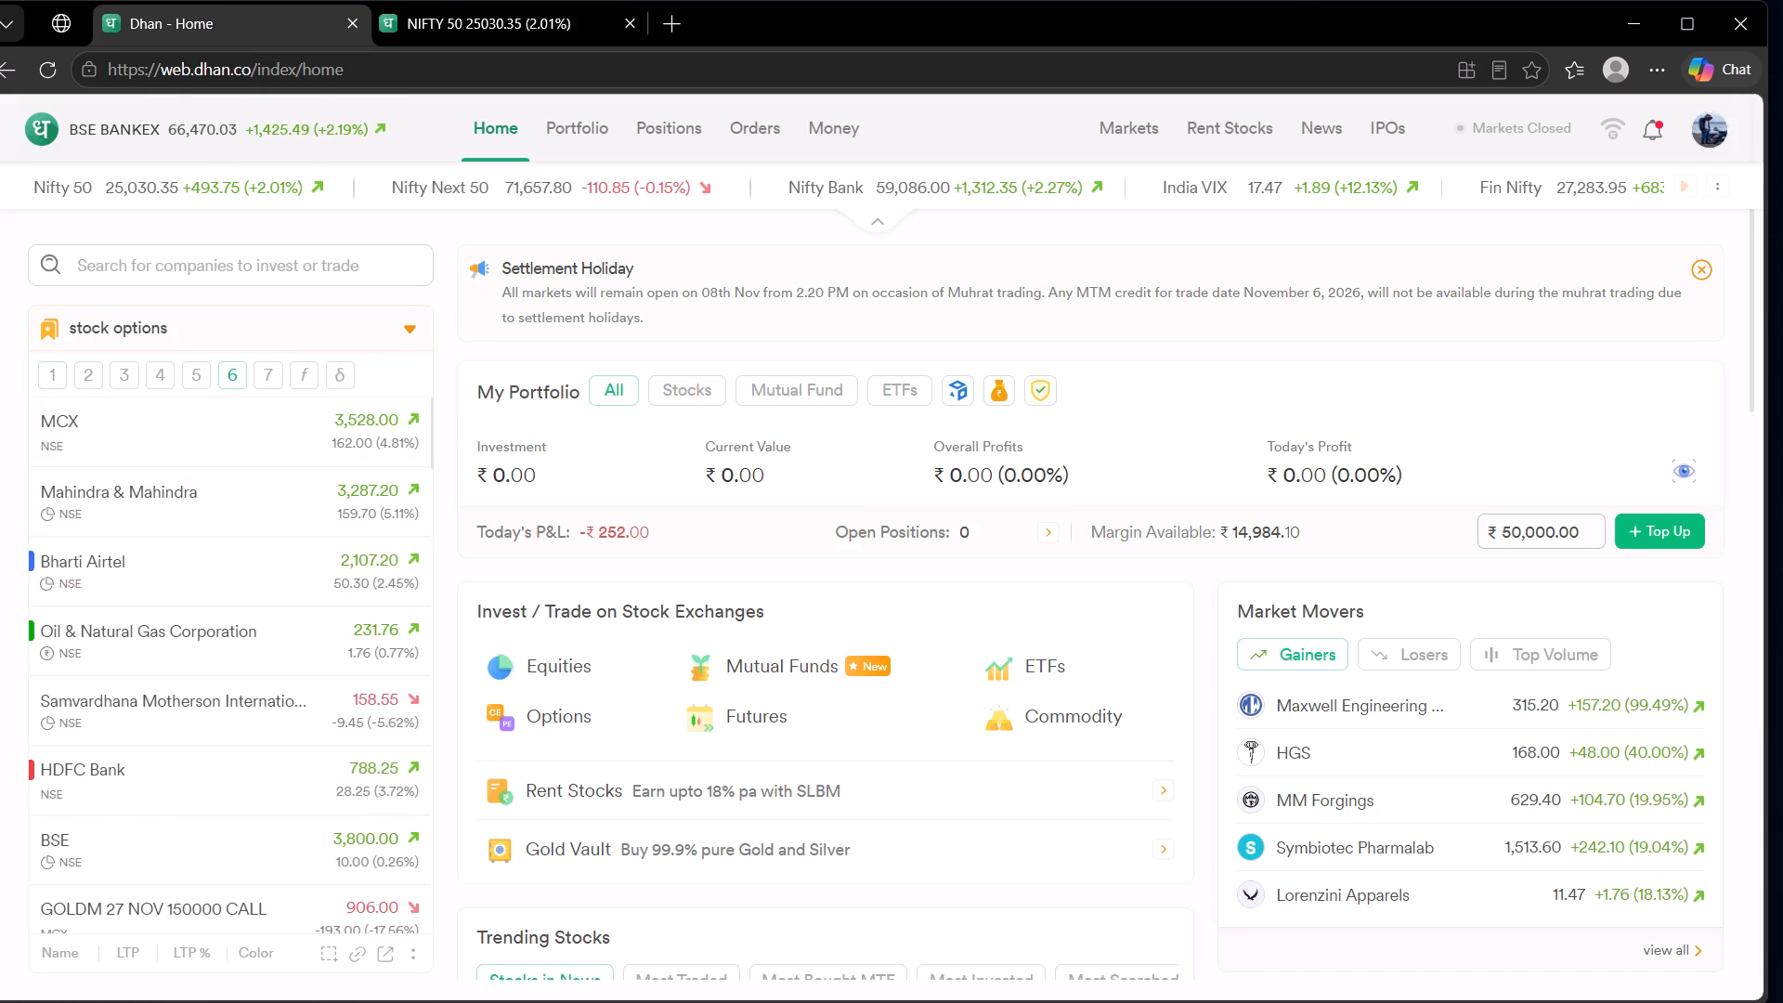
left_click(1692, 184)
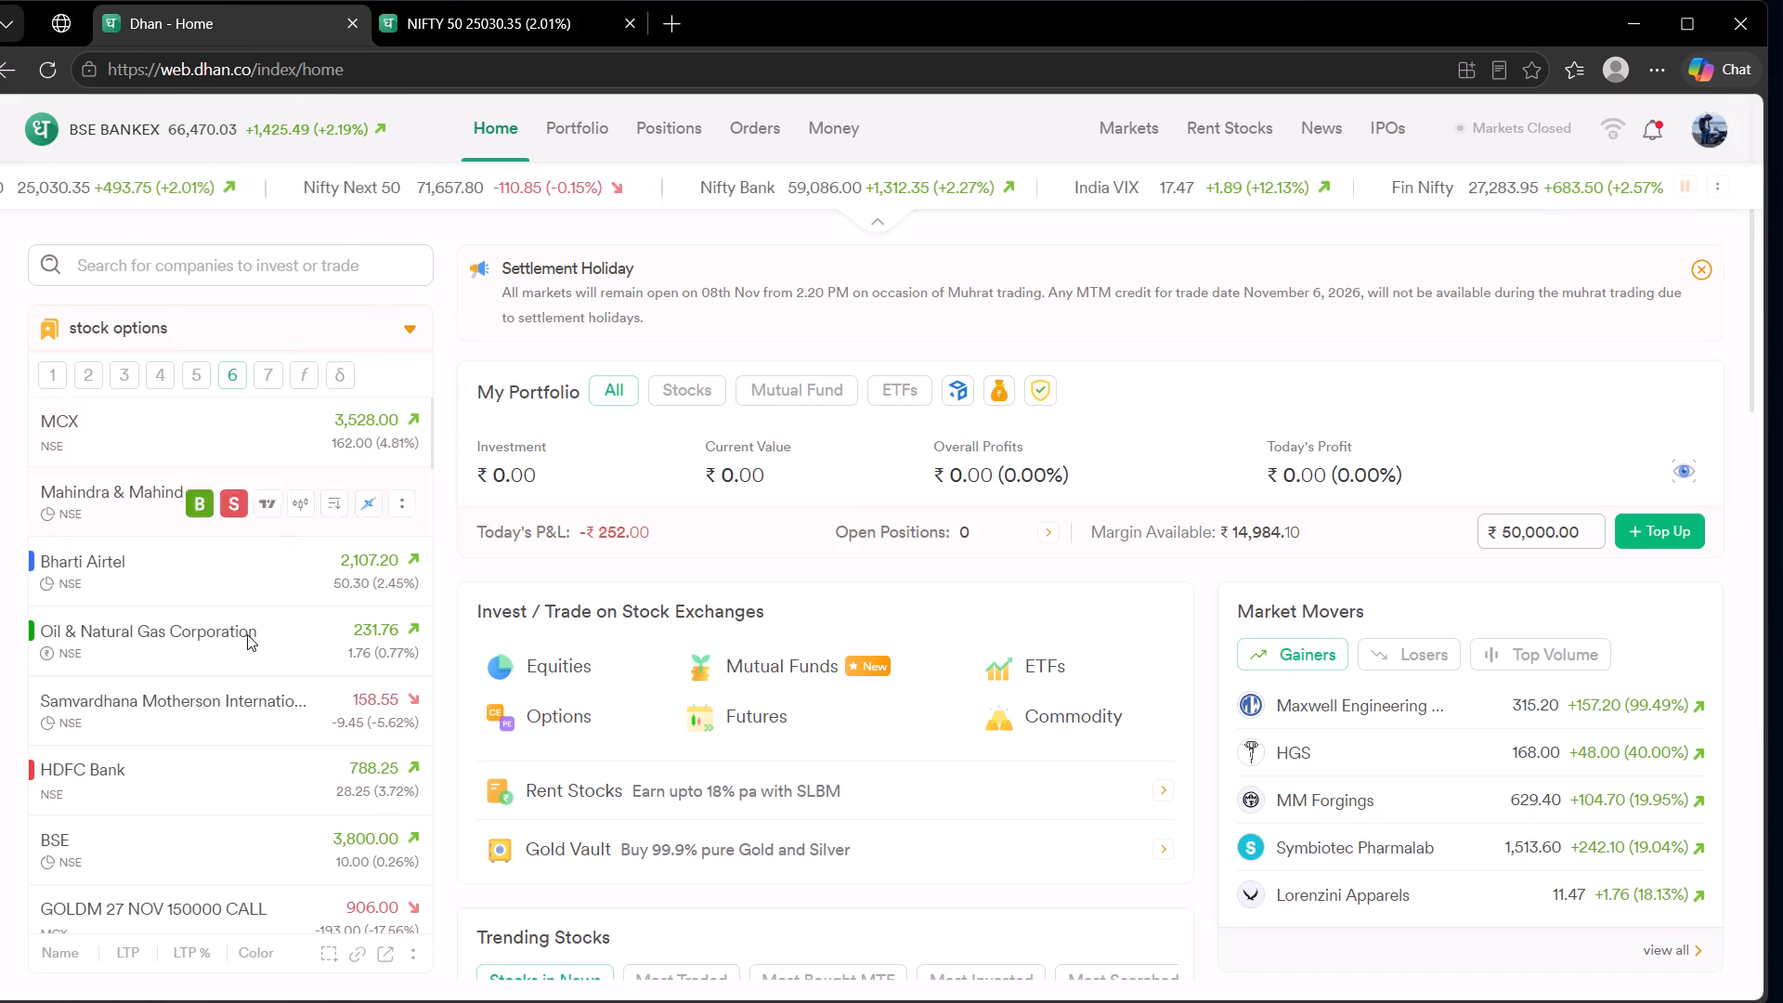
scroll(243, 673, "down", 1)
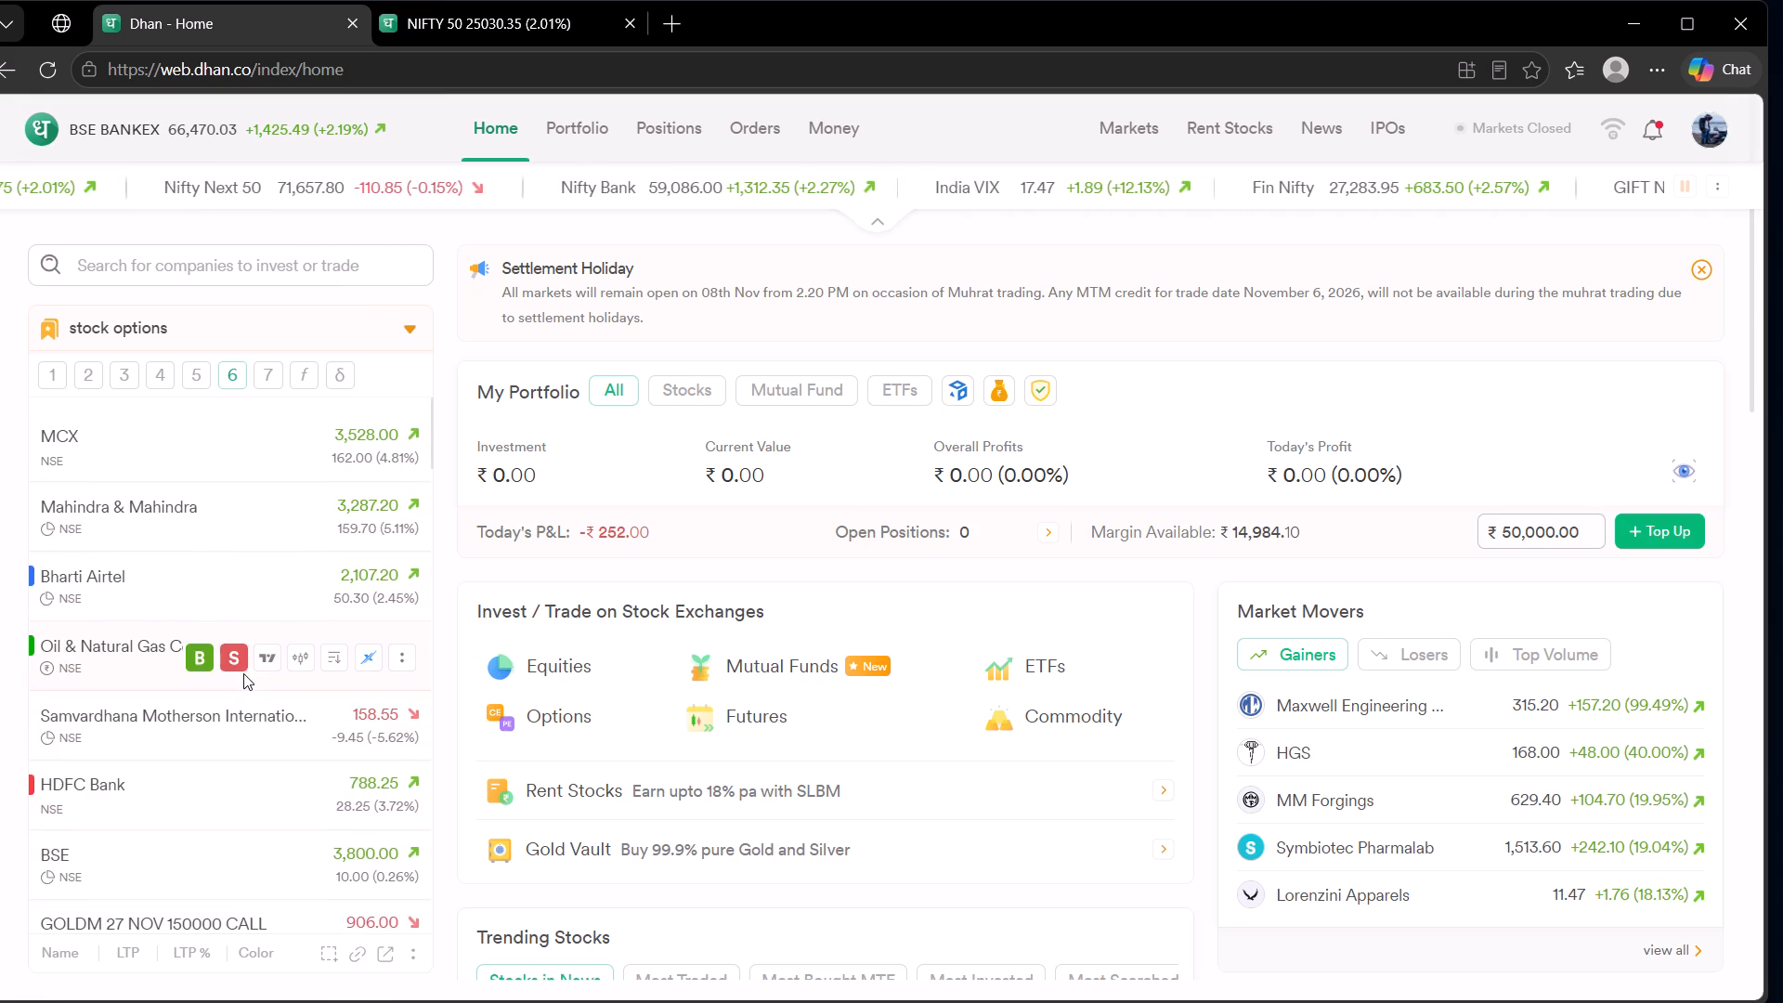
scroll(243, 673, "down", 2)
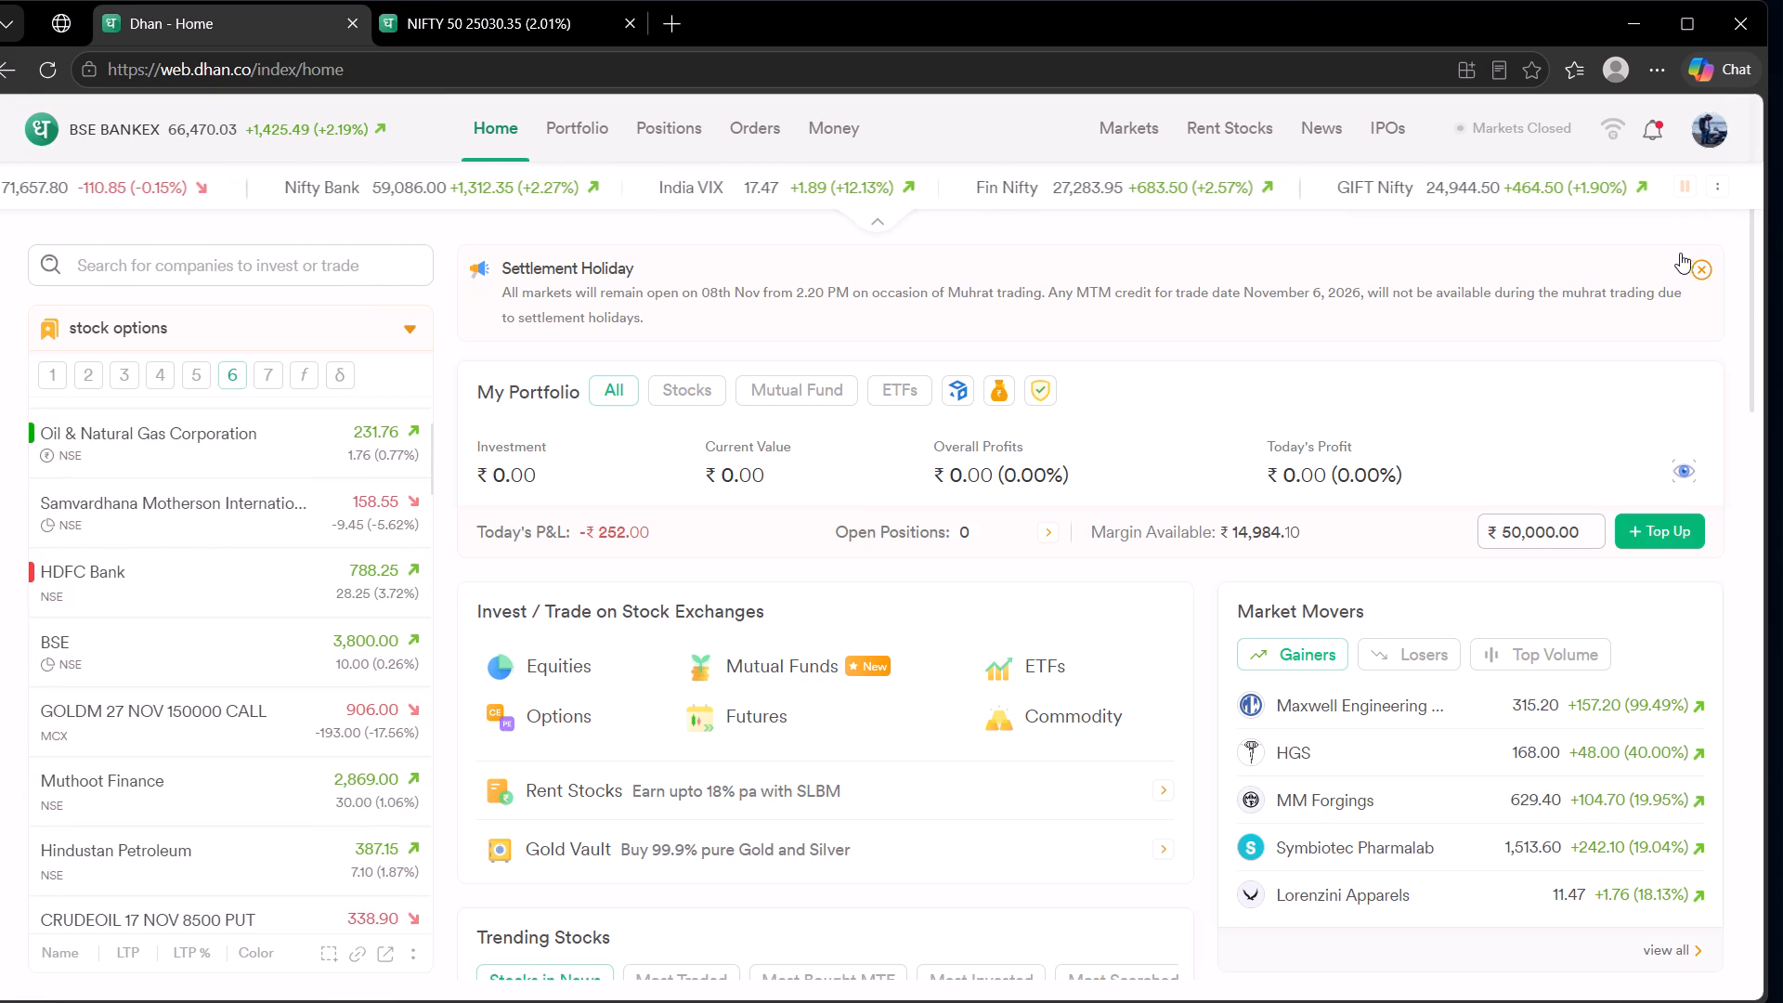
Open the GIFT Nifty trading chart from the index ticker and return to the Dhan home page in a maximized window.
left_click(1473, 190)
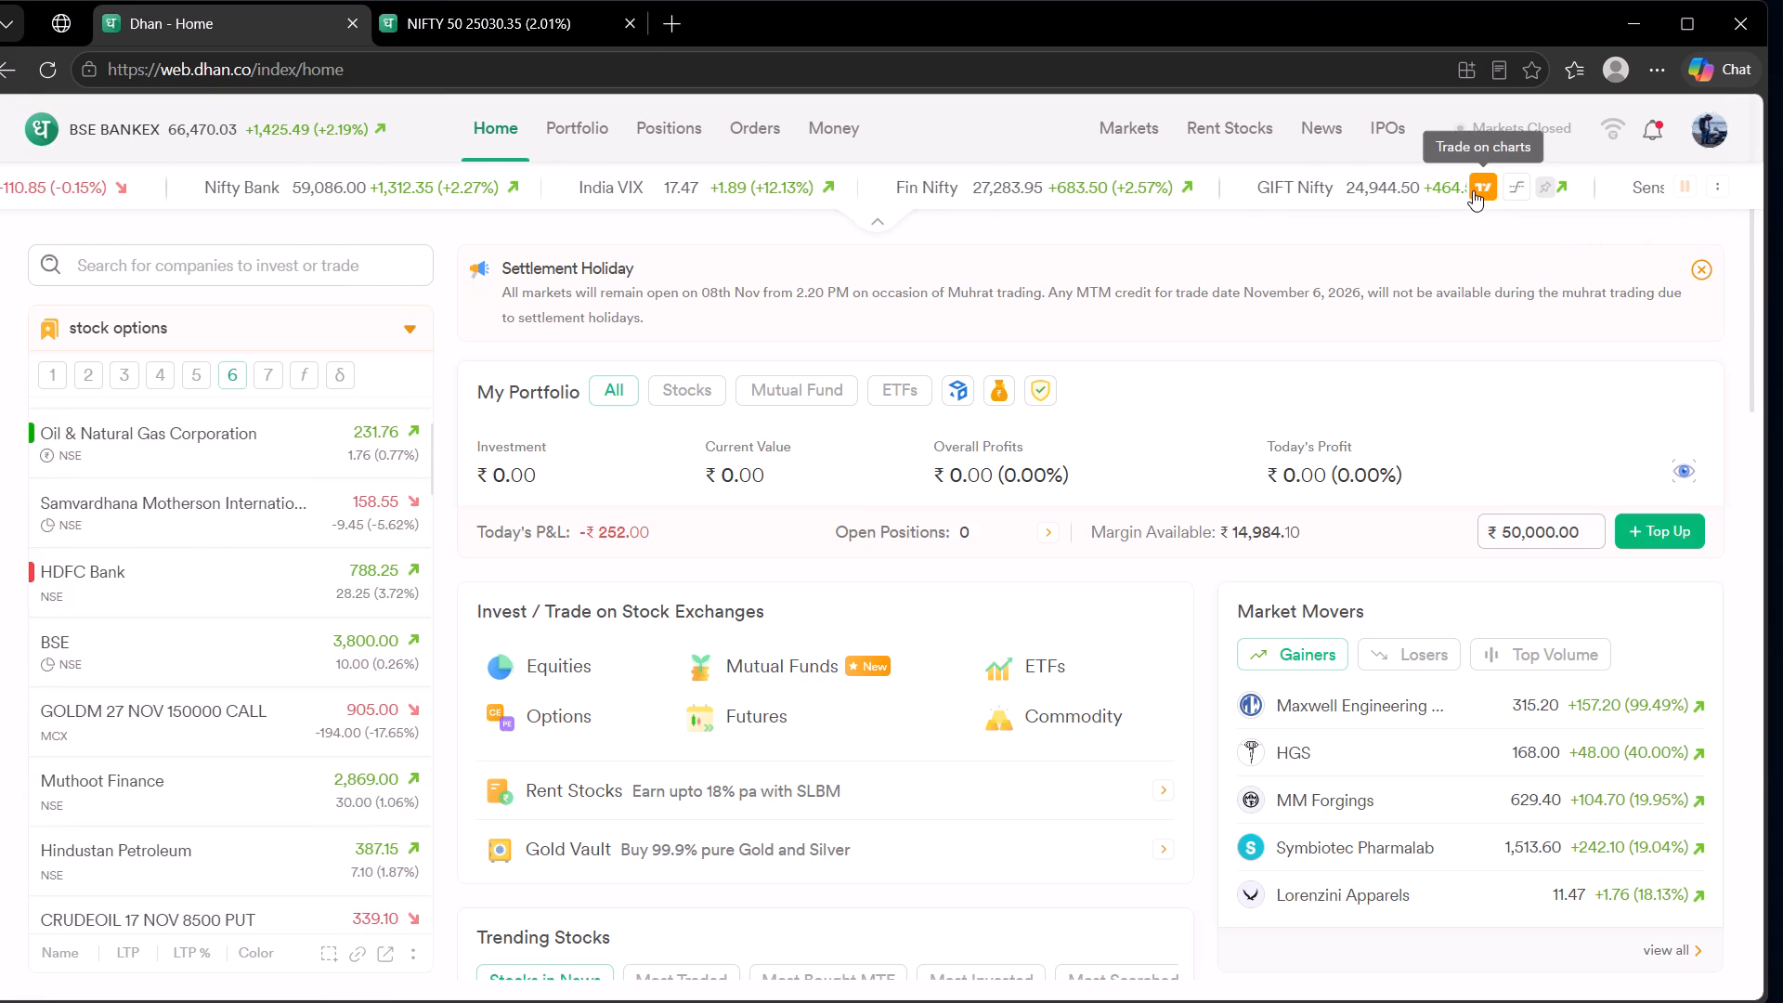
left_click(256, 0)
left_click(254, 30)
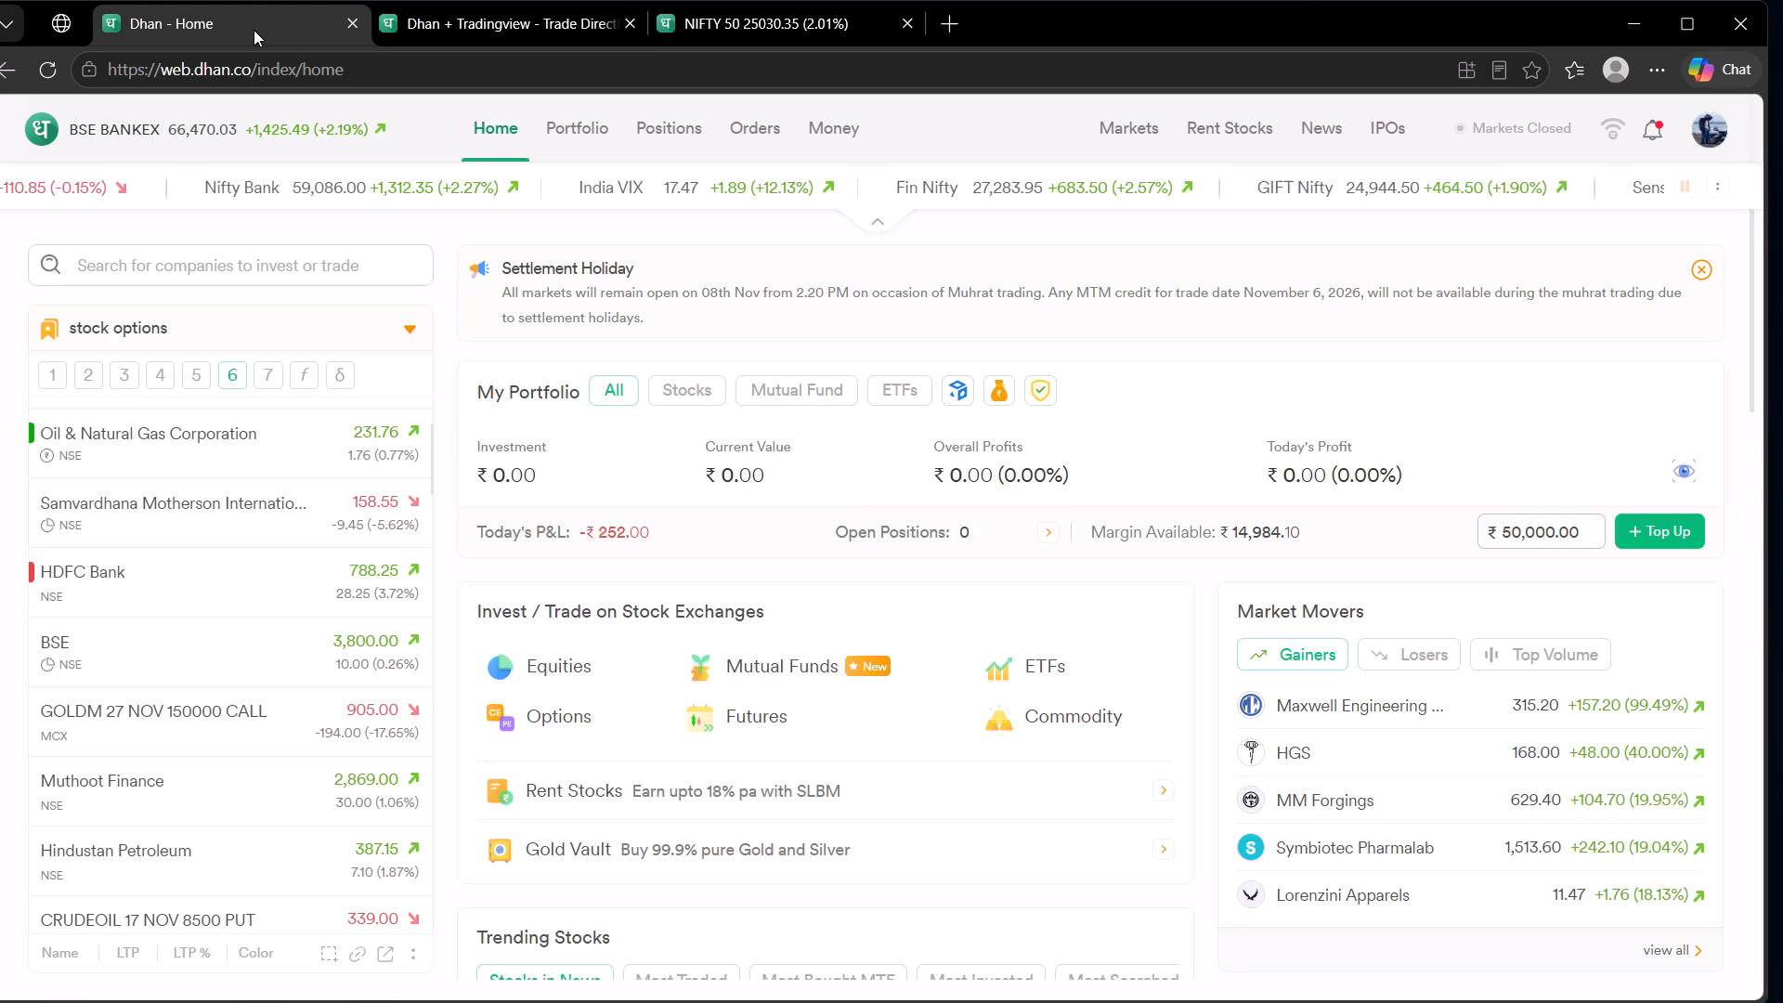
left_click(1690, 32)
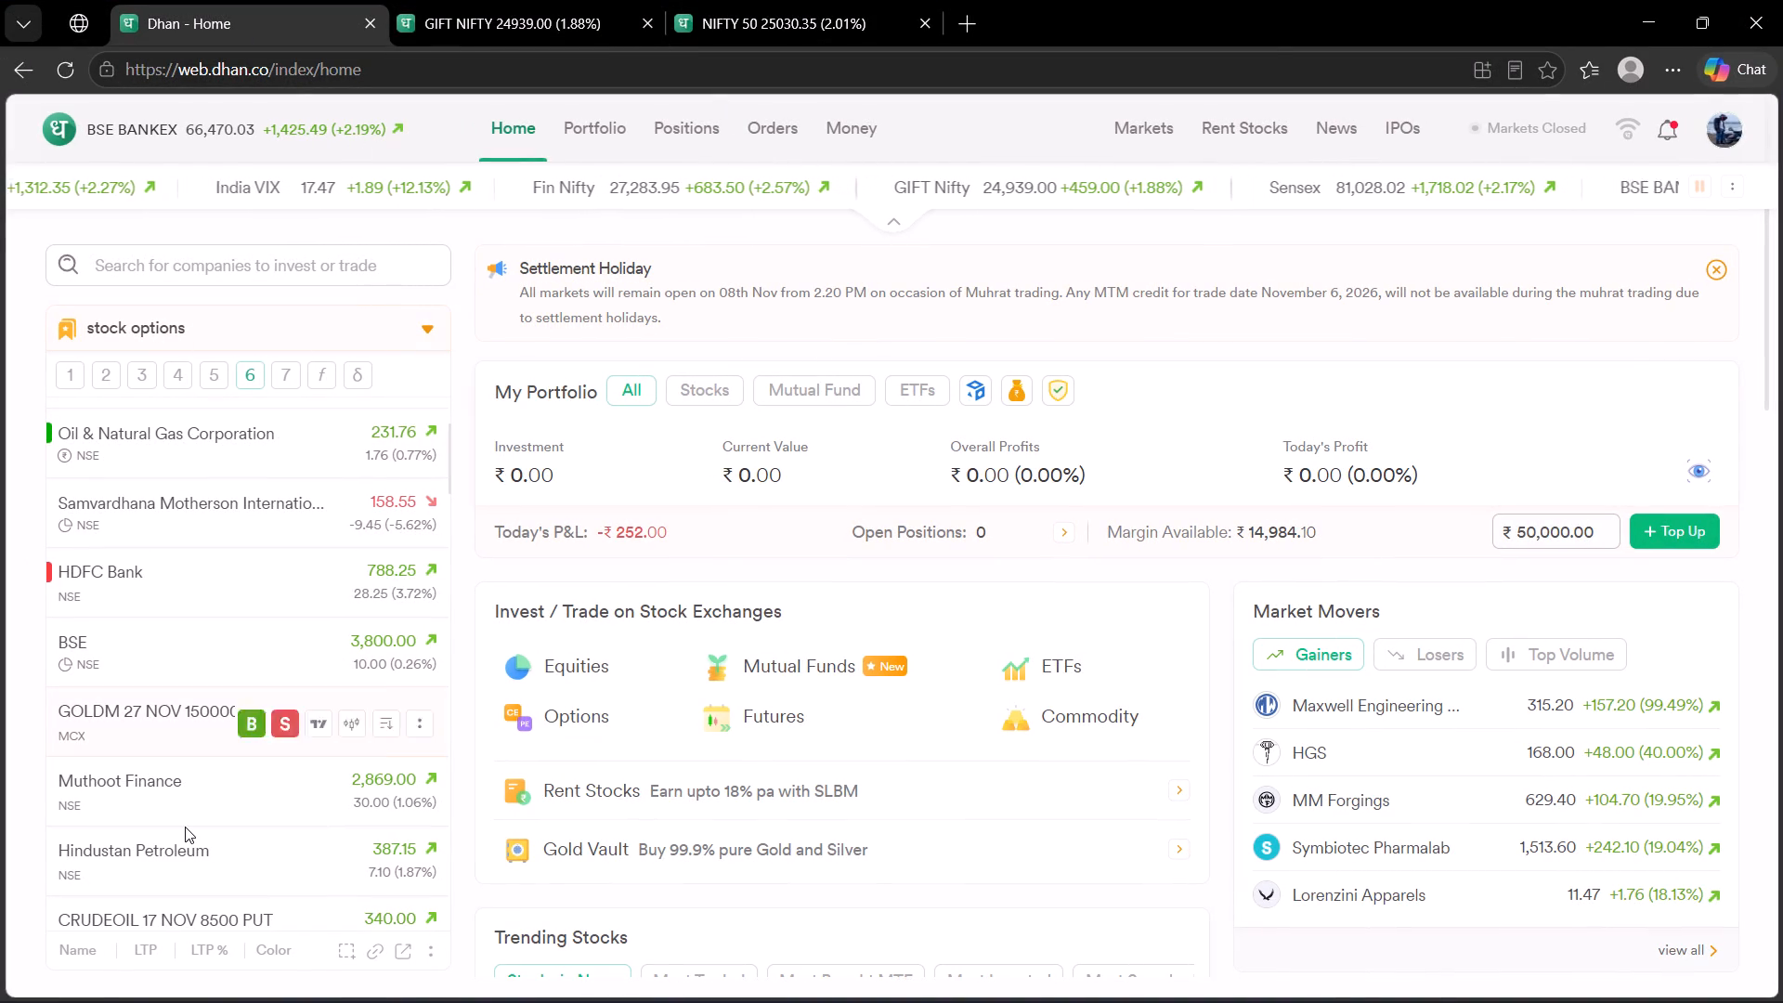
Remove GOLDM 27 NOV 150000 CALL from the stock options watchlist.
scroll(185, 827, "down", 1)
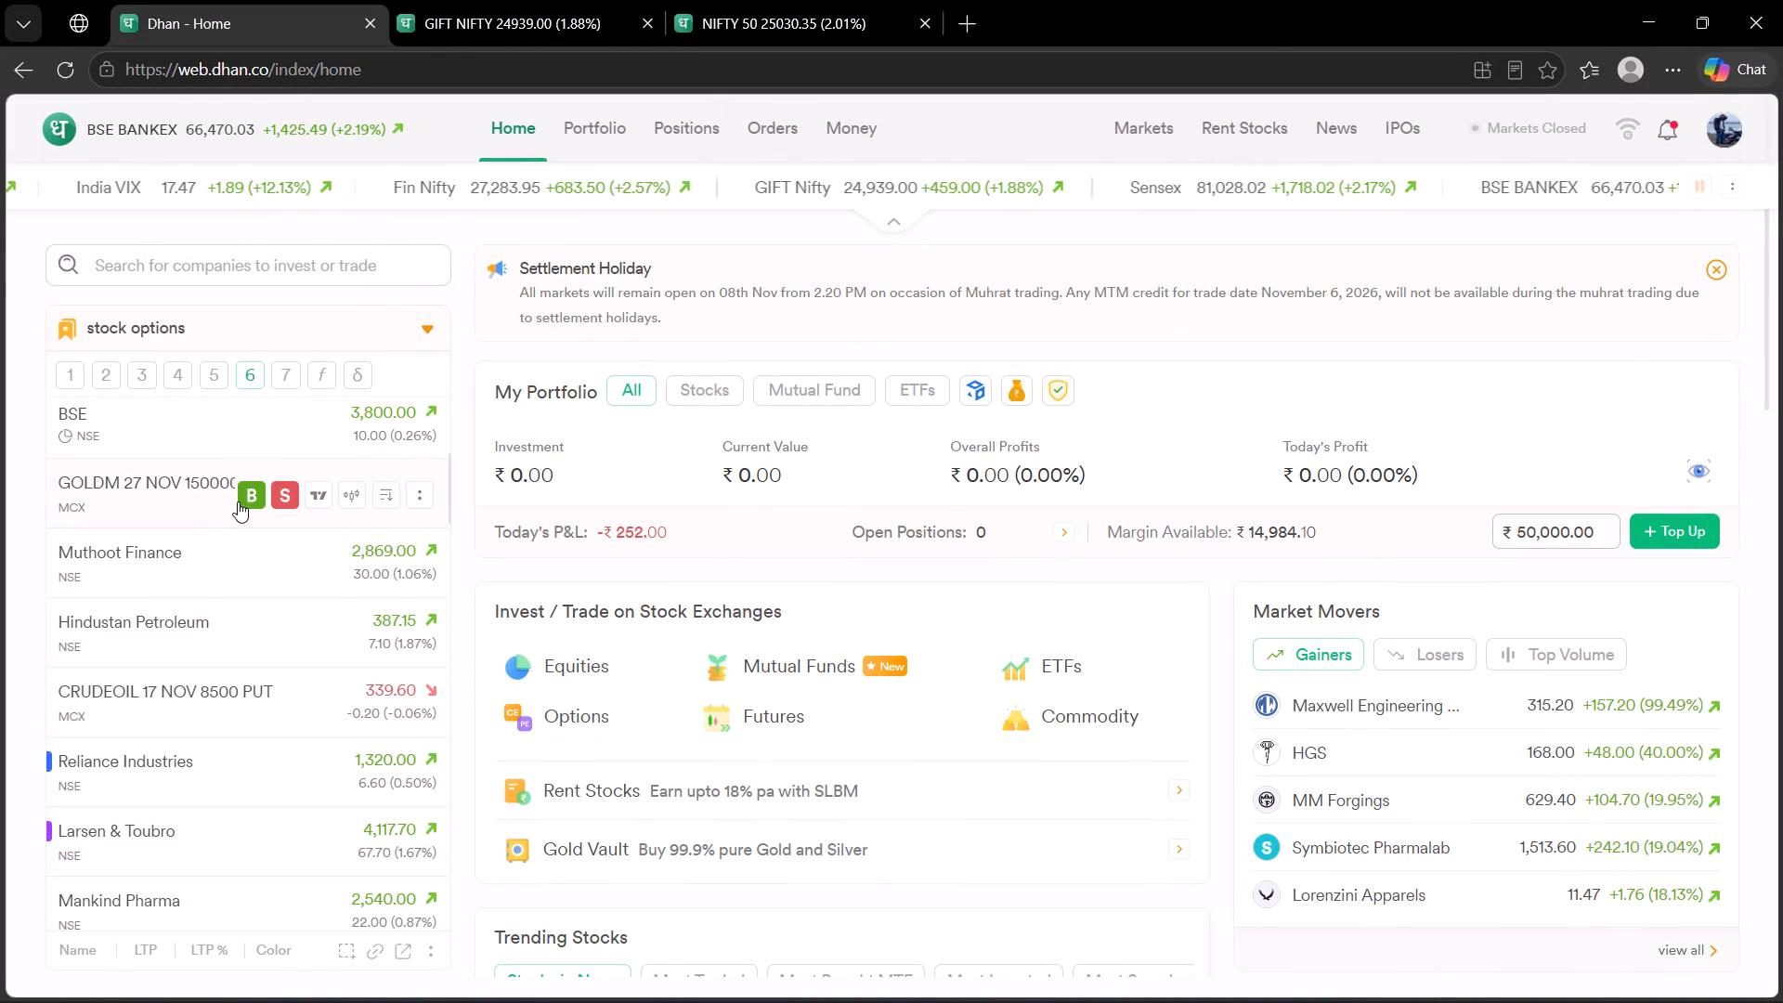
left_click(426, 499)
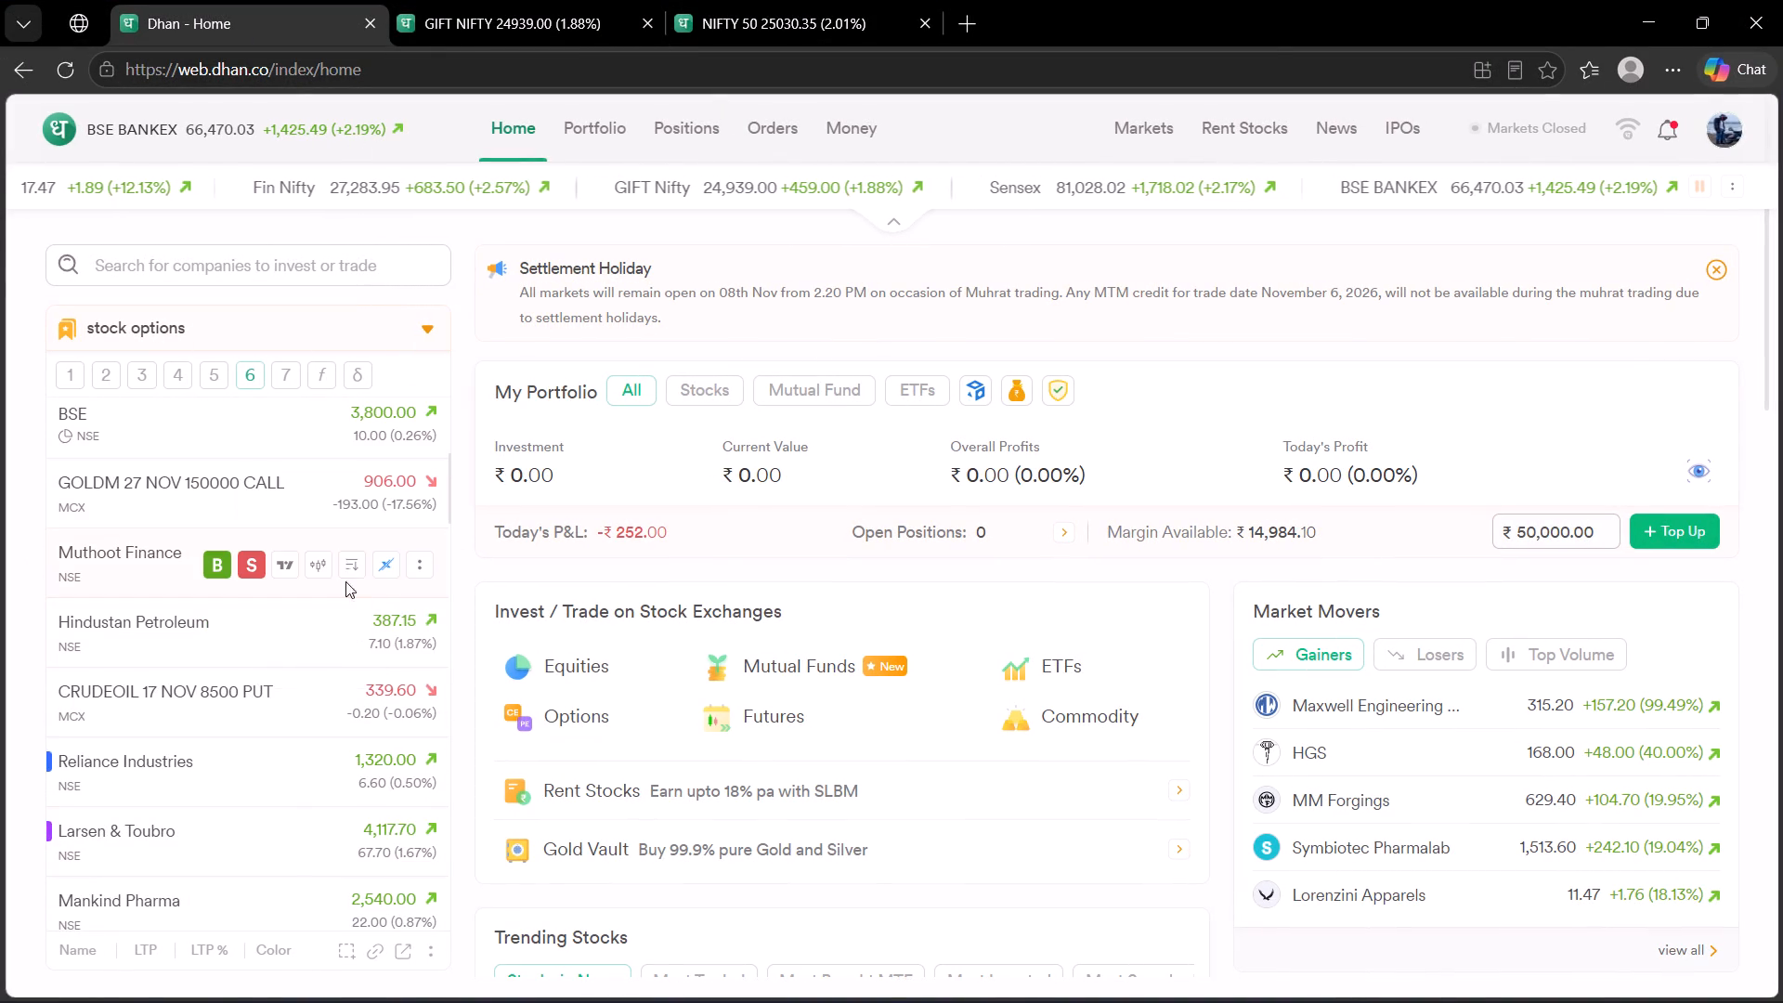
left_click(422, 501)
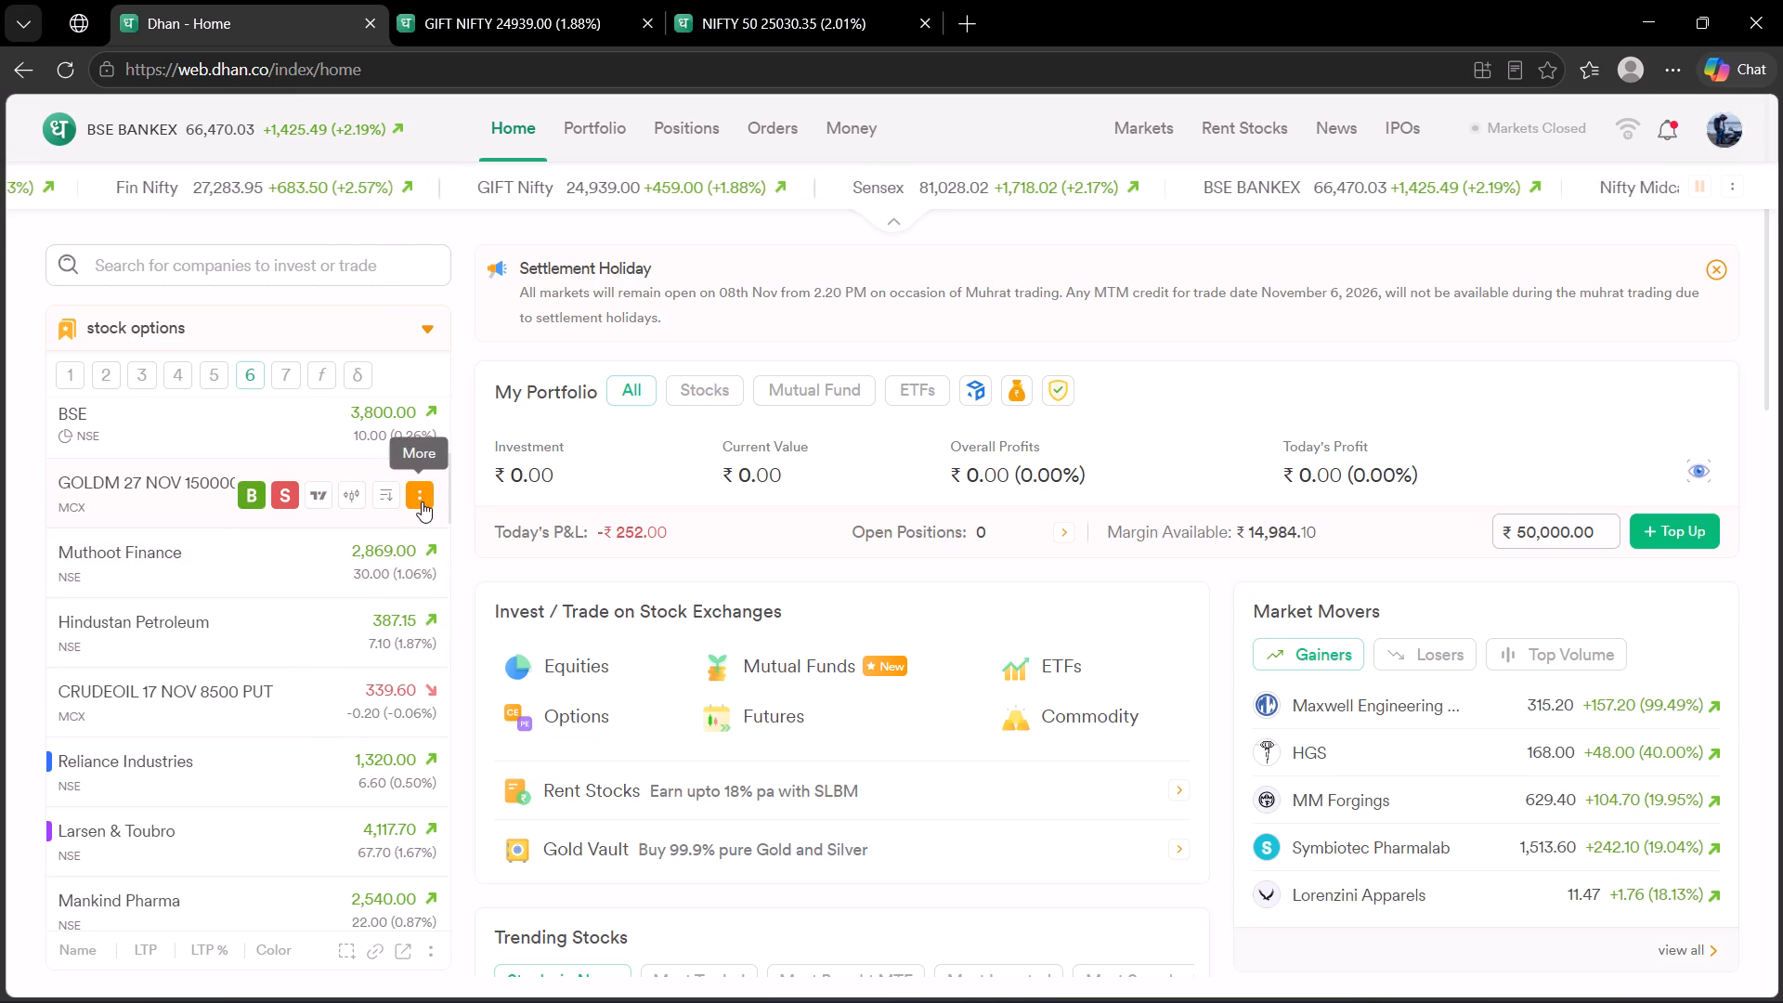
left_click(367, 520)
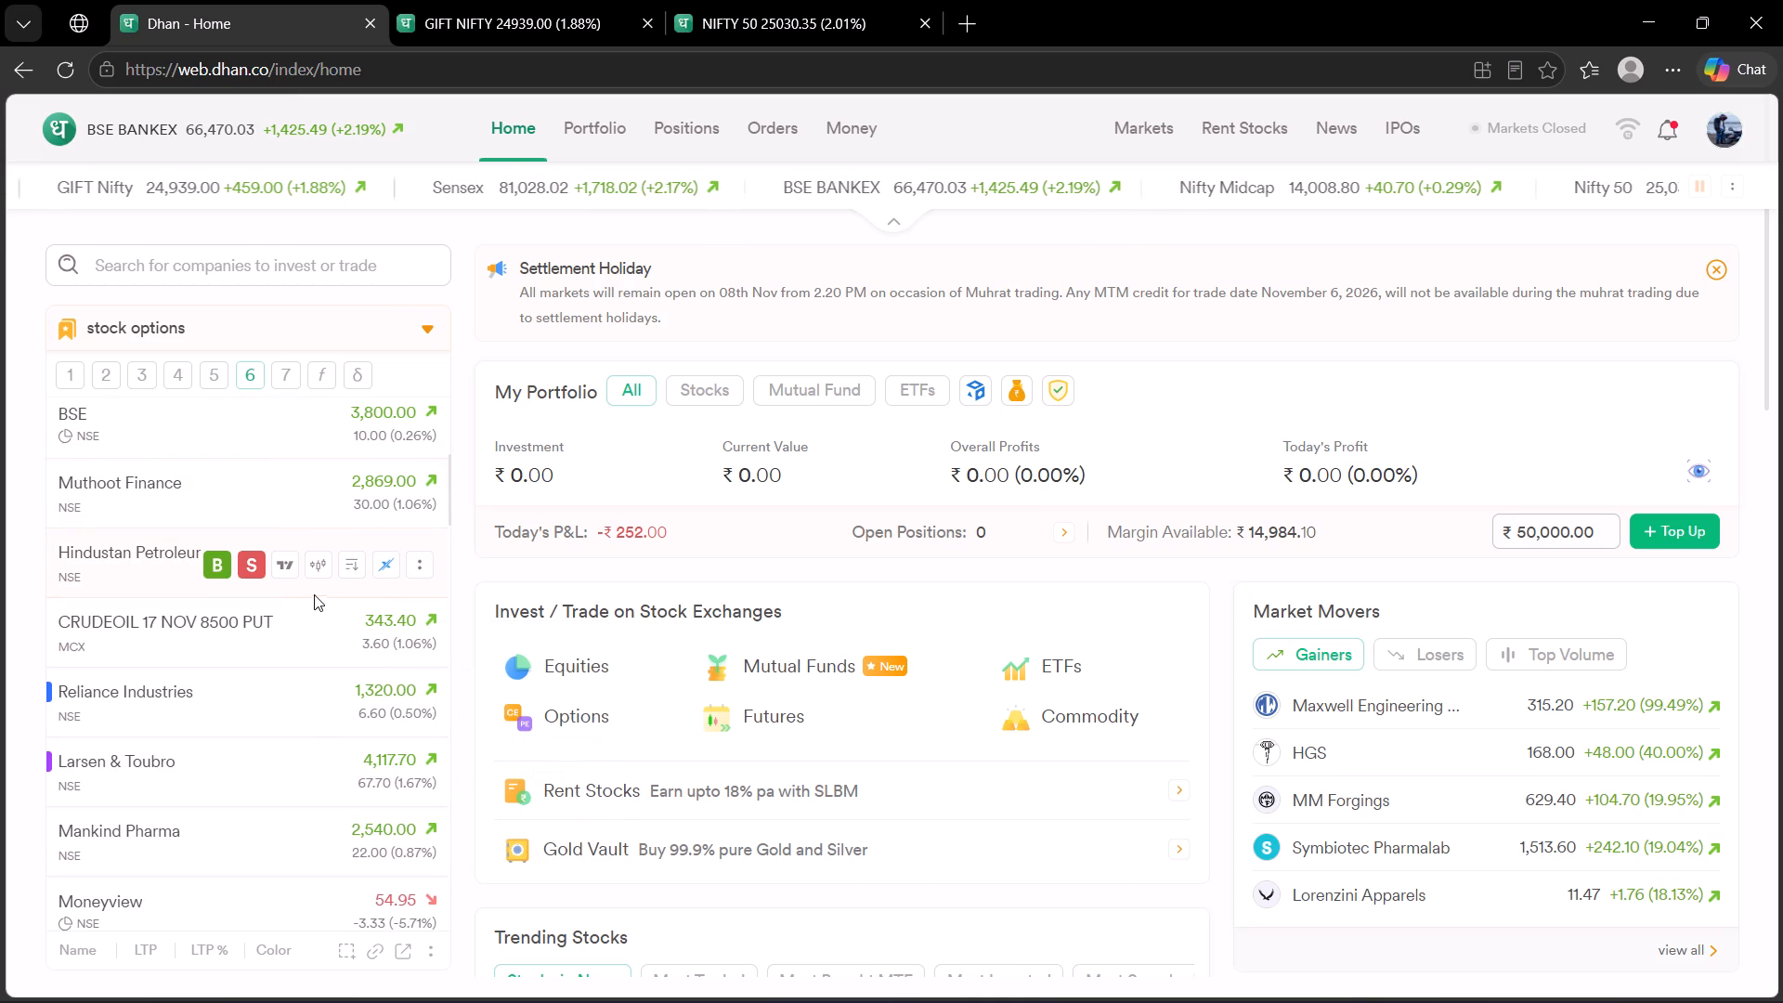
Open the BSE chart from the watchlist, examine its recent price action at the 15-minute interval, and close it.
left_click(276, 422)
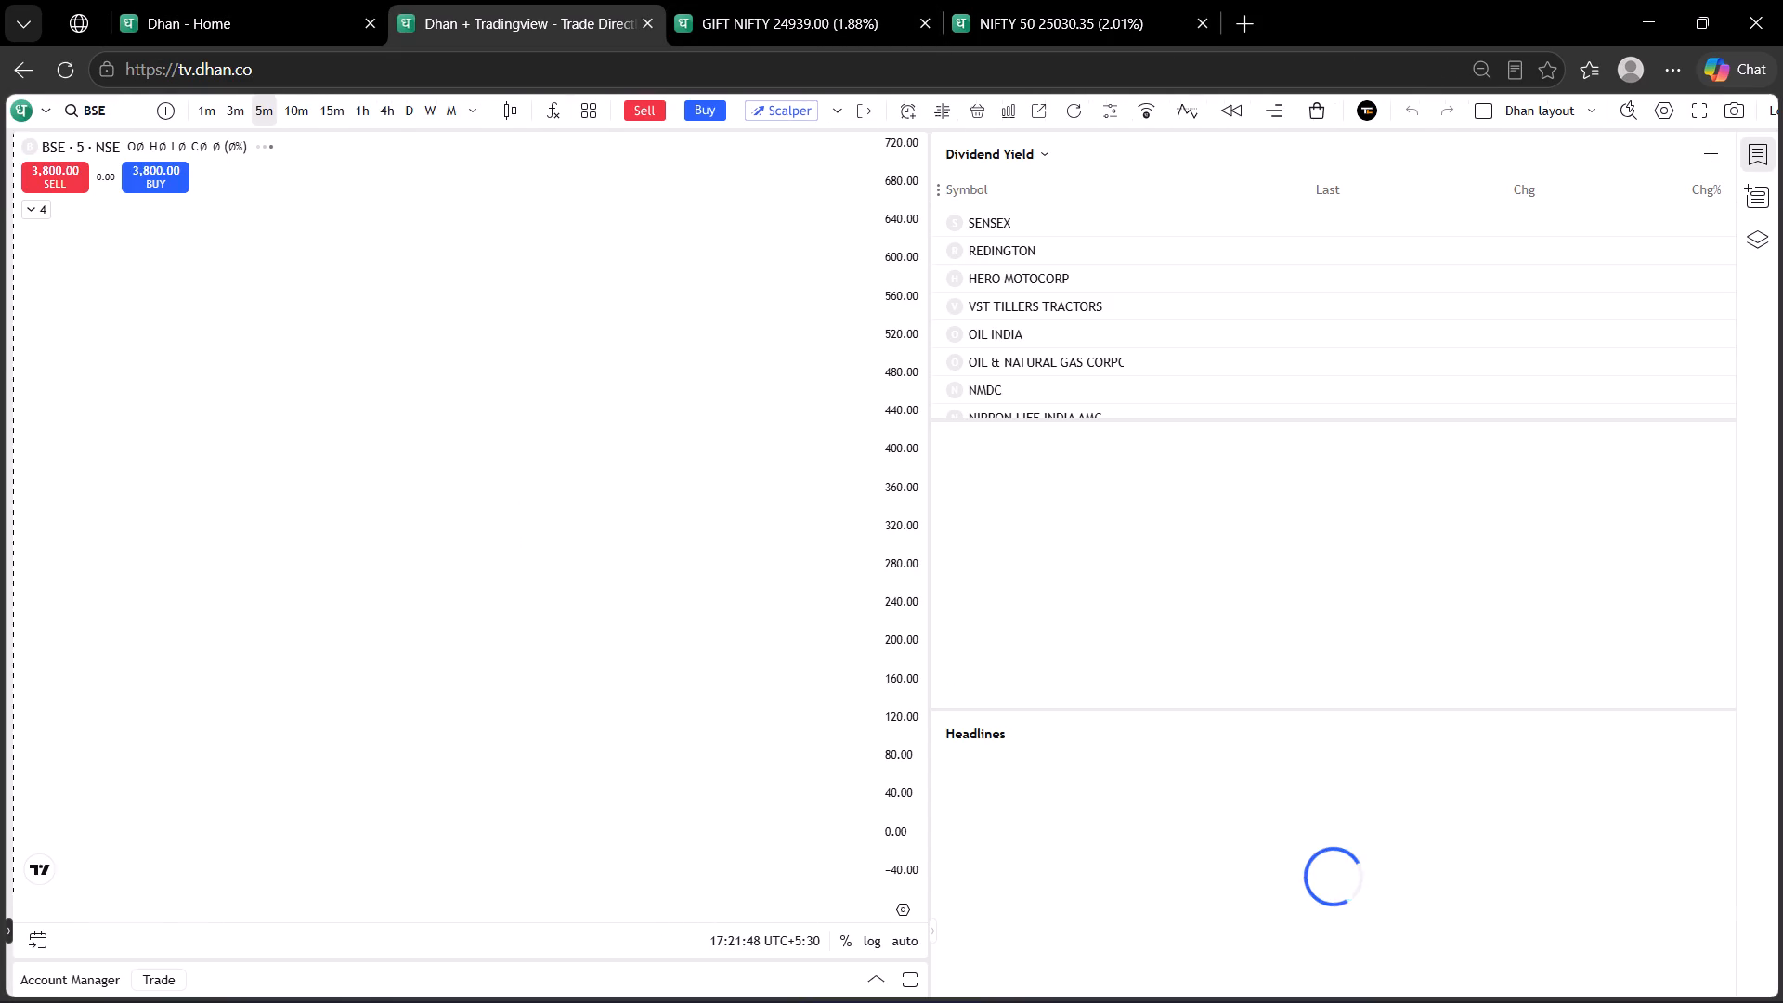
left_click(325, 111)
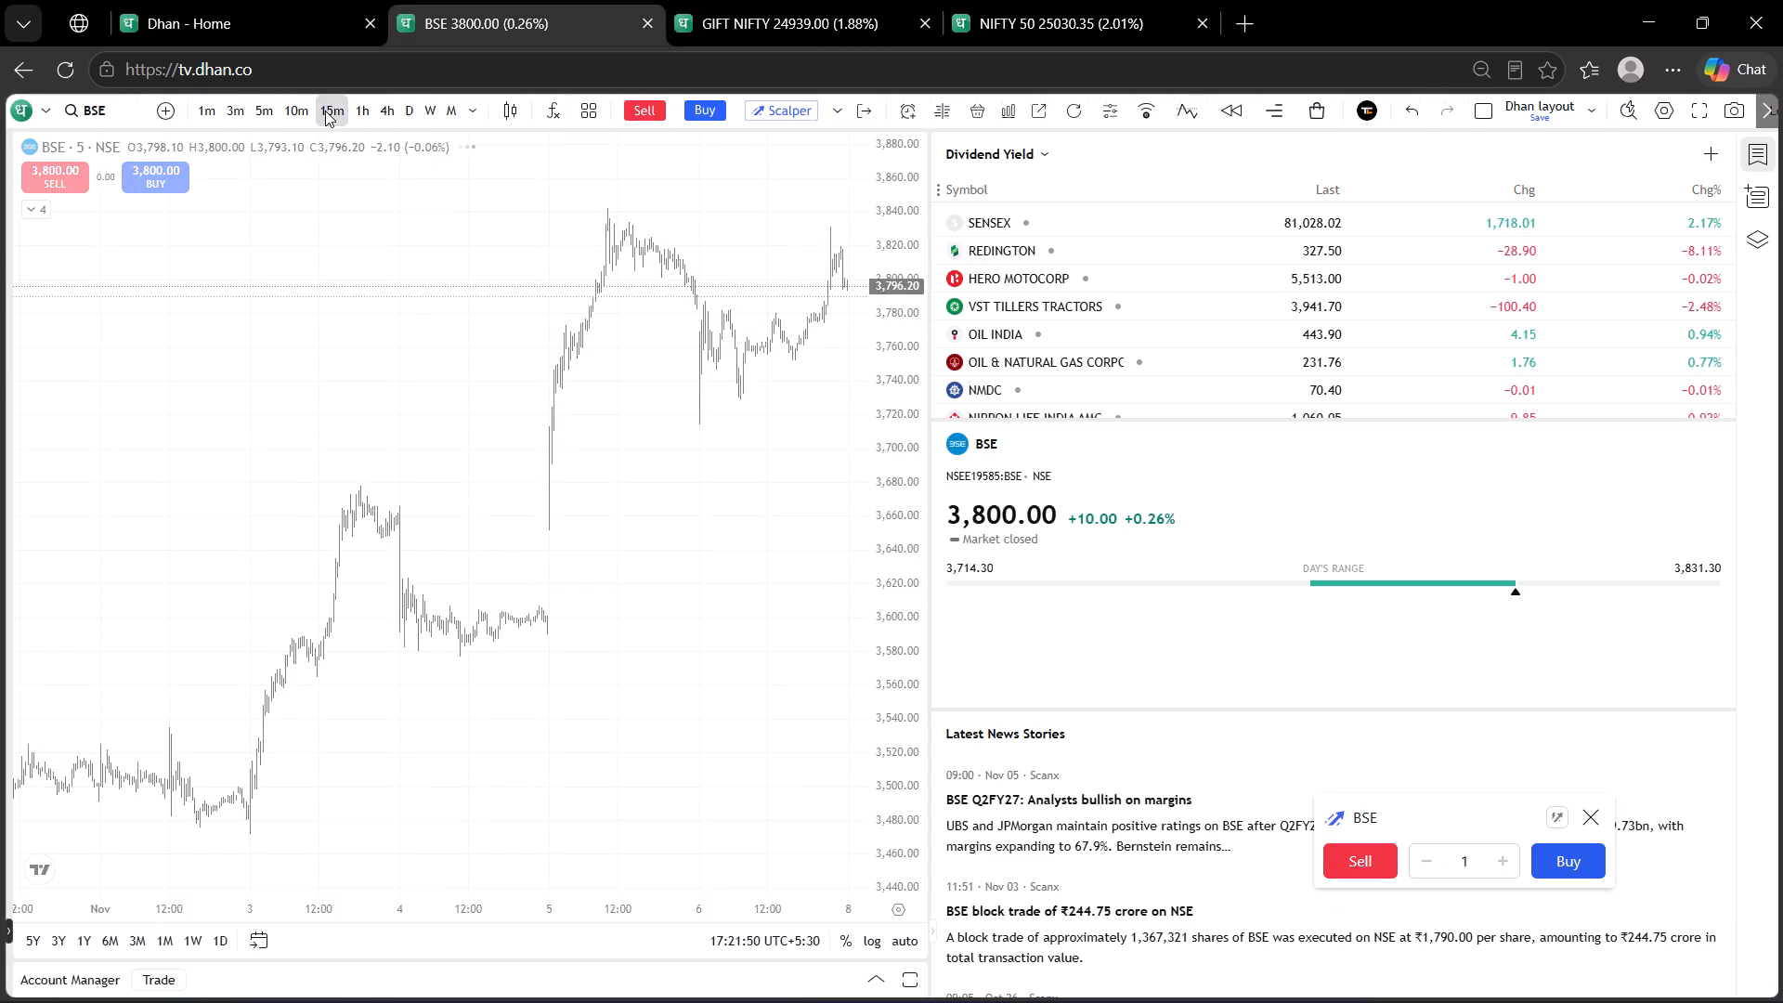
left_click_drag(723, 483, 516, 539)
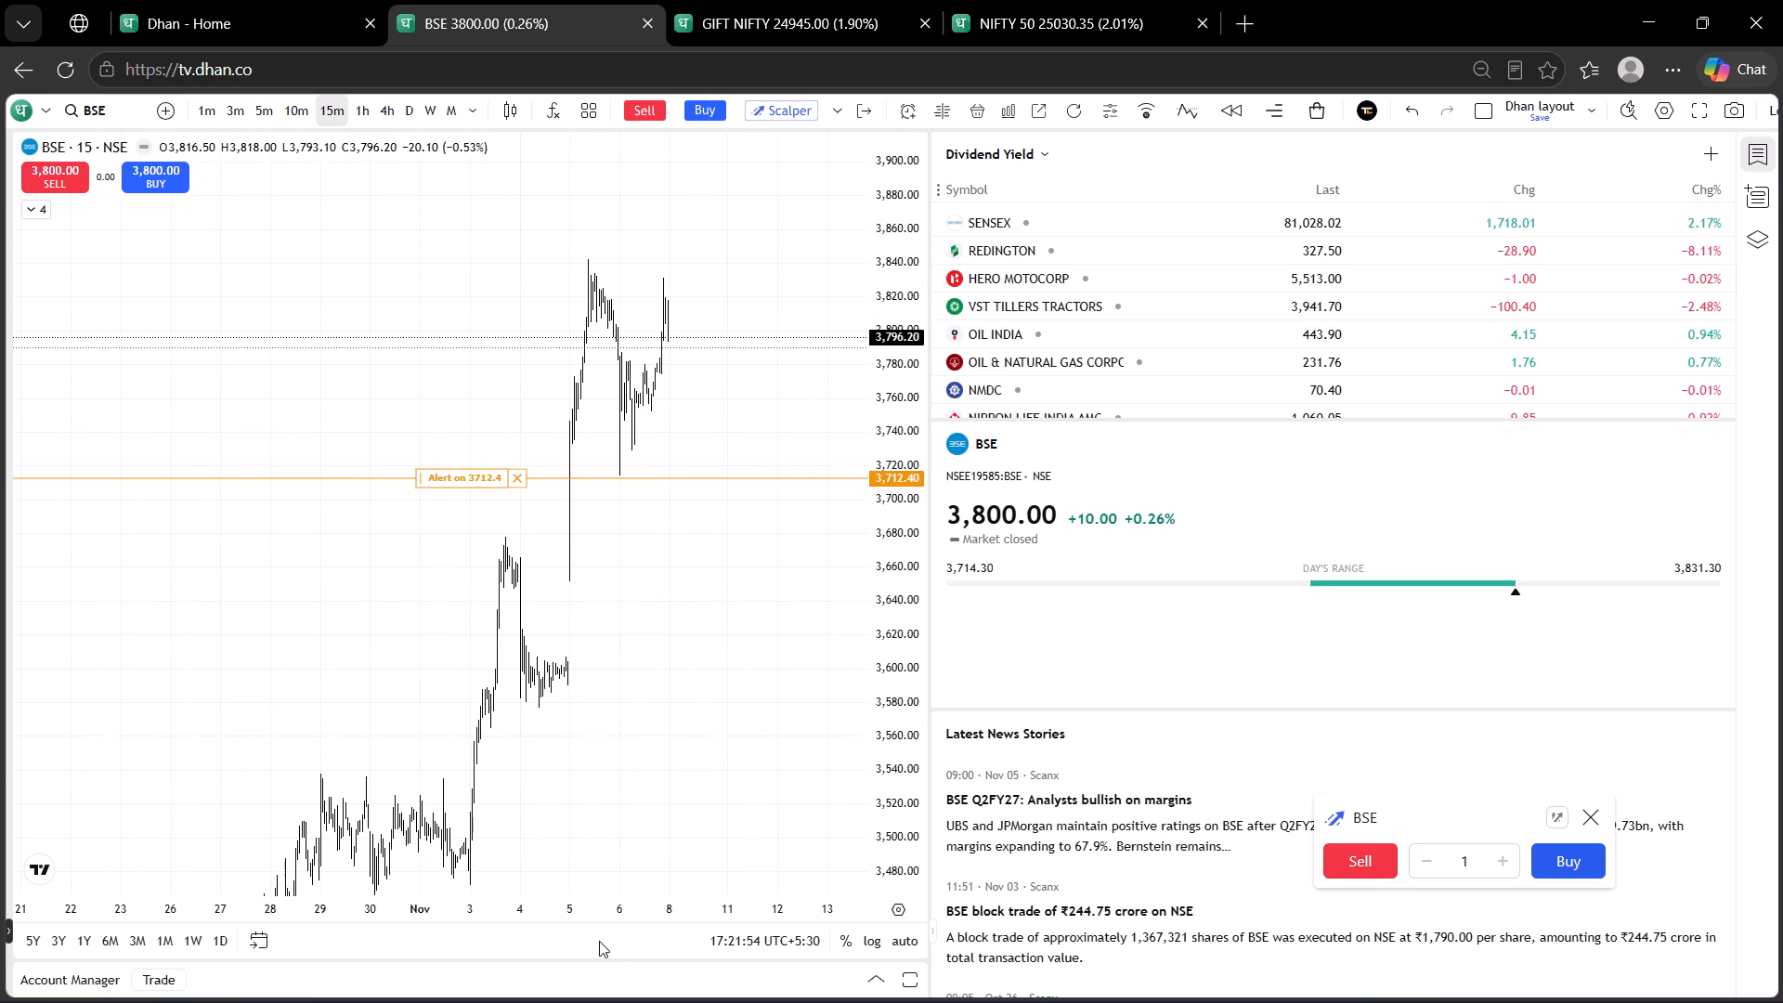
left_click_drag(624, 912, 114, 786)
left_click_drag(99, 589, 625, 650)
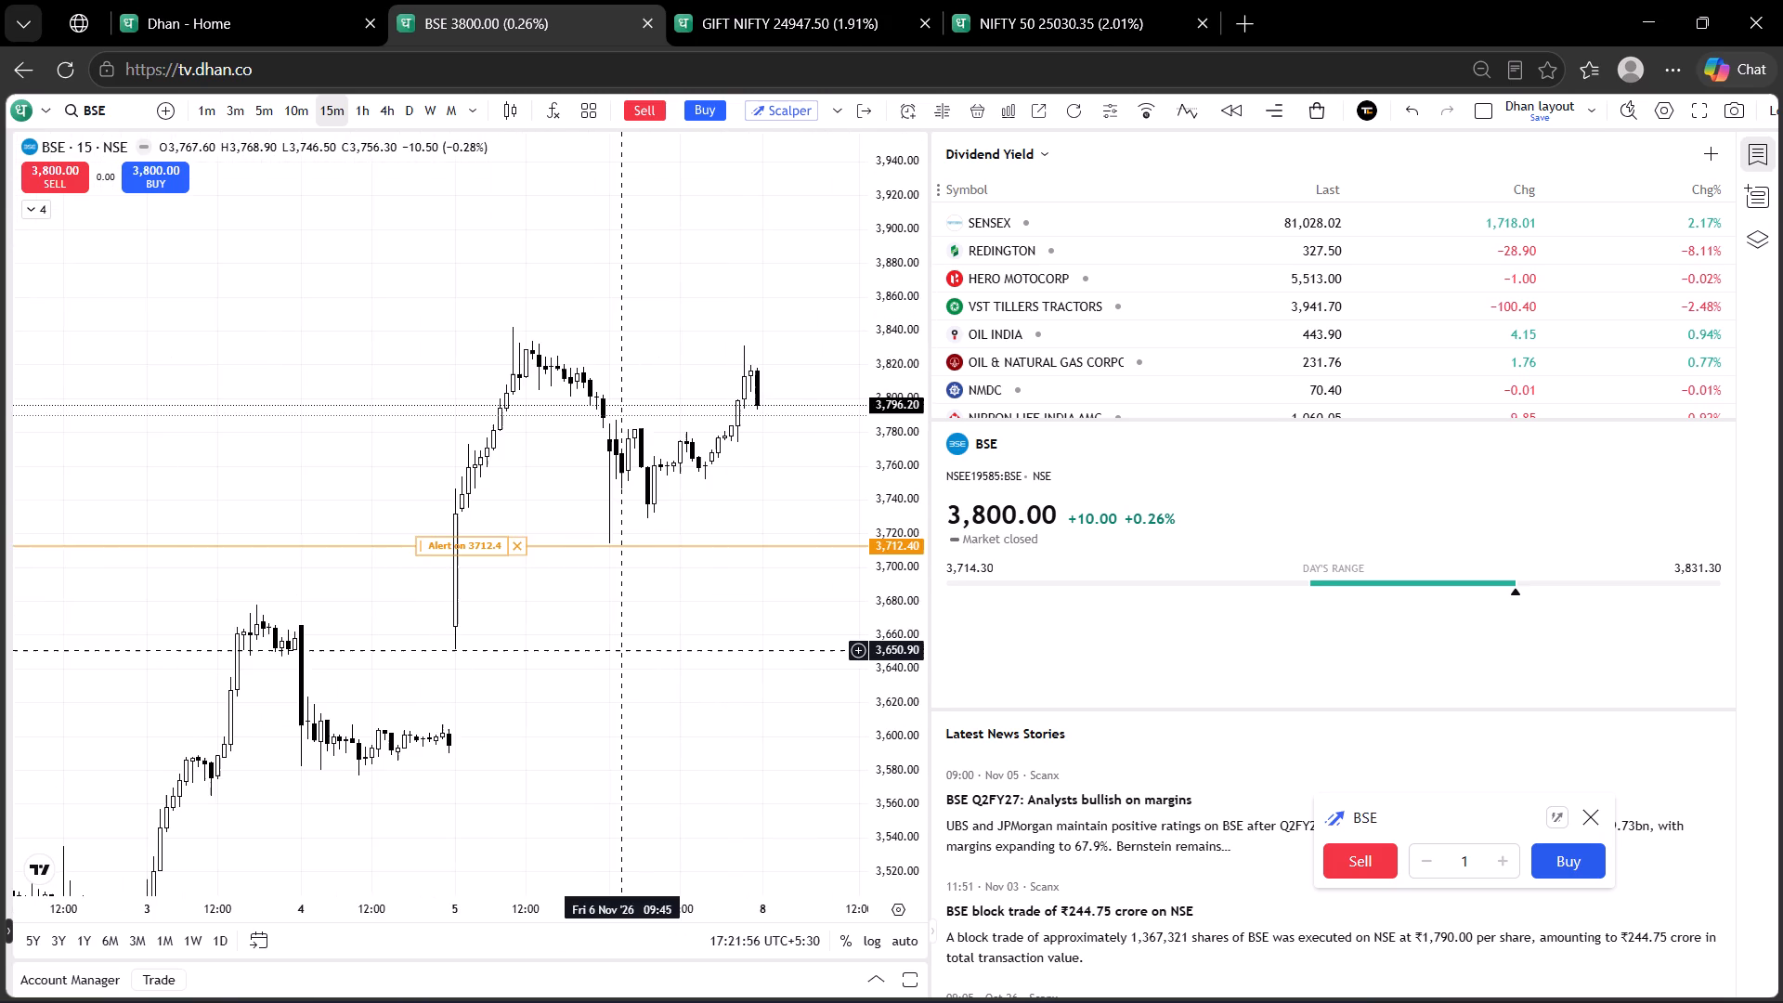
left_click_drag(625, 650, 555, 668)
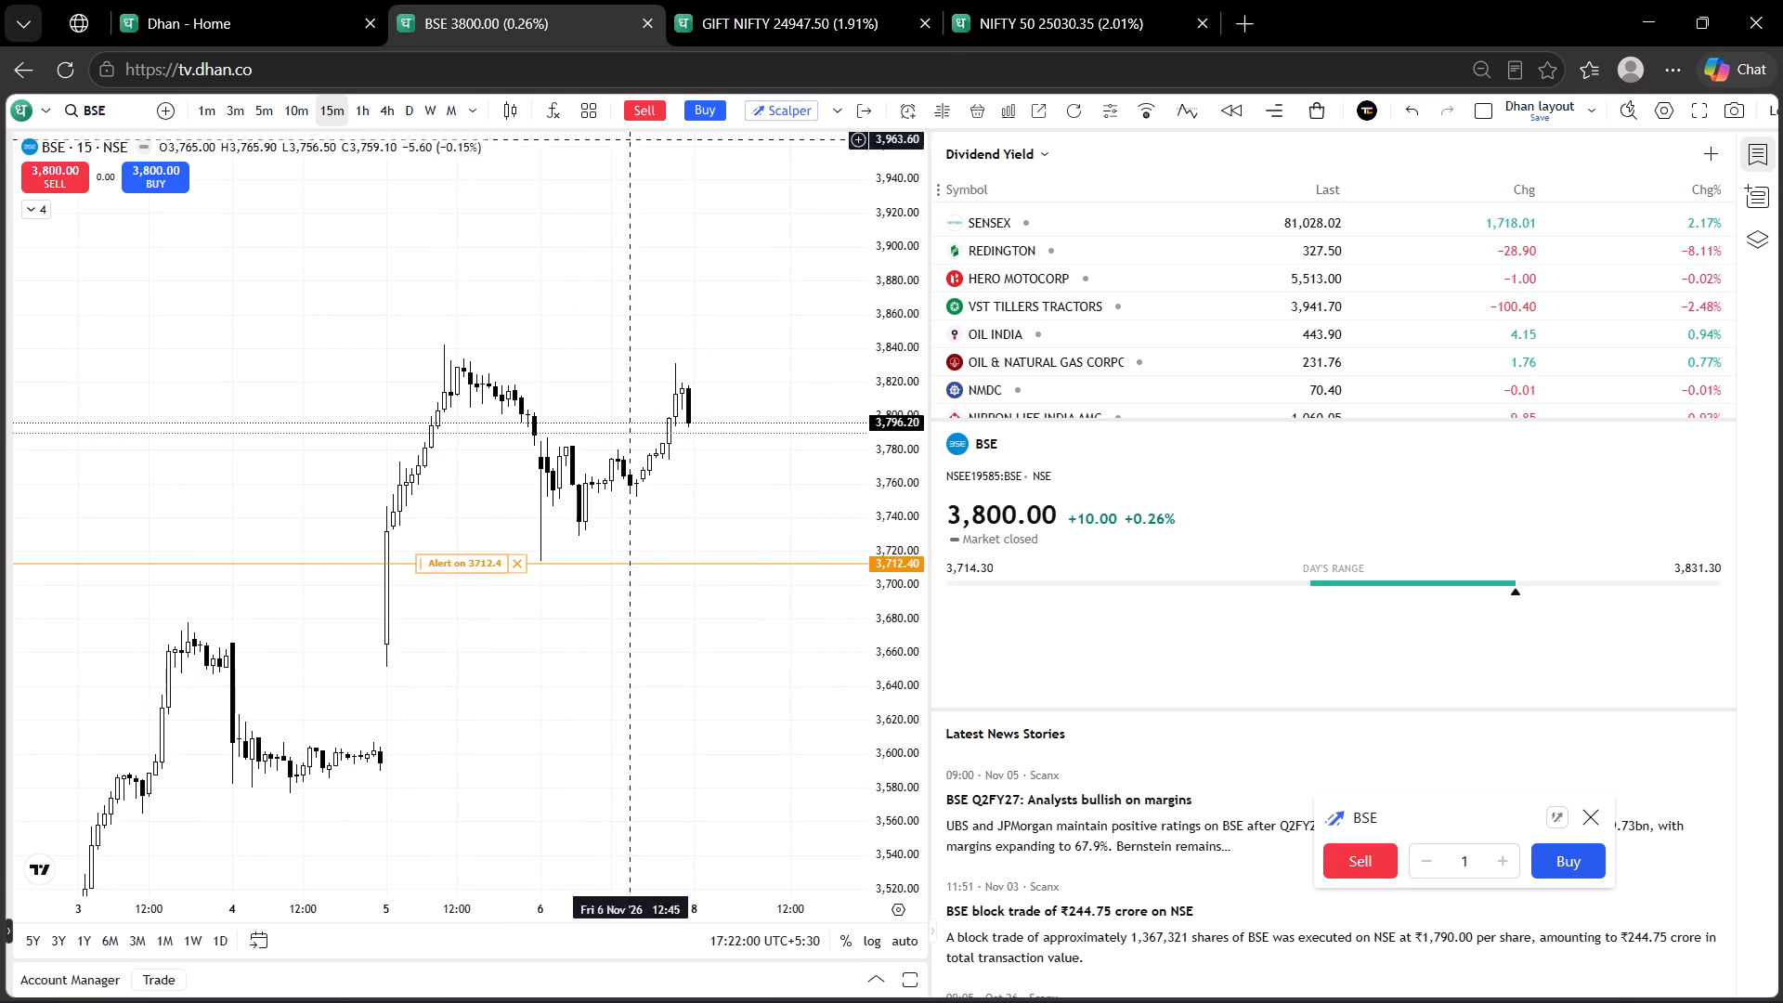
left_click(649, 18)
Open the CRUDEOIL NOV FUT chart from the watchlist, examine it at 15 minutes over a wider price range, and close it.
scroll(375, 652, "down", 1)
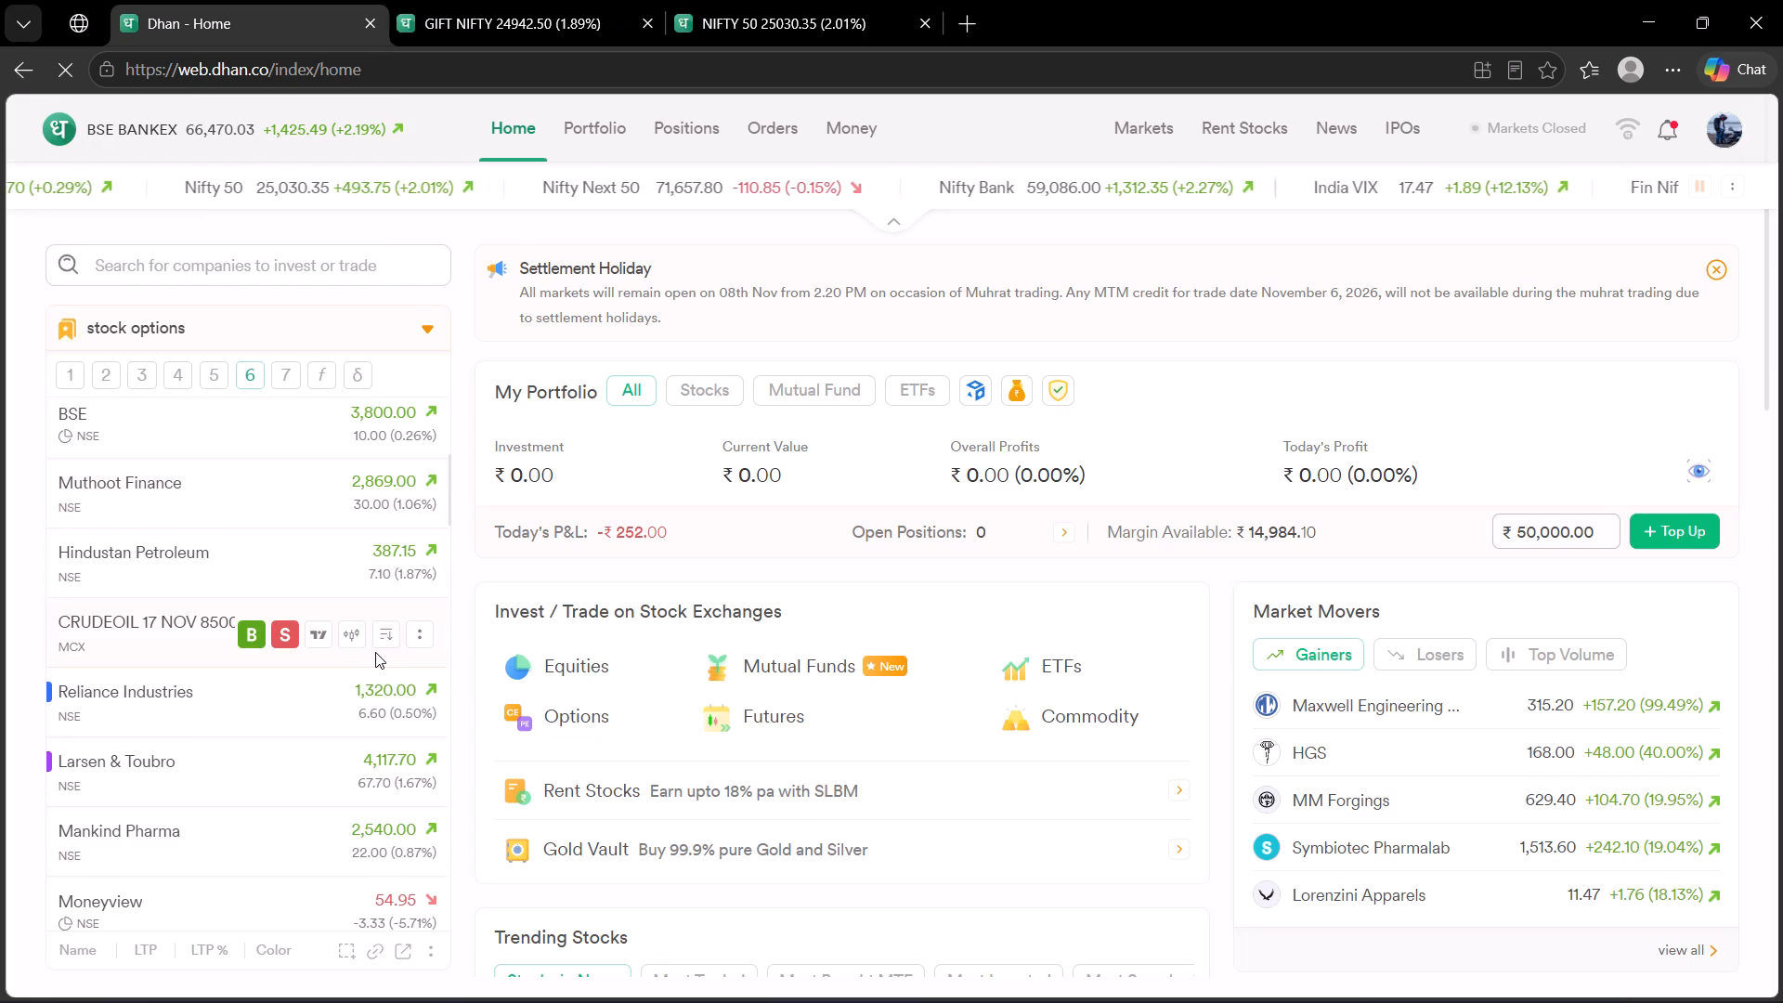
scroll(375, 652, "down", 1)
scroll(363, 516, "down", 1)
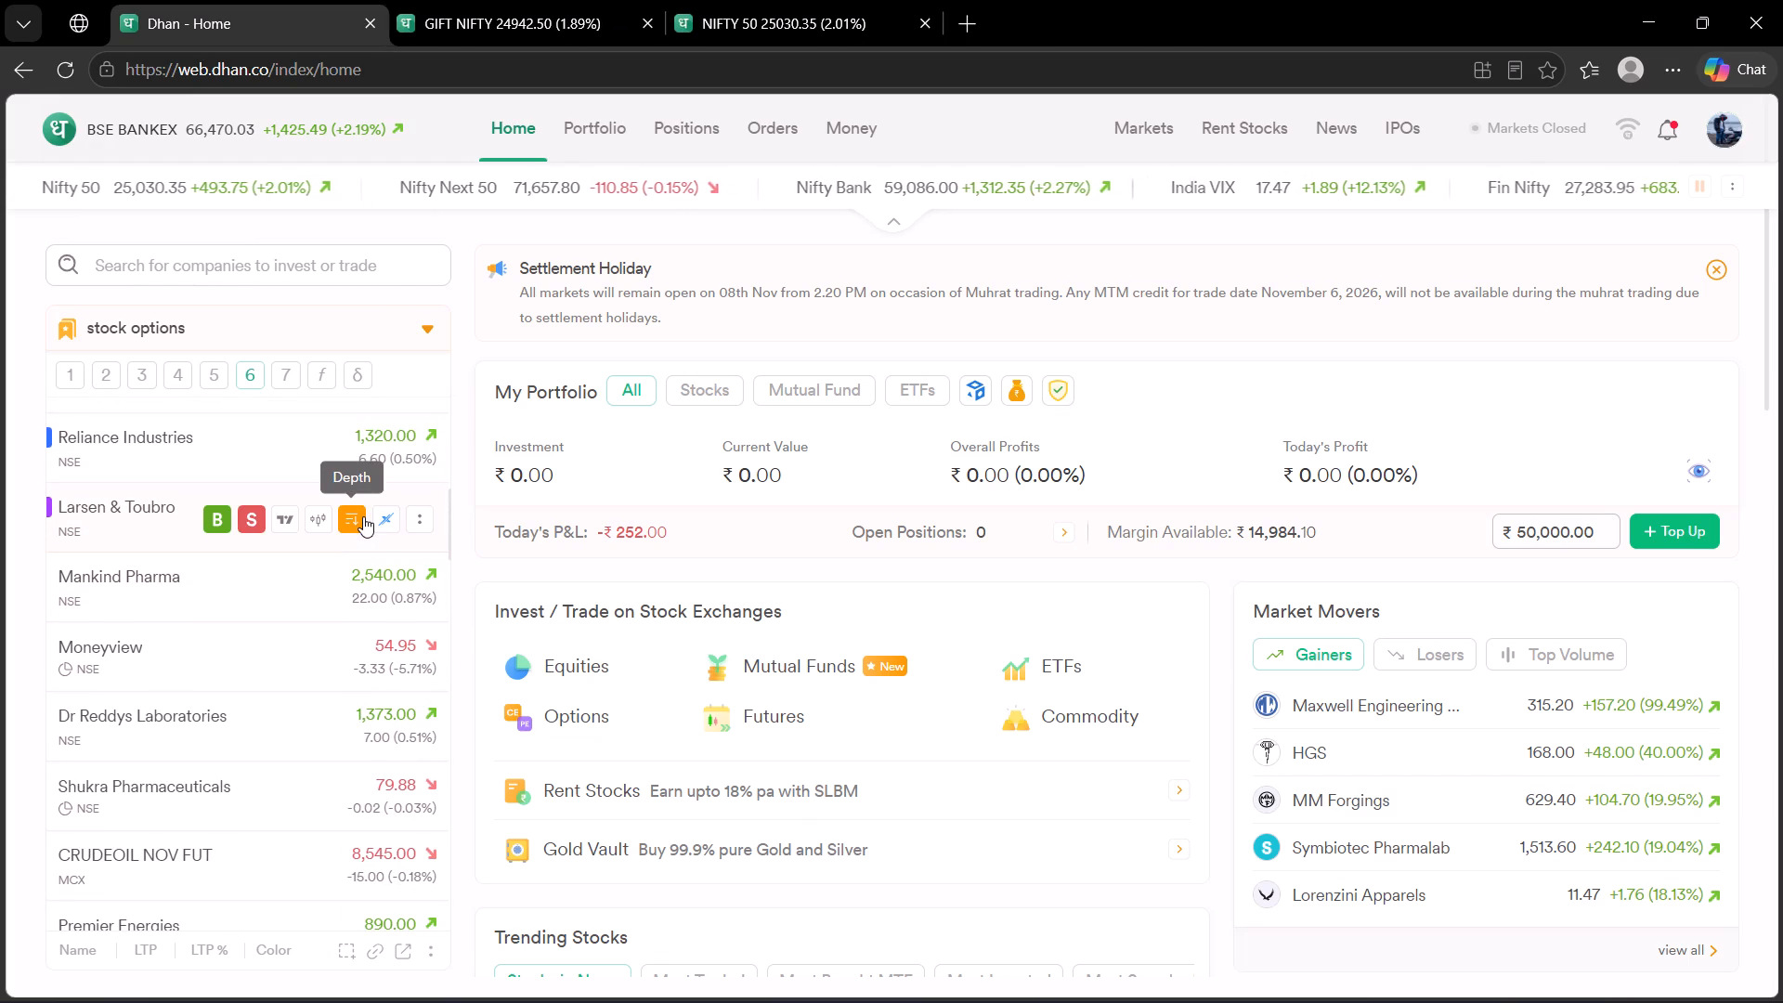
scroll(330, 556, "down", 1)
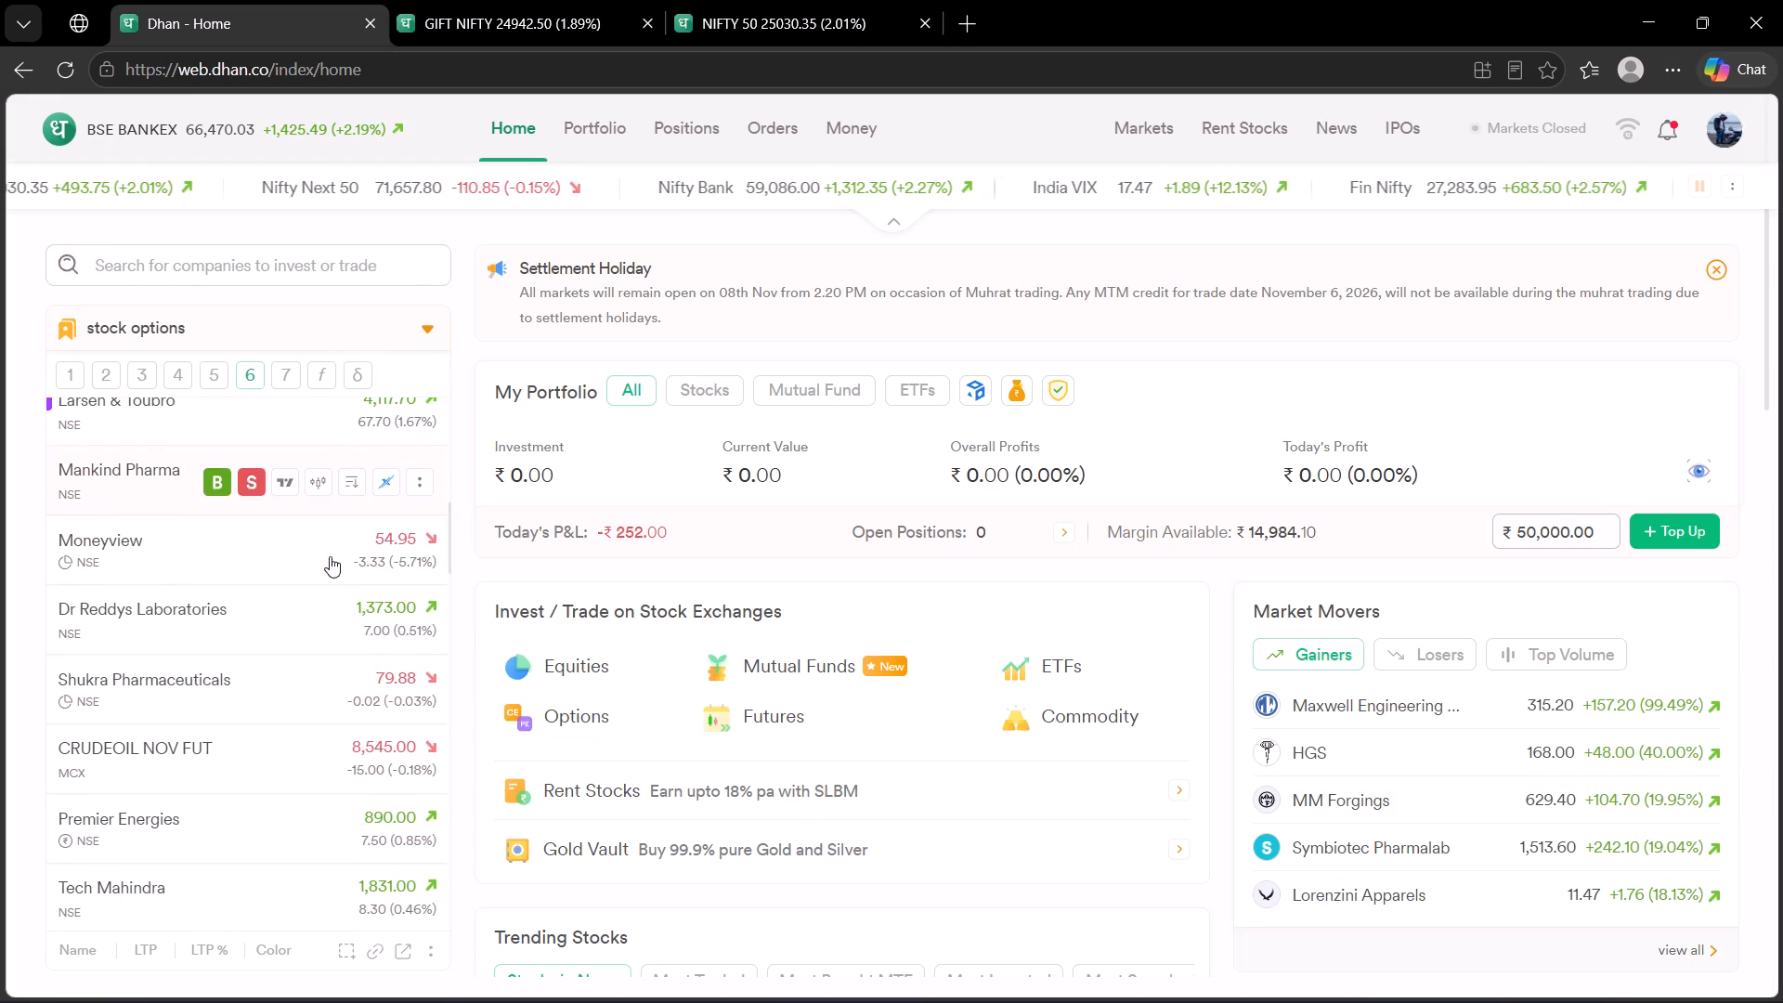
scroll(342, 593, "down", 2)
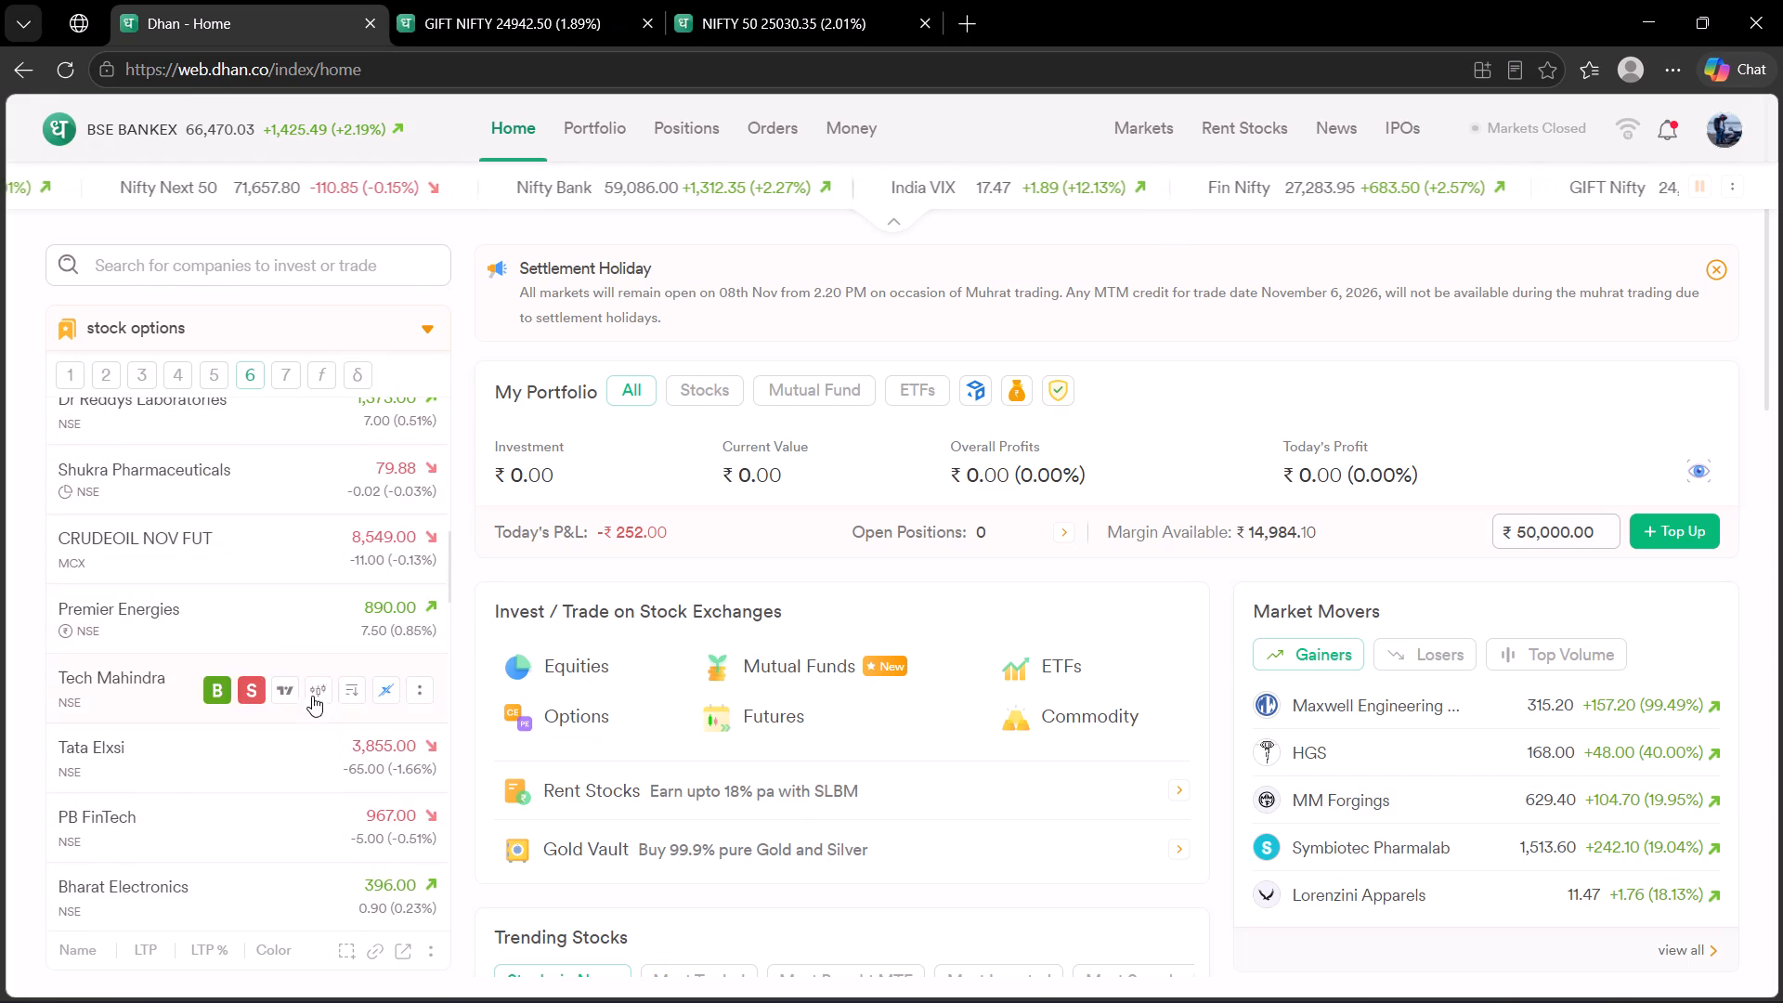
left_click(318, 541)
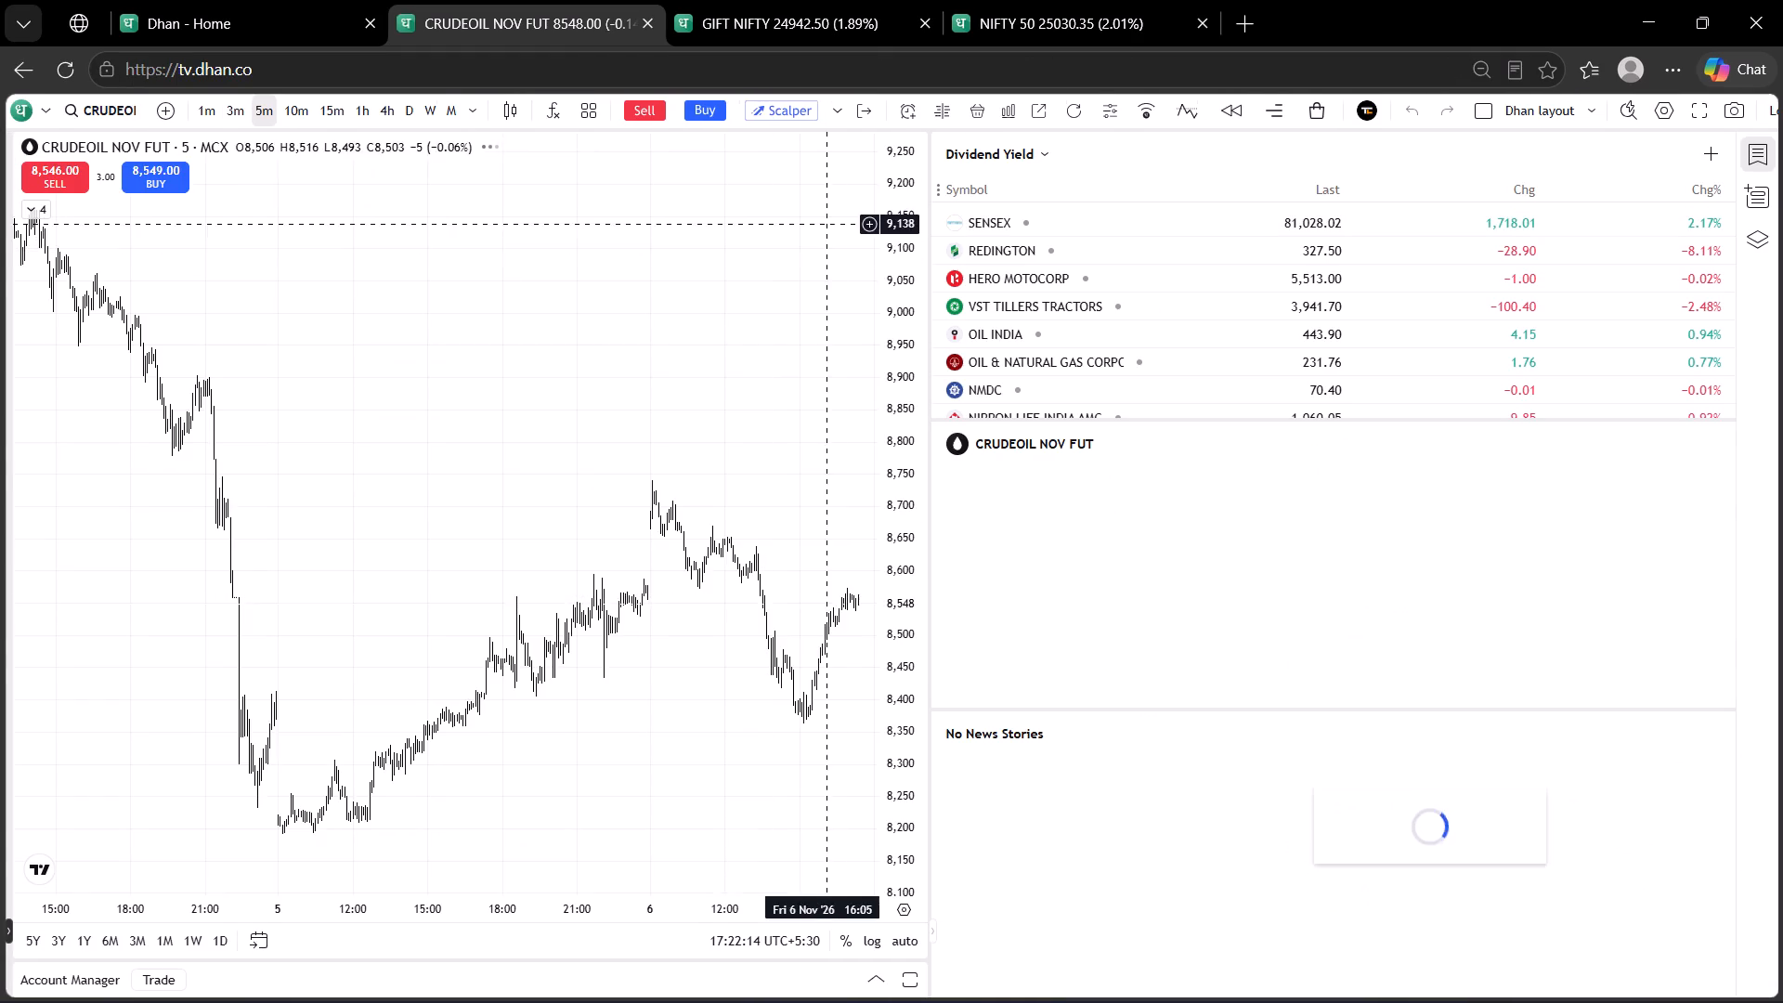
left_click(325, 111)
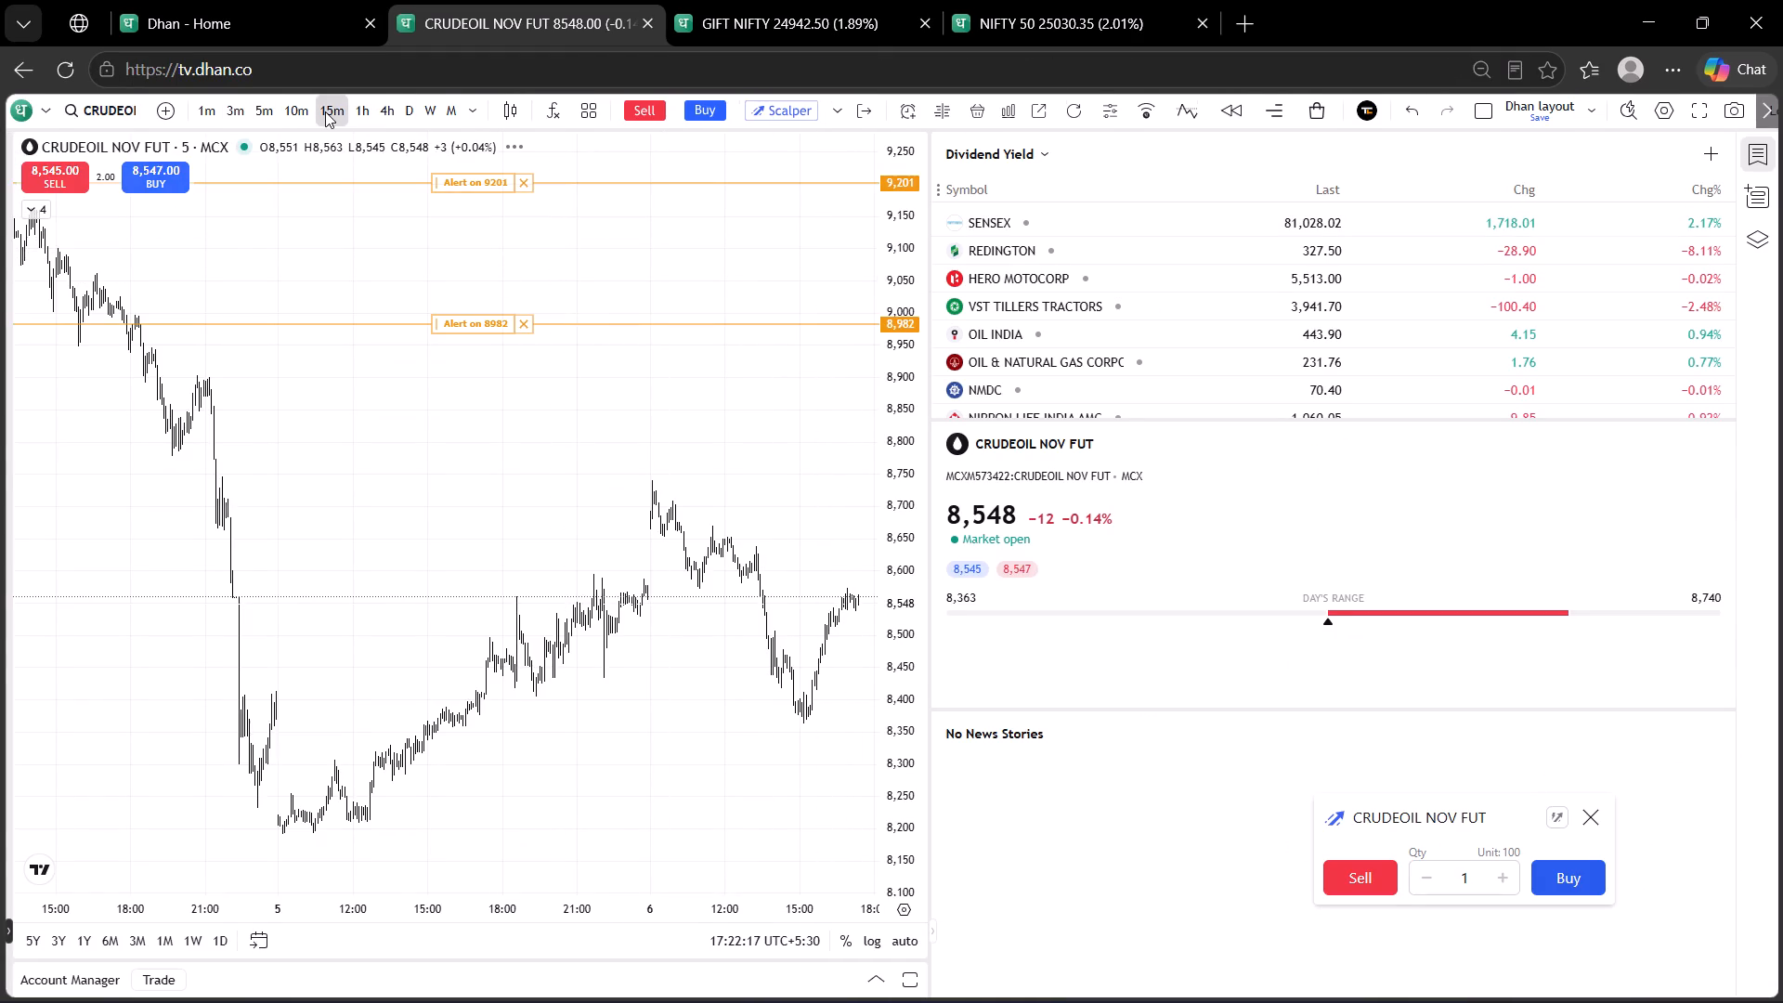
left_click_drag(750, 575, 665, 487)
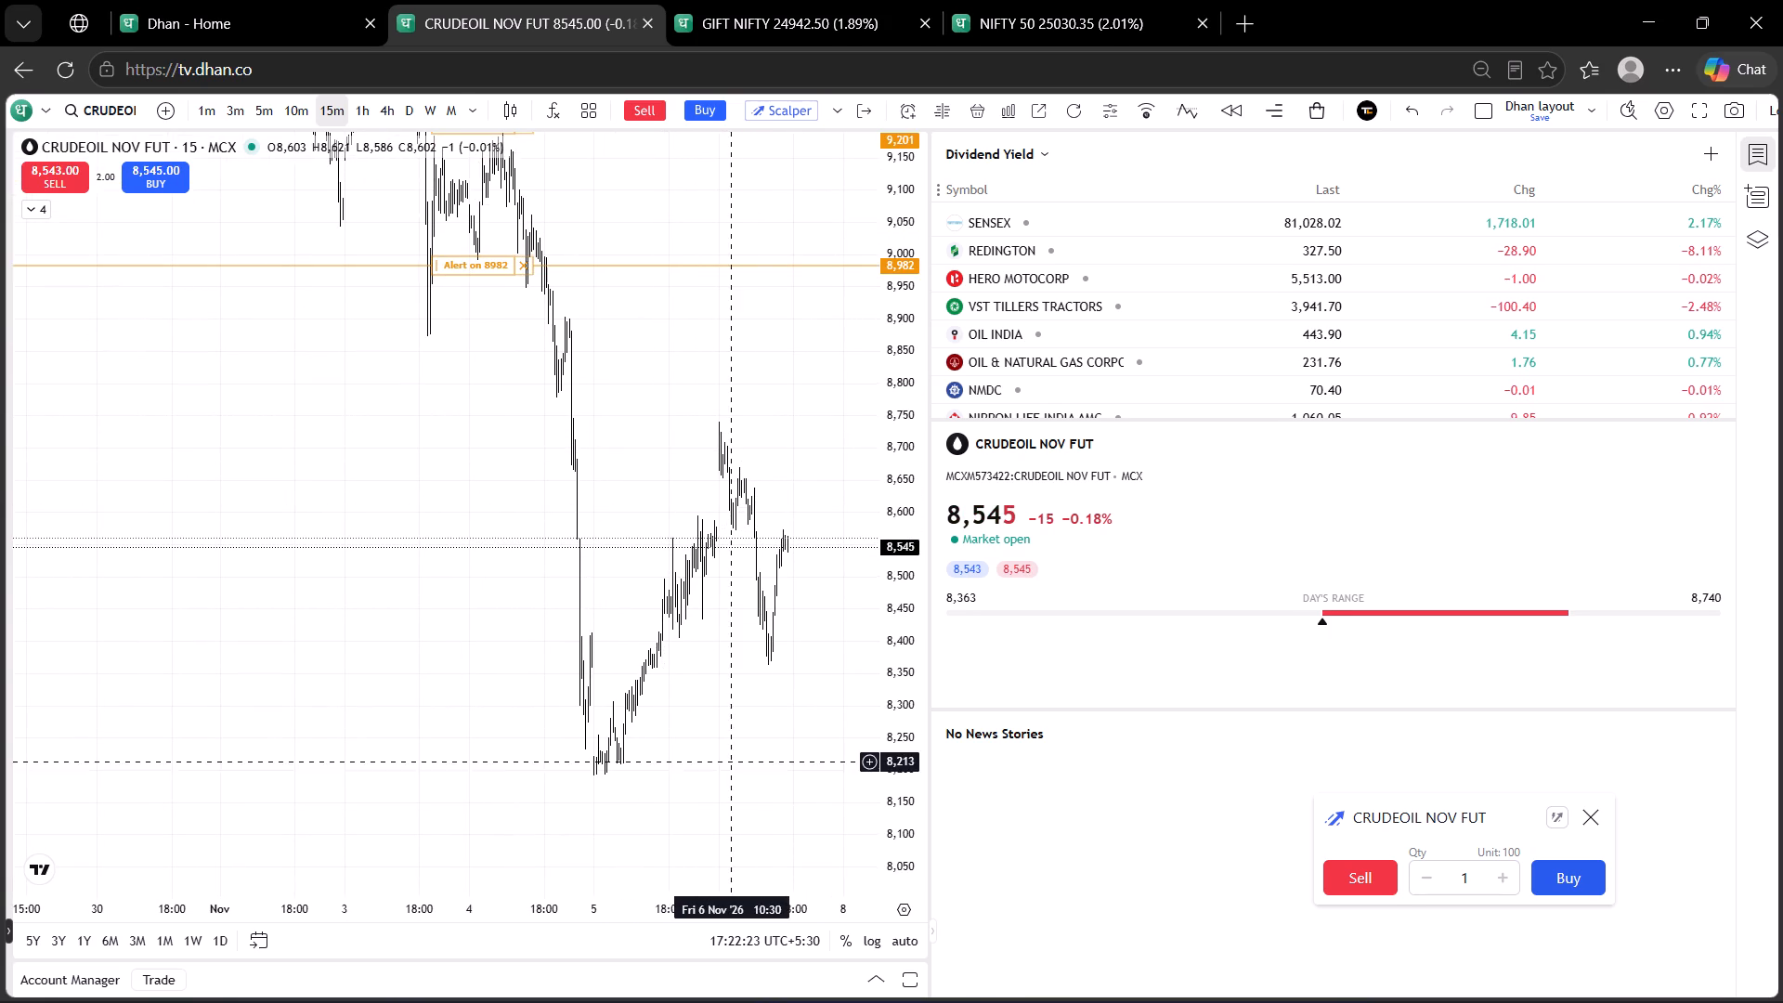
left_click_drag(919, 293, 878, 757)
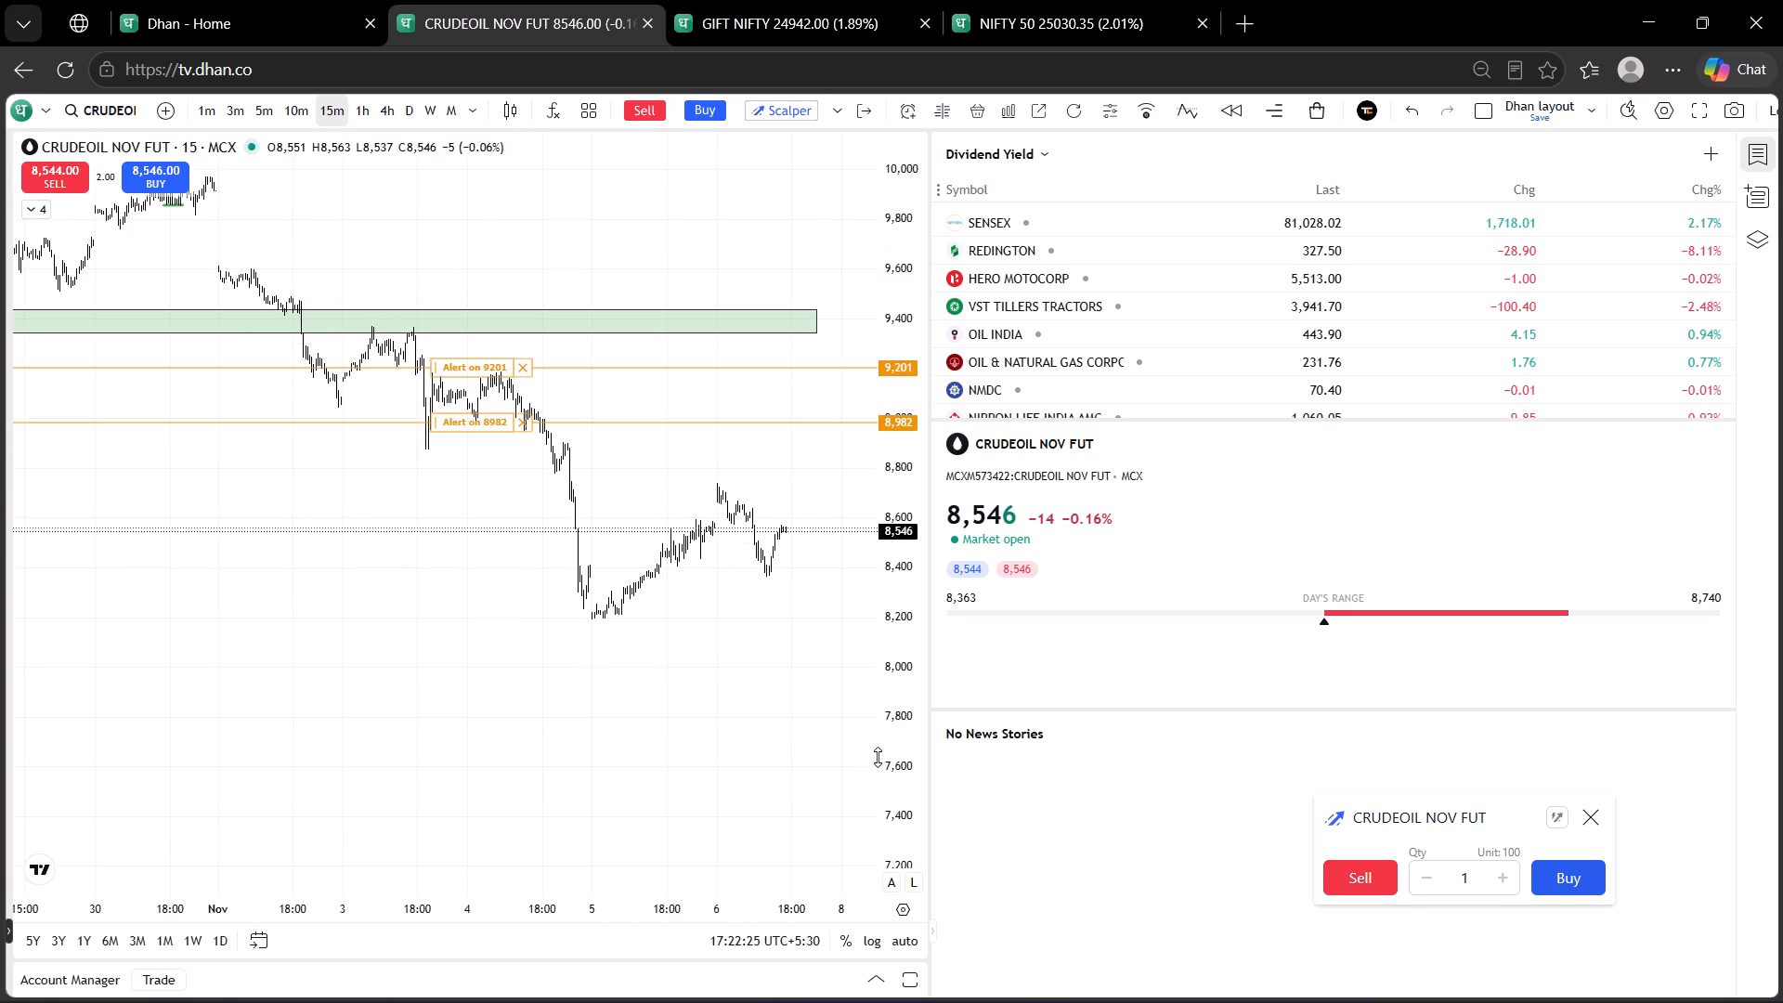
left_click(643, 20)
Show the GIFT NIFTY chart at the 15-minute interval with the side watchlist and floating trade widget hidden.
left_click(540, 12)
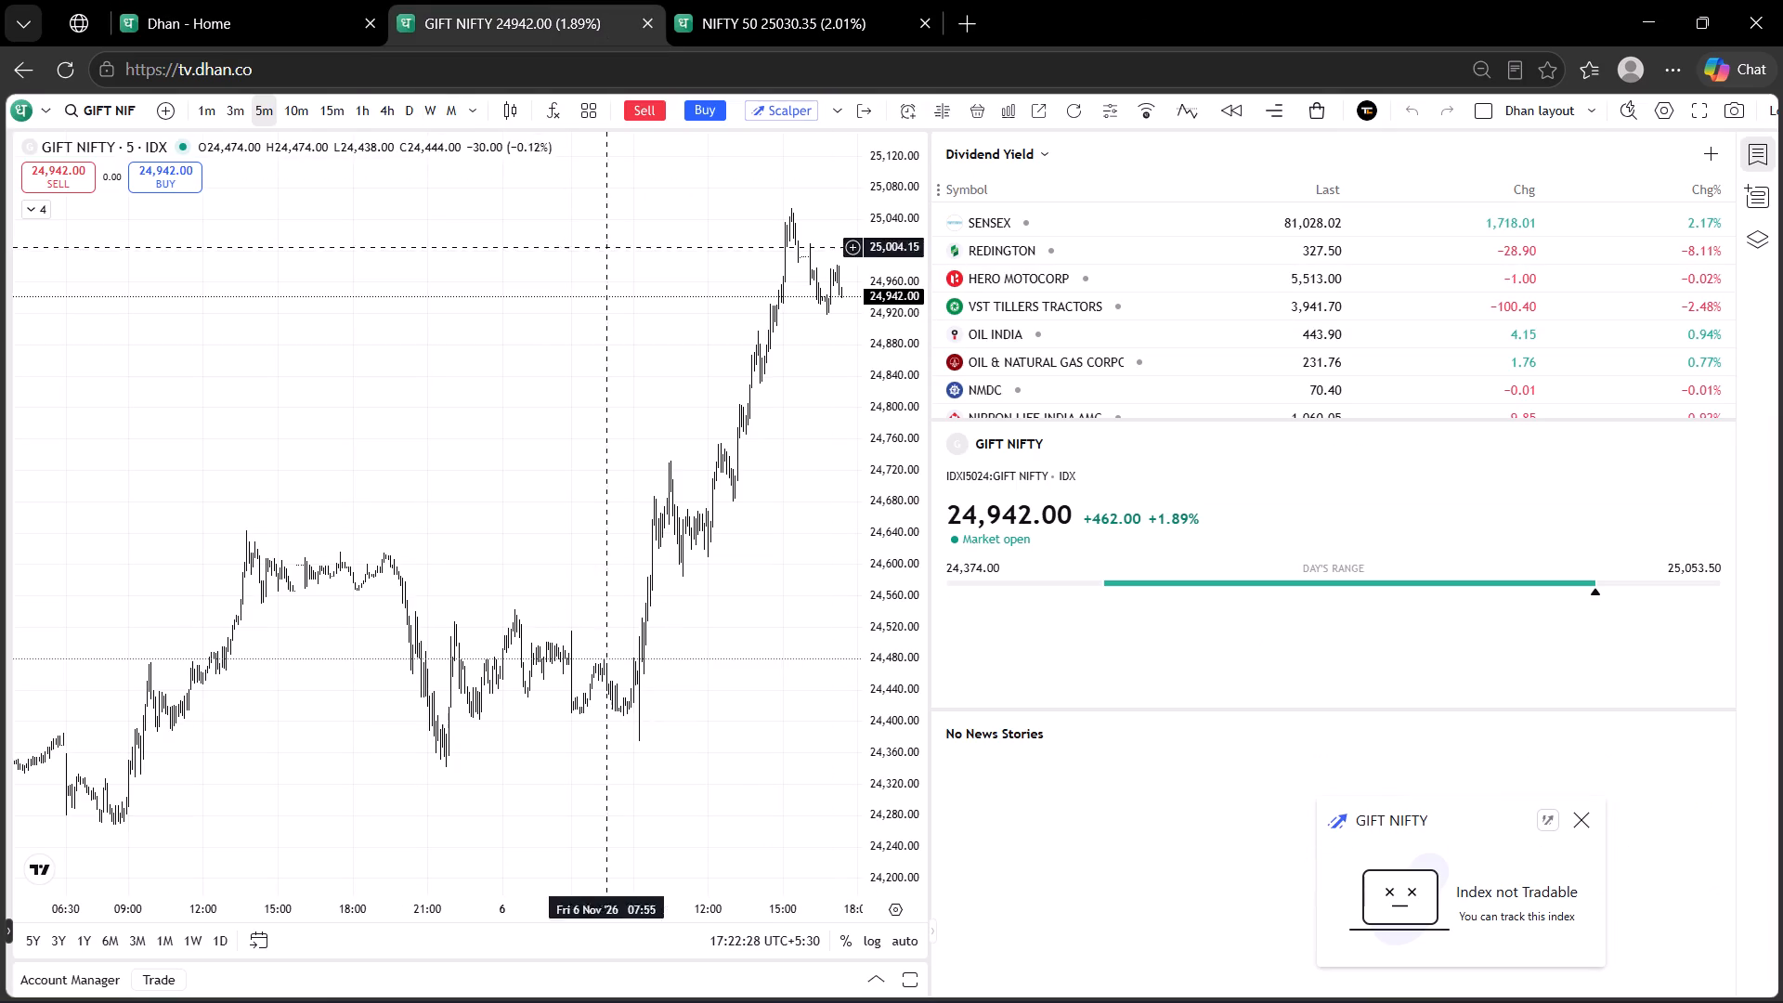
left_click(344, 116)
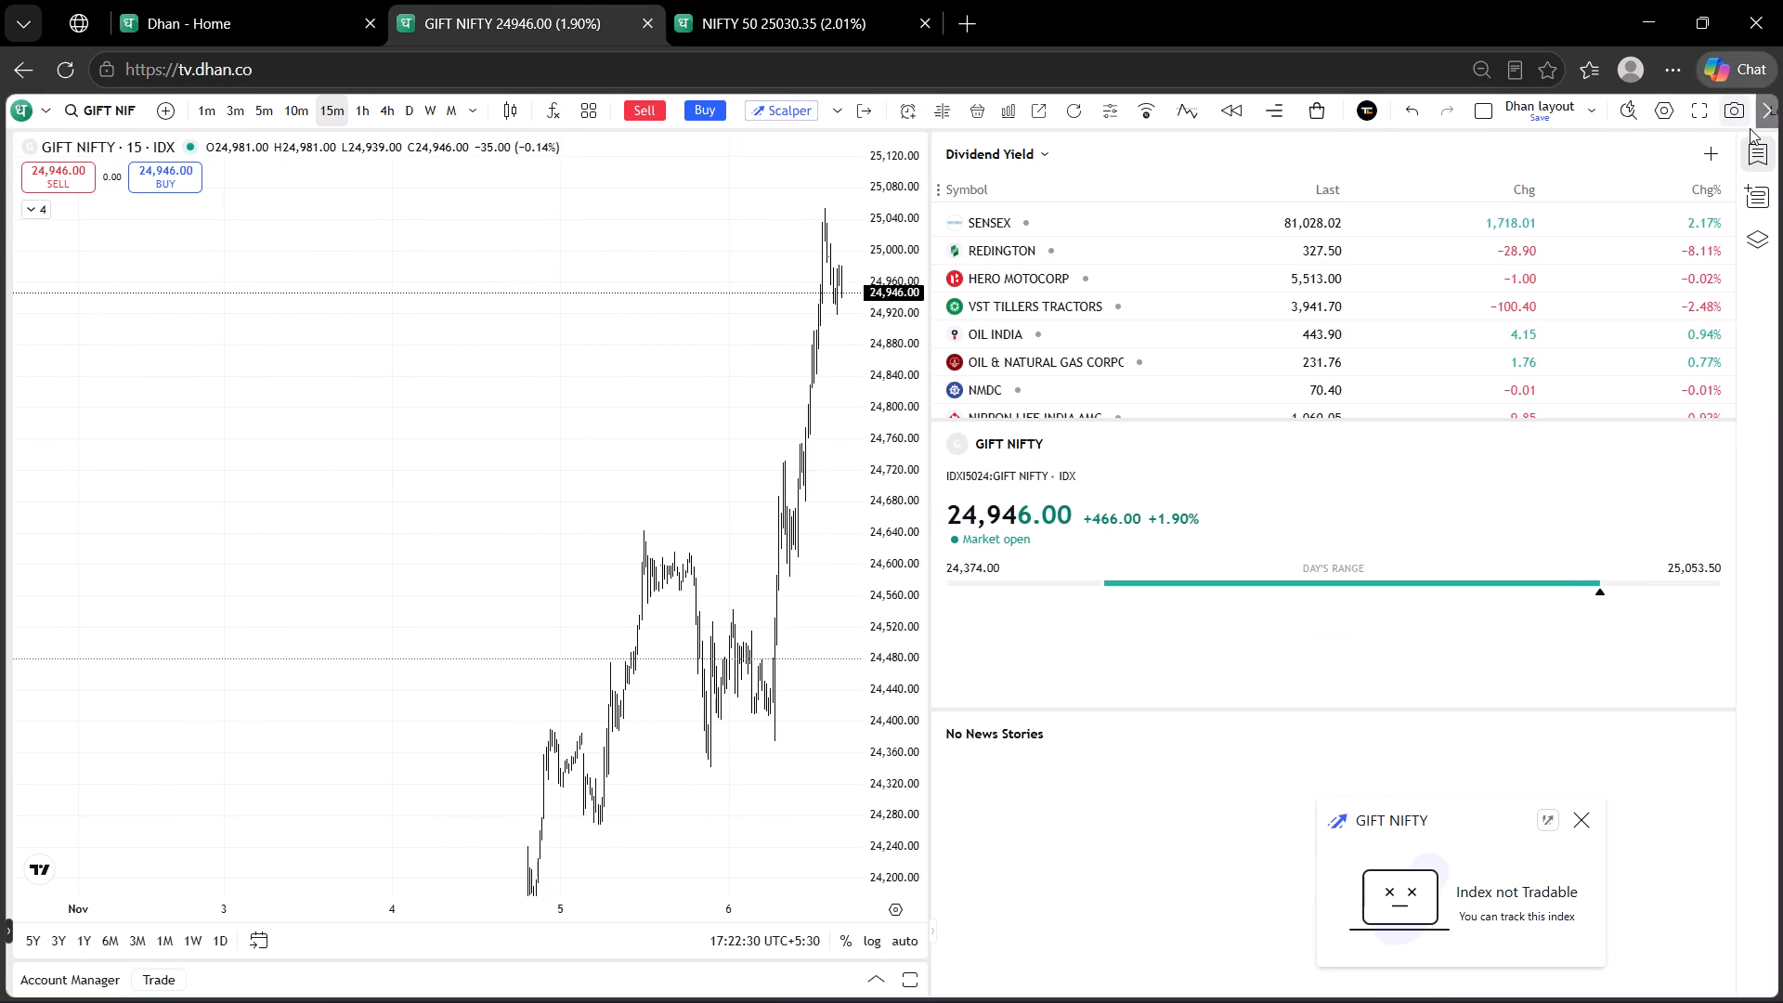
left_click(1756, 163)
left_click_drag(1428, 399, 1041, 262)
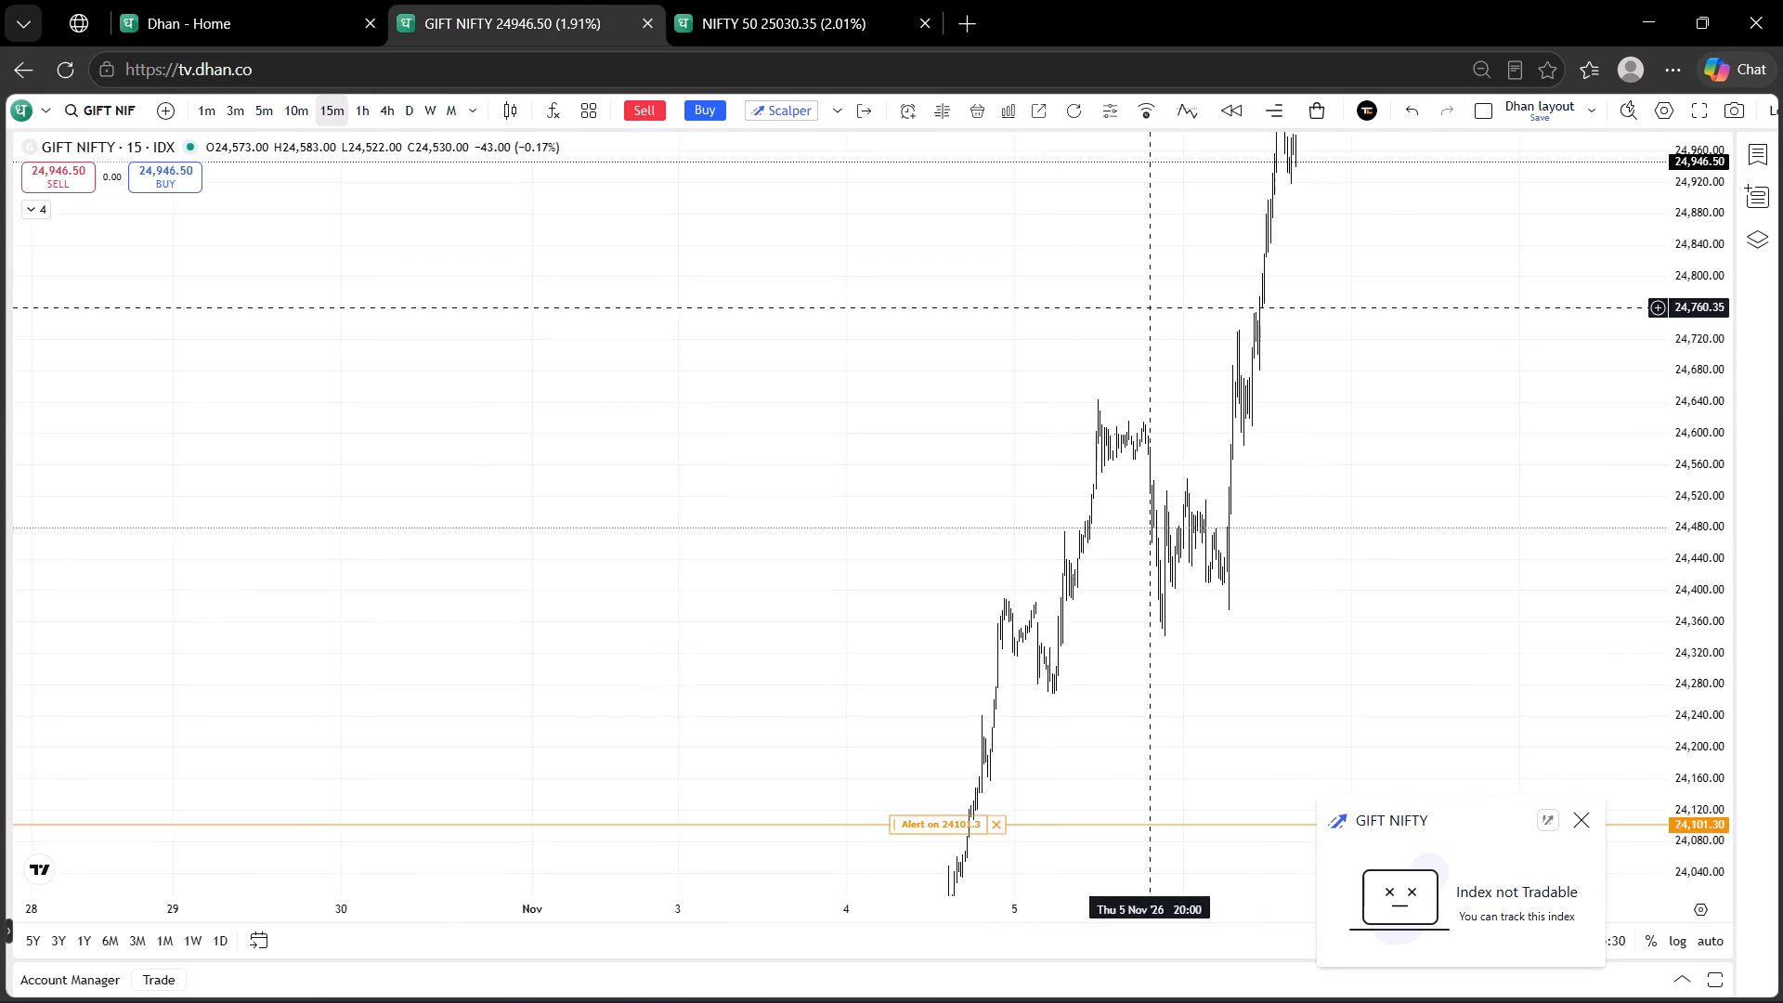
left_click_drag(1577, 813, 1686, 340)
left_click_drag(1686, 340, 1750, 1002)
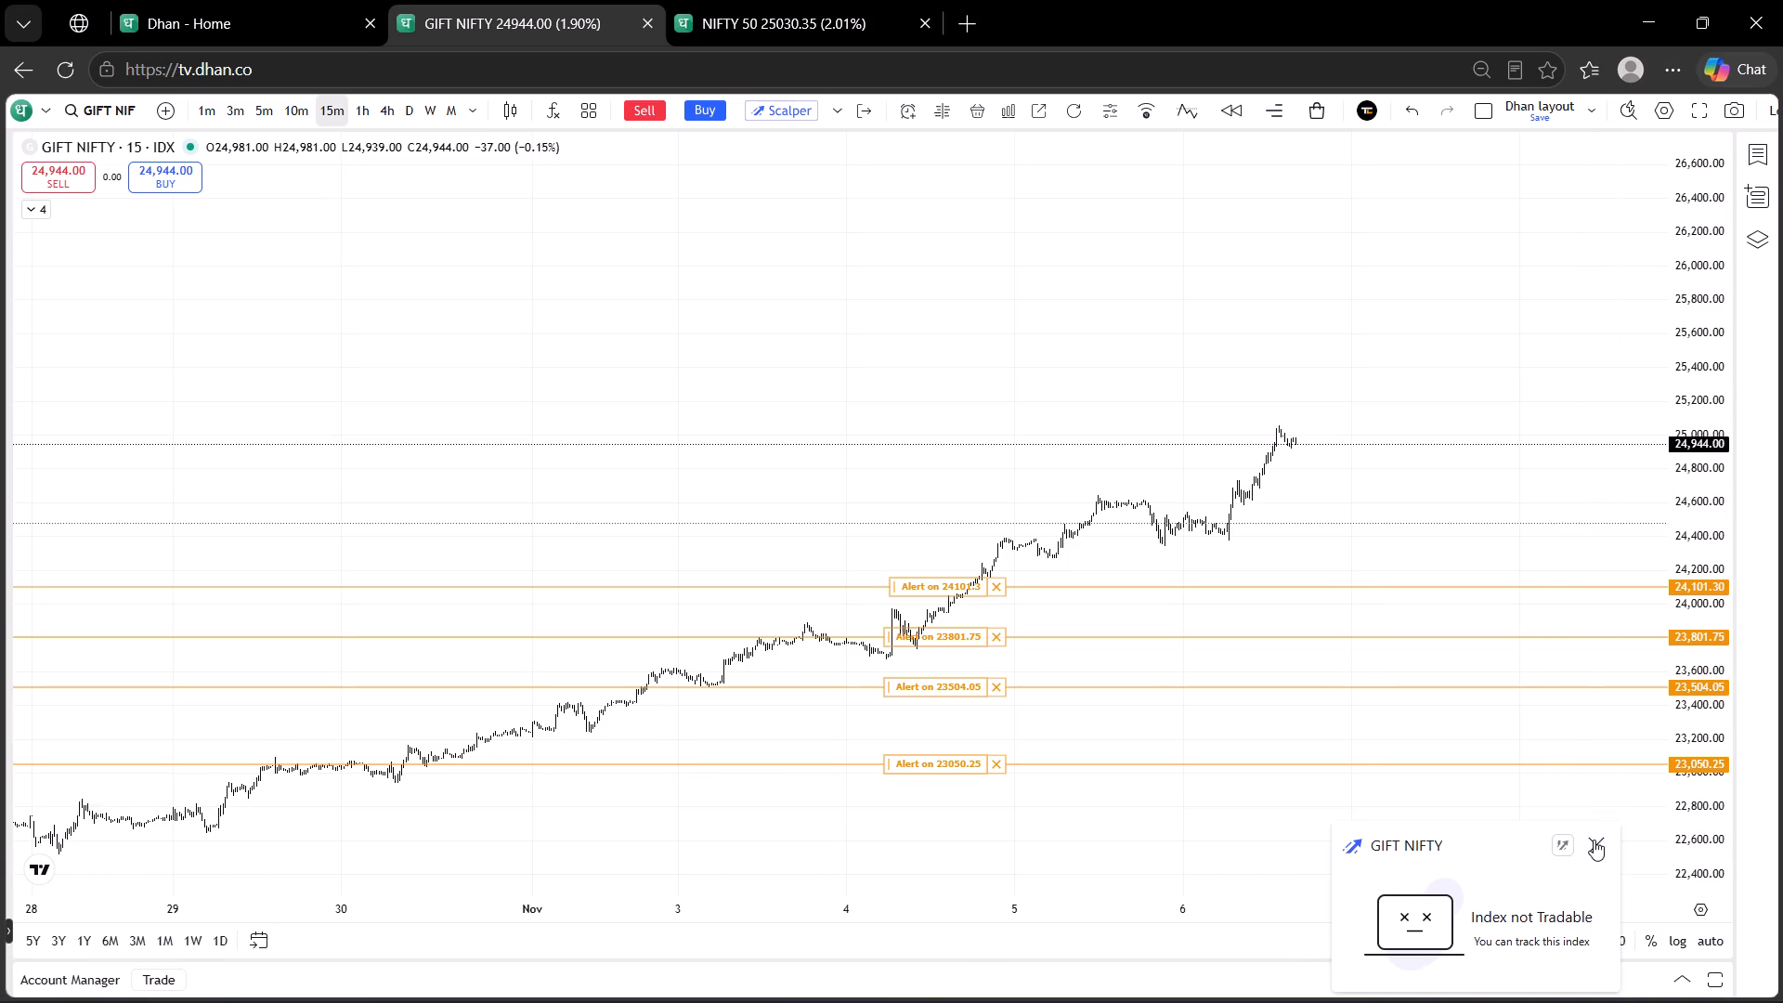
double_click(1607, 855)
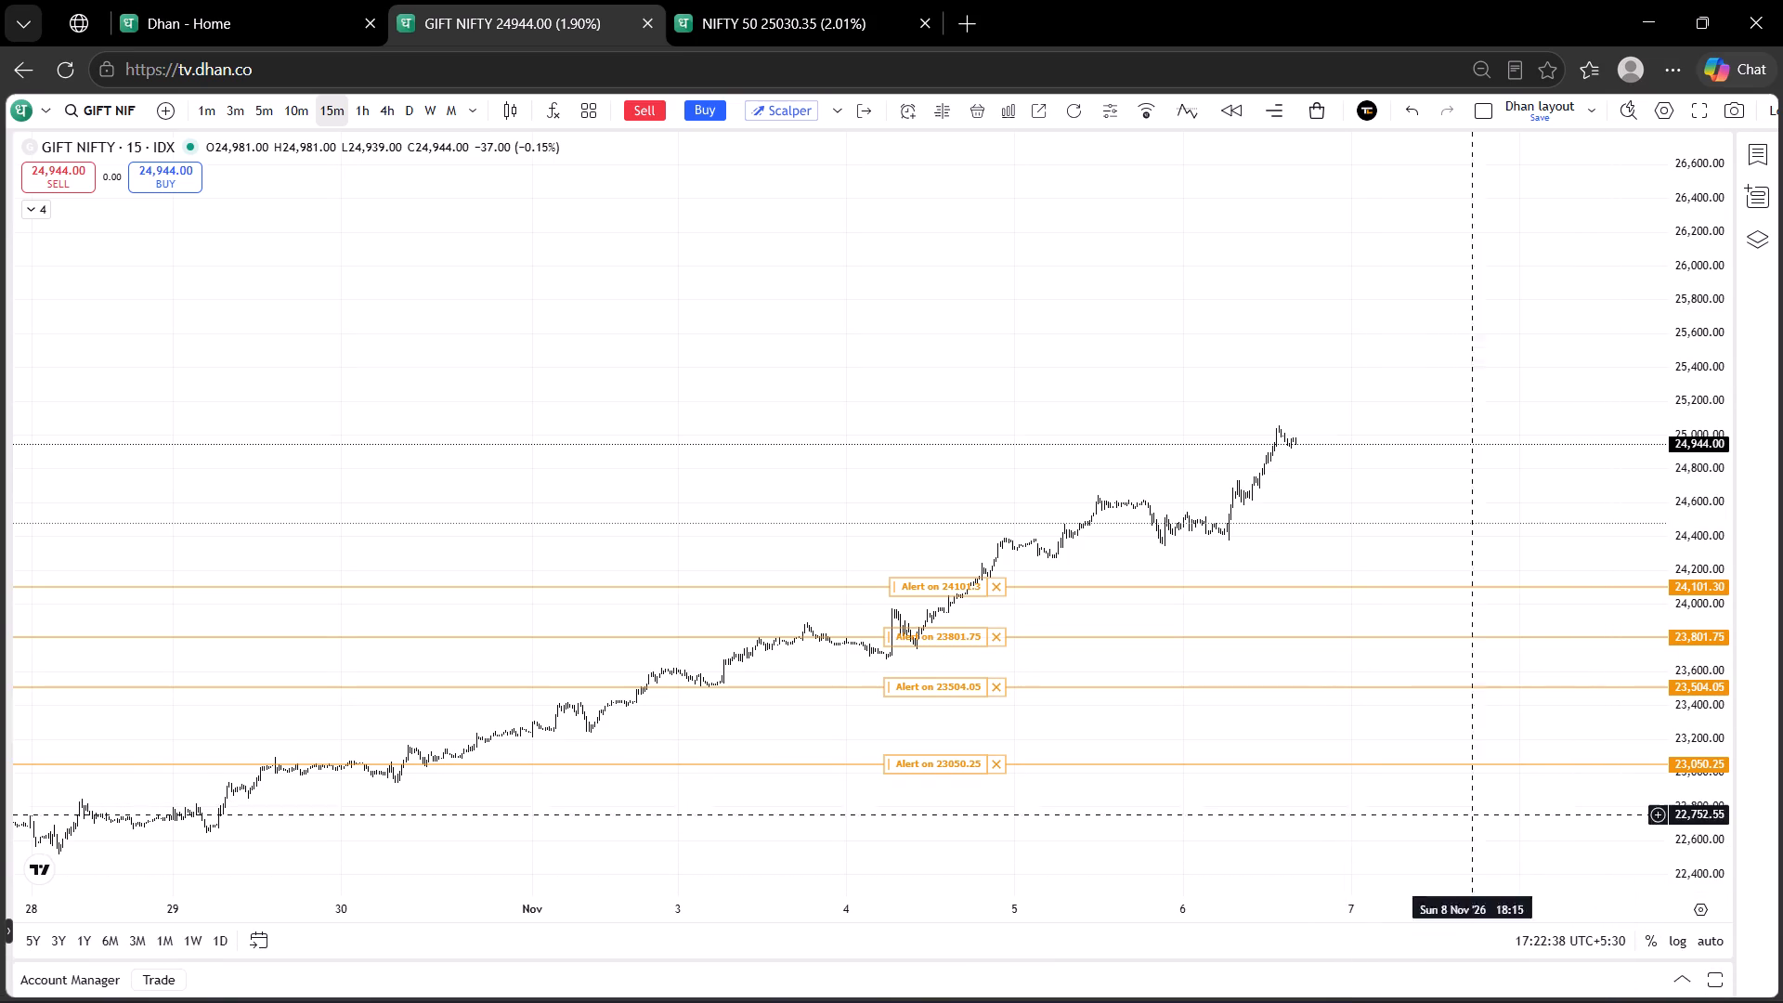
Create a price alert on GIFT NIFTY for crossing 25102.50, just above the recent high.
left_click_drag(1693, 636, 1552, 0)
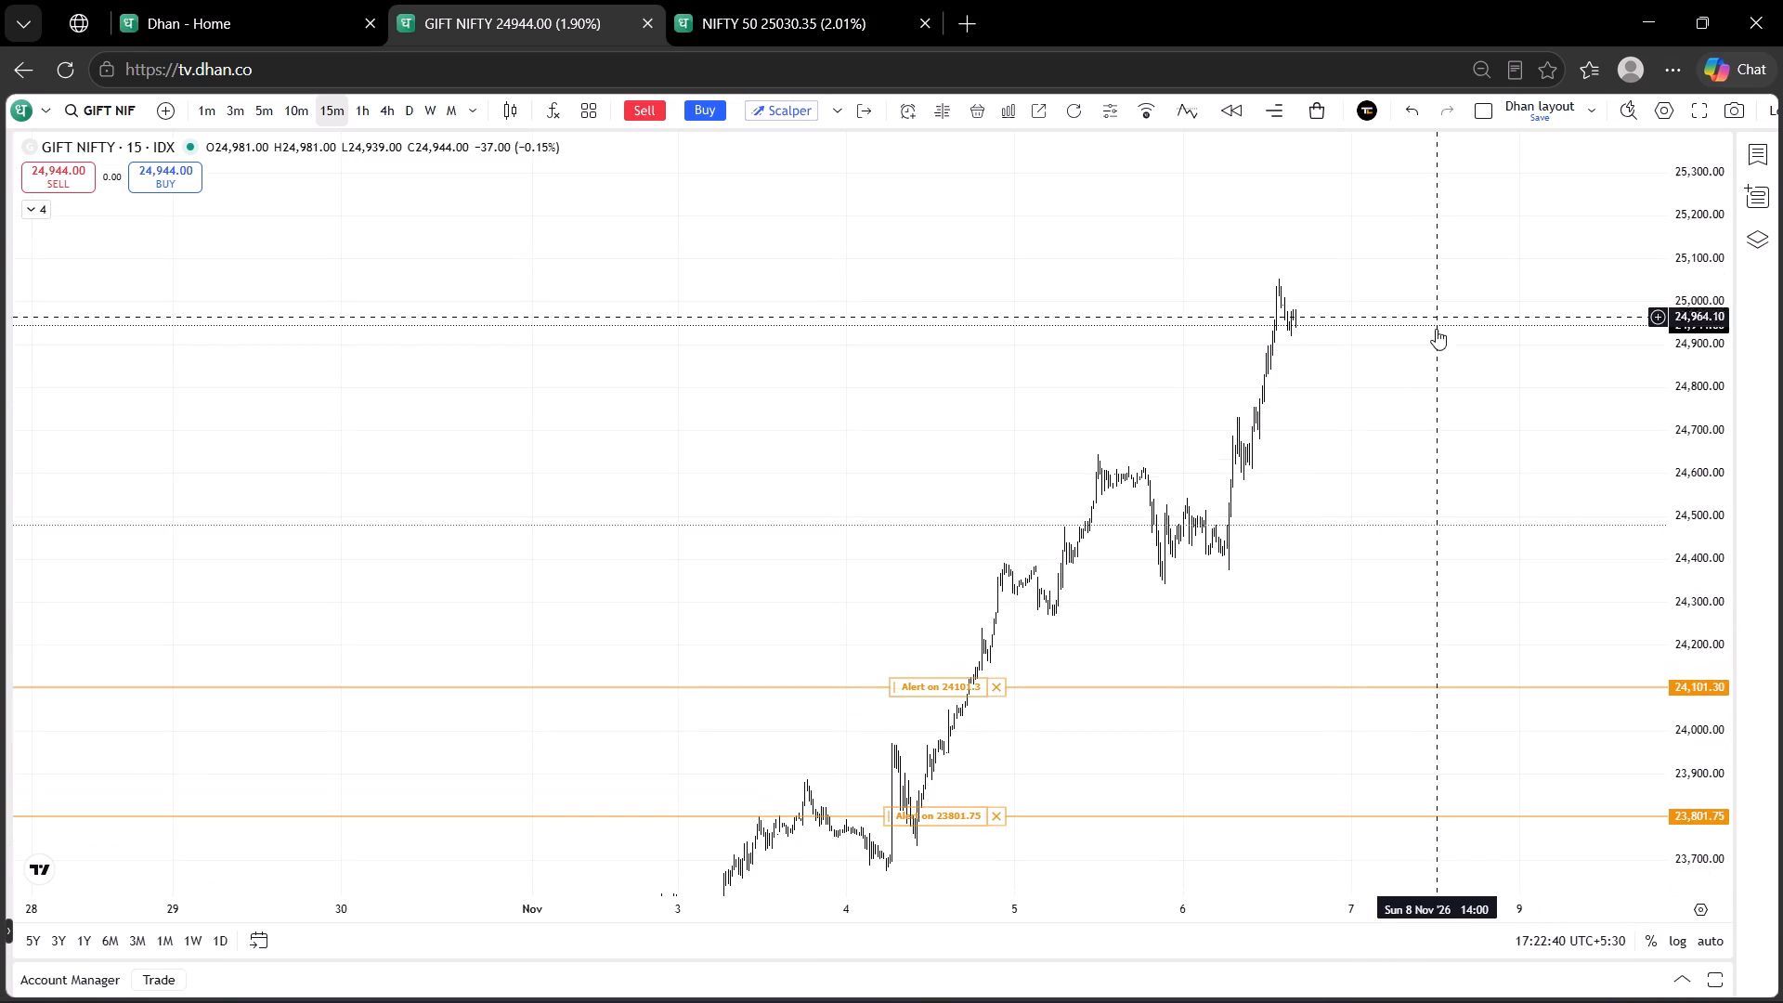
left_click_drag(1436, 329, 1334, 547)
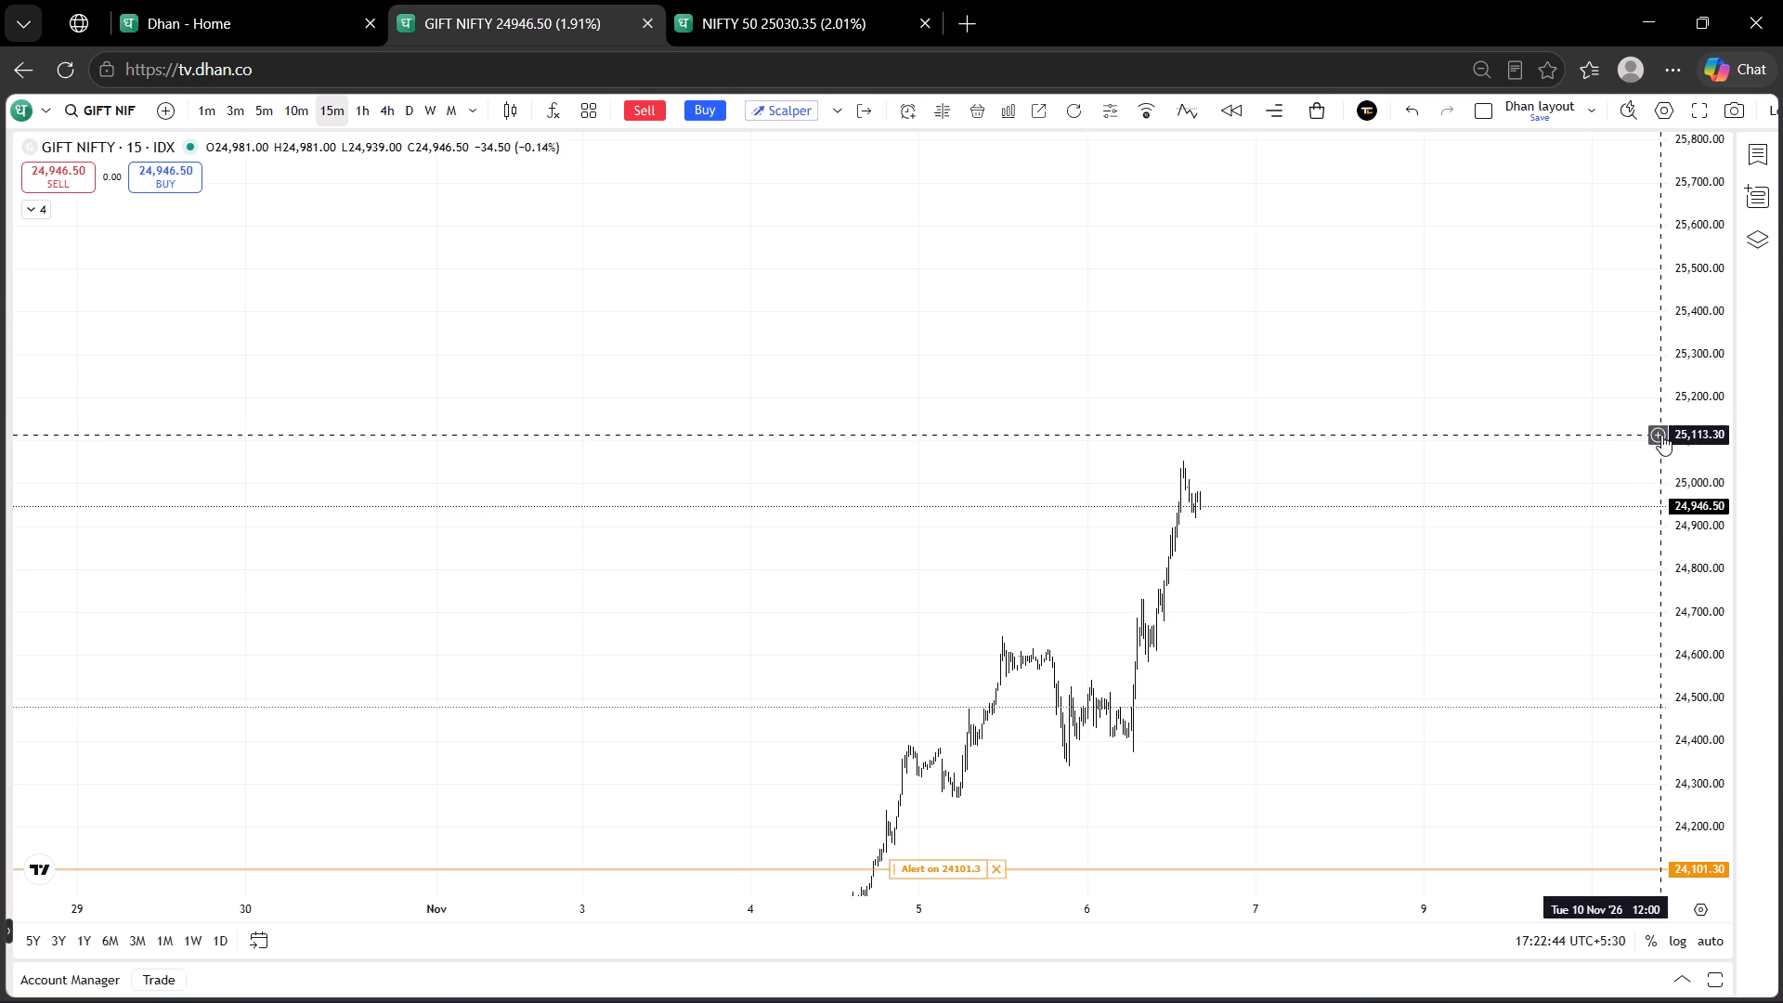
left_click(1656, 439)
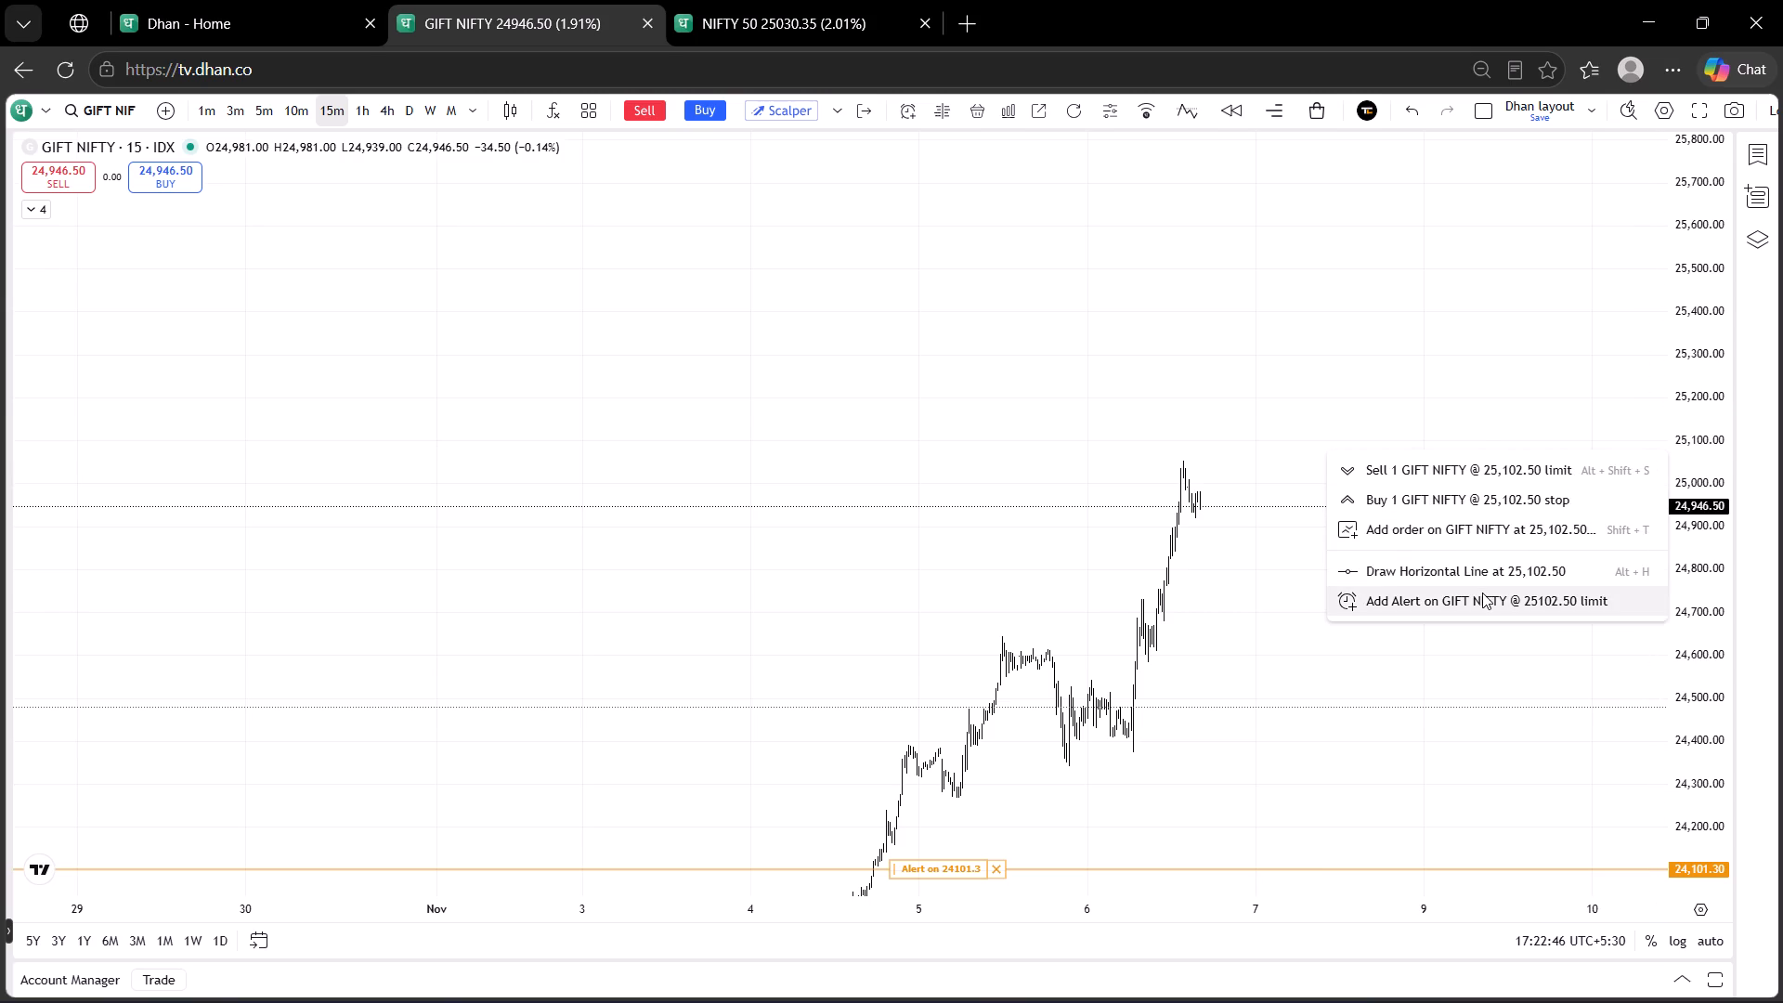
left_click(1482, 593)
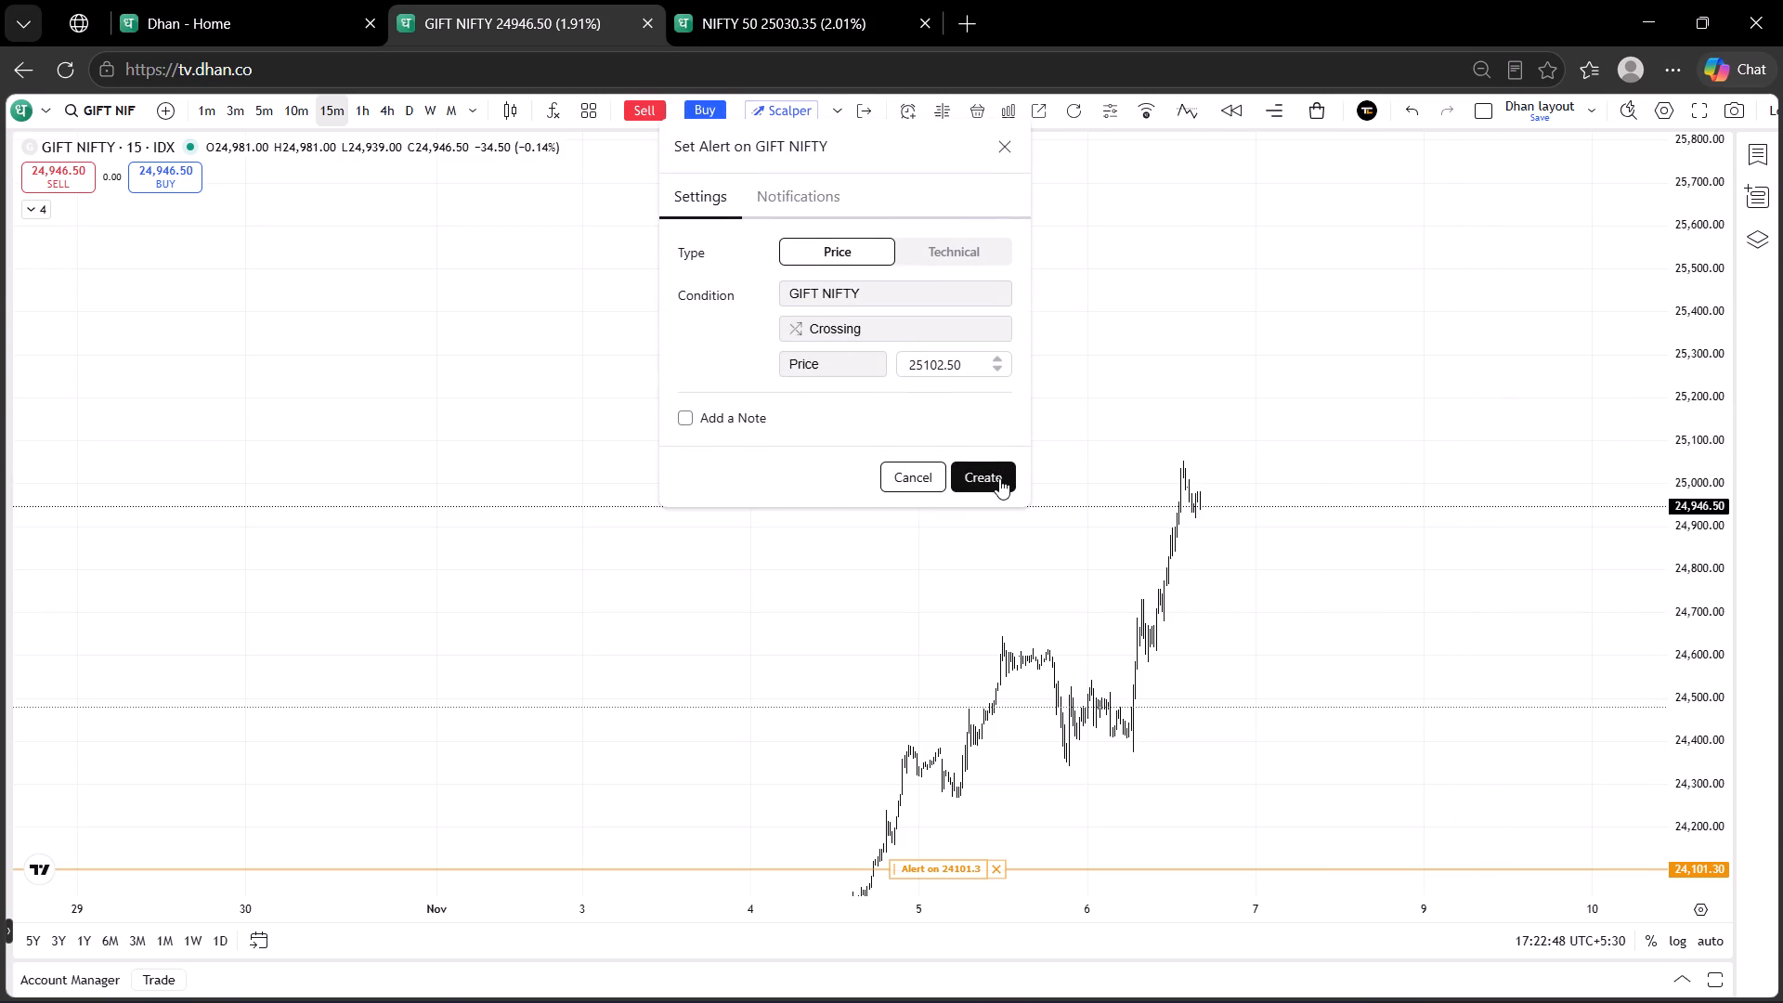
left_click(999, 478)
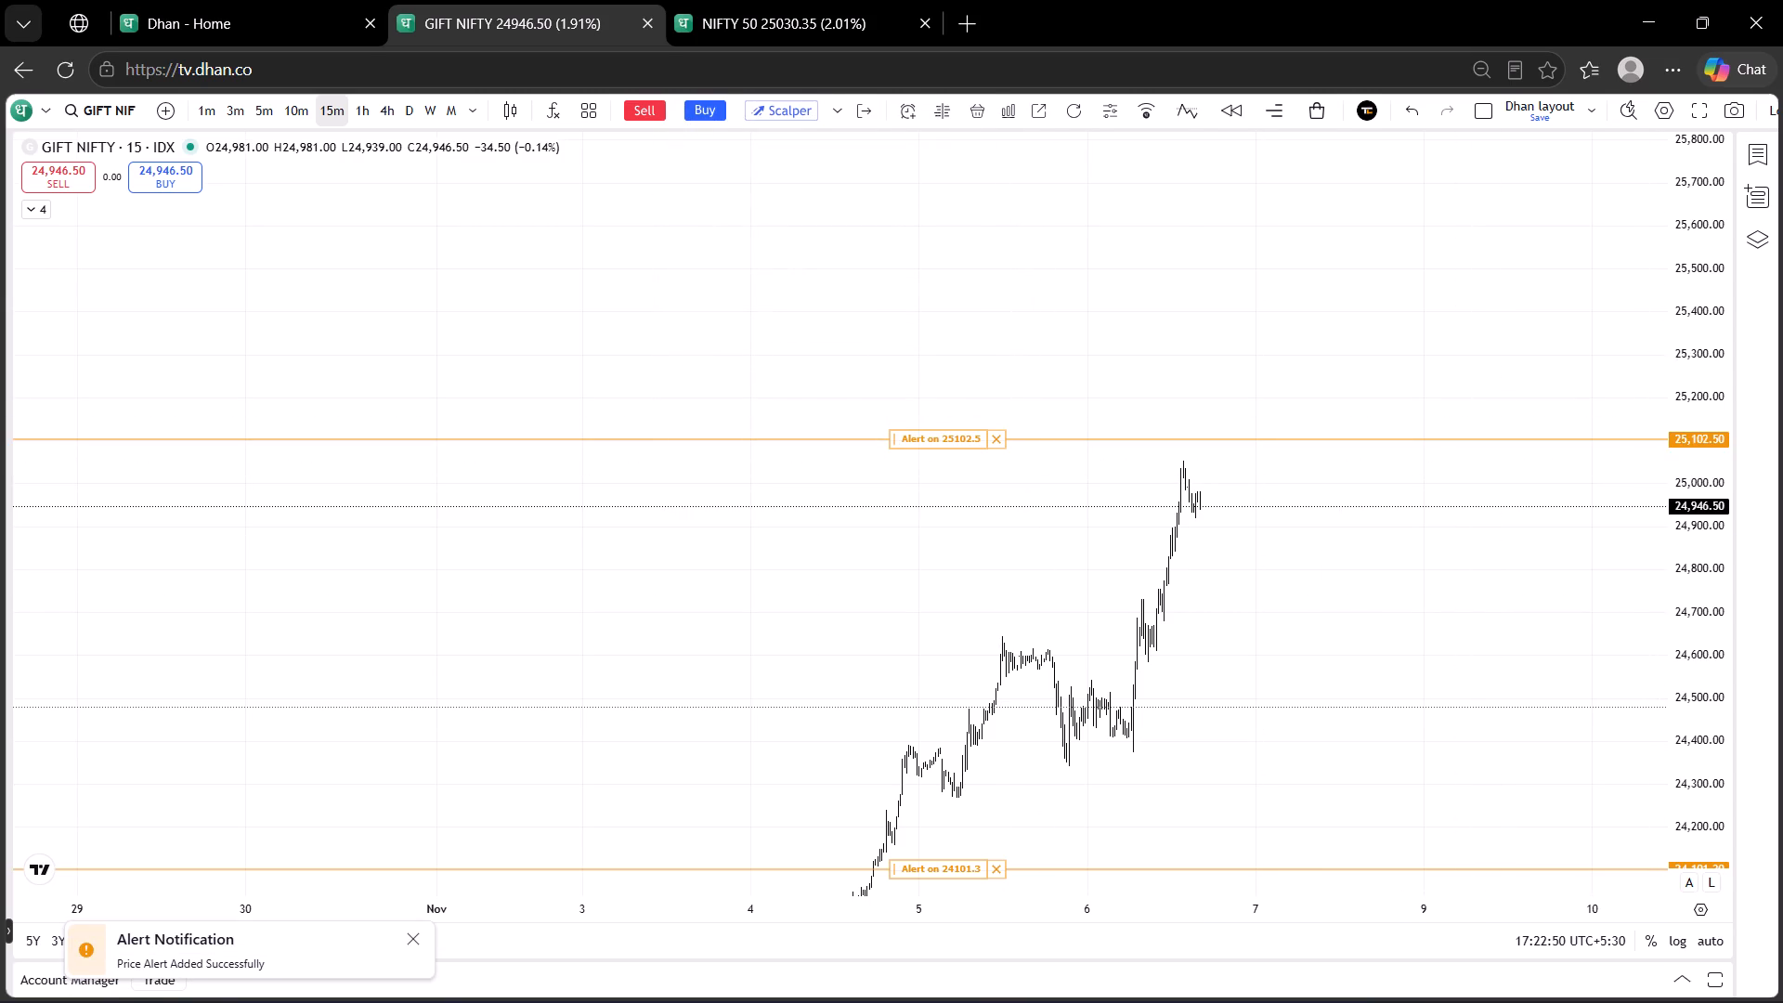
Create a price alert on GIFT NIFTY for crossing 25301.45, above the existing 25102.5 alert.
left_click(1659, 354)
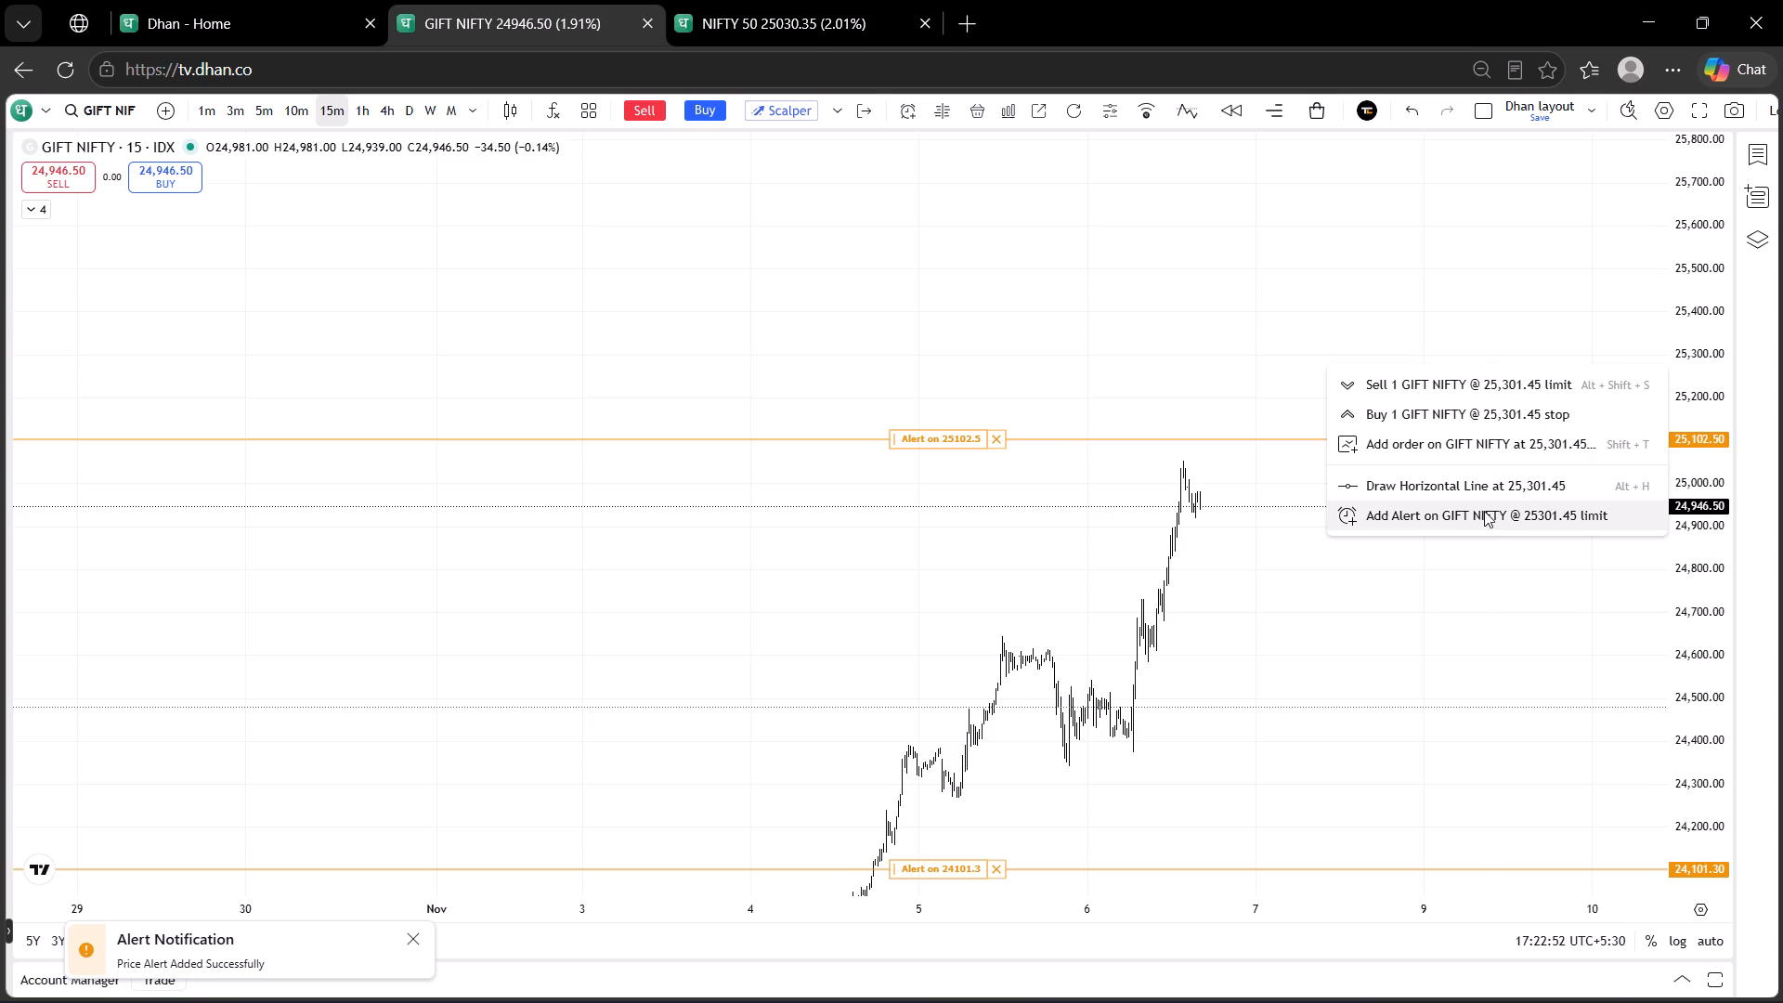
left_click(1484, 511)
left_click(976, 488)
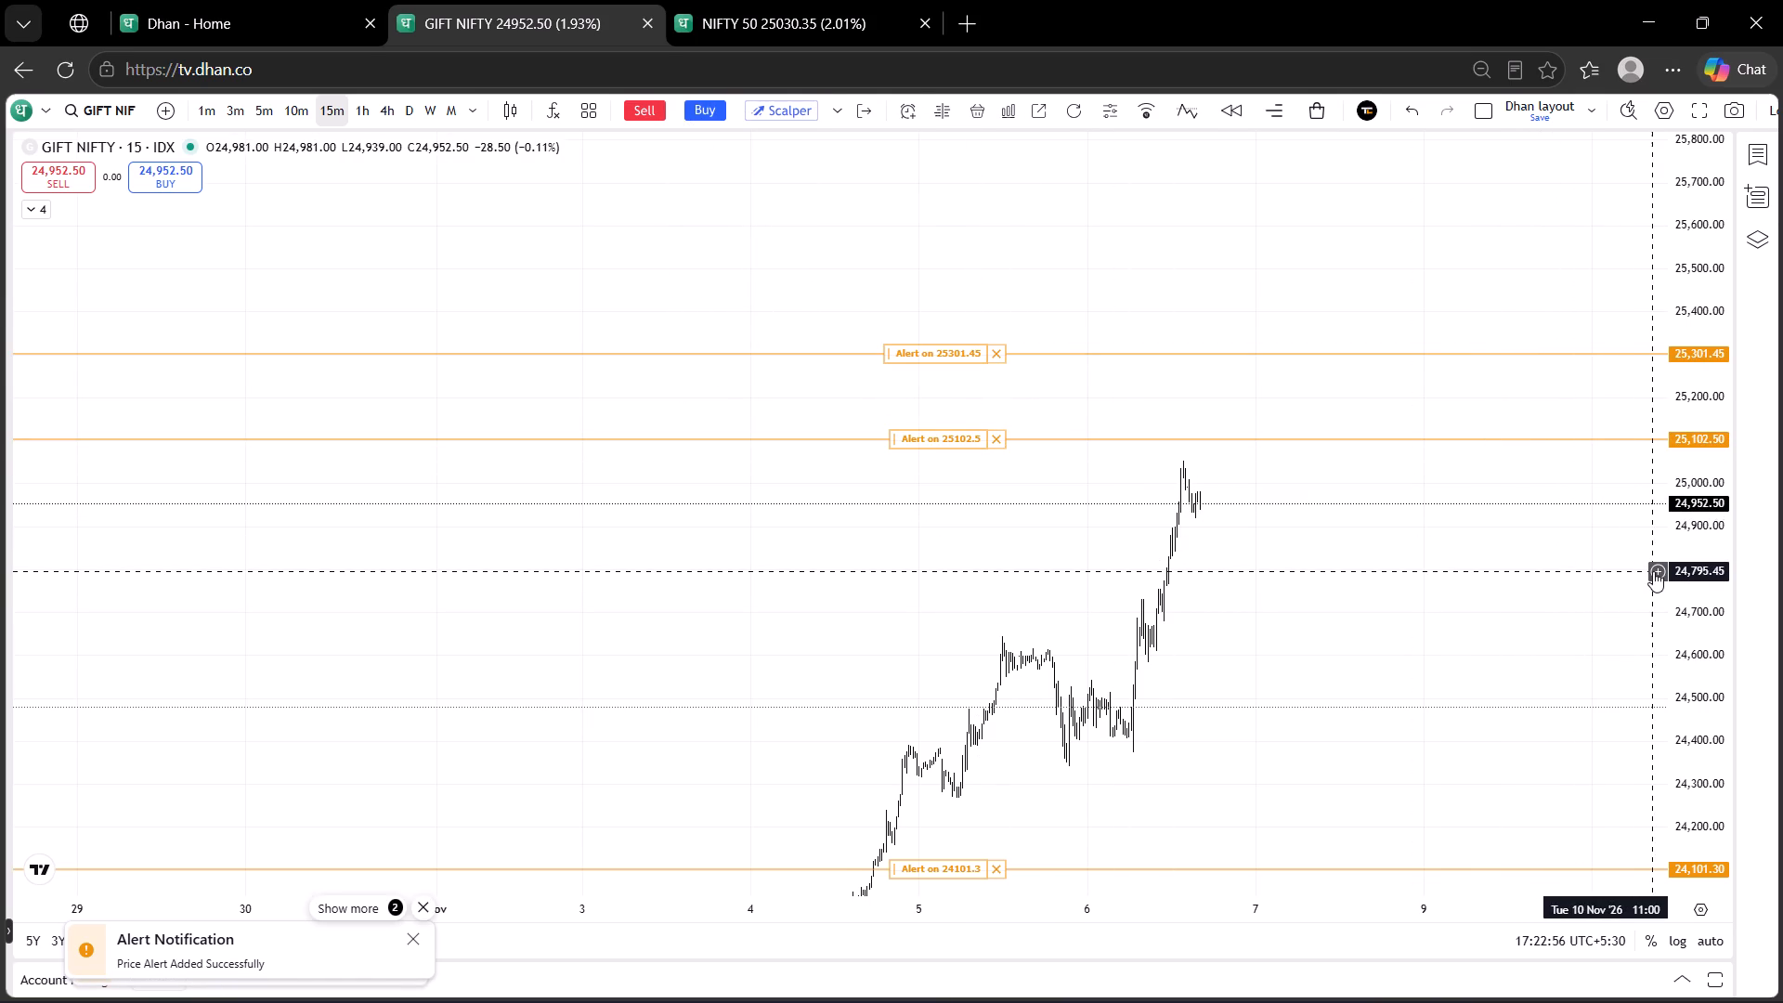
Create a price alert on GIFT NIFTY for crossing 24795.45, below the current price.
left_click(1653, 571)
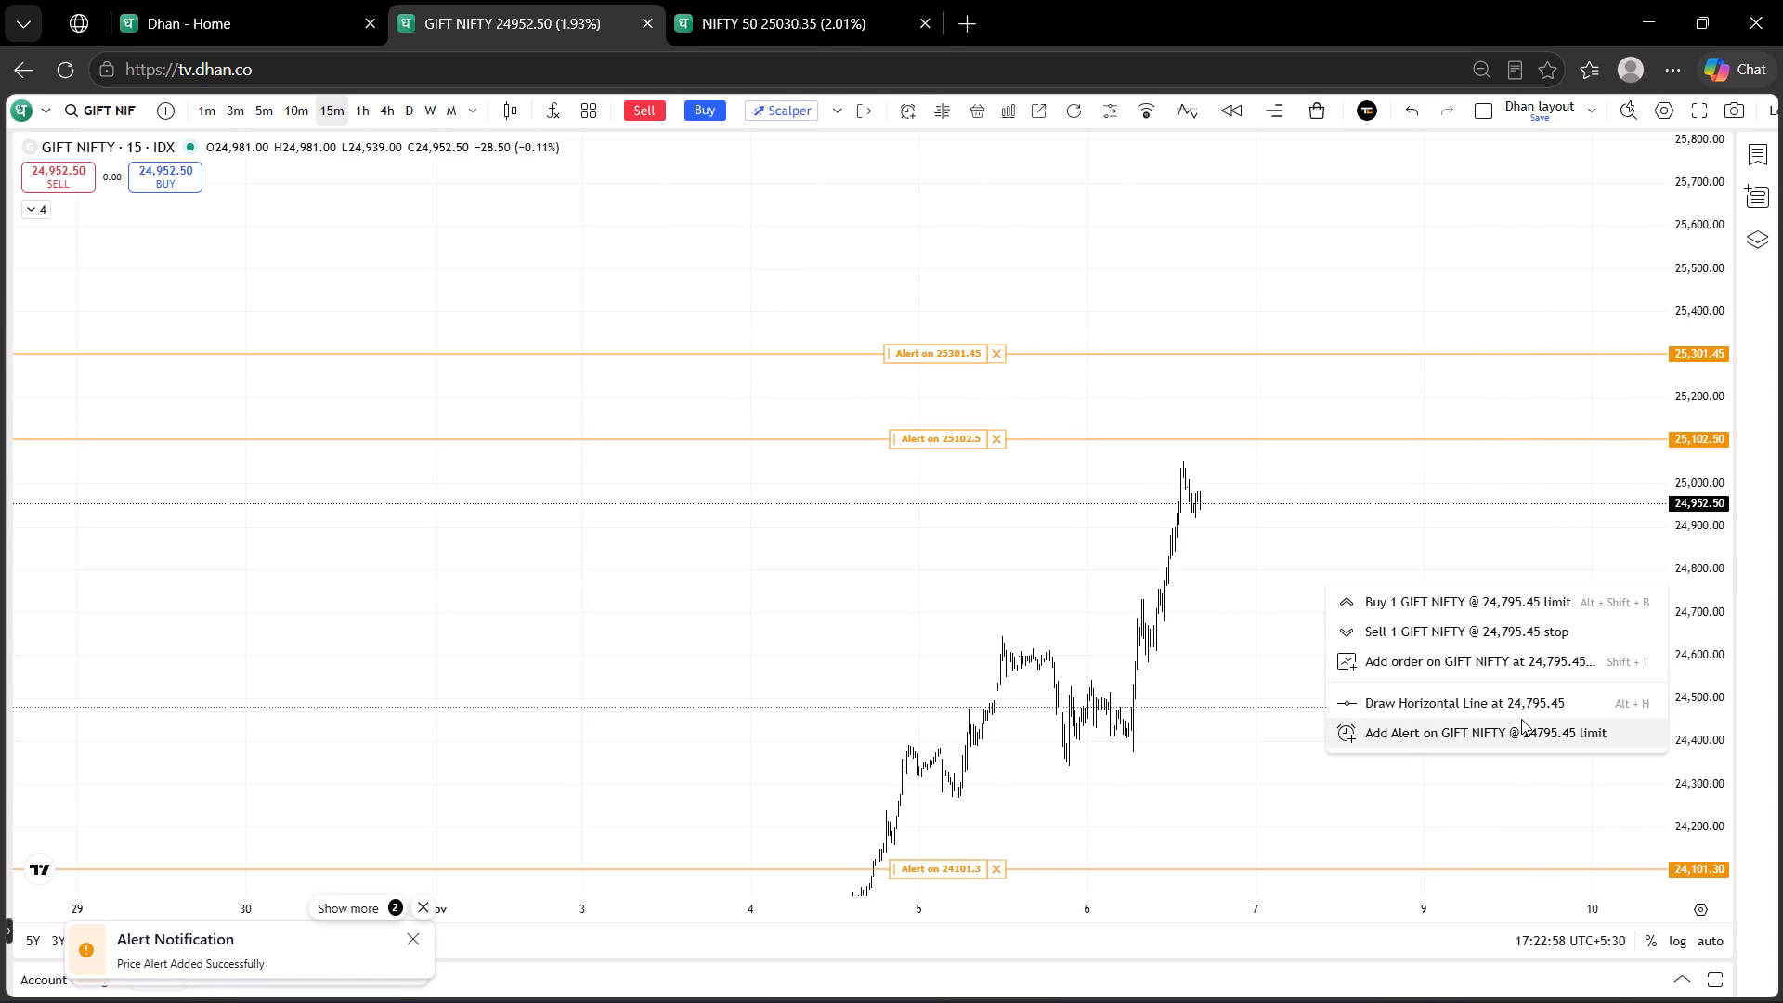
left_click(1521, 719)
left_click(973, 469)
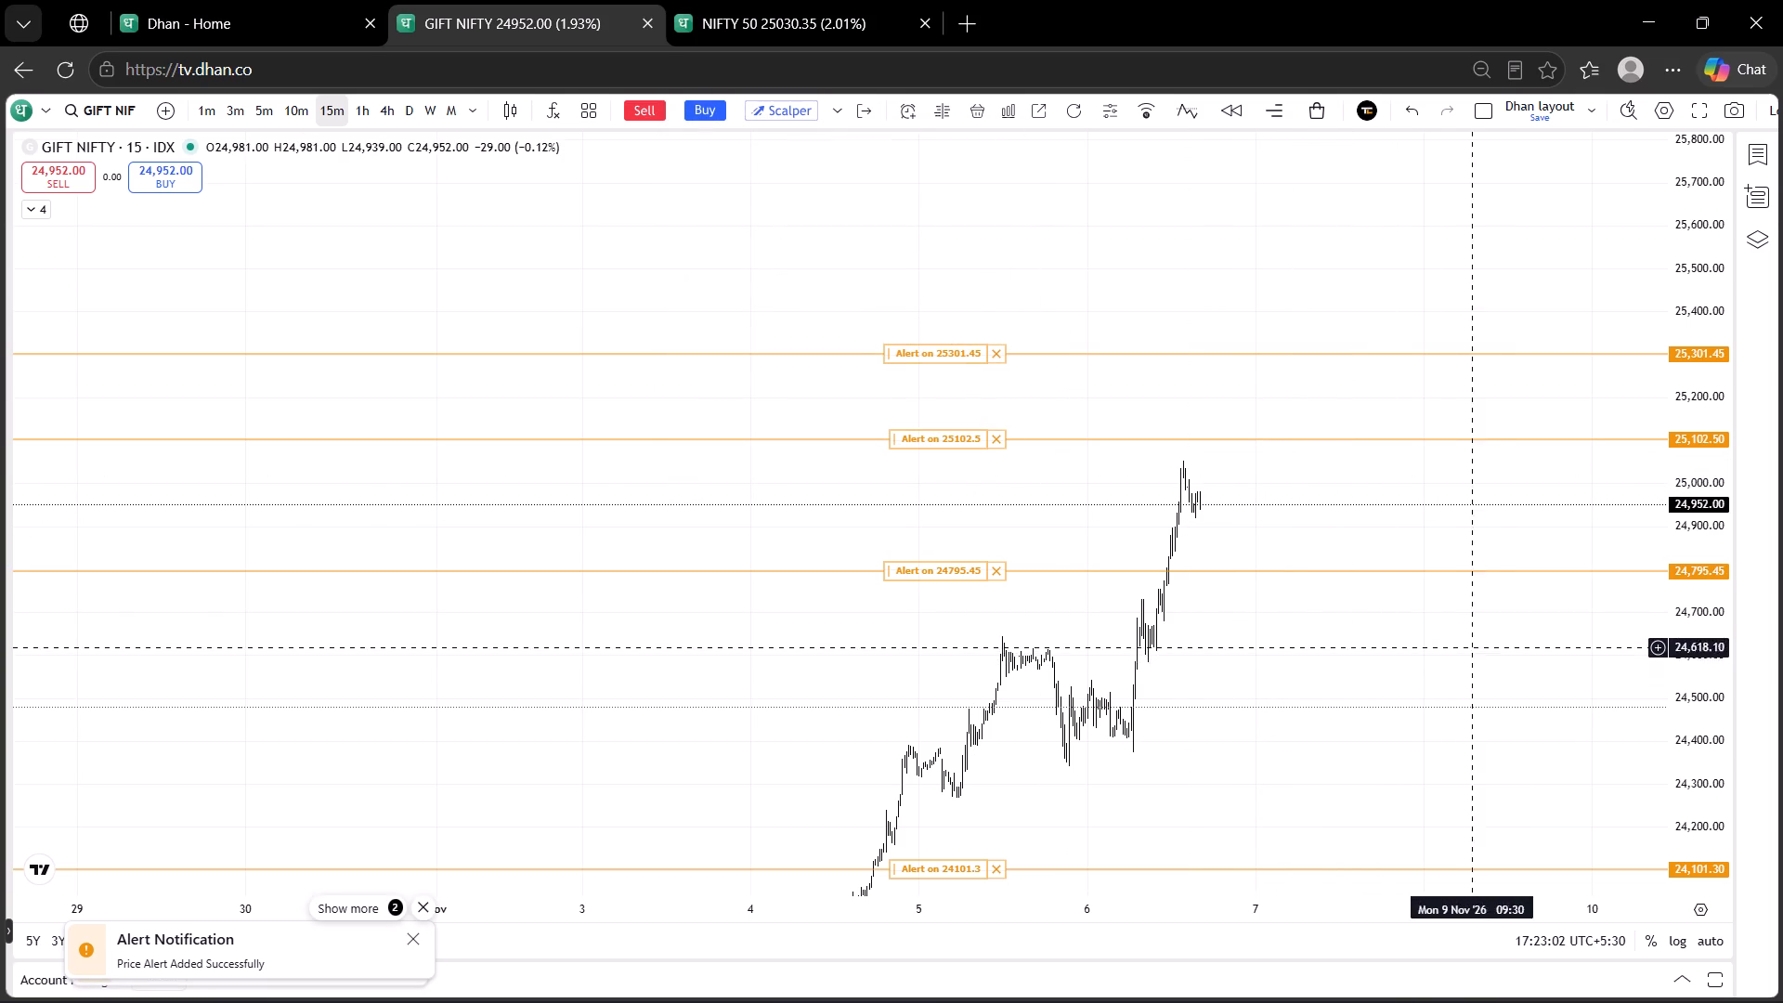
Create a price alert on GIFT NIFTY for crossing 24605.15, level with the earlier consolidation high.
left_click(1650, 653)
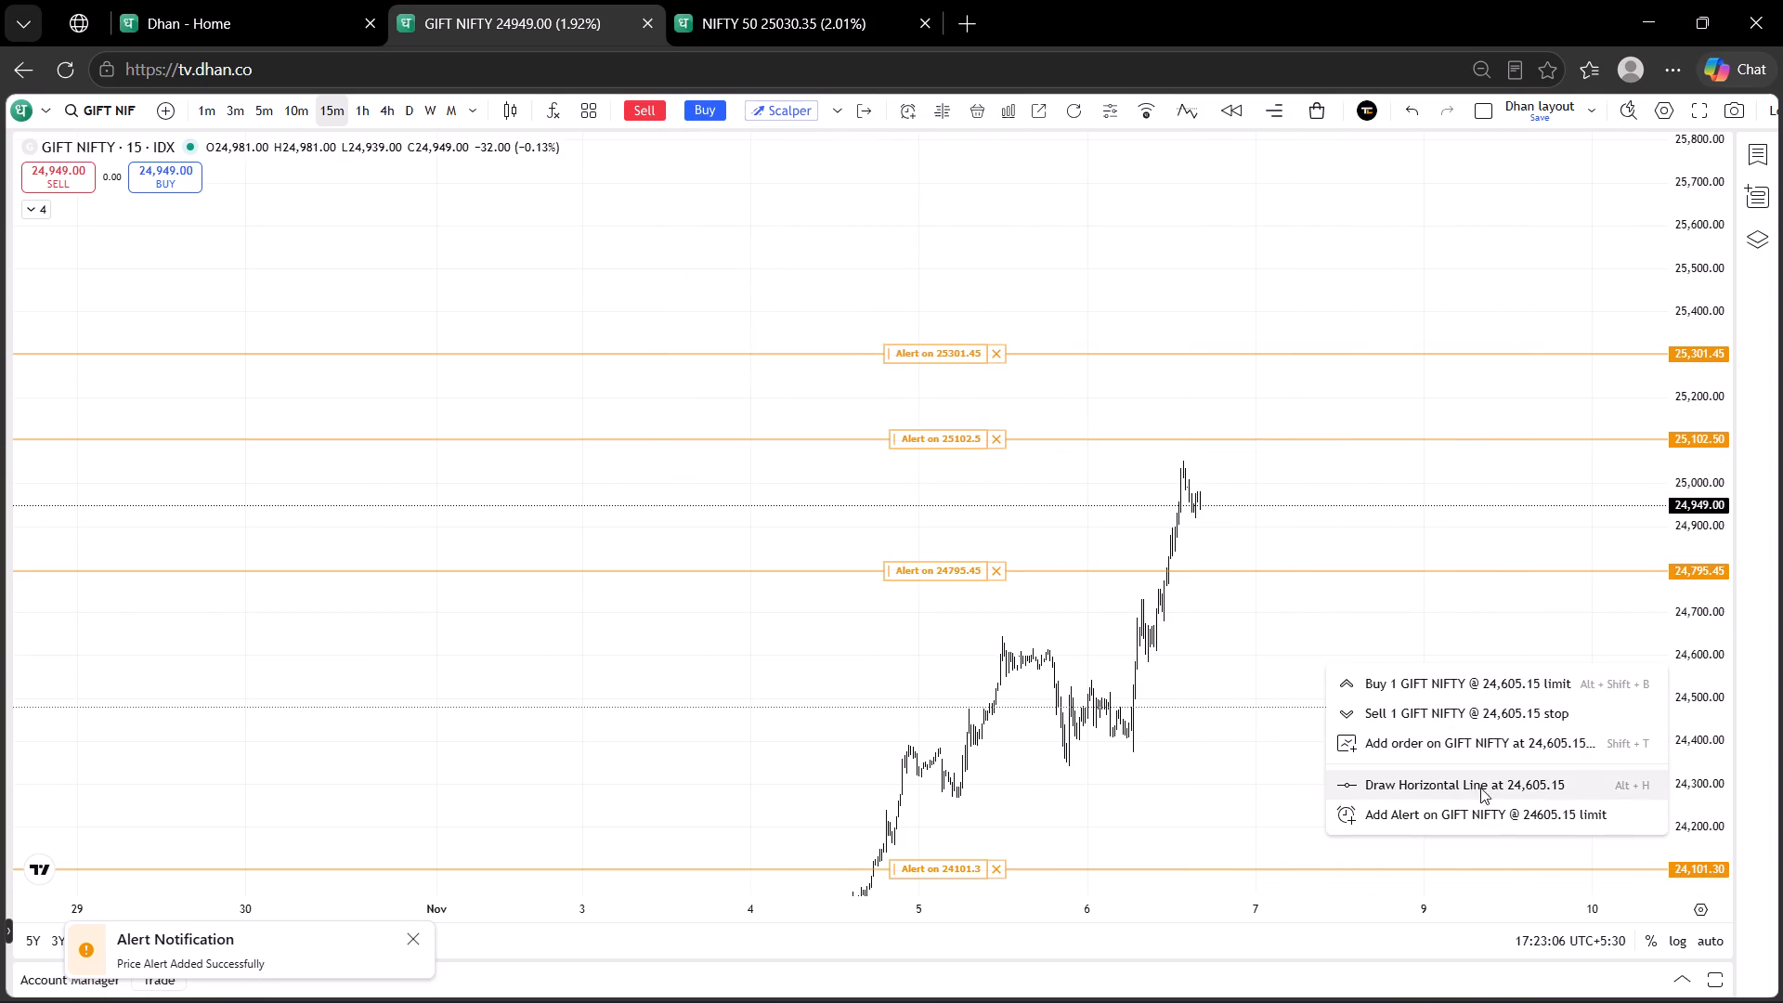
left_click(1465, 807)
left_click(978, 471)
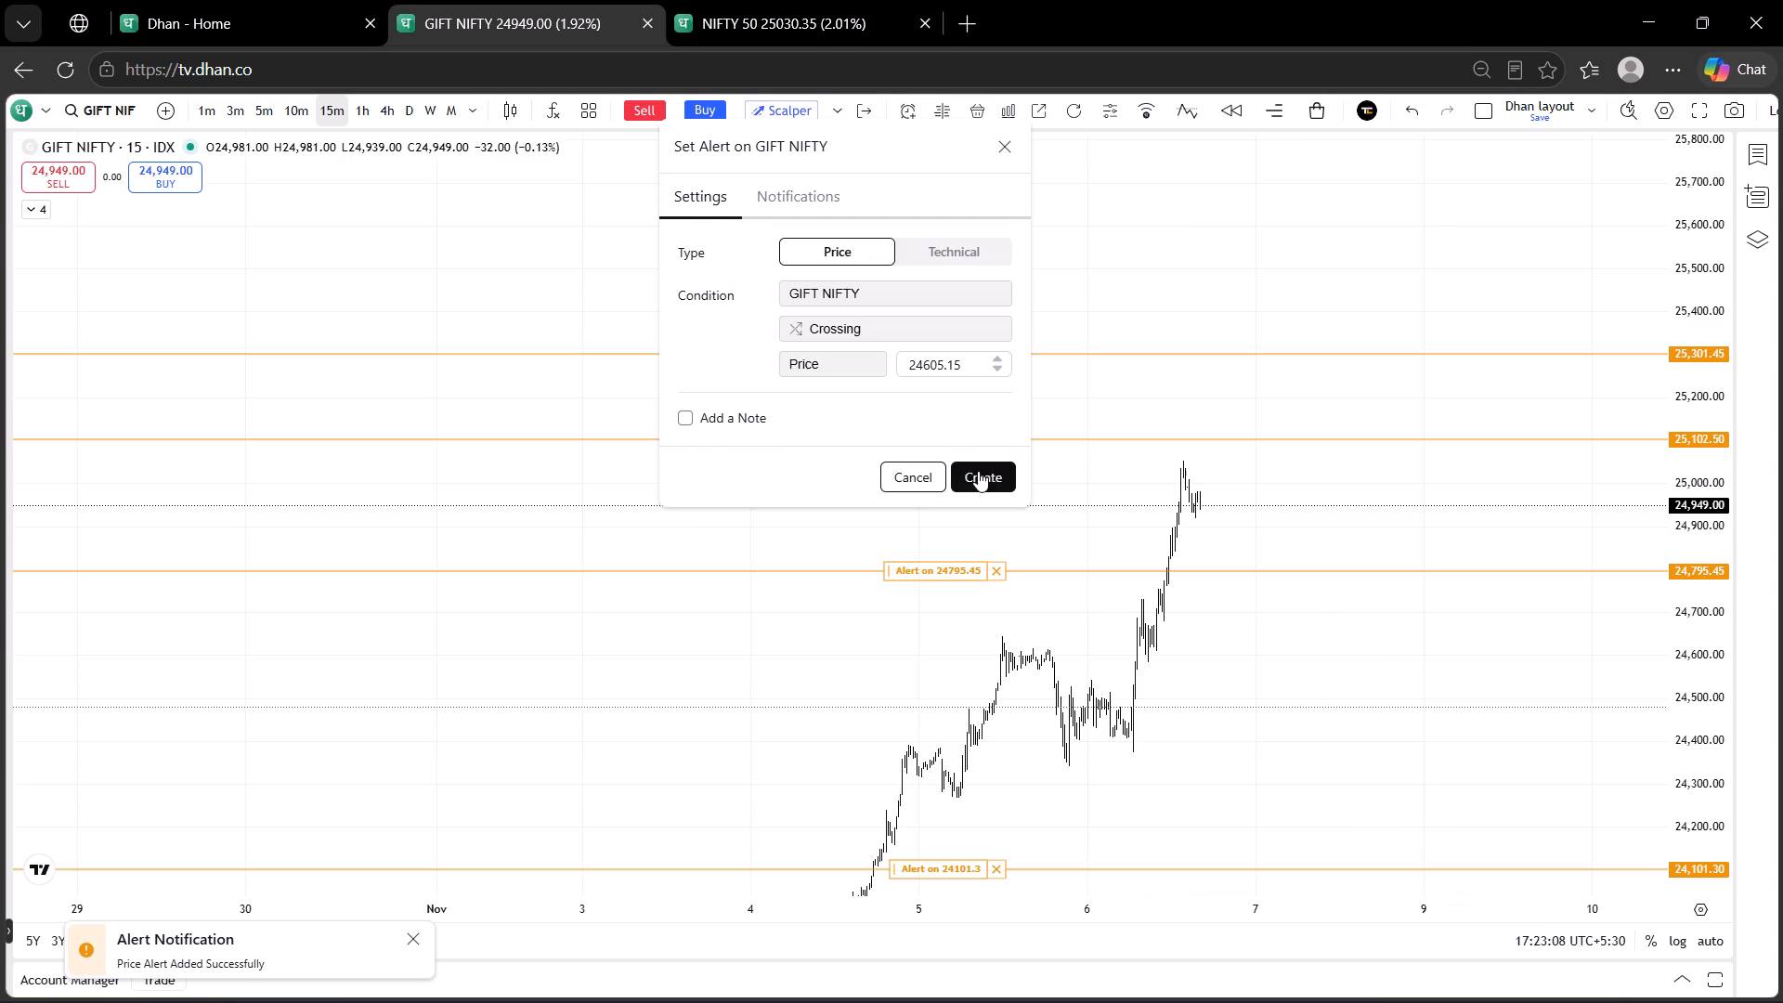
Close the GIFT NIFTY chart and show the NIFTY 50 chart with the side watchlist hidden.
left_click(644, 19)
left_click(505, 25)
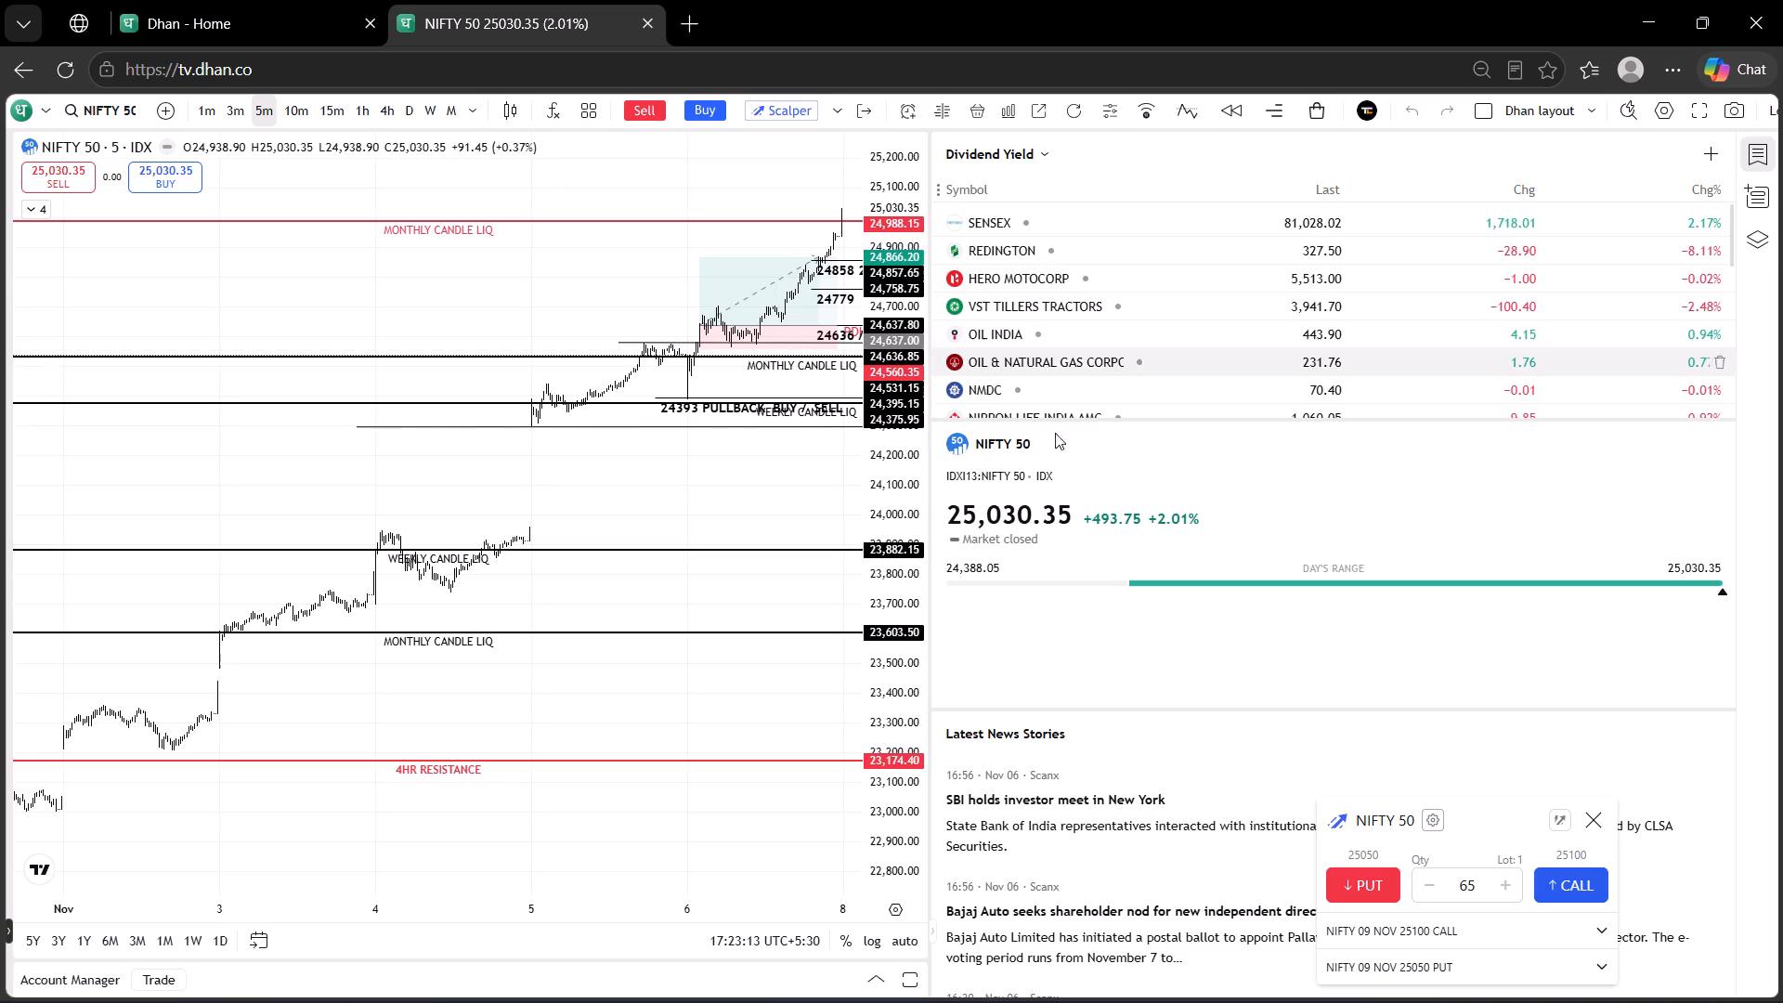
left_click(1779, 149)
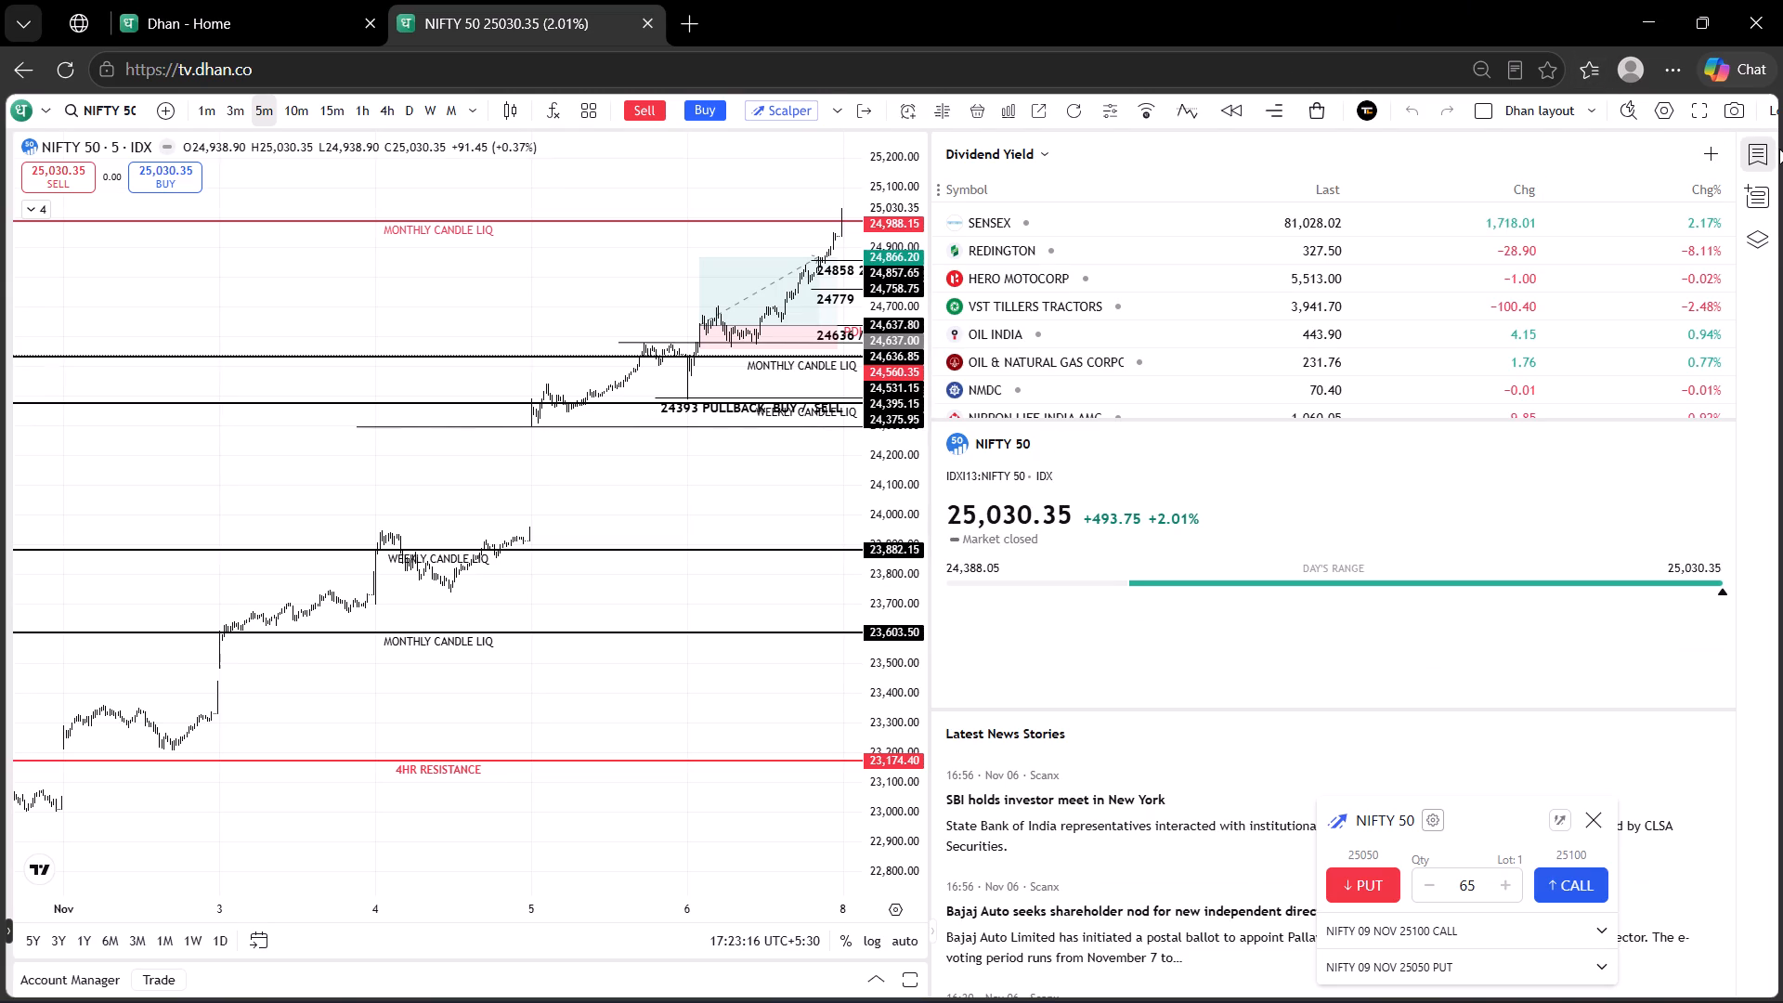
left_click(1764, 157)
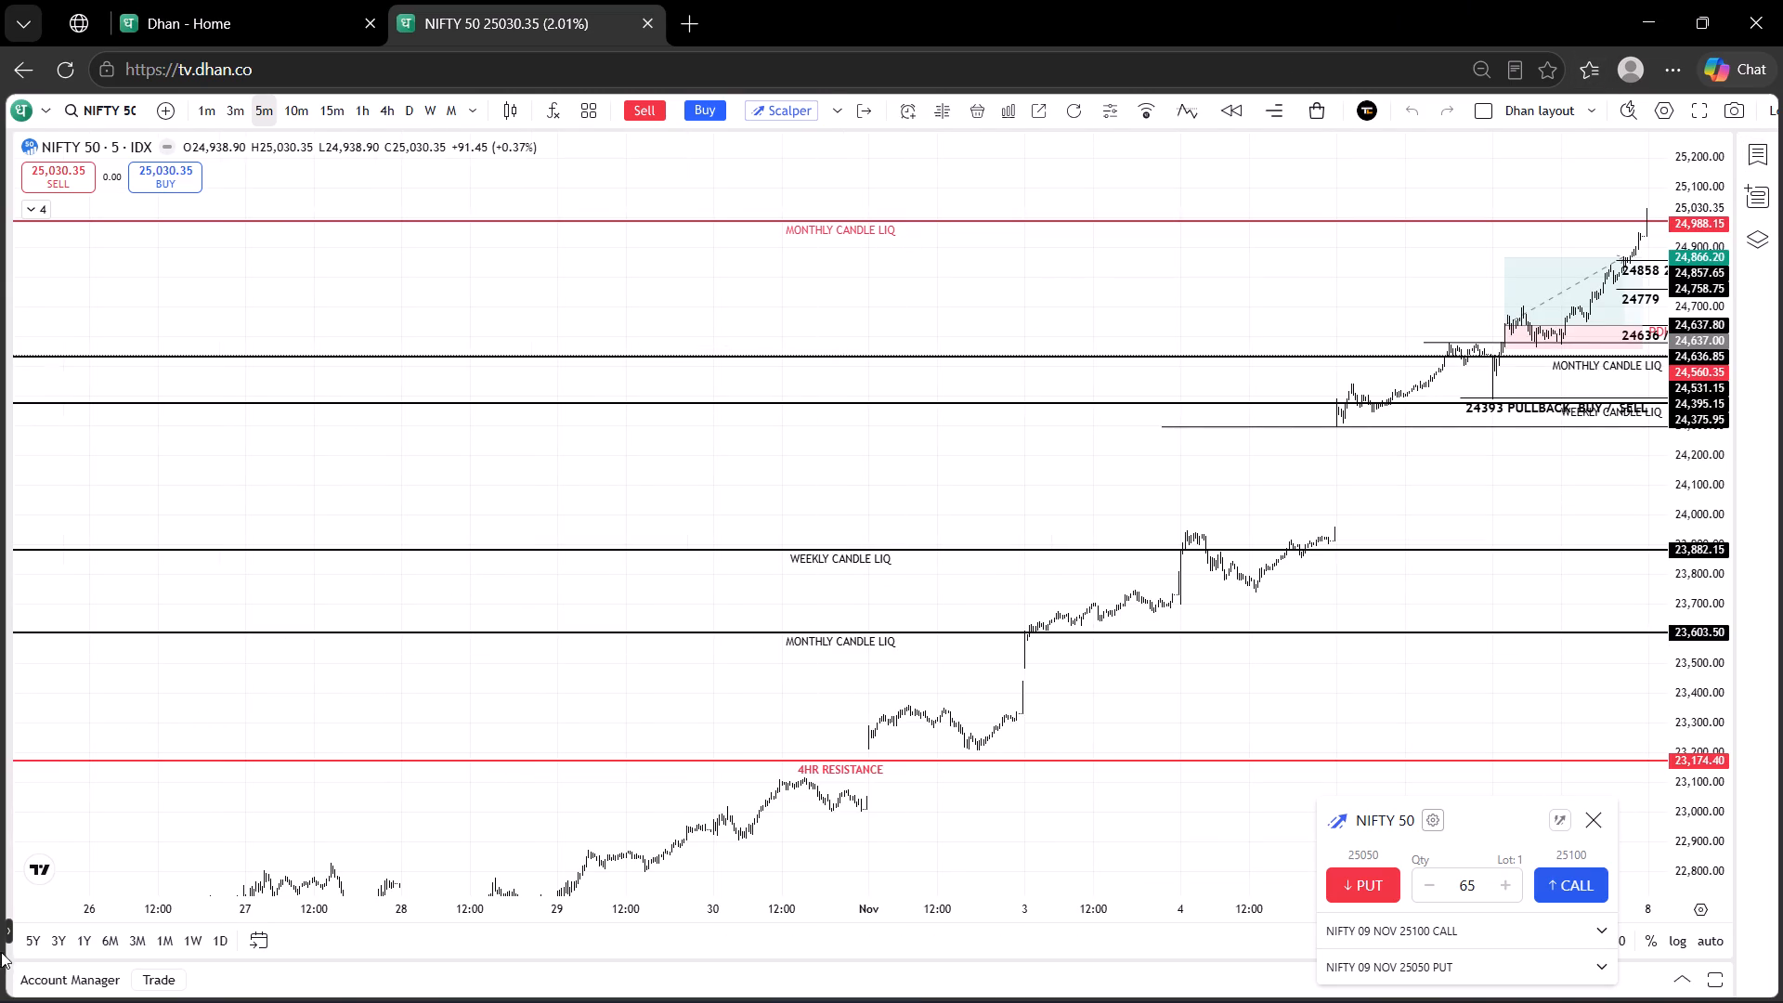
Show the drawing tools on the NIFTY 50 chart and hide all existing drawings.
left_click(7, 931)
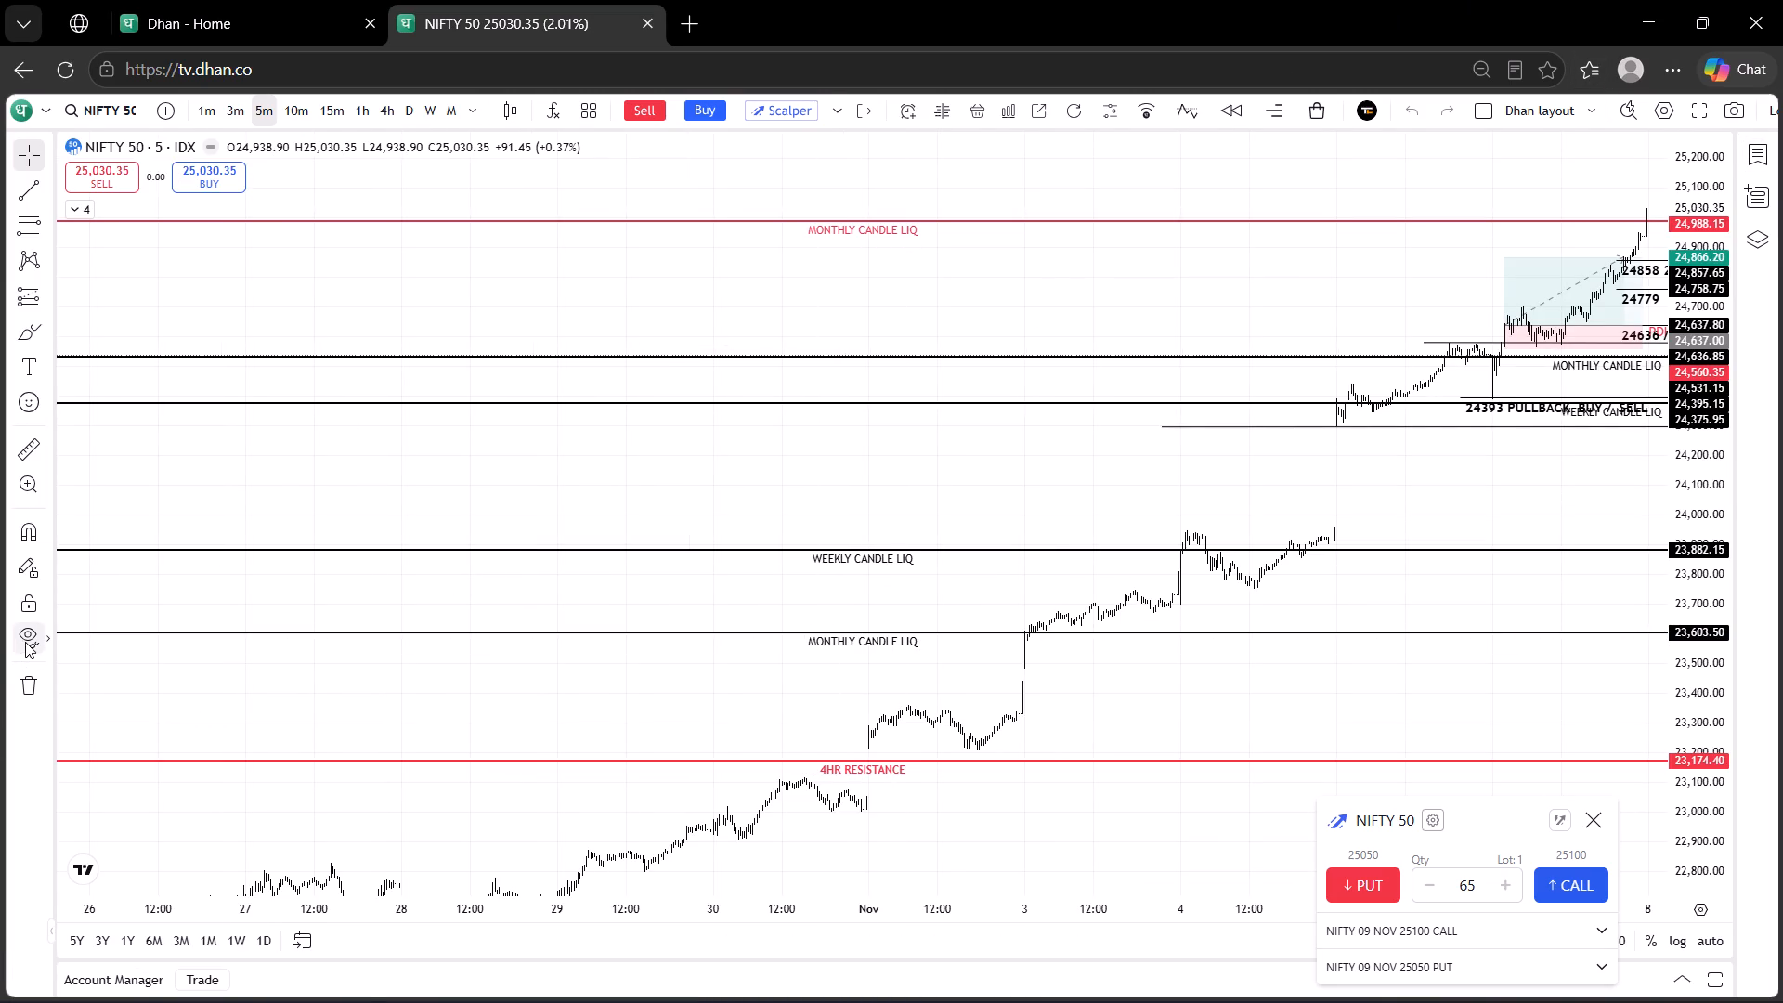
left_click(25, 642)
left_click_drag(748, 510, 1318, 314)
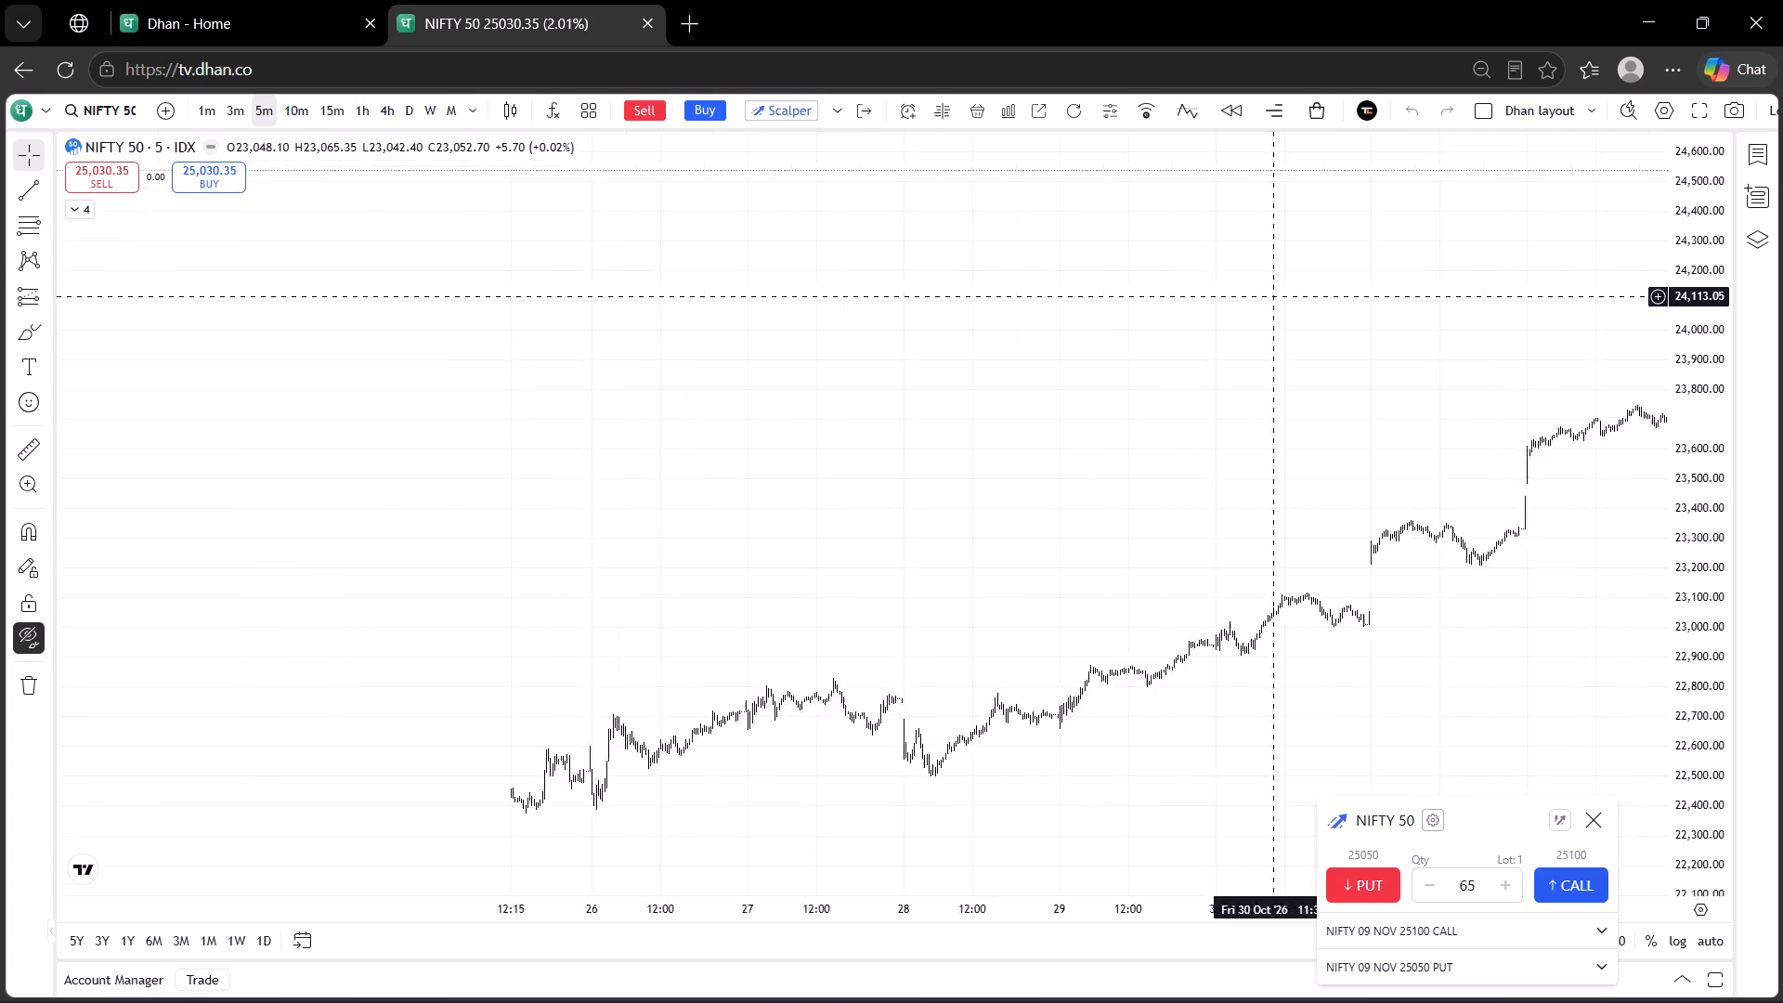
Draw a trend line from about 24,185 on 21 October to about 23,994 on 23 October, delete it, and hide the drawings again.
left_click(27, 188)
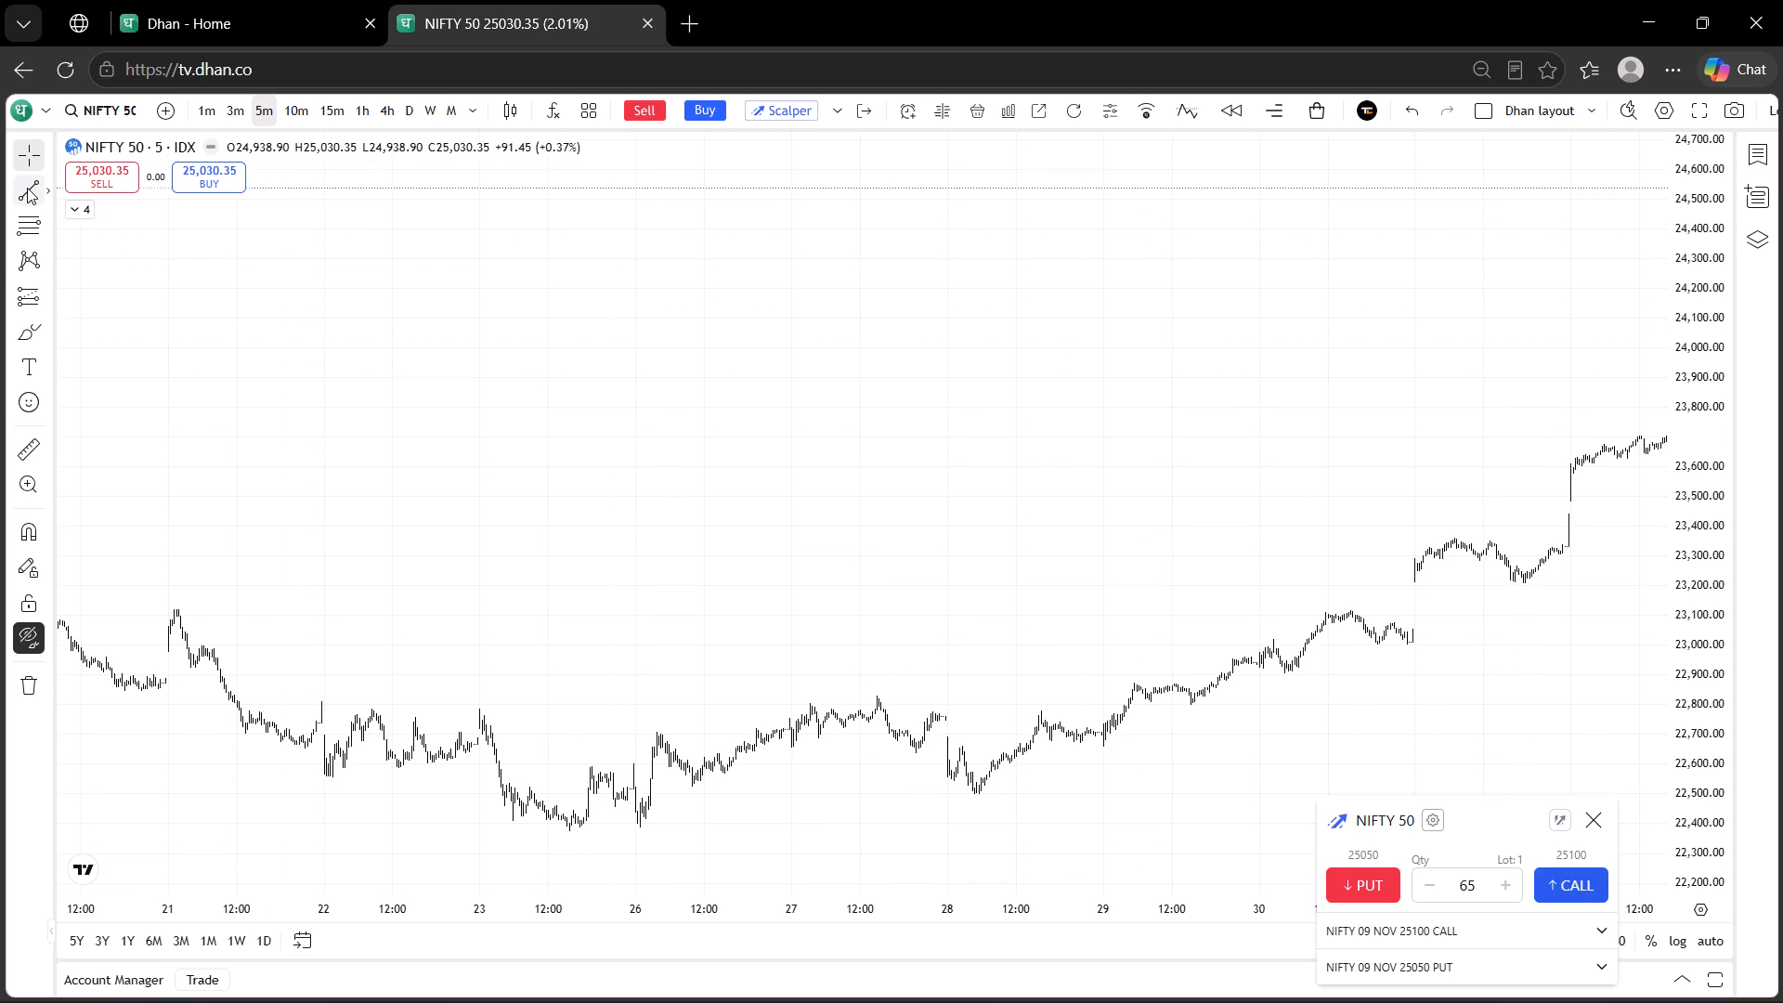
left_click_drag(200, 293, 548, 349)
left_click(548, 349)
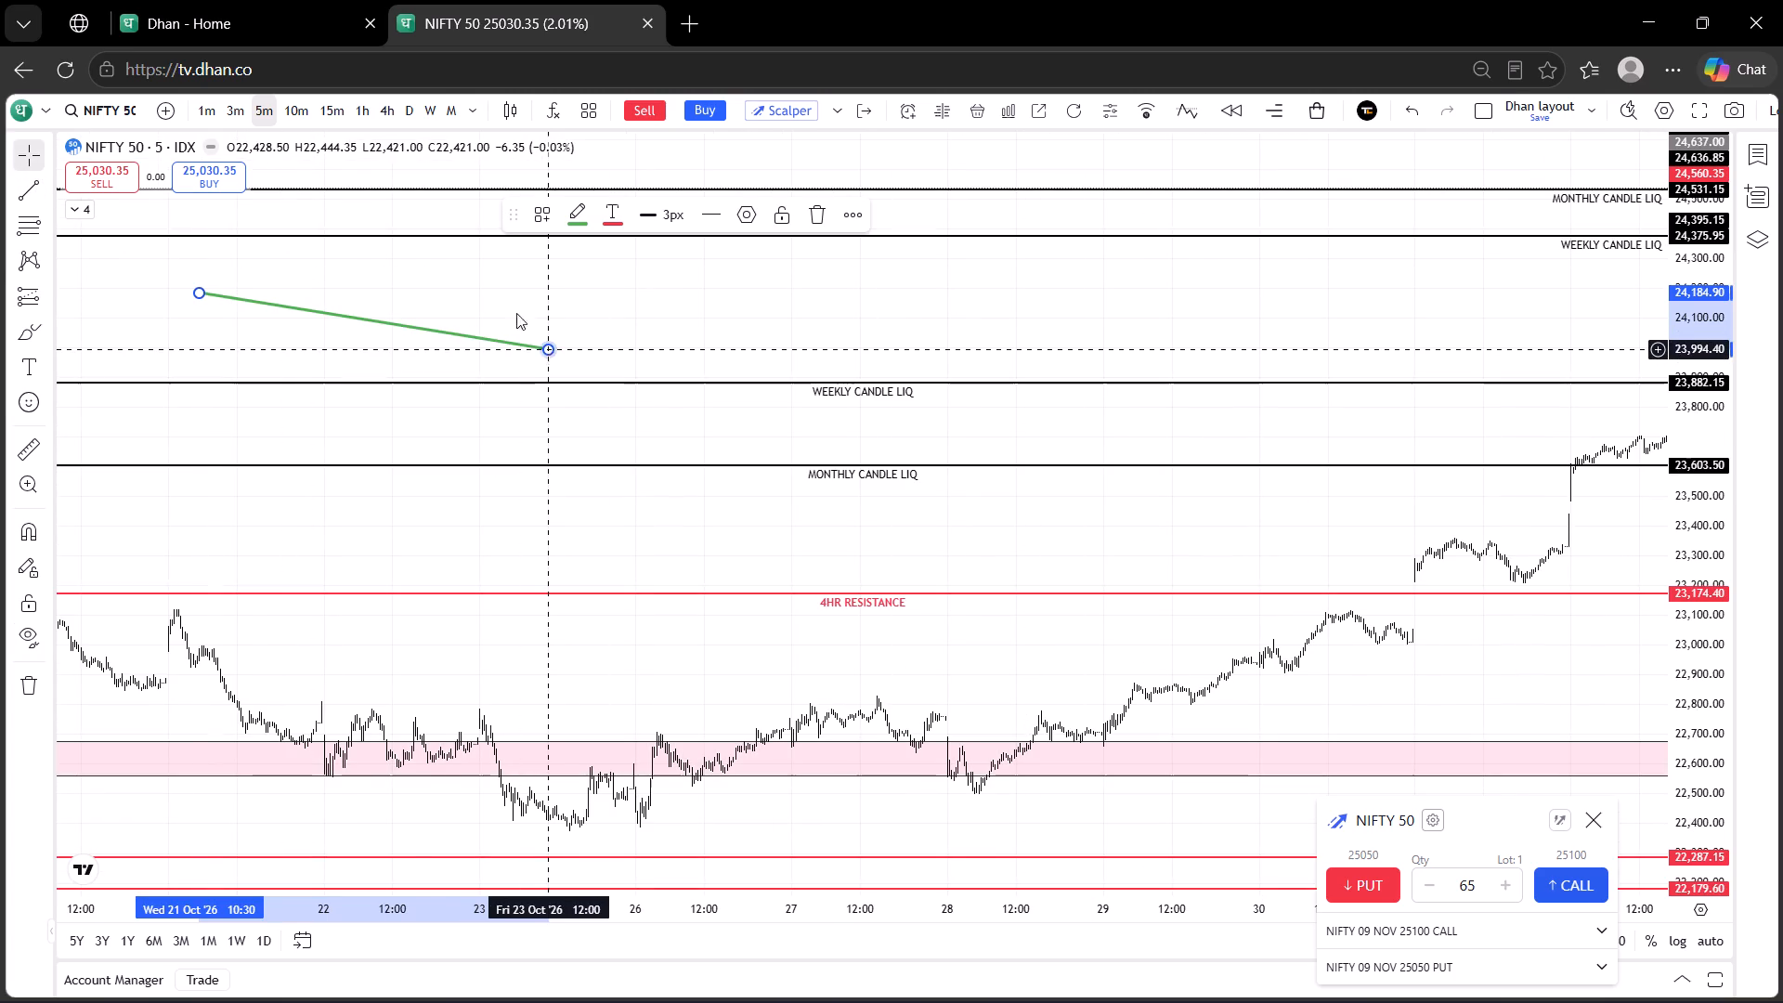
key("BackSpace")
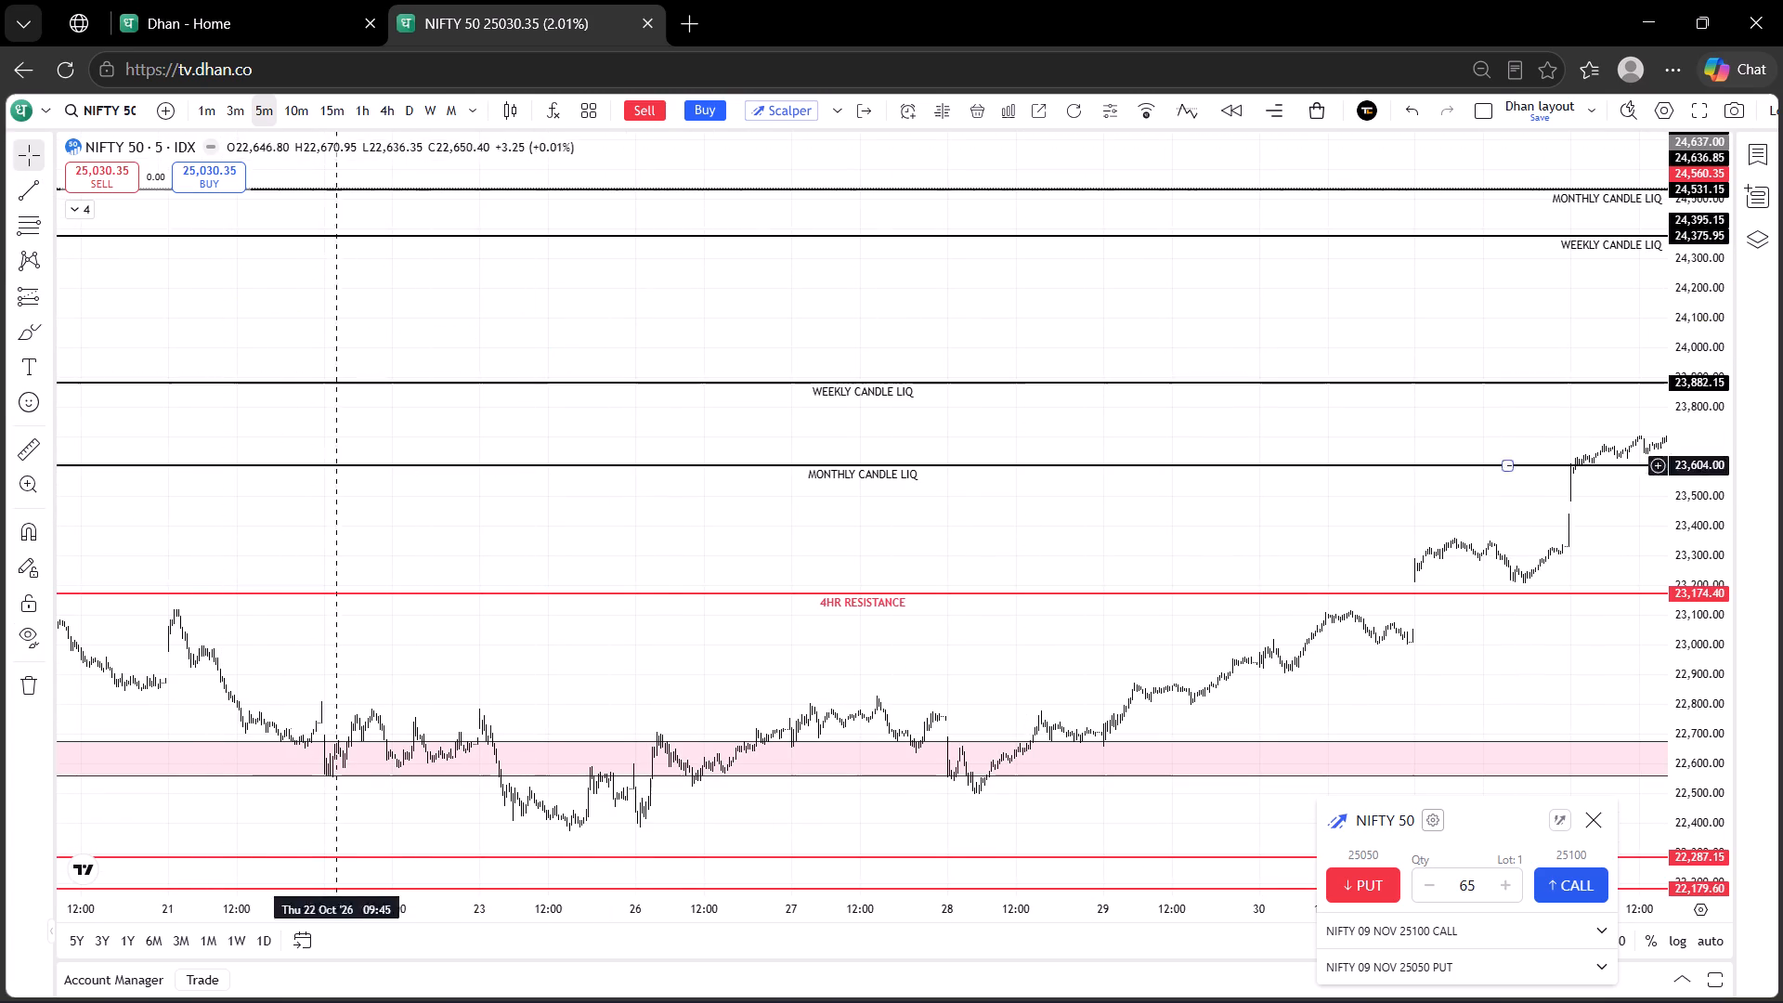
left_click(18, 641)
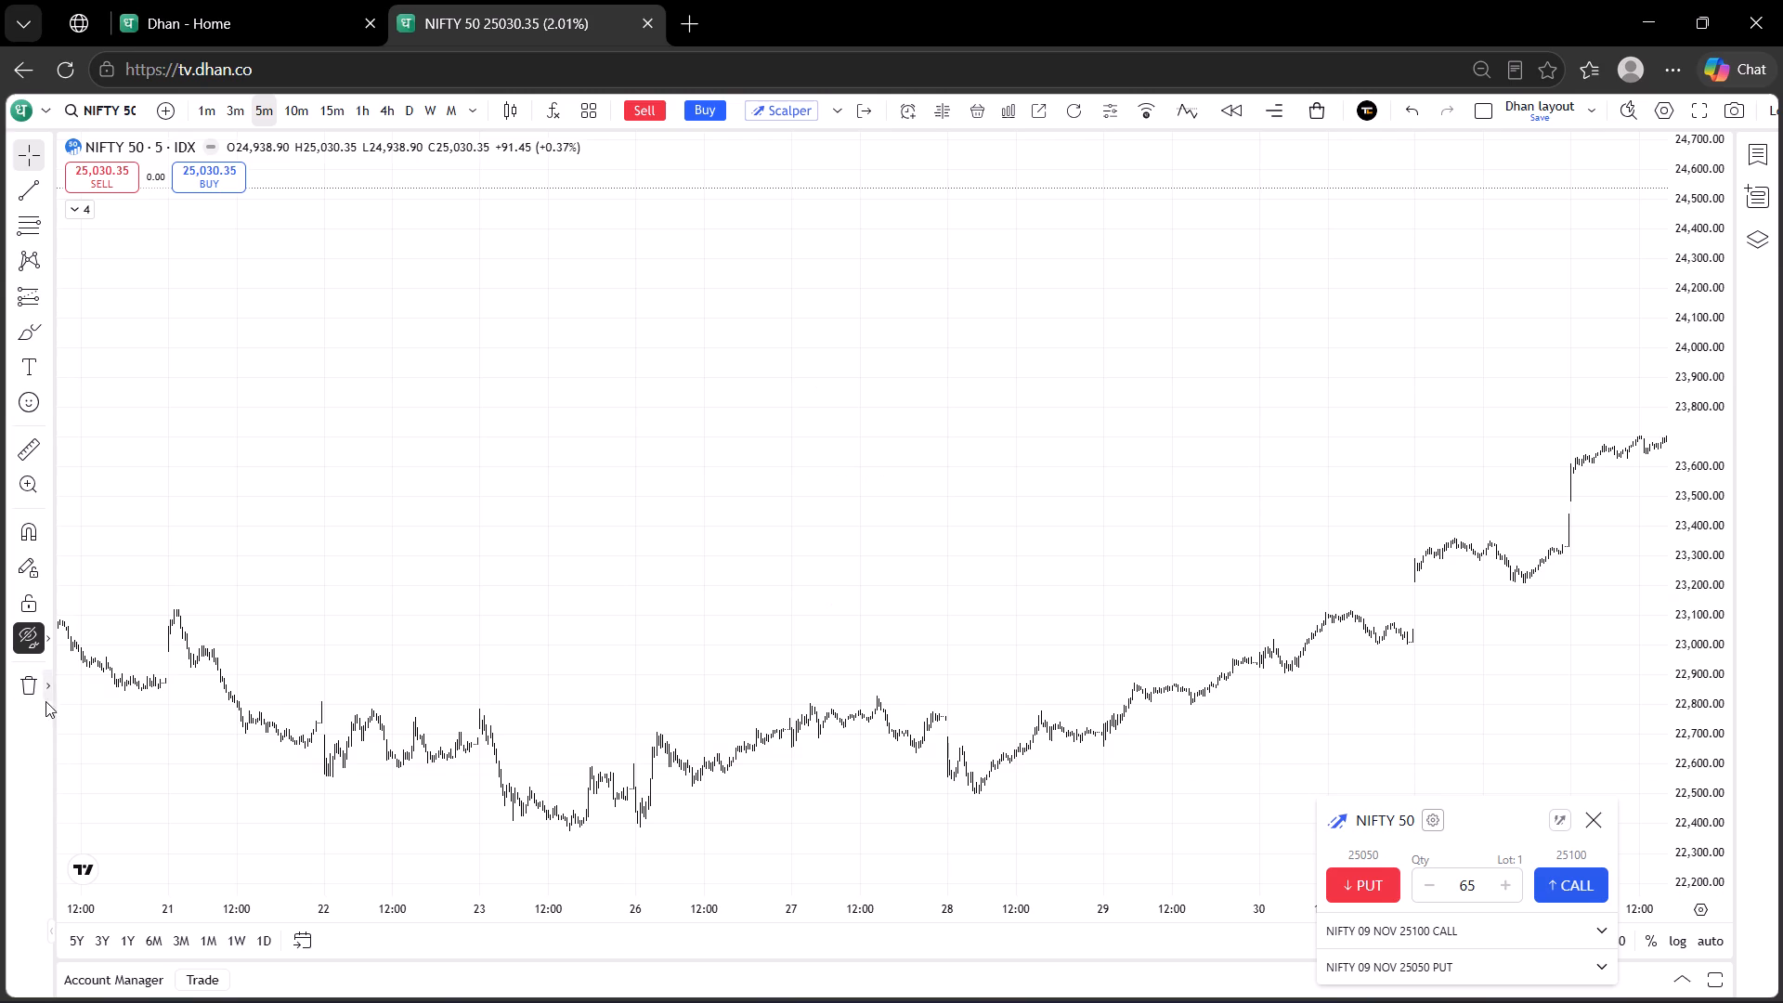
Close the floating NIFTY 50 trade widget and examine the price action through early November at 5 minutes.
left_click(1596, 837)
left_click(1589, 802)
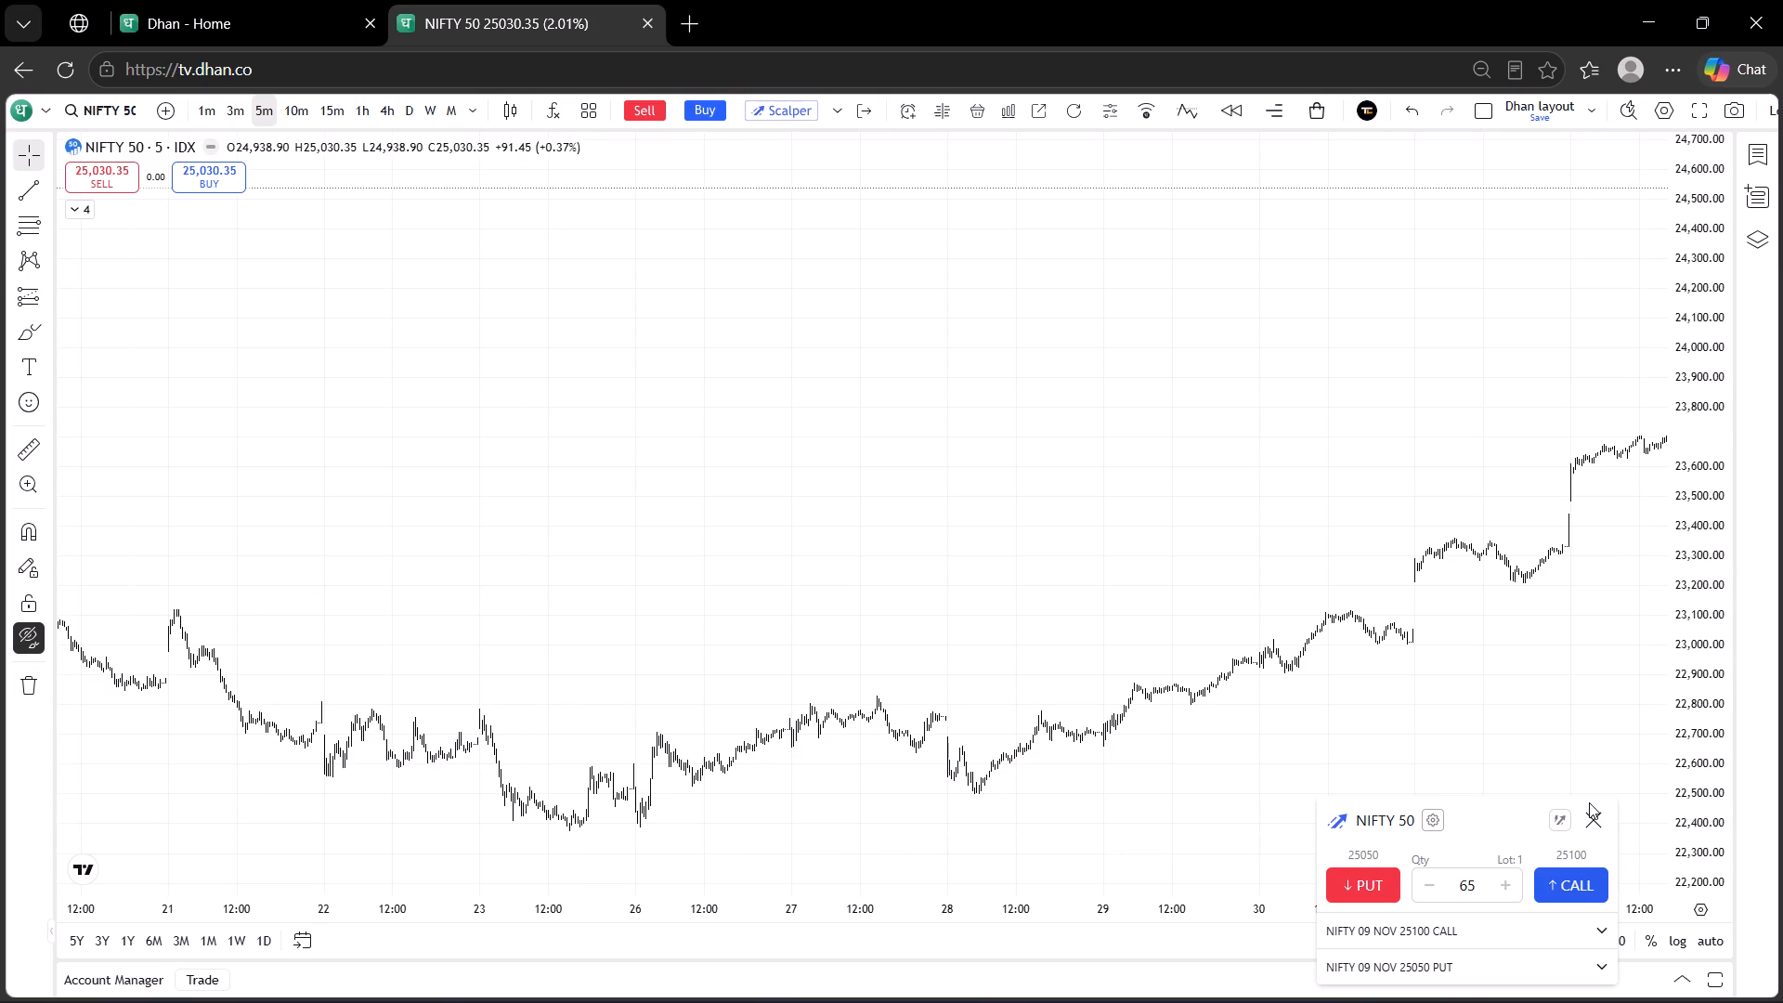
left_click(1589, 814)
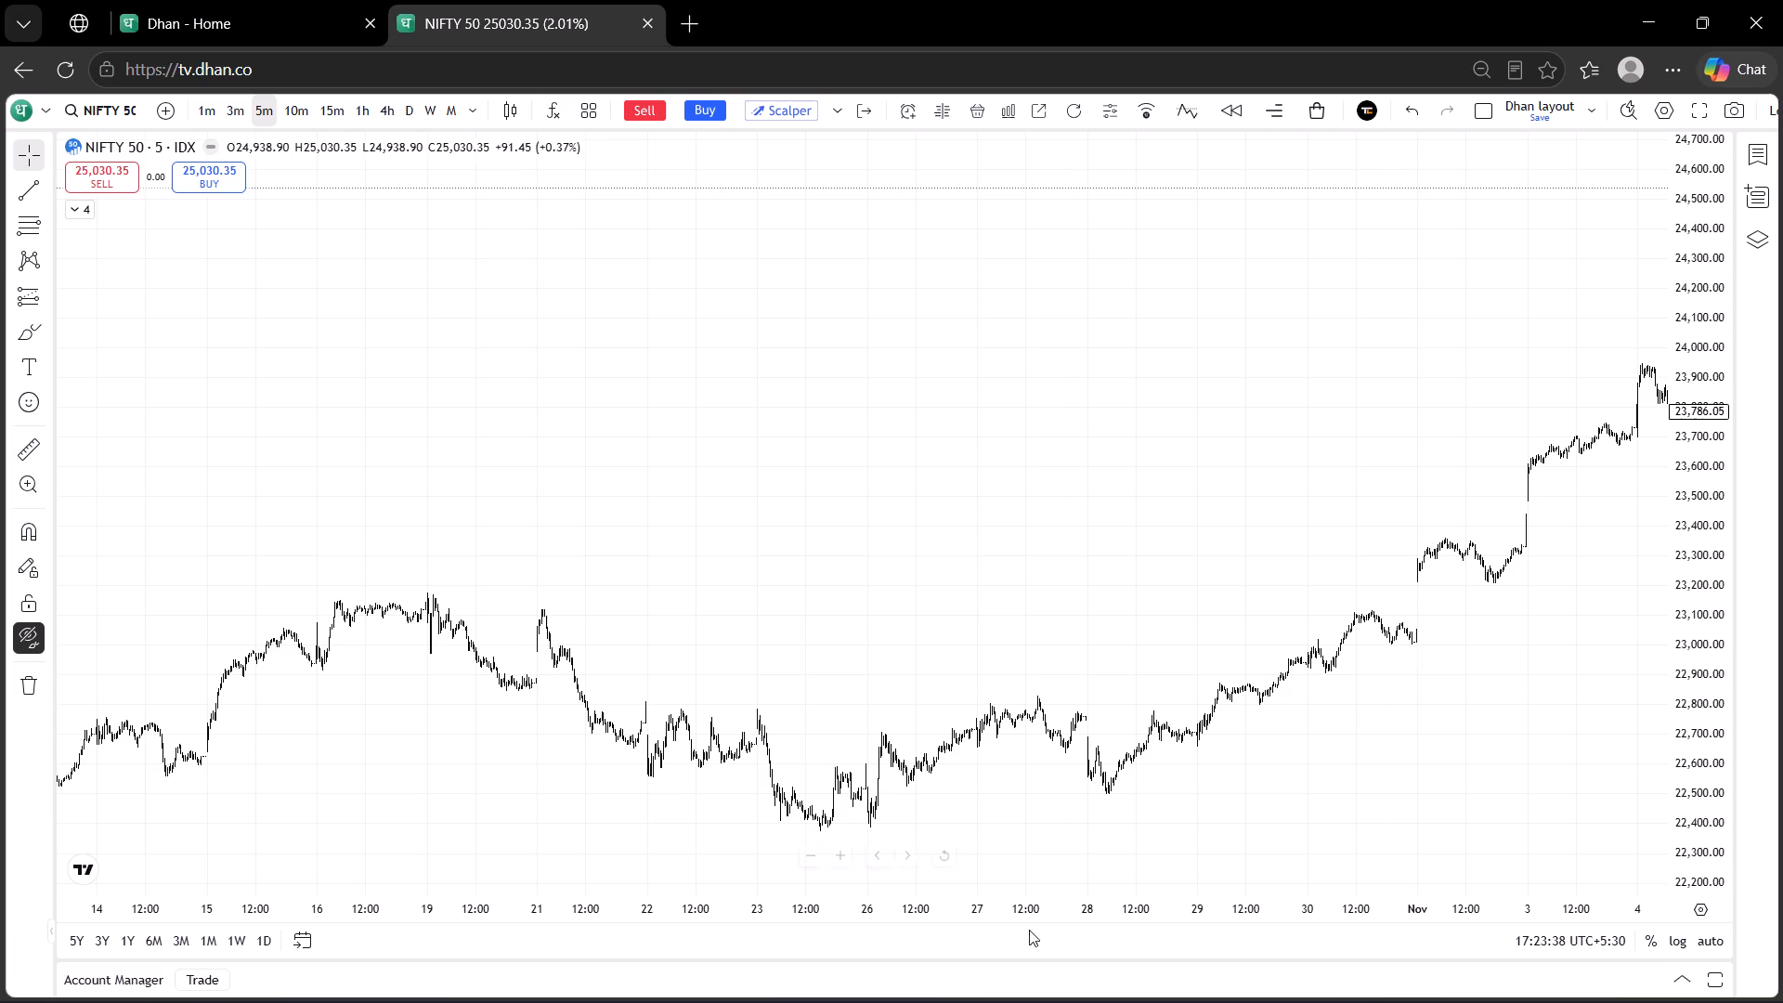
left_click_drag(1277, 859, 917, 866)
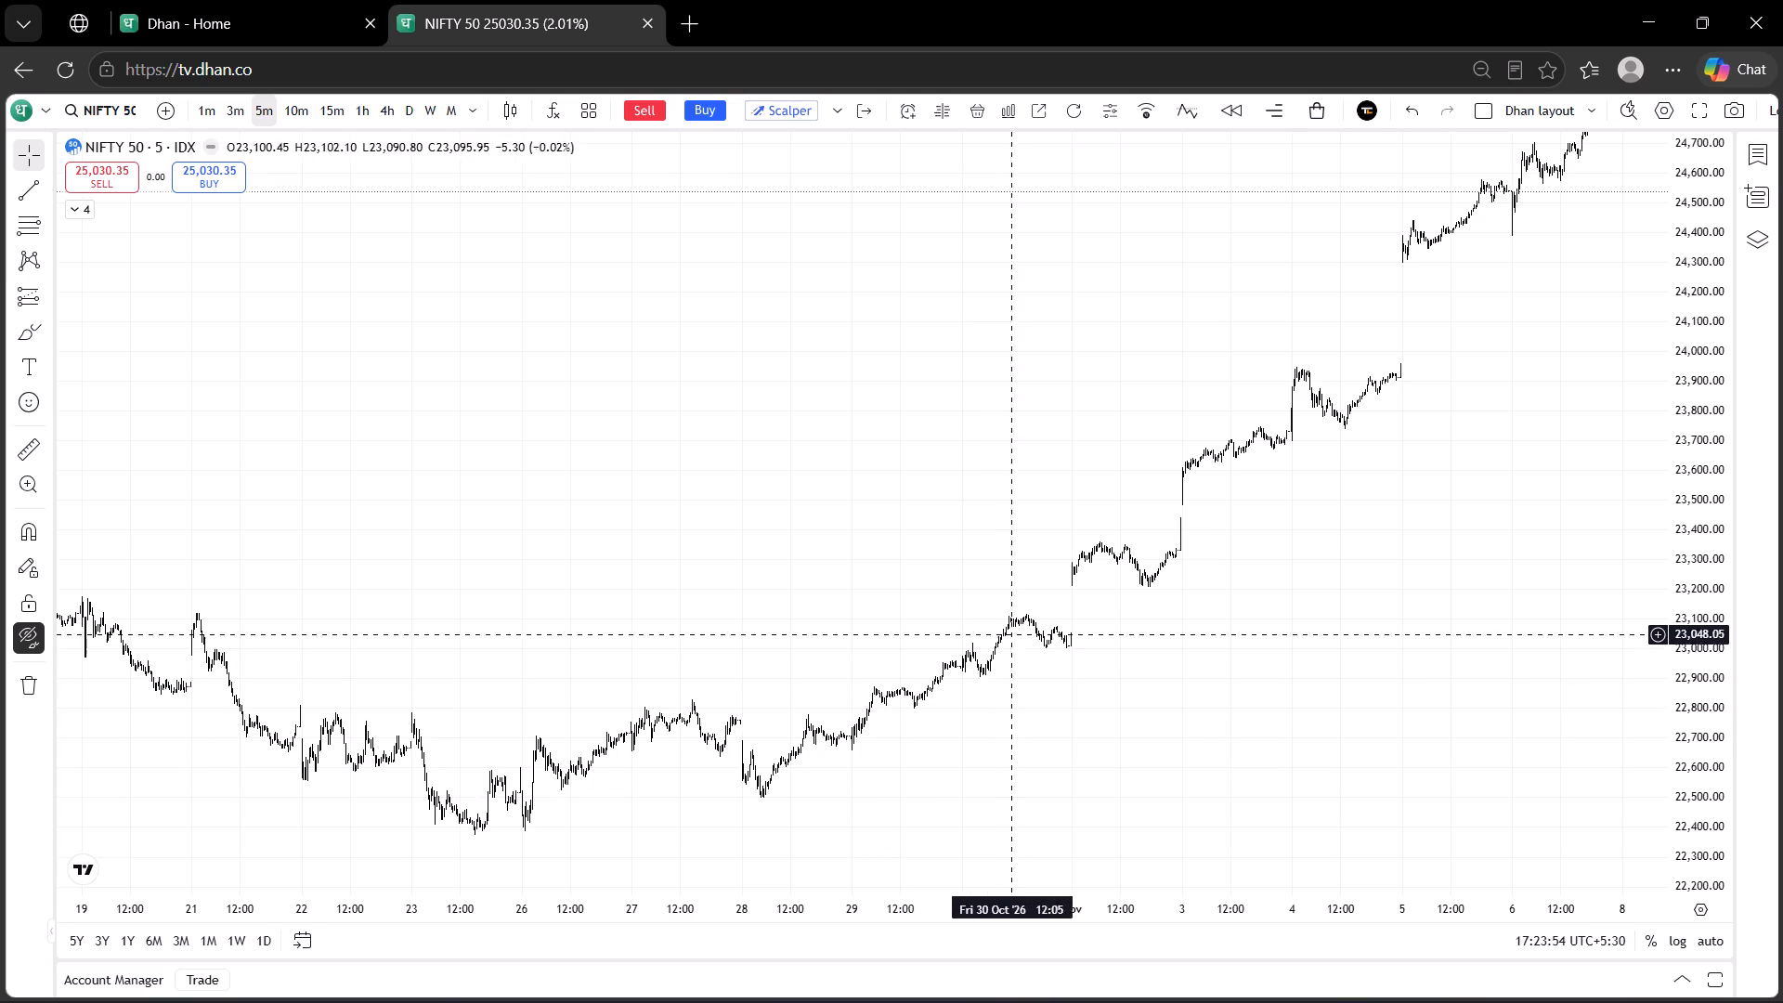
left_click_drag(1180, 634, 972, 827)
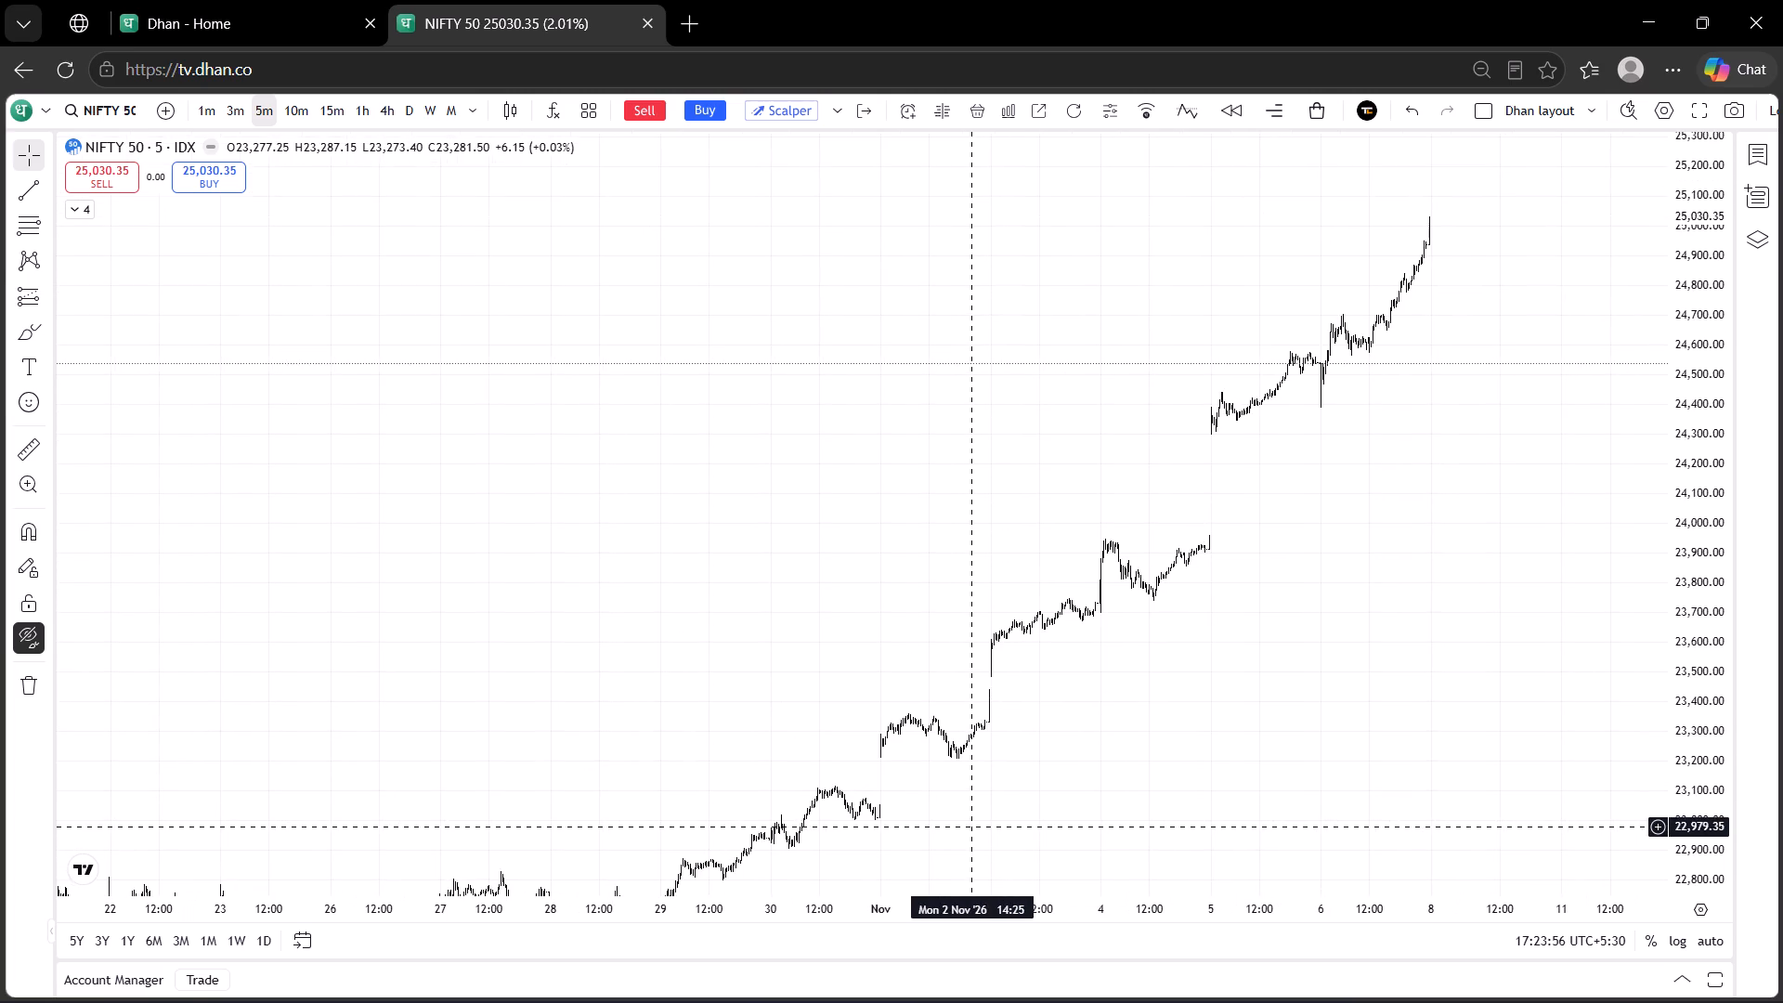
left_click_drag(972, 827, 1040, 747)
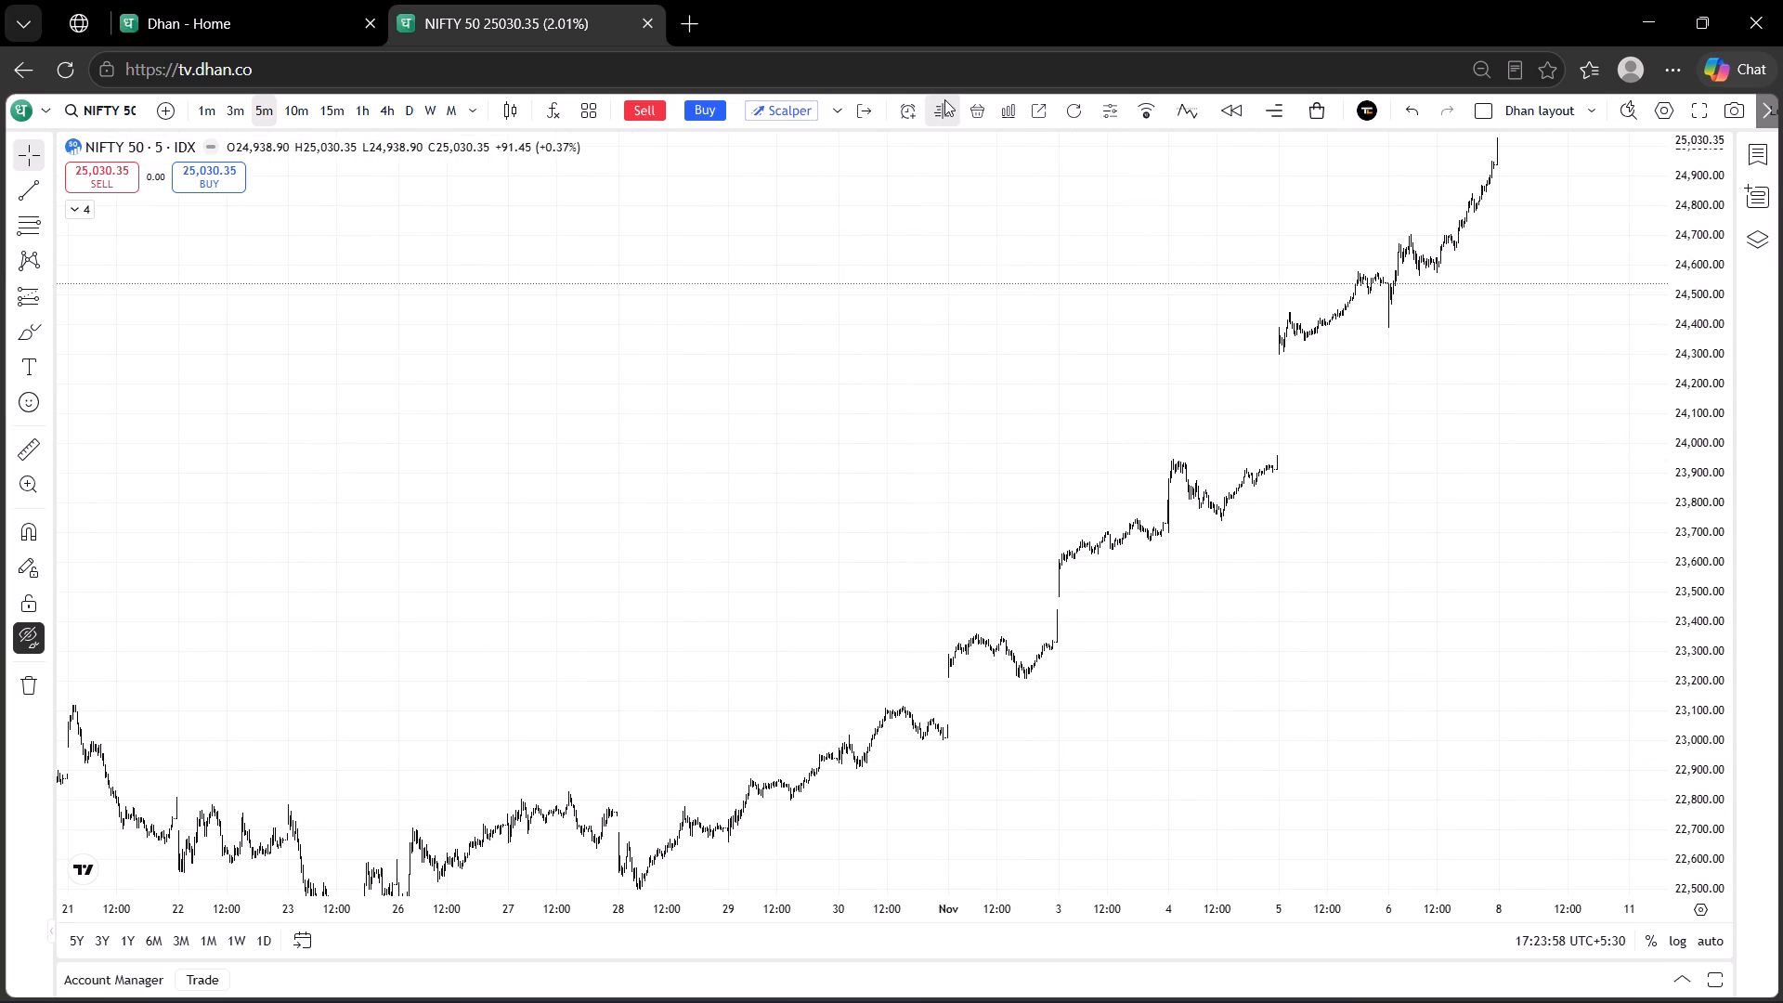
Open the NIFTY 50 option chain and examine the lower strikes, down to 23,750, for the 09 NOV 2026 expiry.
left_click(944, 99)
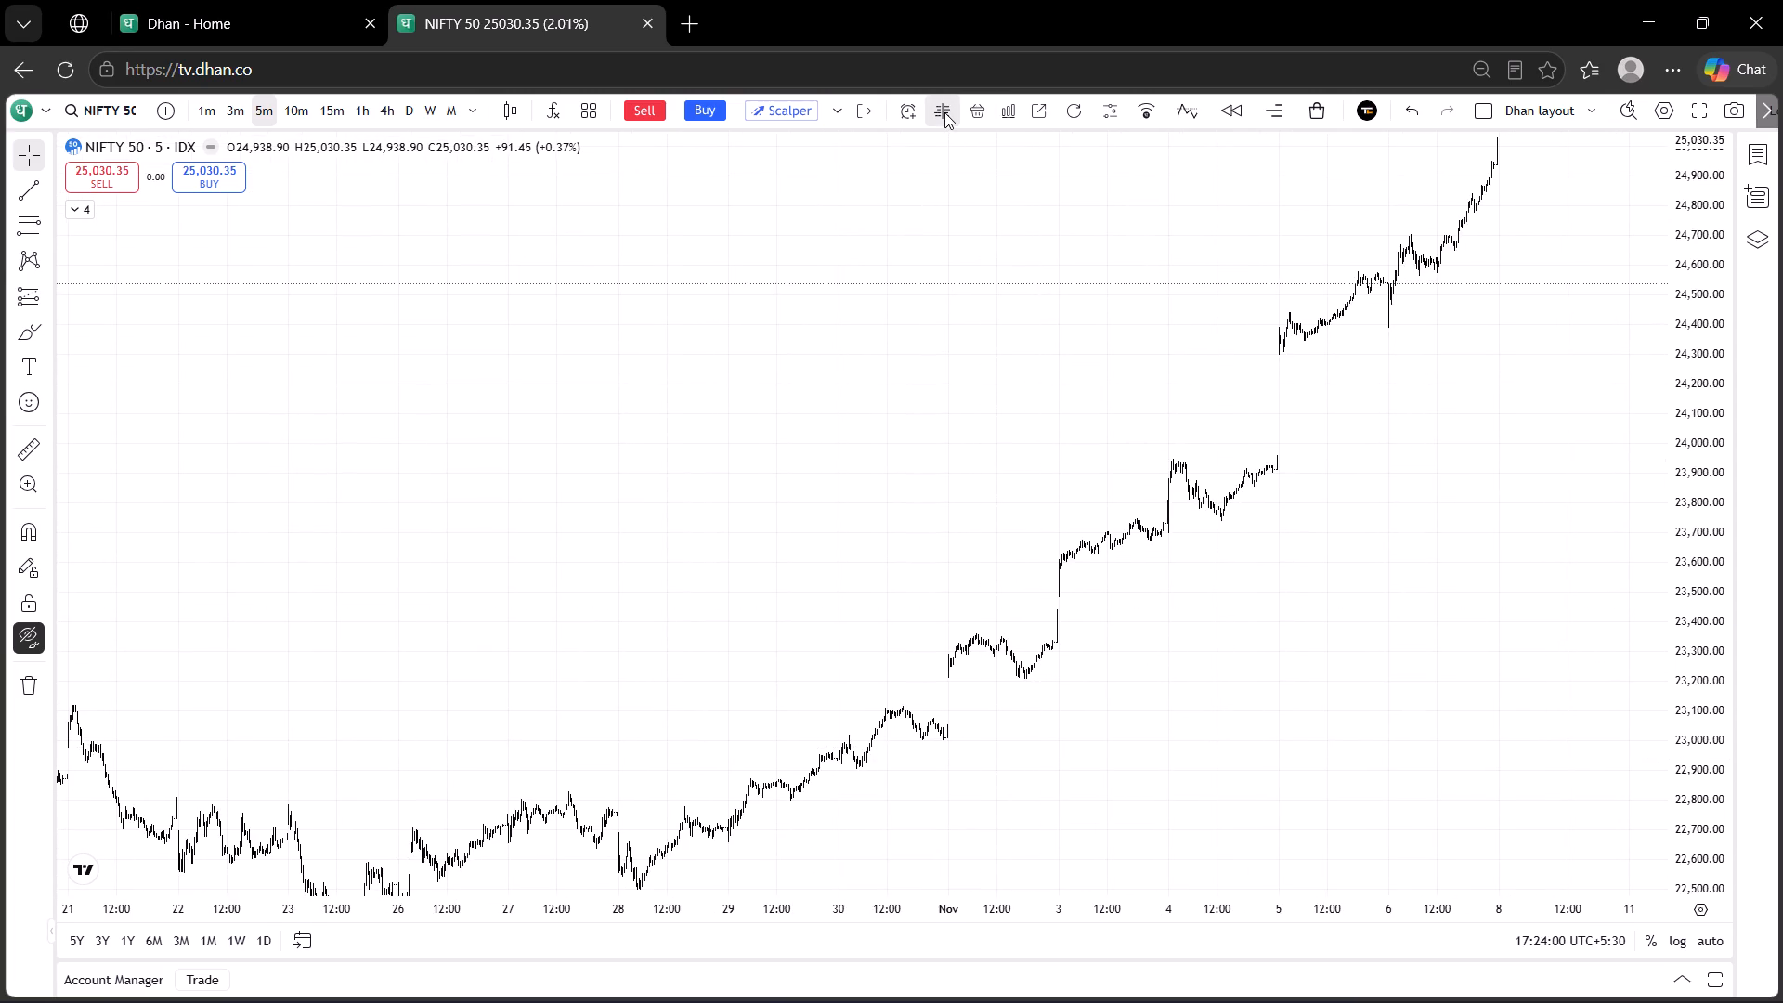
left_click(944, 112)
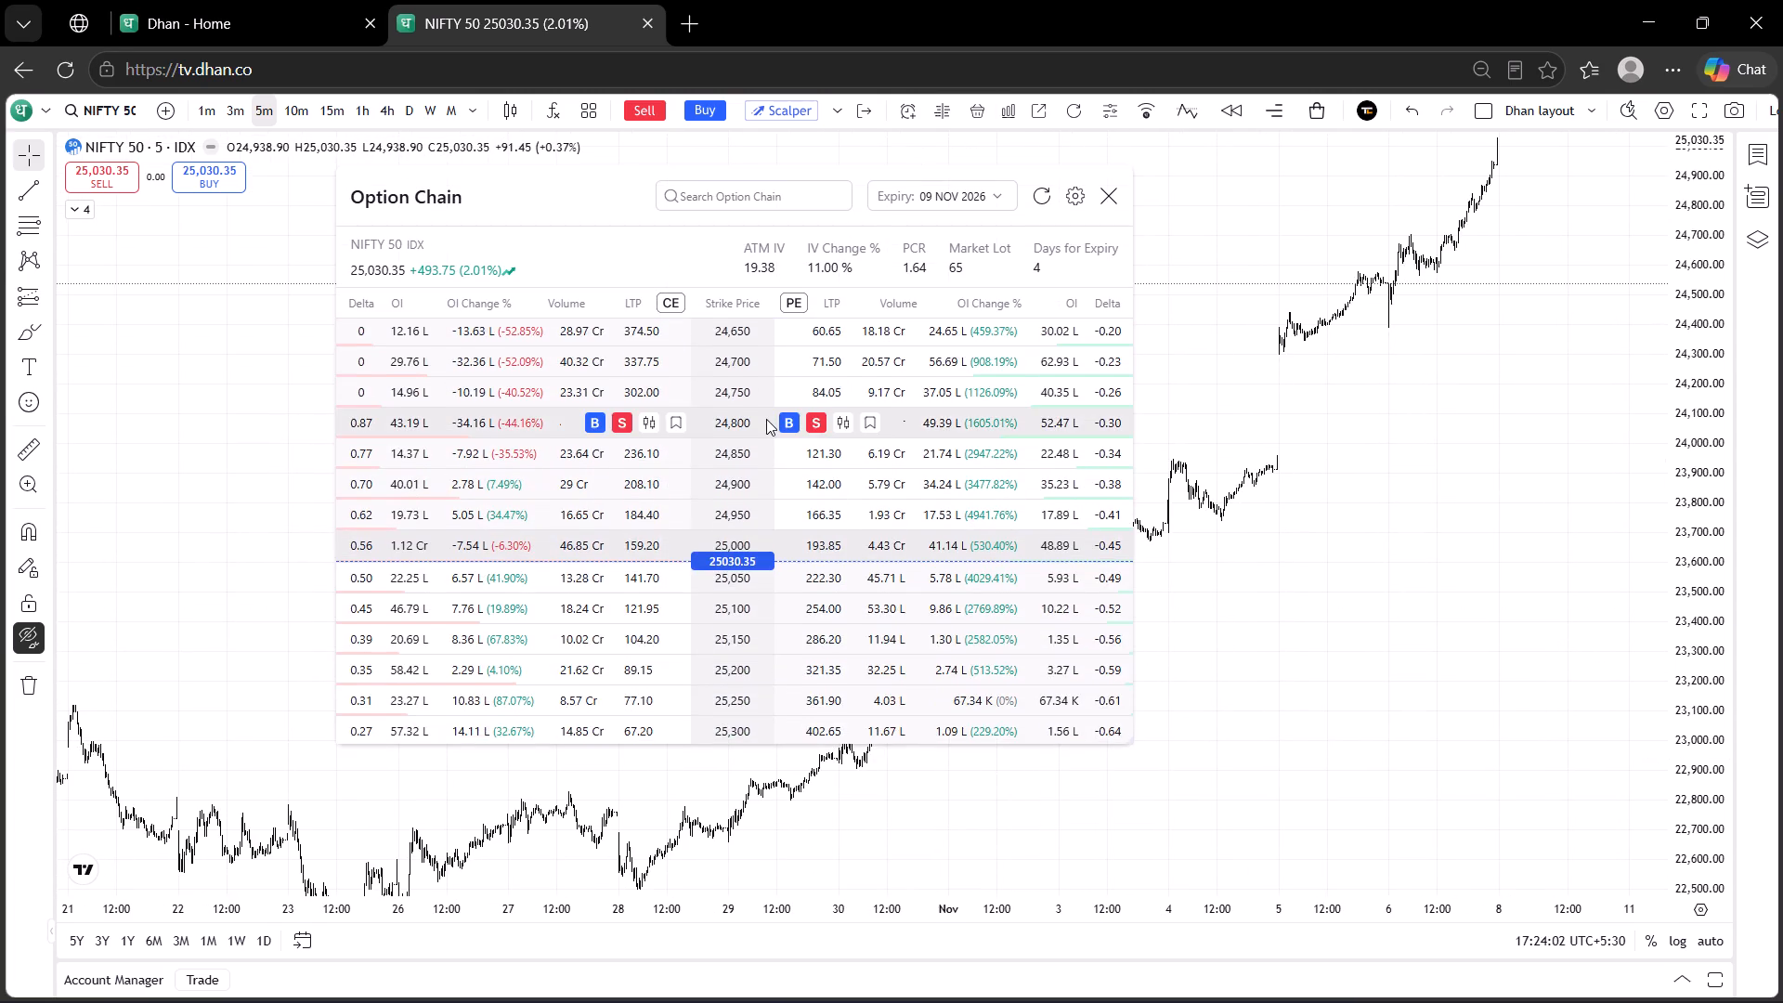
scroll(766, 419, "up", 17)
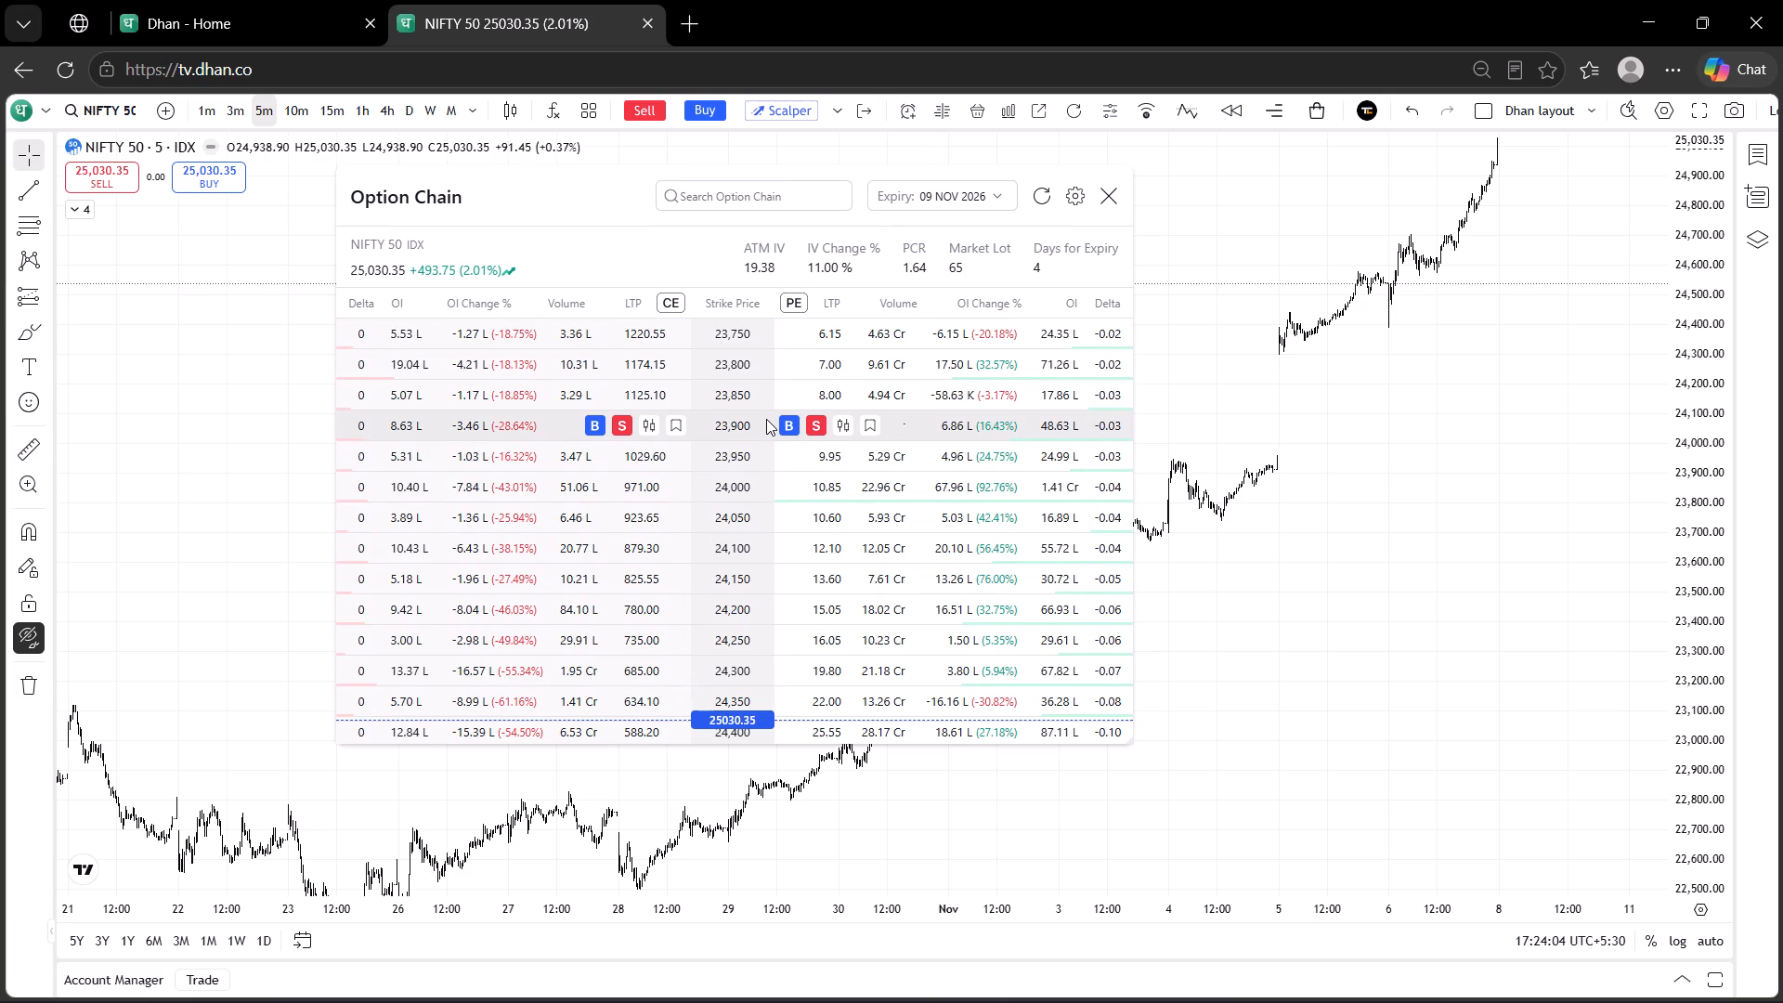
scroll(766, 419, "up", 12)
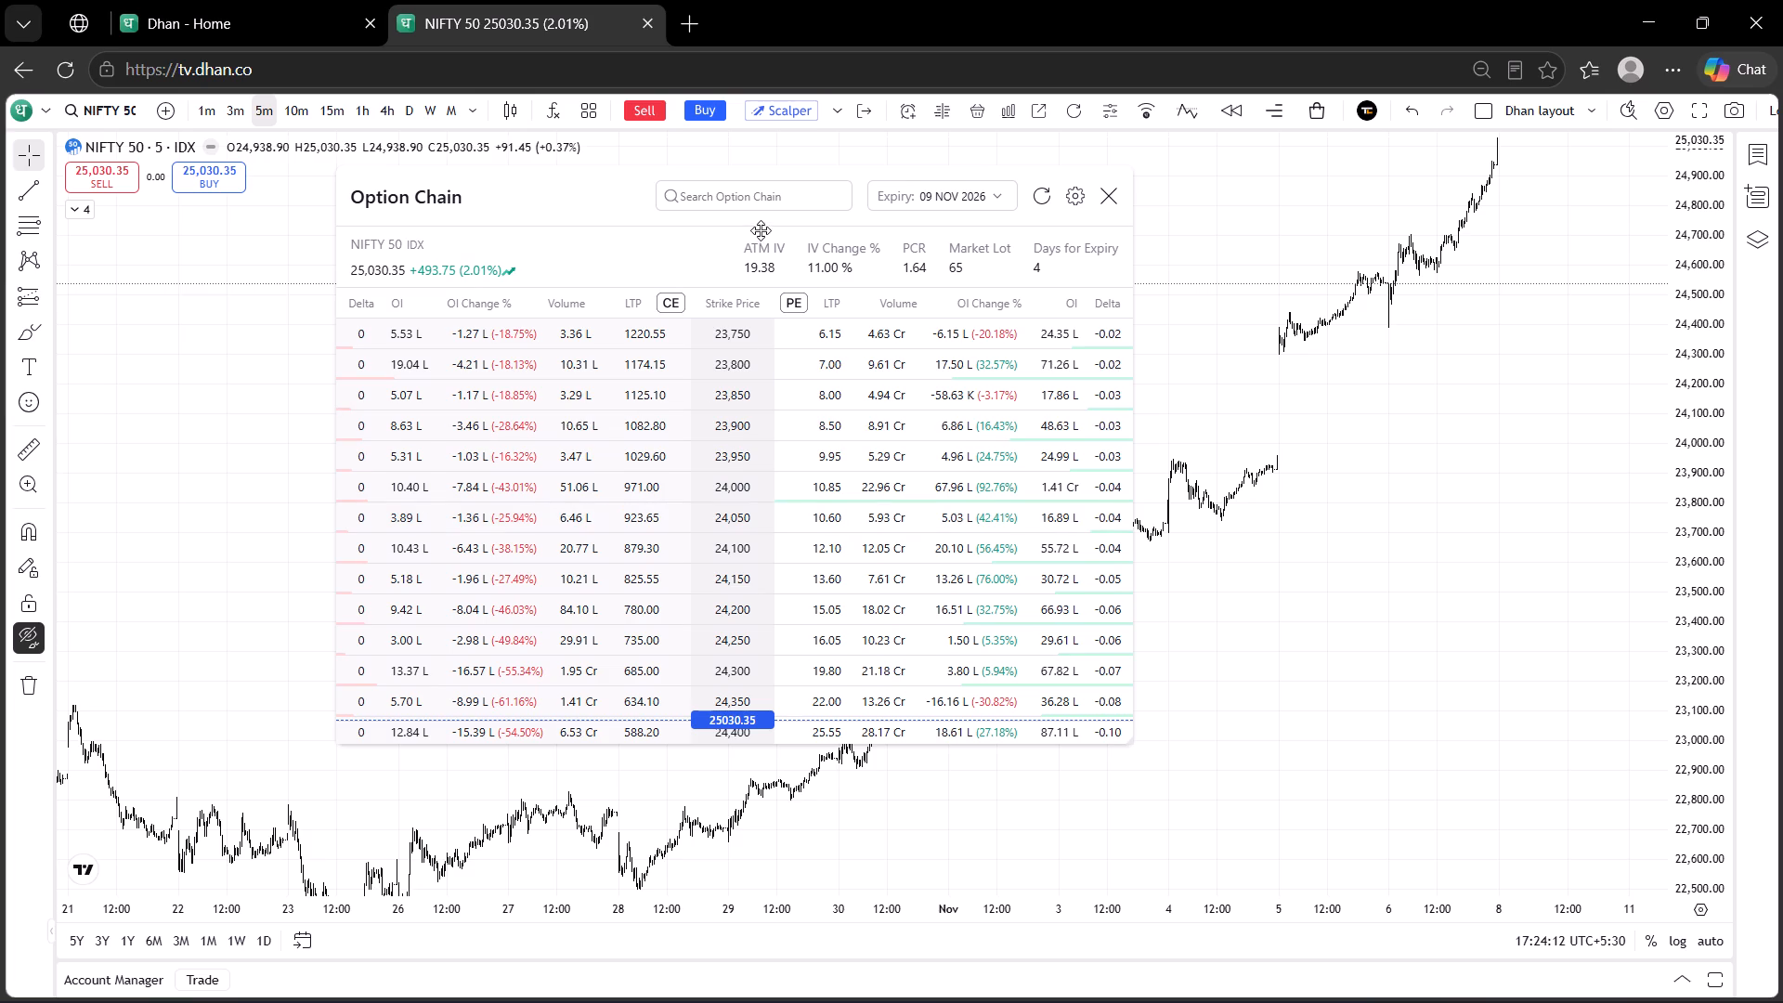
Switch the option chain to the 25 JAN 2027 expiry and examine its open interest and prices across the strikes.
left_click(998, 194)
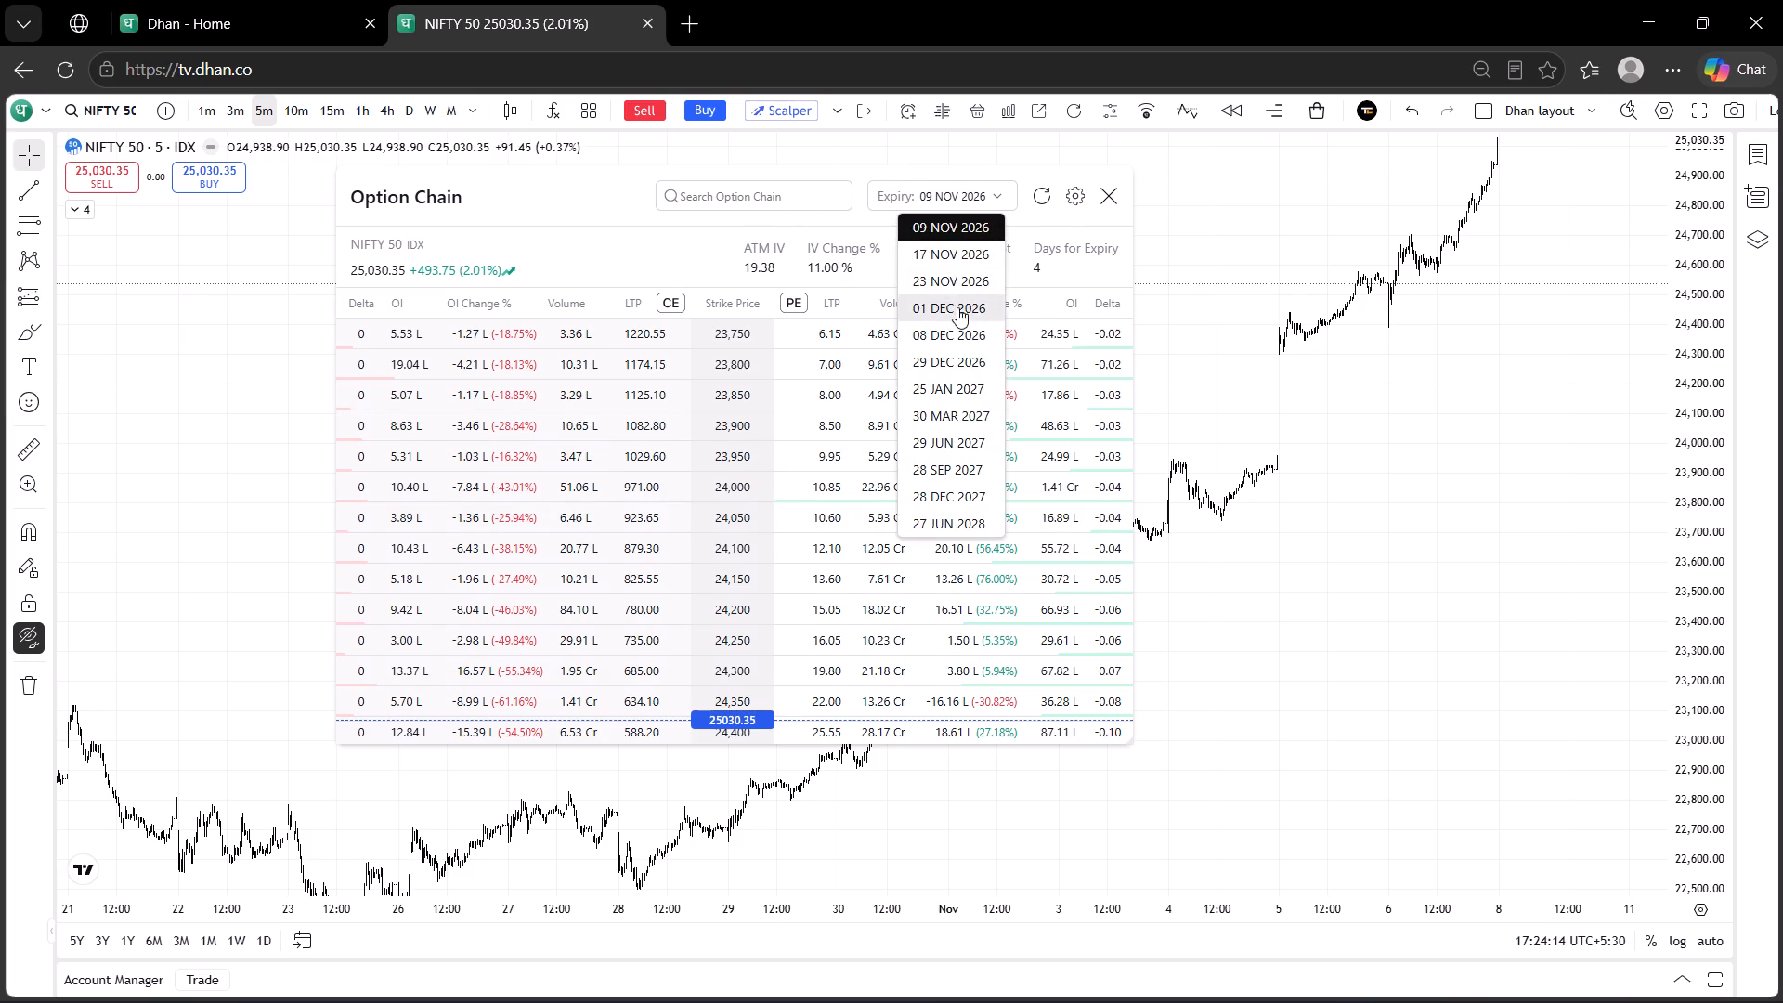
left_click(958, 387)
scroll(759, 469, "up", 6)
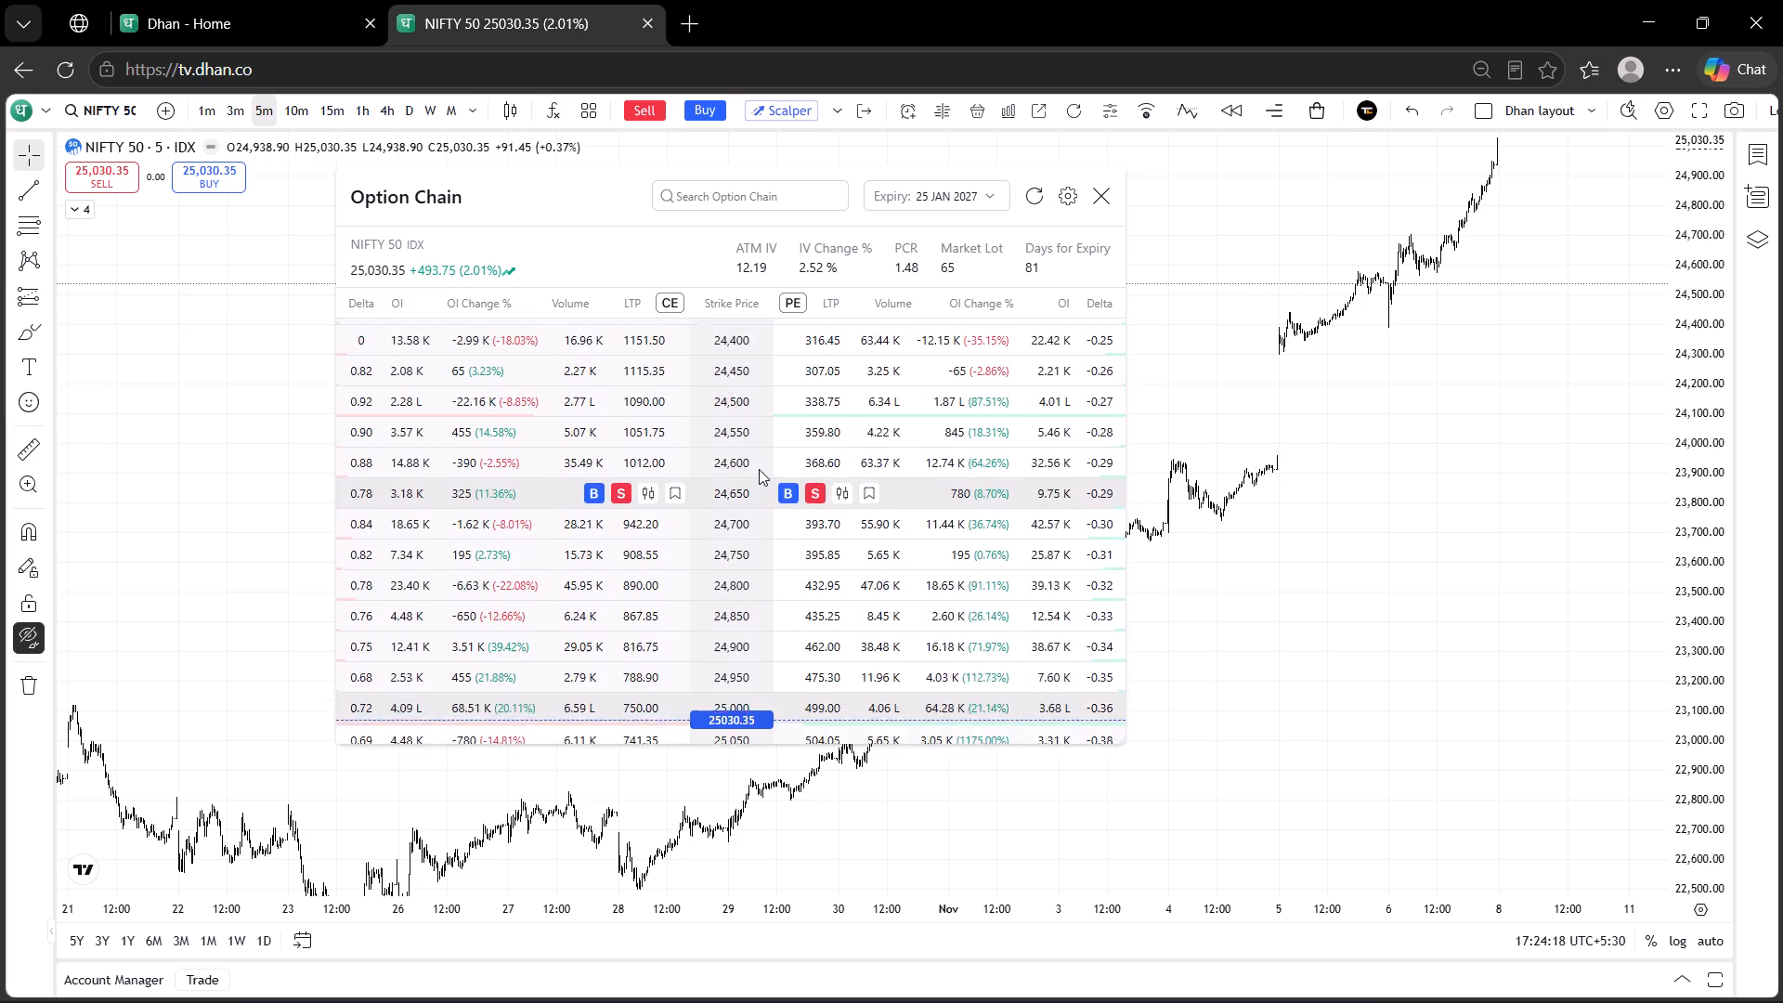
scroll(759, 469, "up", 9)
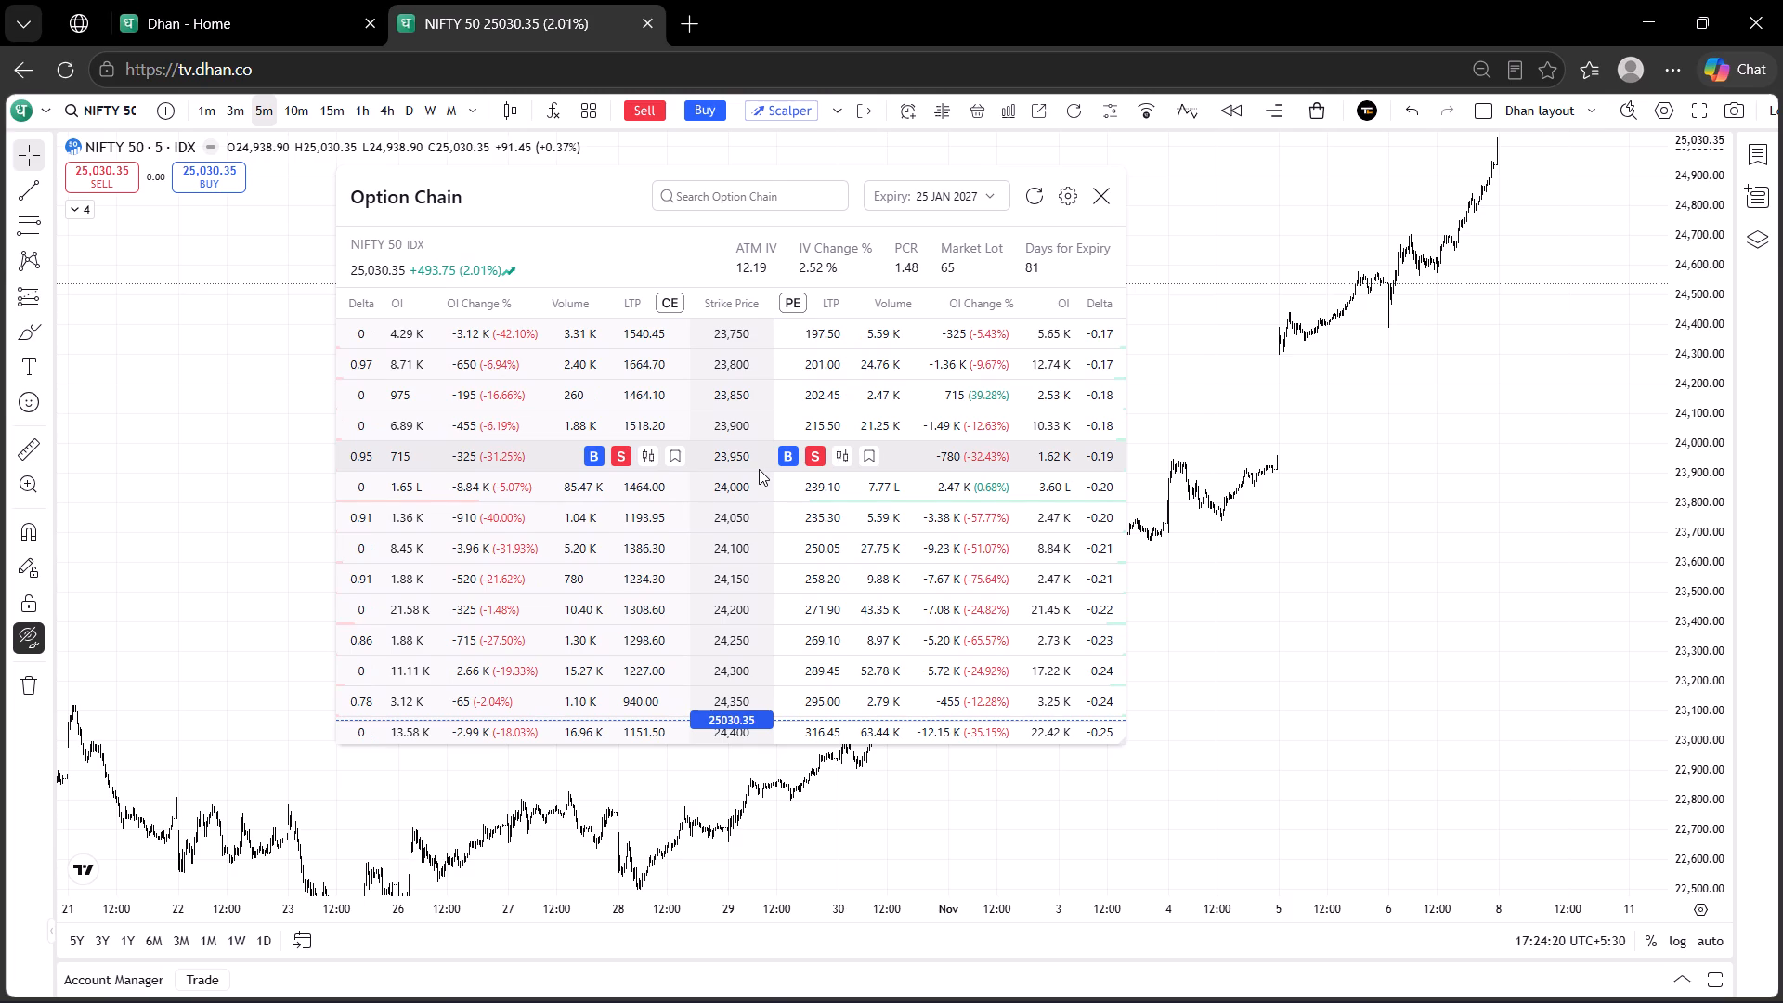
scroll(759, 469, "down", 12)
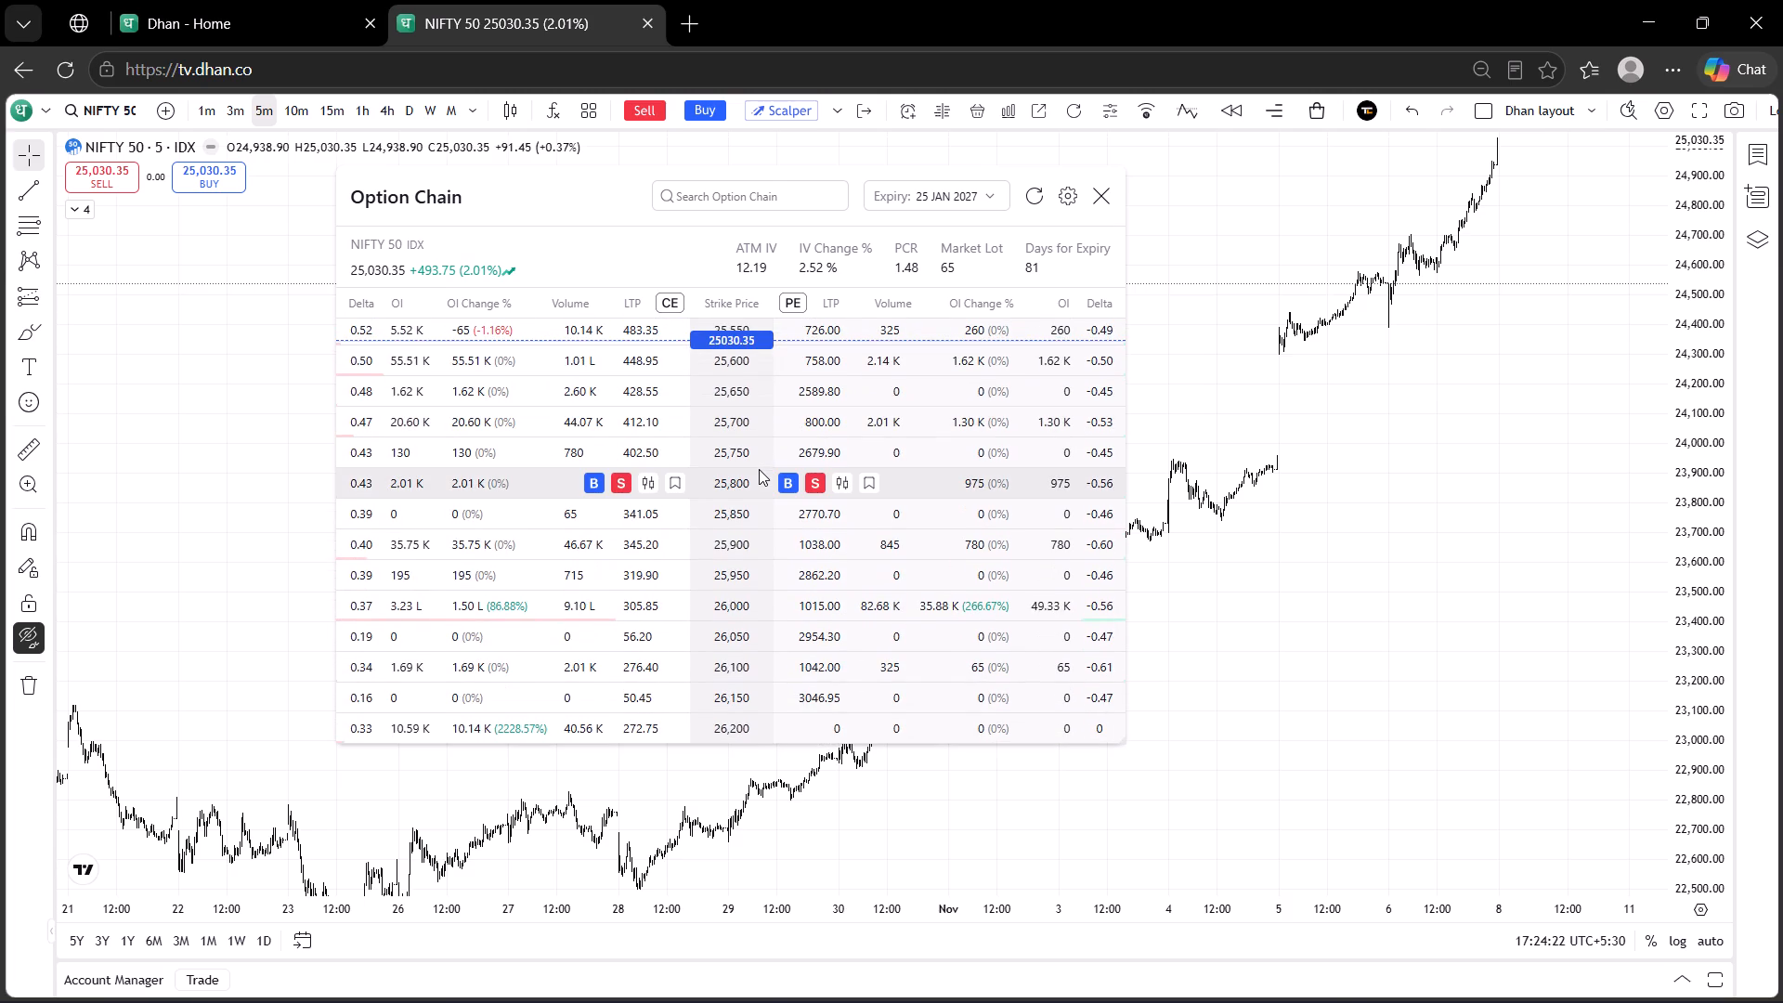
scroll(759, 469, "up", 8)
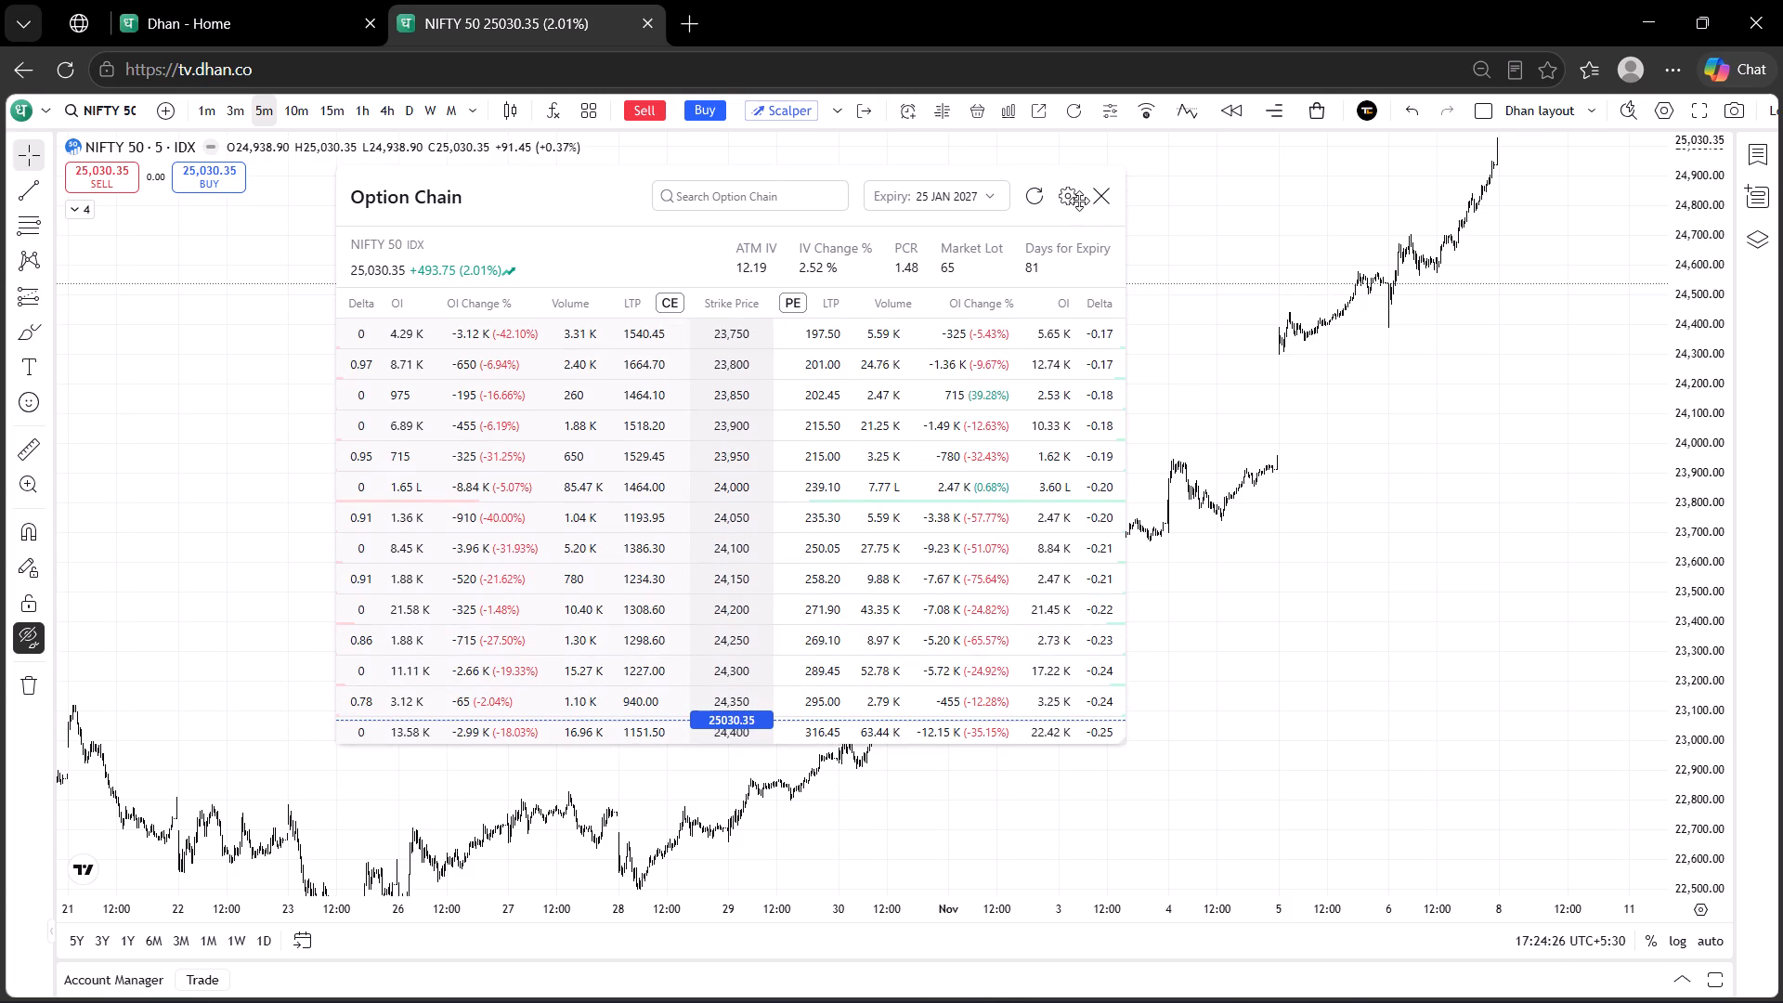
left_click(1111, 197)
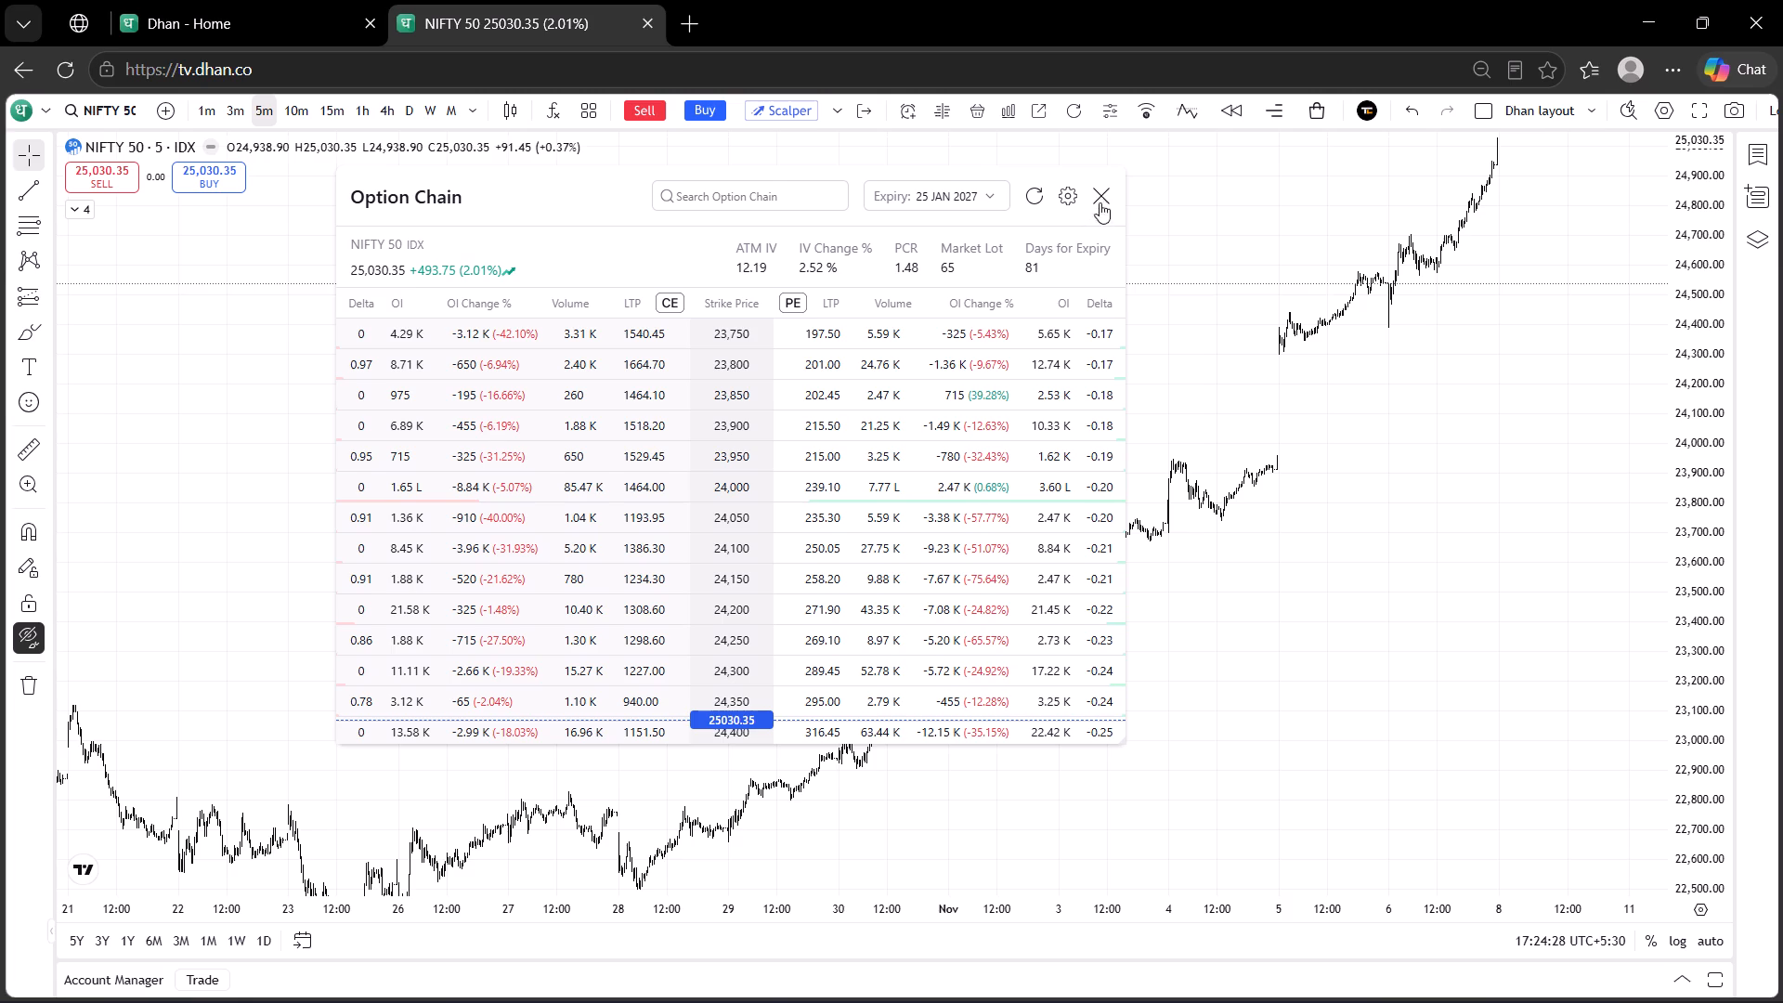
left_click(1111, 191)
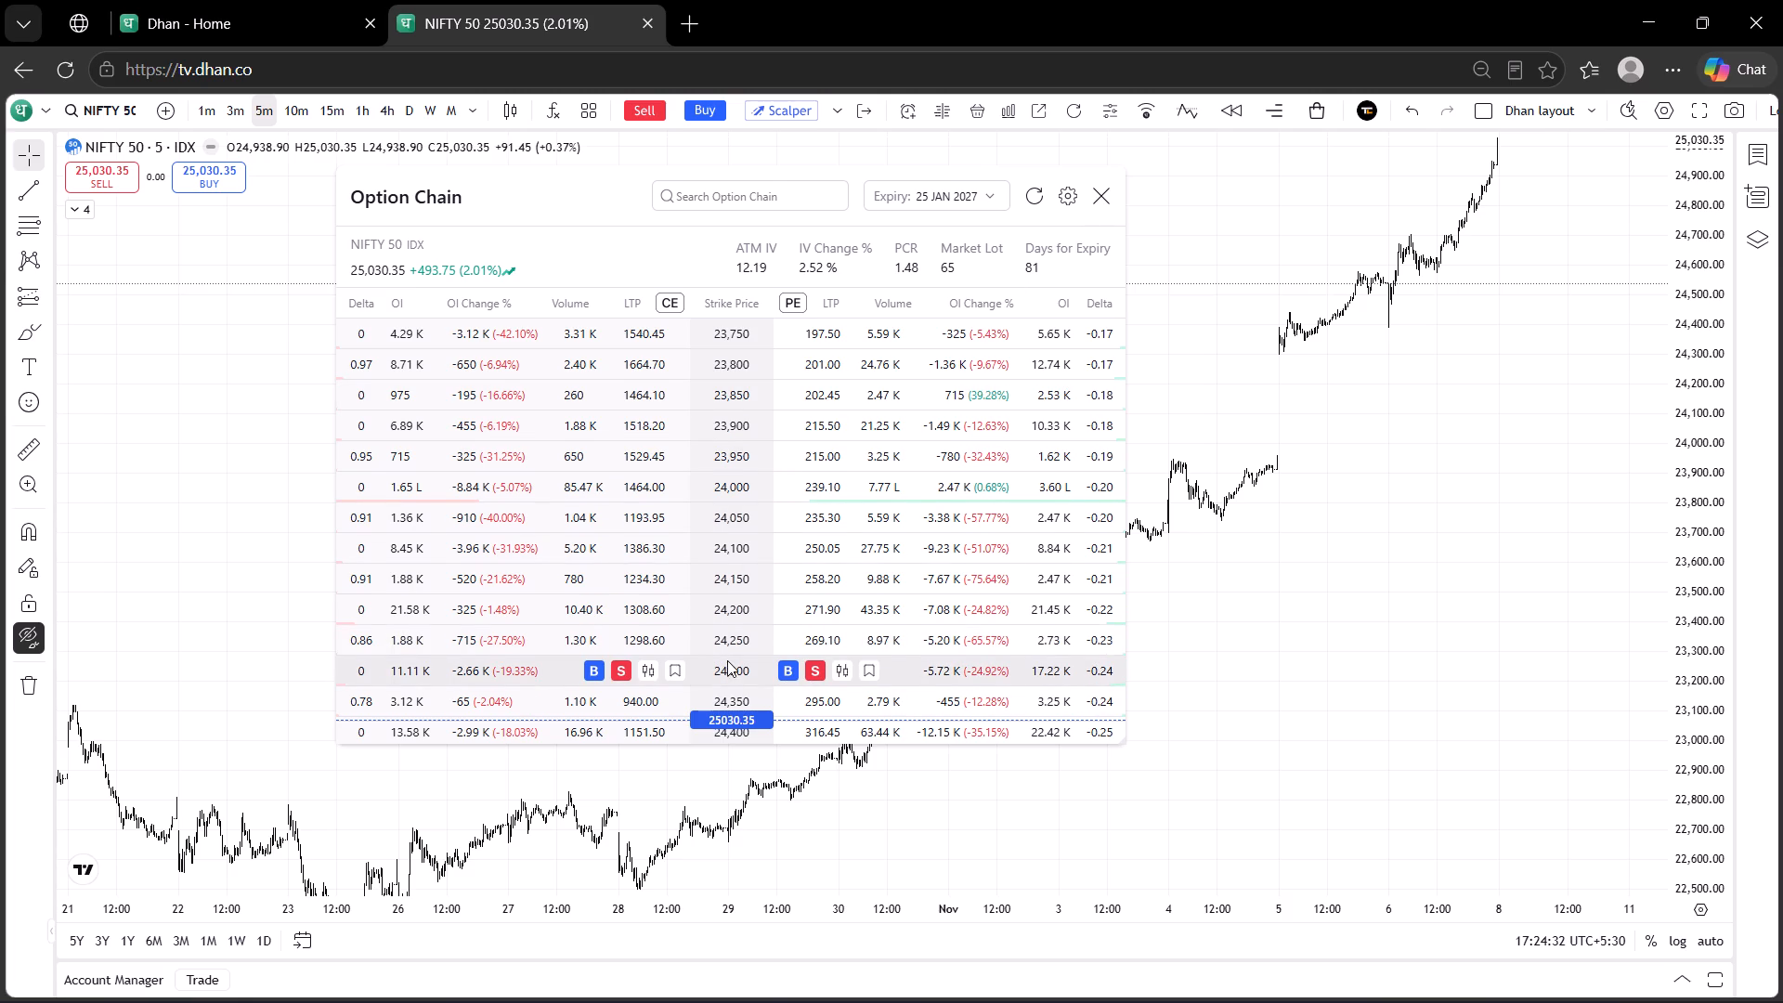
scroll(727, 660, "down", 3)
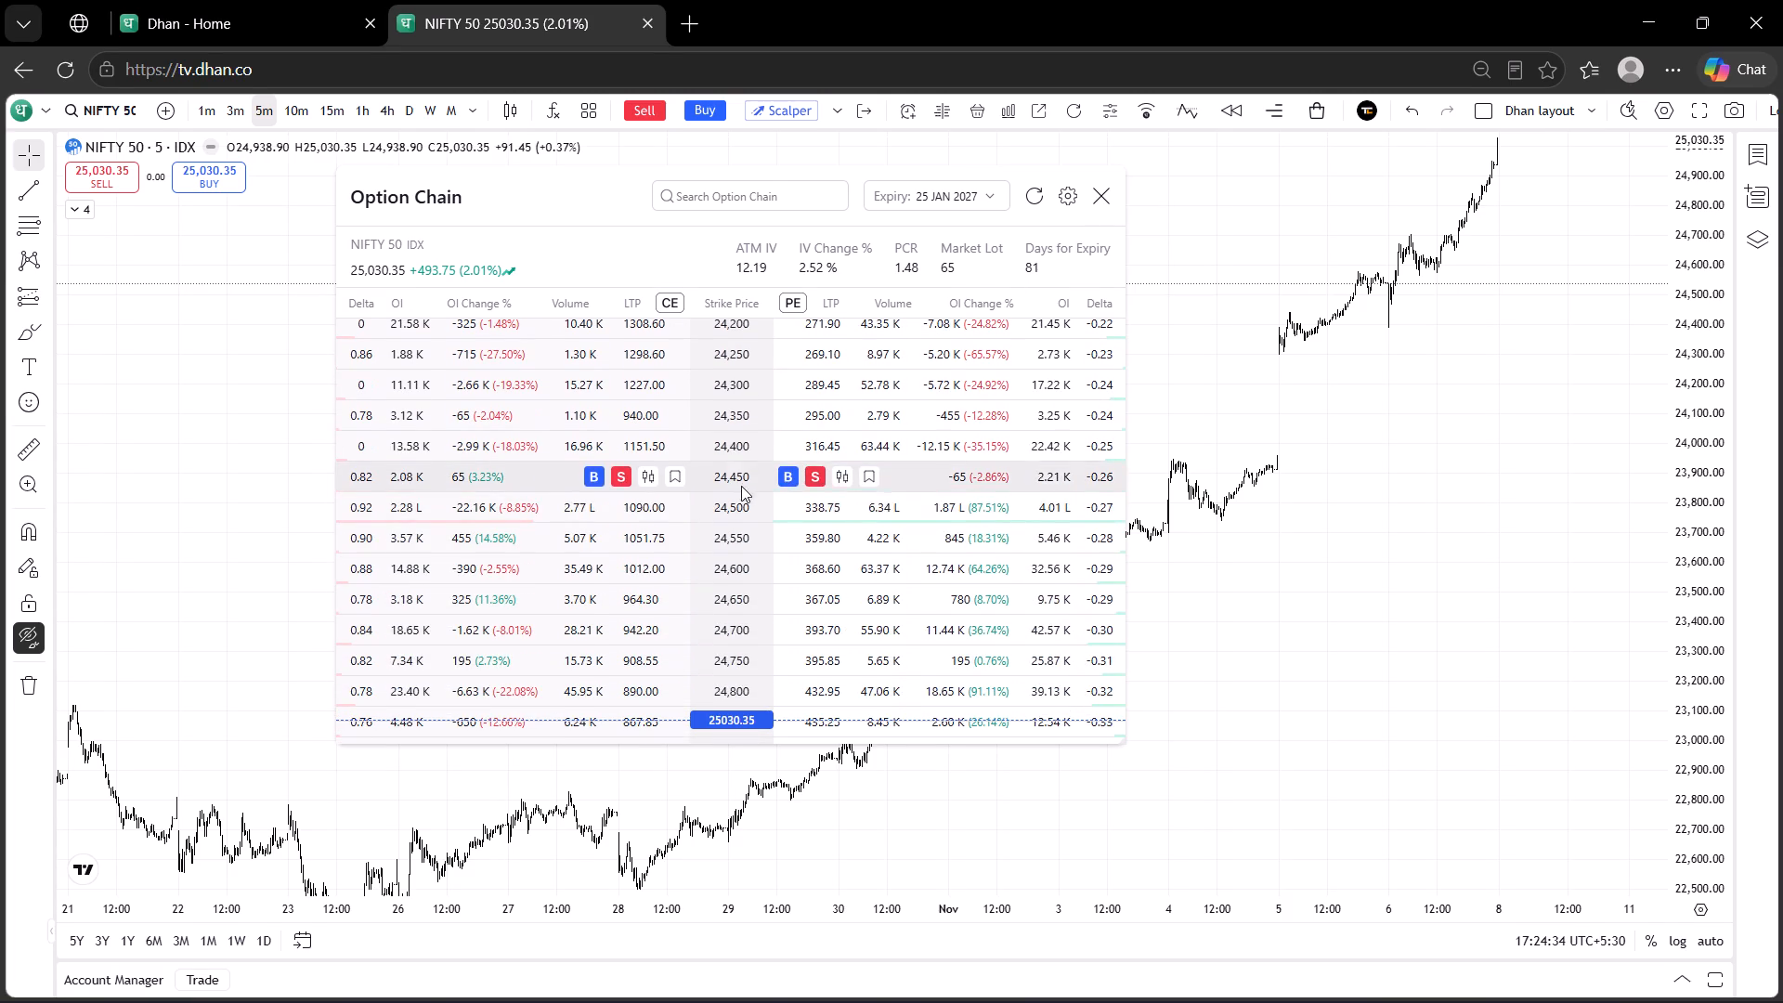
Return the option chain to the 09 NOV 2026 expiry and examine the strikes below 25,000.
left_click(989, 202)
left_click(958, 228)
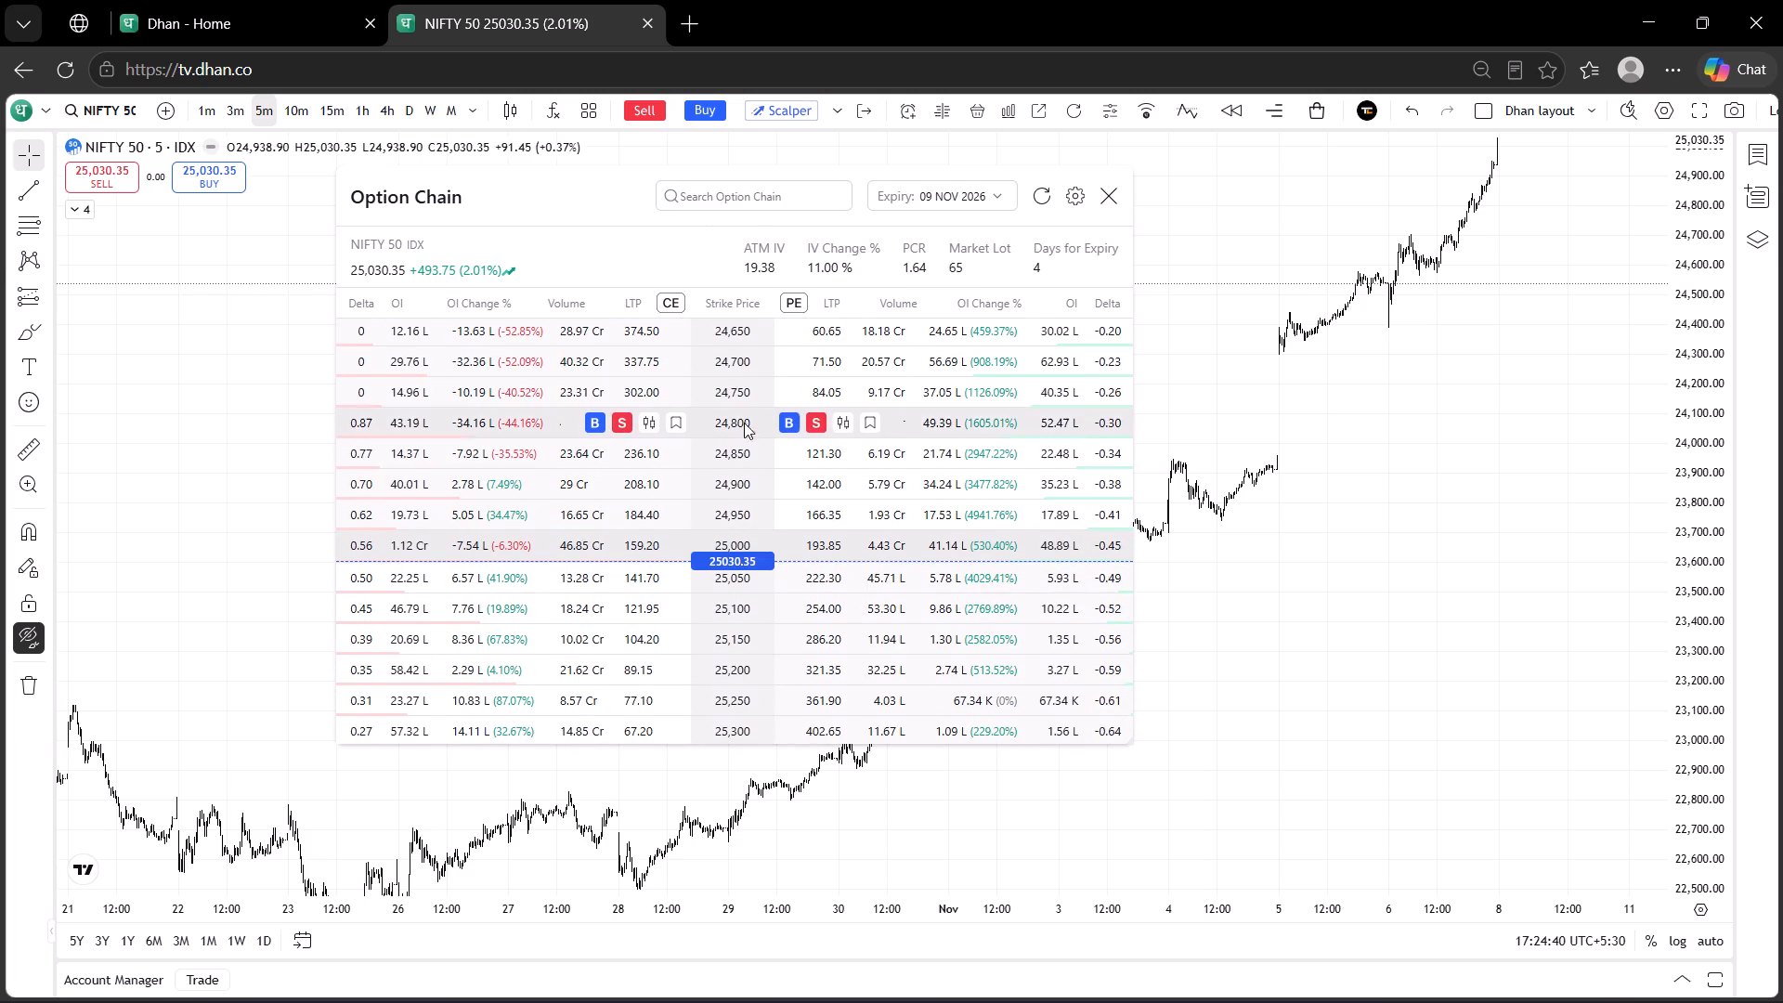
scroll(731, 362, "up", 2)
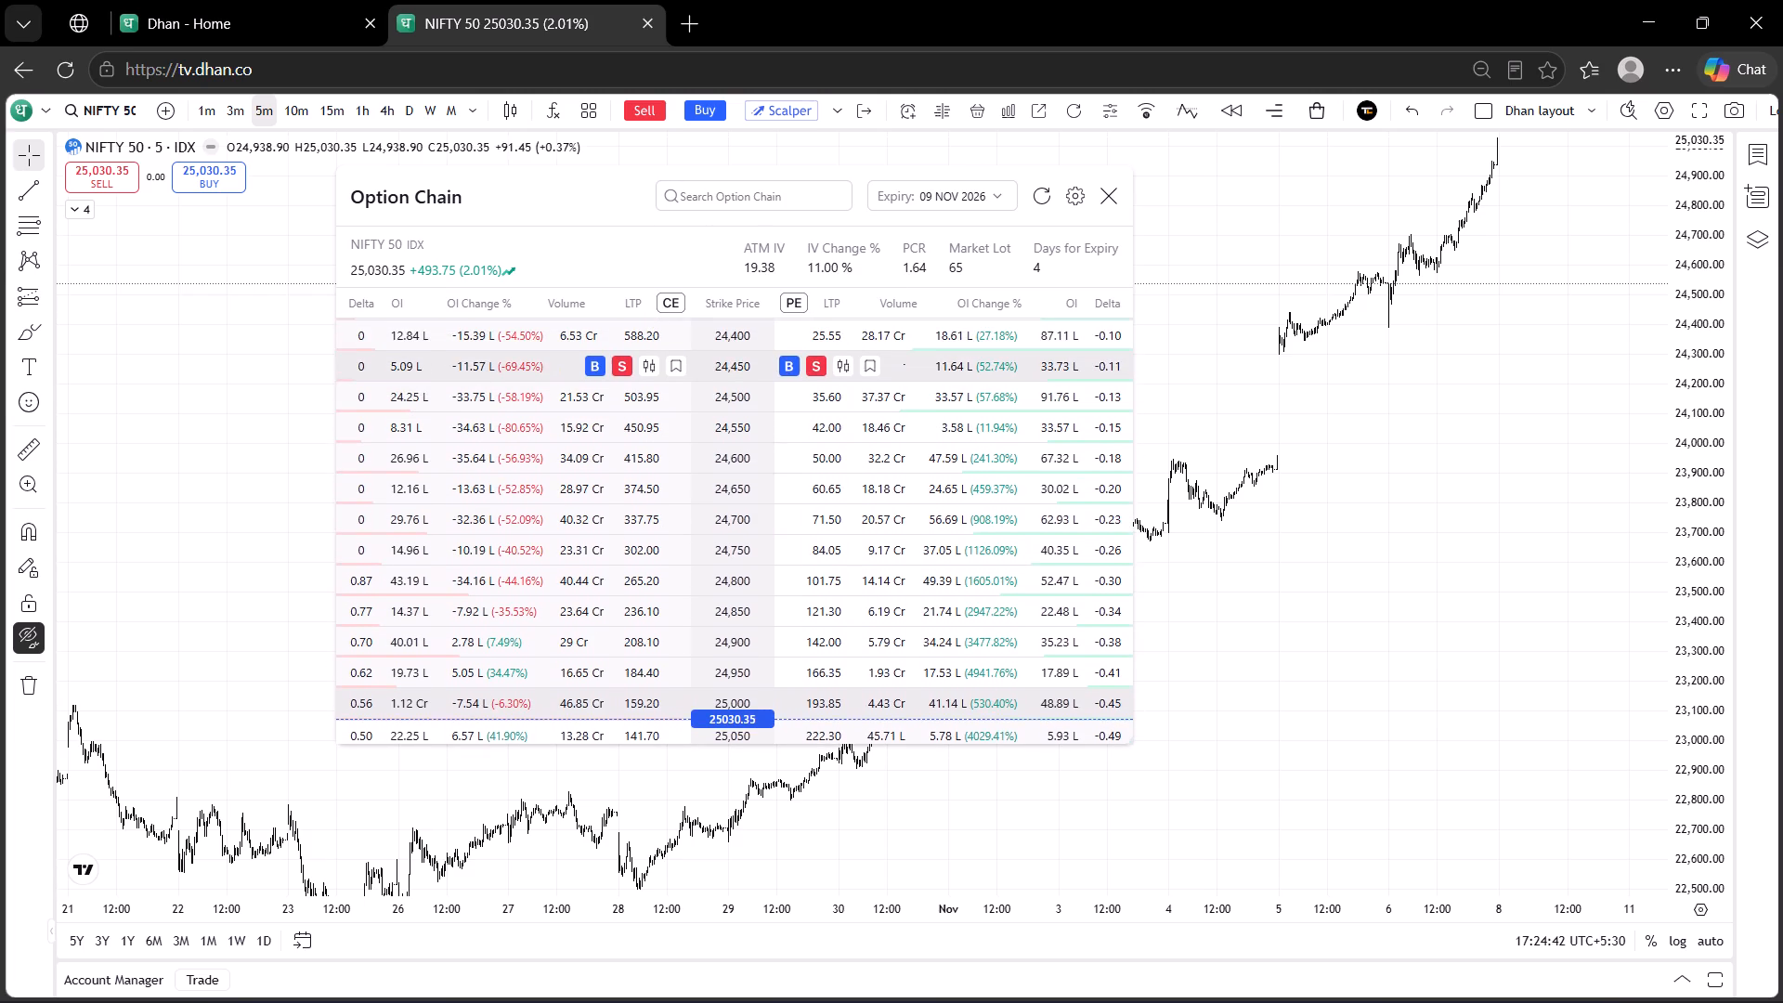
scroll(731, 362, "up", 1)
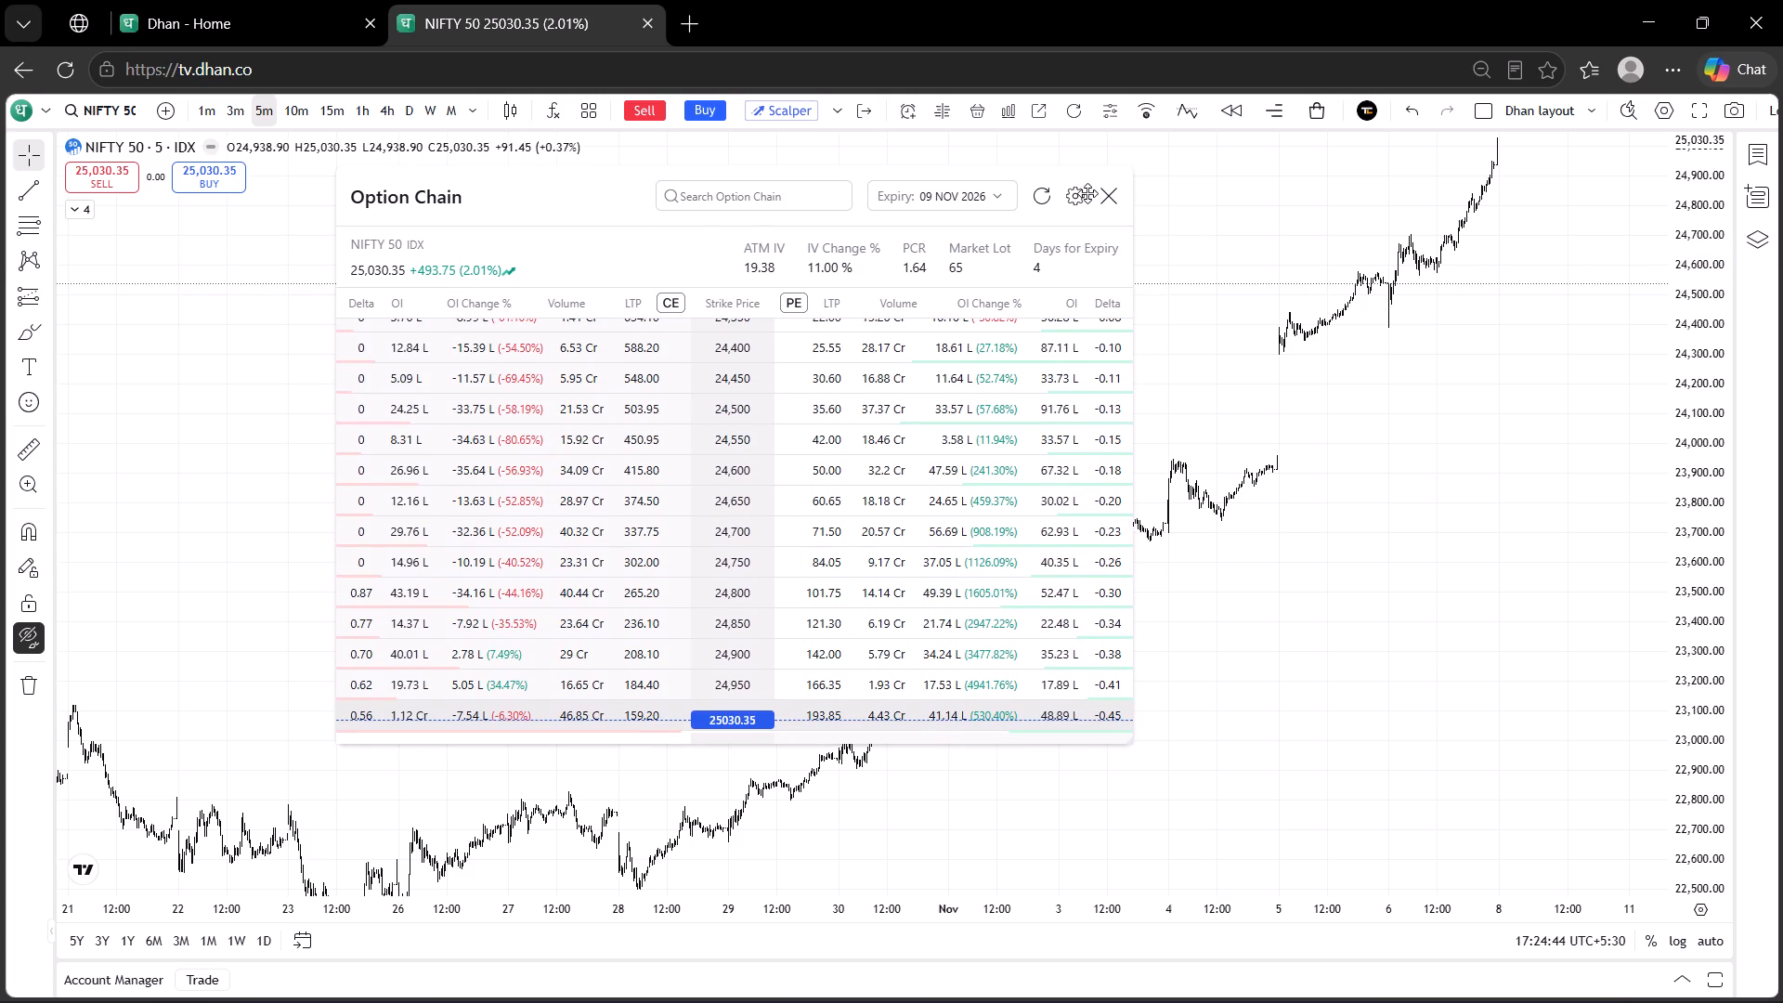
Close the option chain and collapse the drawing toolbar beside the NIFTY 50 chart.
left_click(1111, 201)
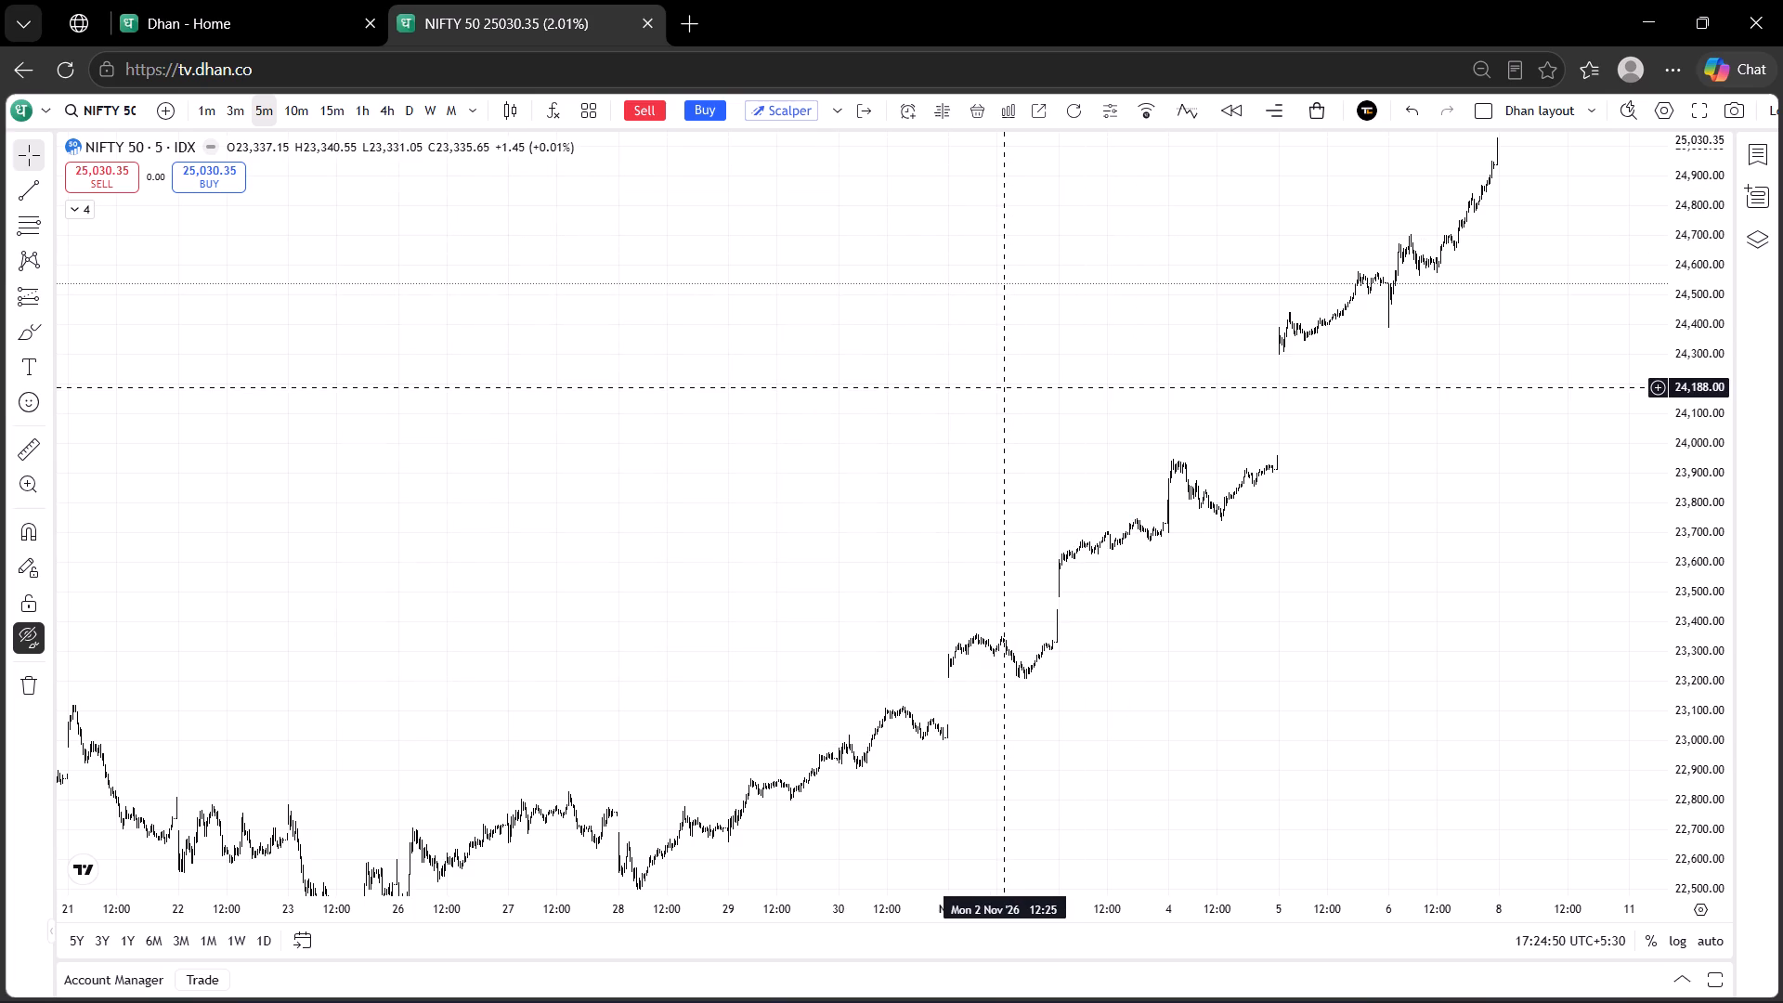
left_click(51, 932)
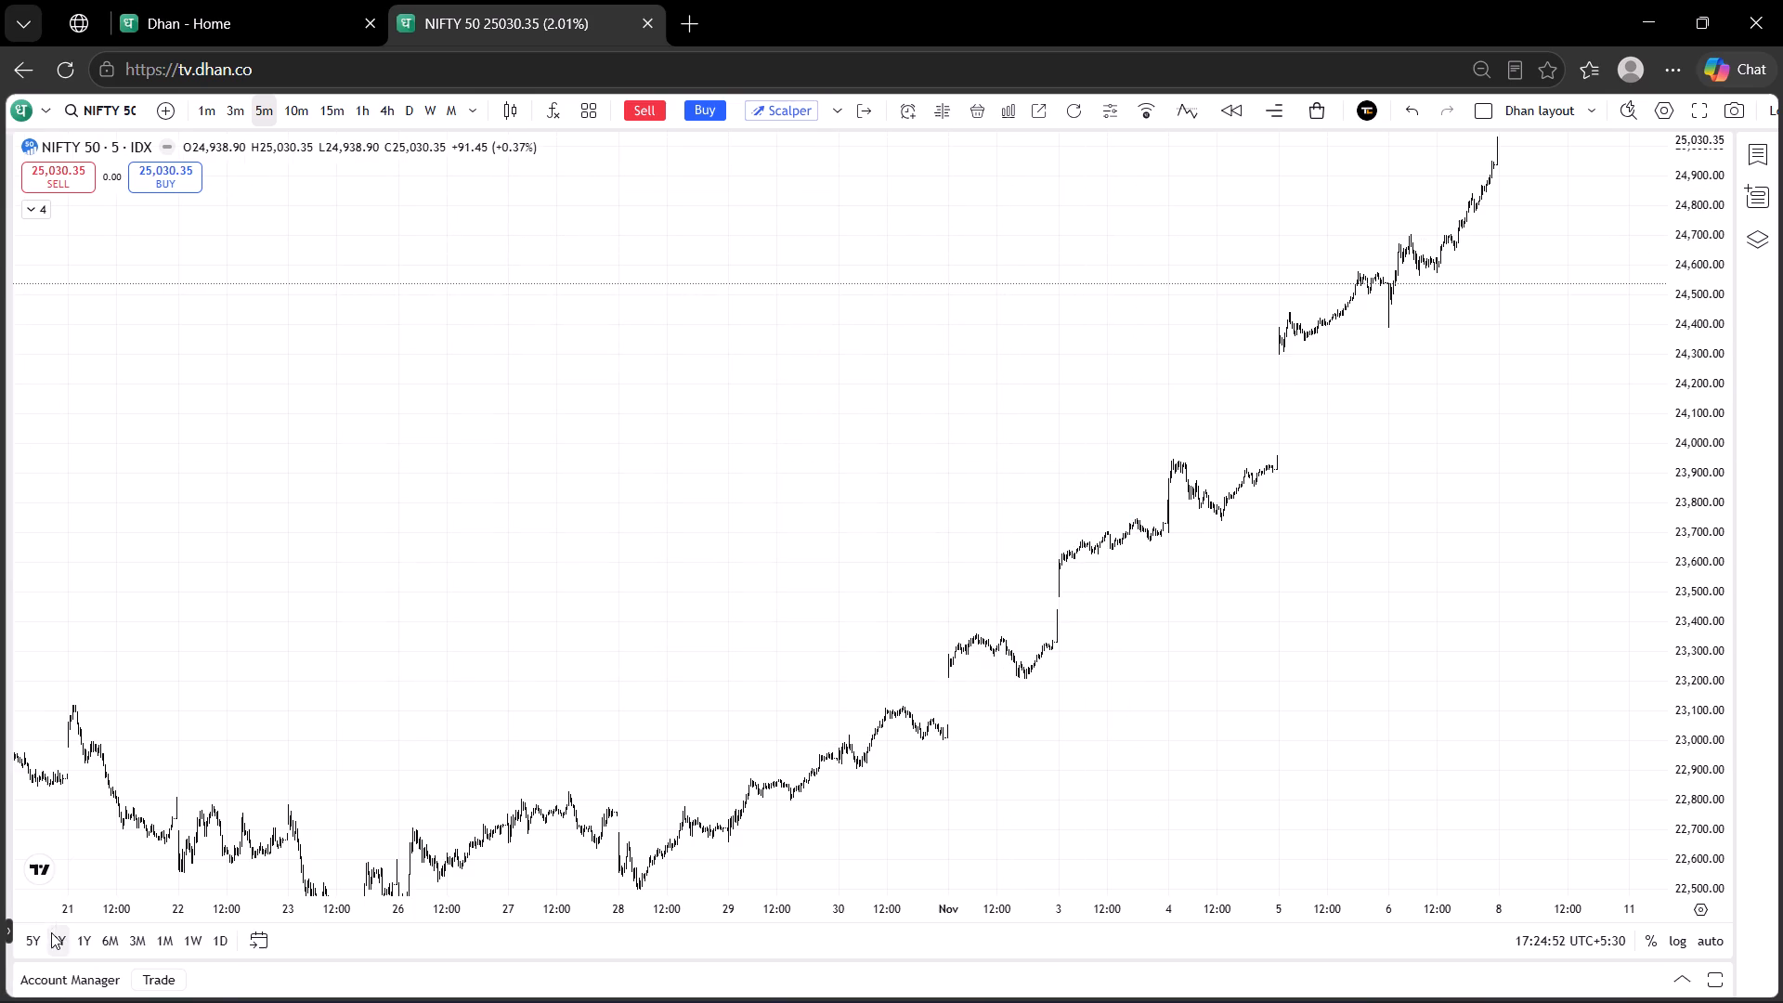
Switch the NIFTY 50 chart to the daily timeframe and examine the candles from June to November 2026.
left_click(413, 107)
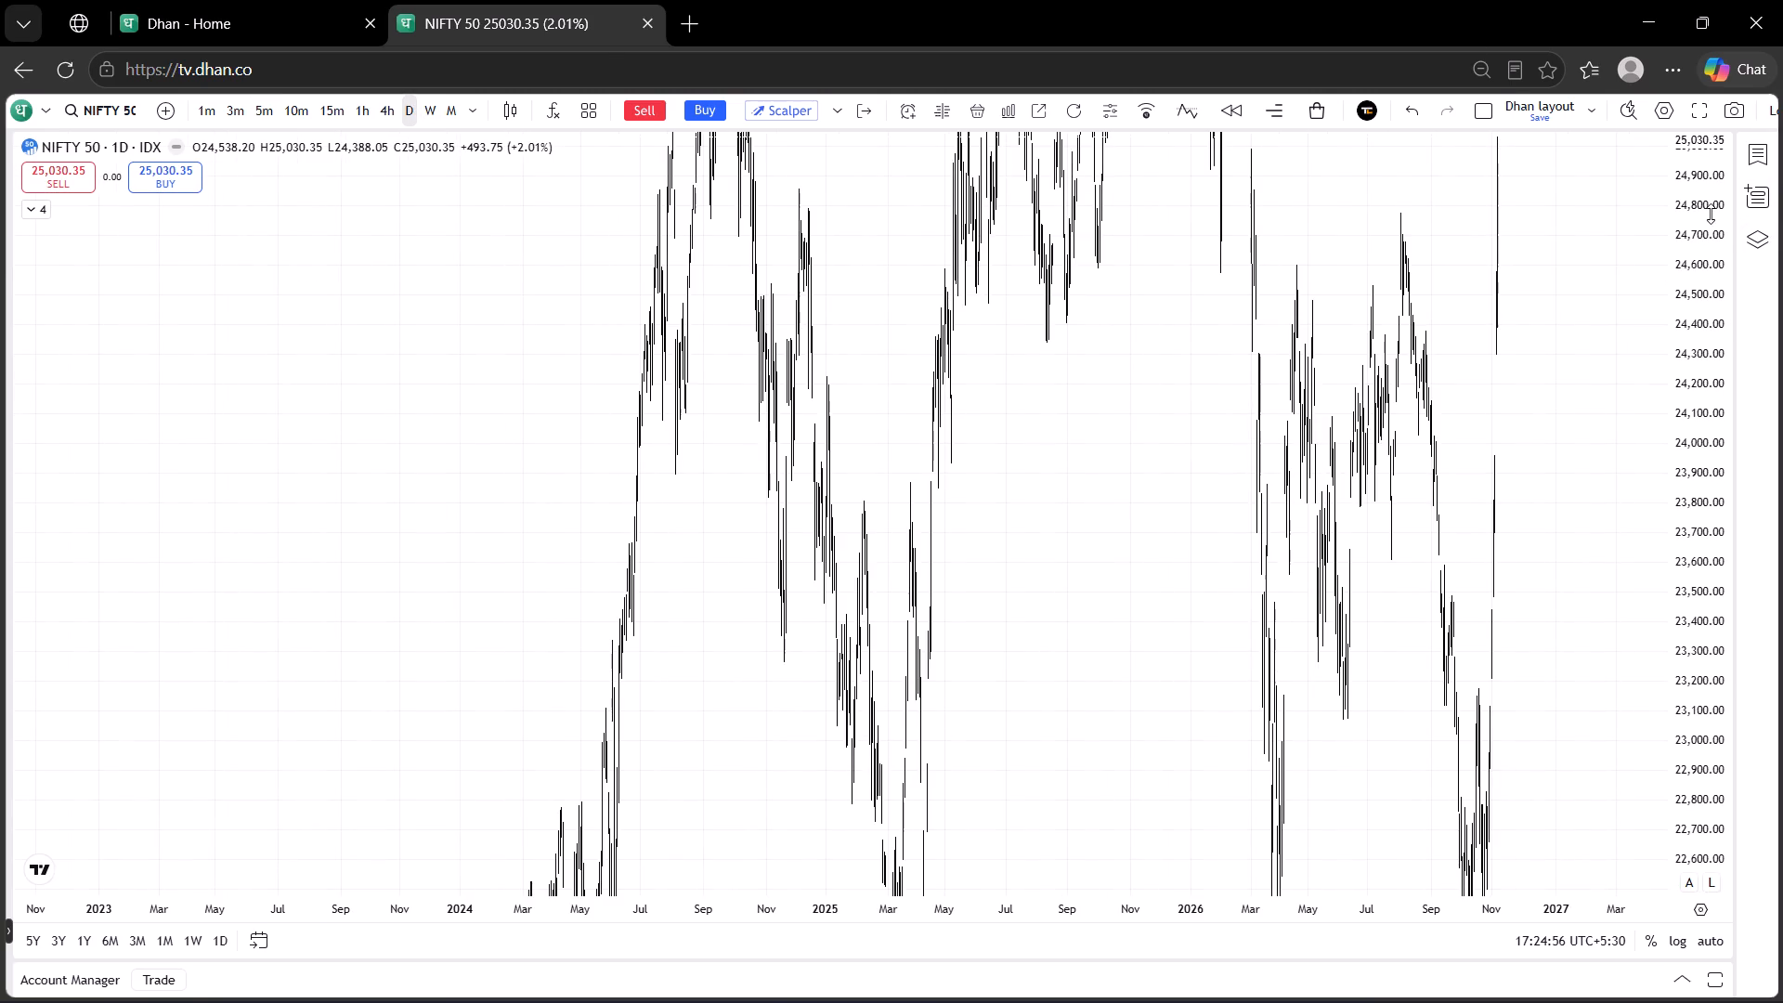
left_click_drag(1704, 212, 1769, 987)
left_click_drag(1599, 906, 1058, 920)
left_click_drag(707, 686, 926, 688)
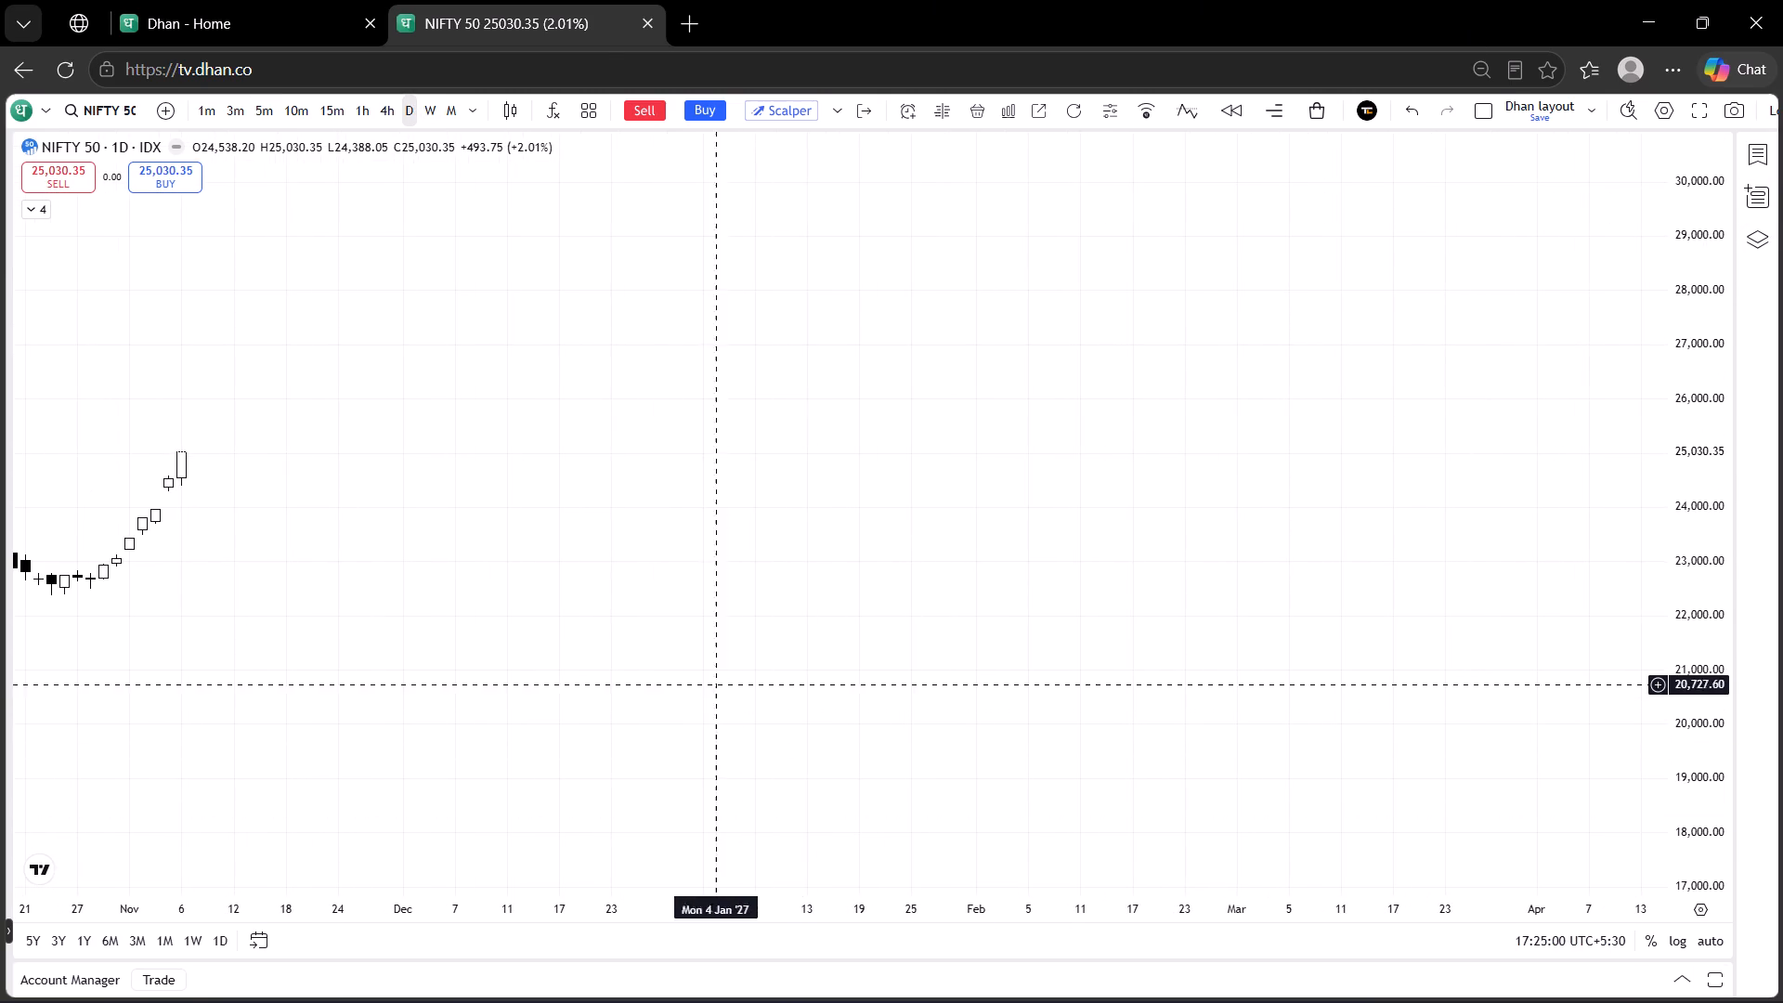
left_click_drag(926, 688, 1460, 723)
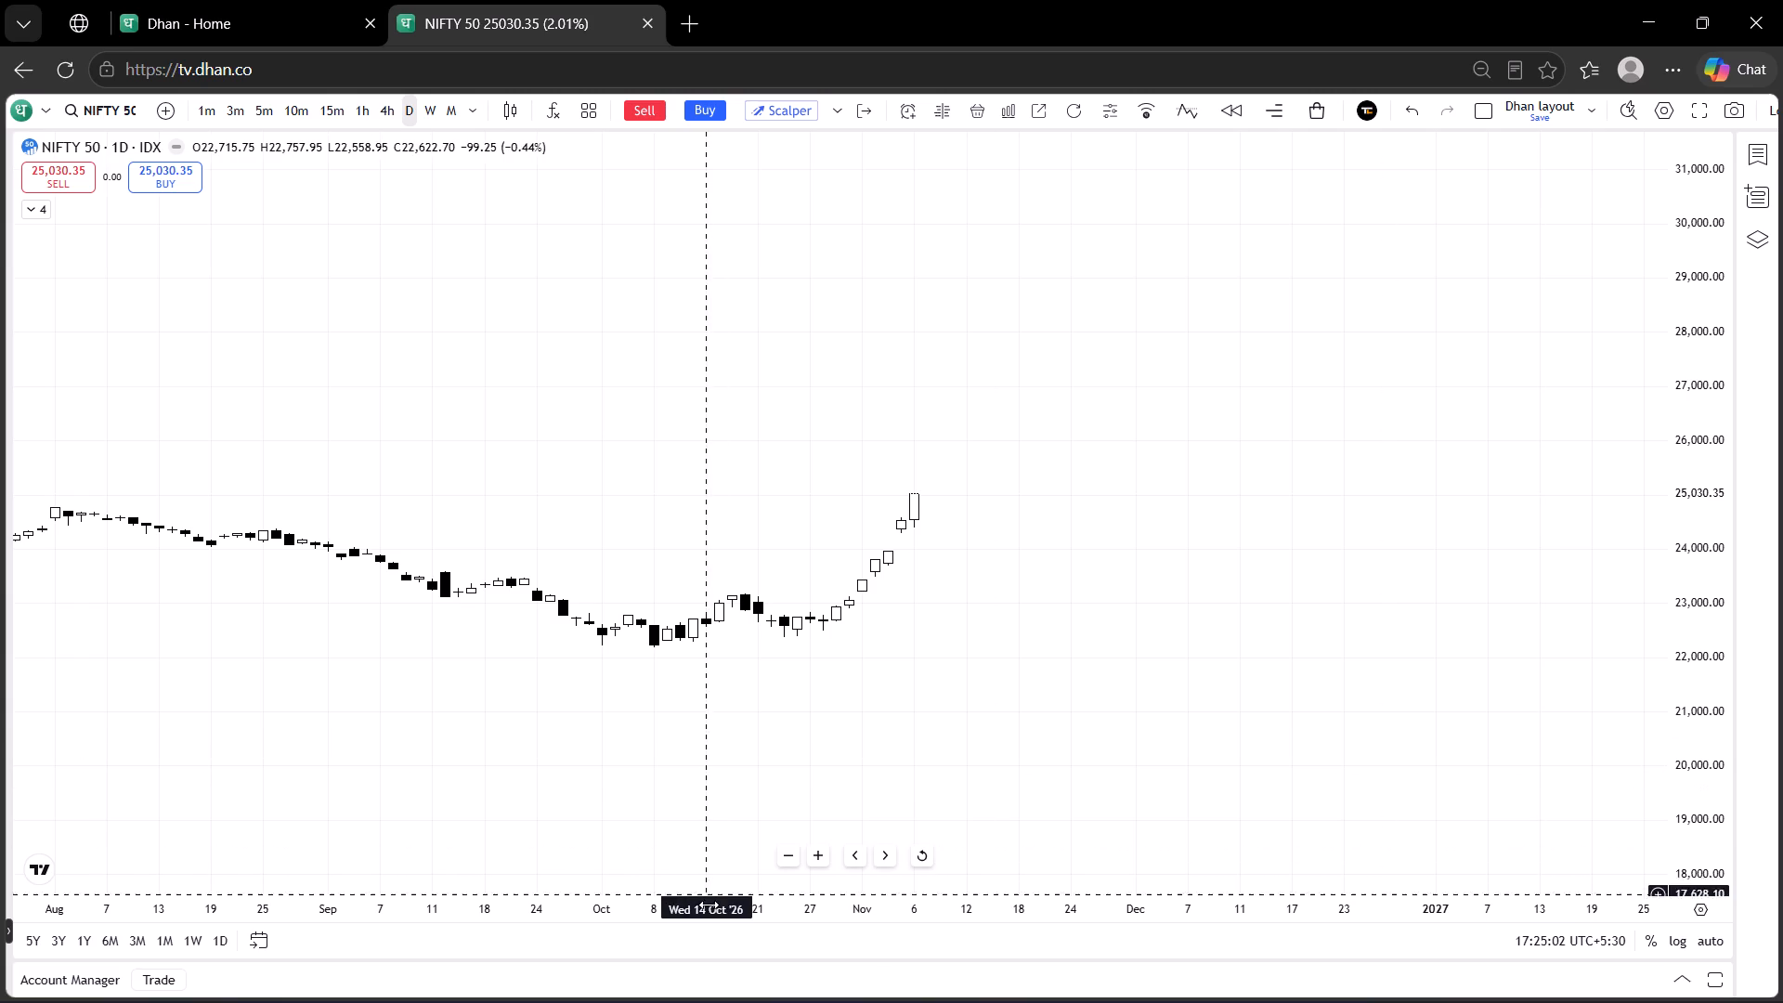
left_click_drag(709, 908, 1309, 817)
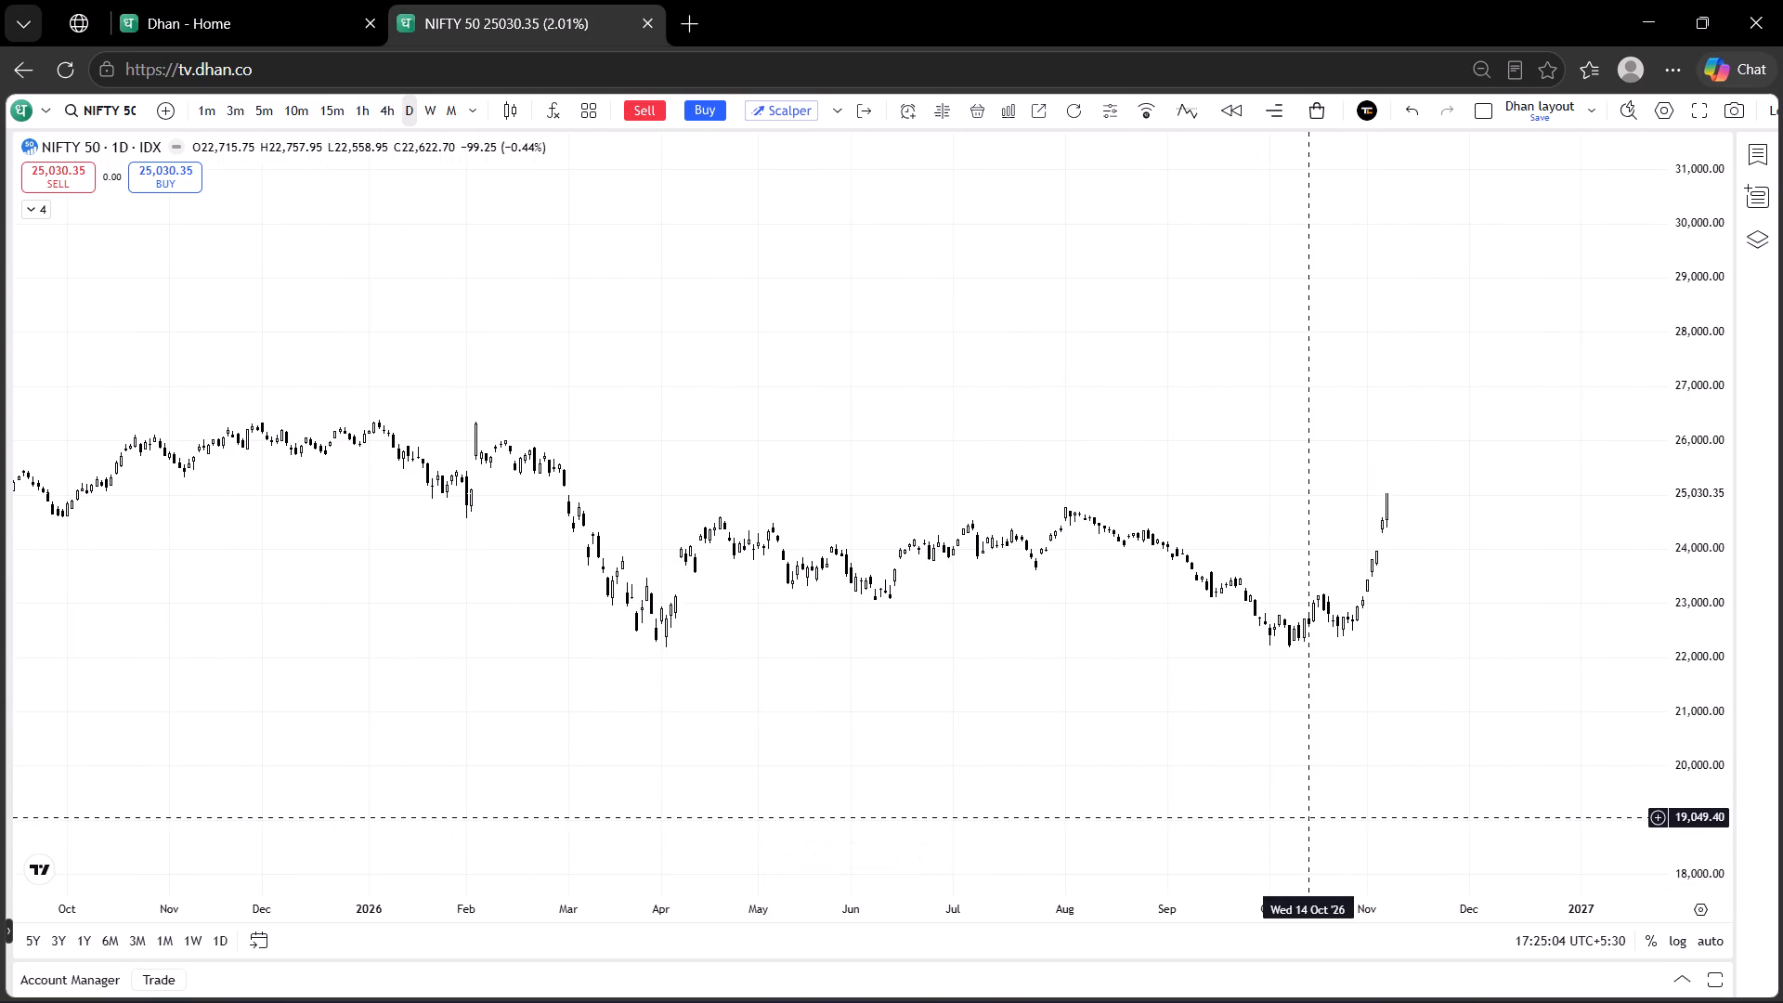
left_click_drag(1437, 898, 1331, 893)
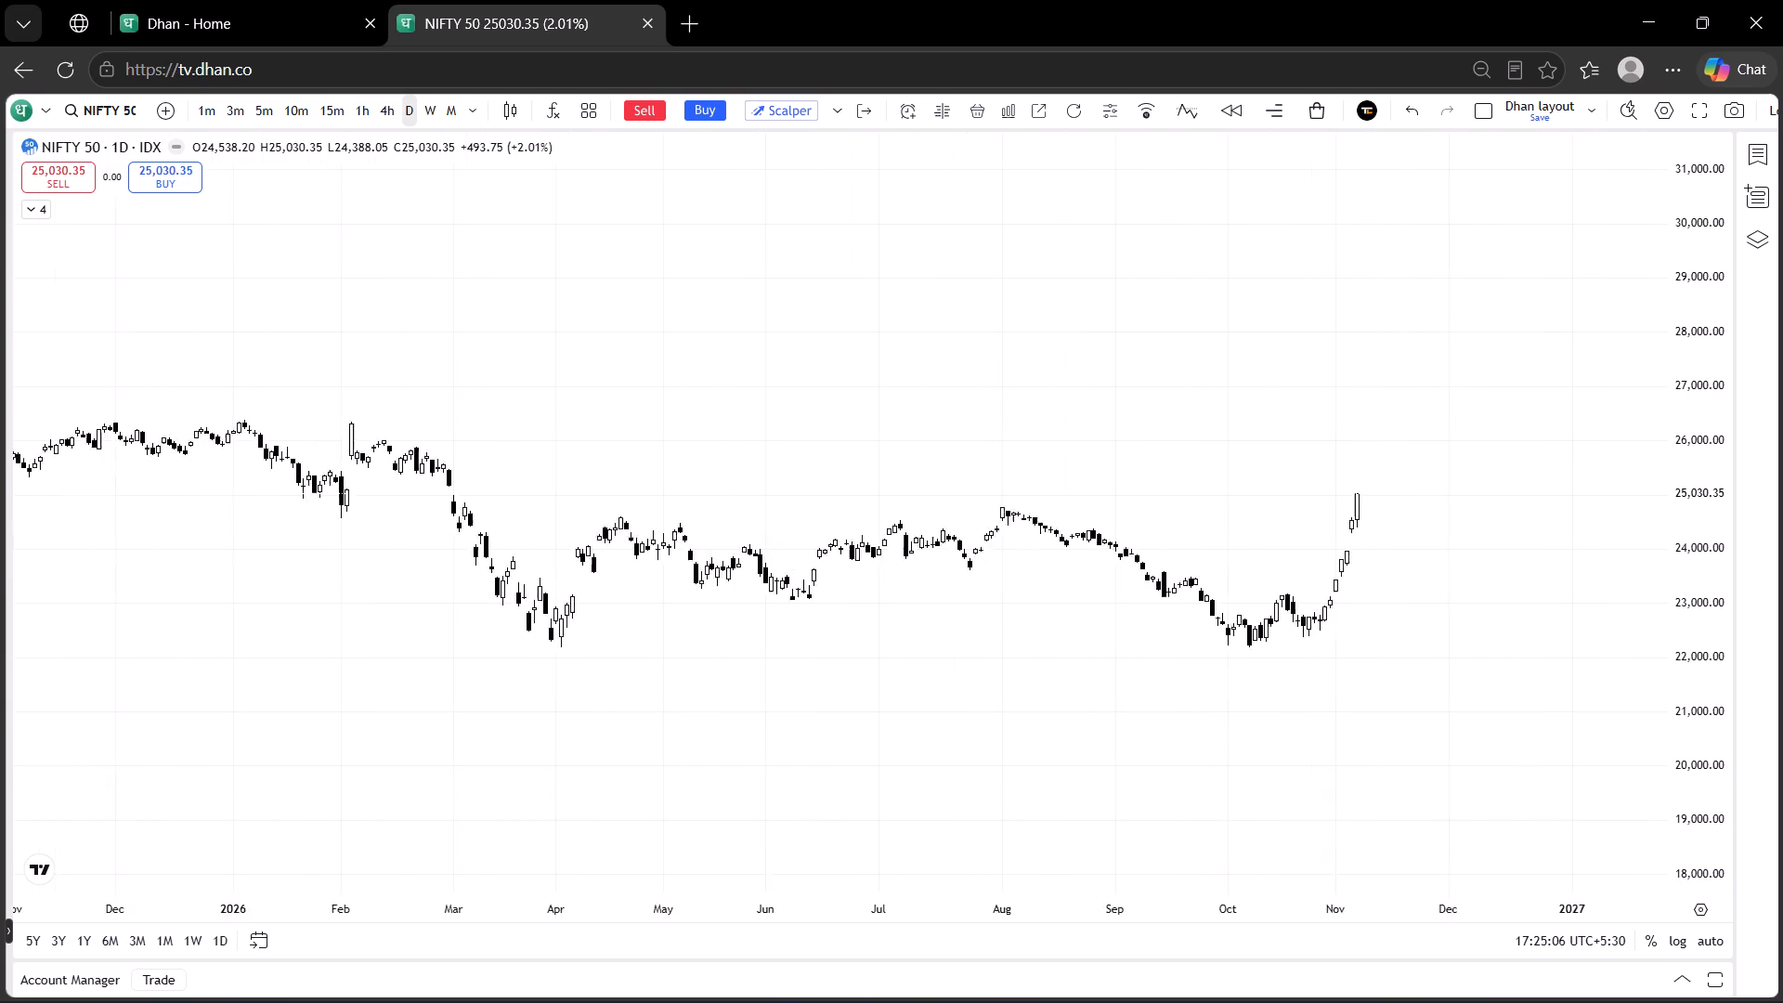
left_click_drag(1331, 893, 1215, 850)
left_click_drag(1183, 726, 1157, 830)
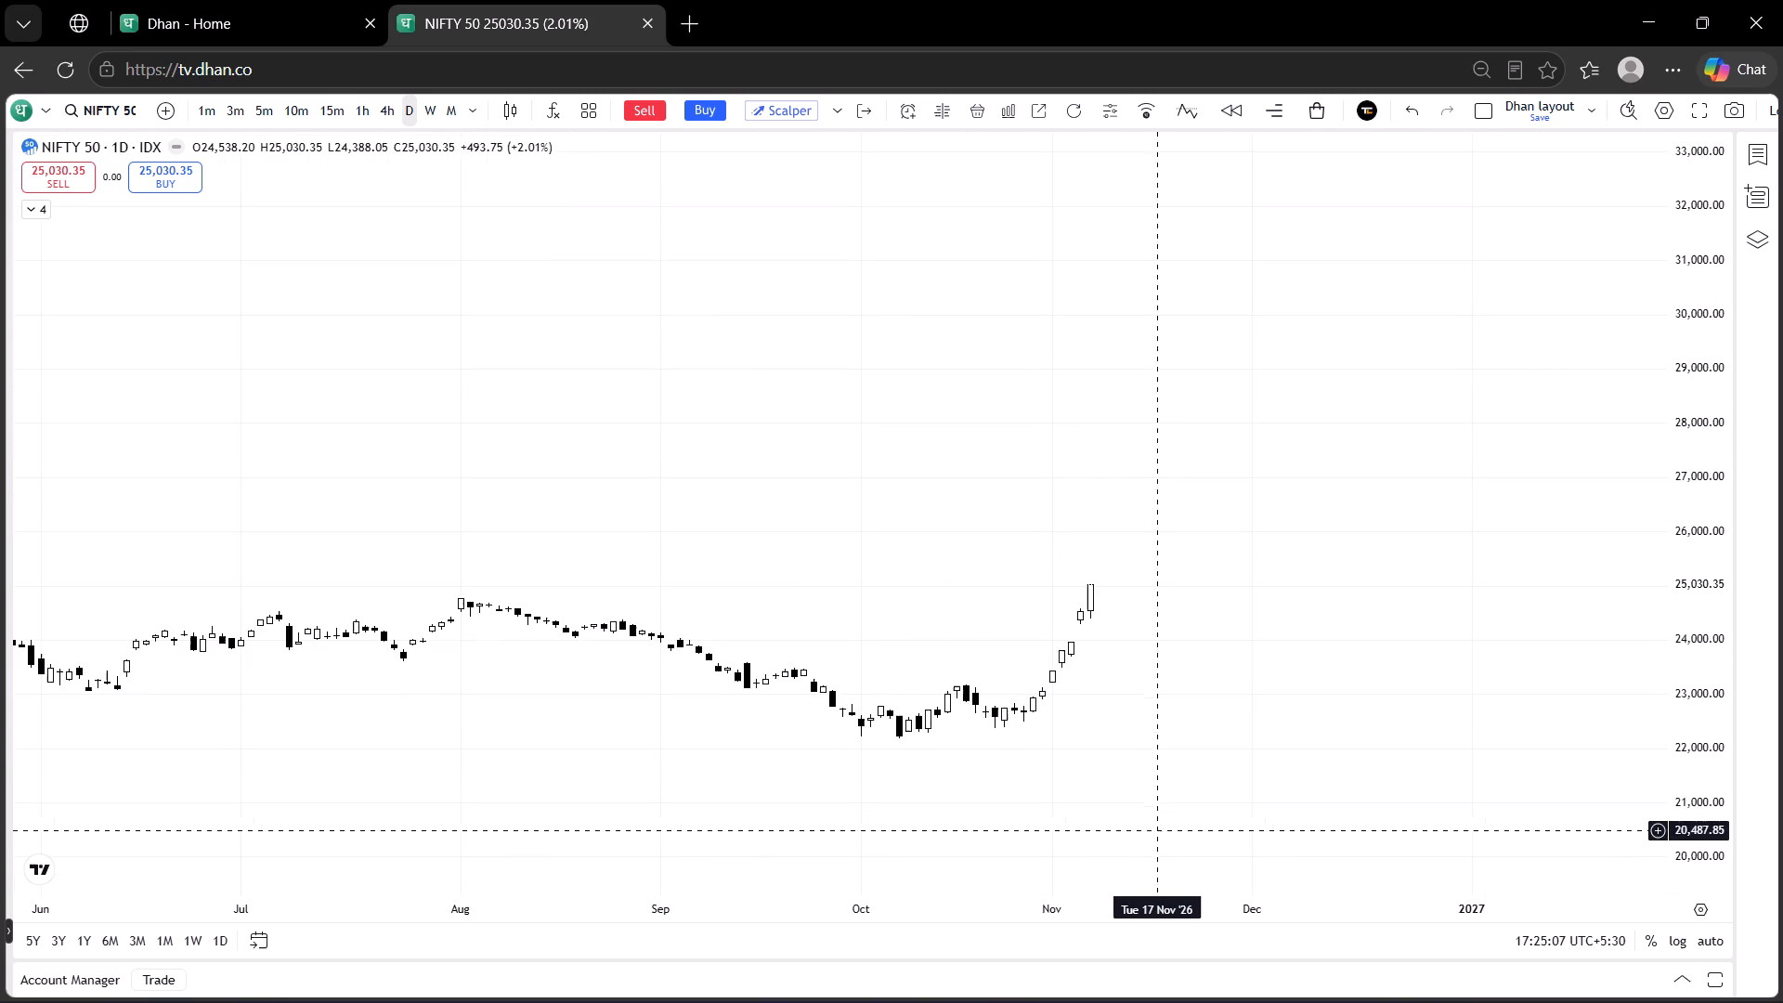
left_click_drag(1691, 733, 1572, 378)
left_click_drag(1275, 735, 1274, 487)
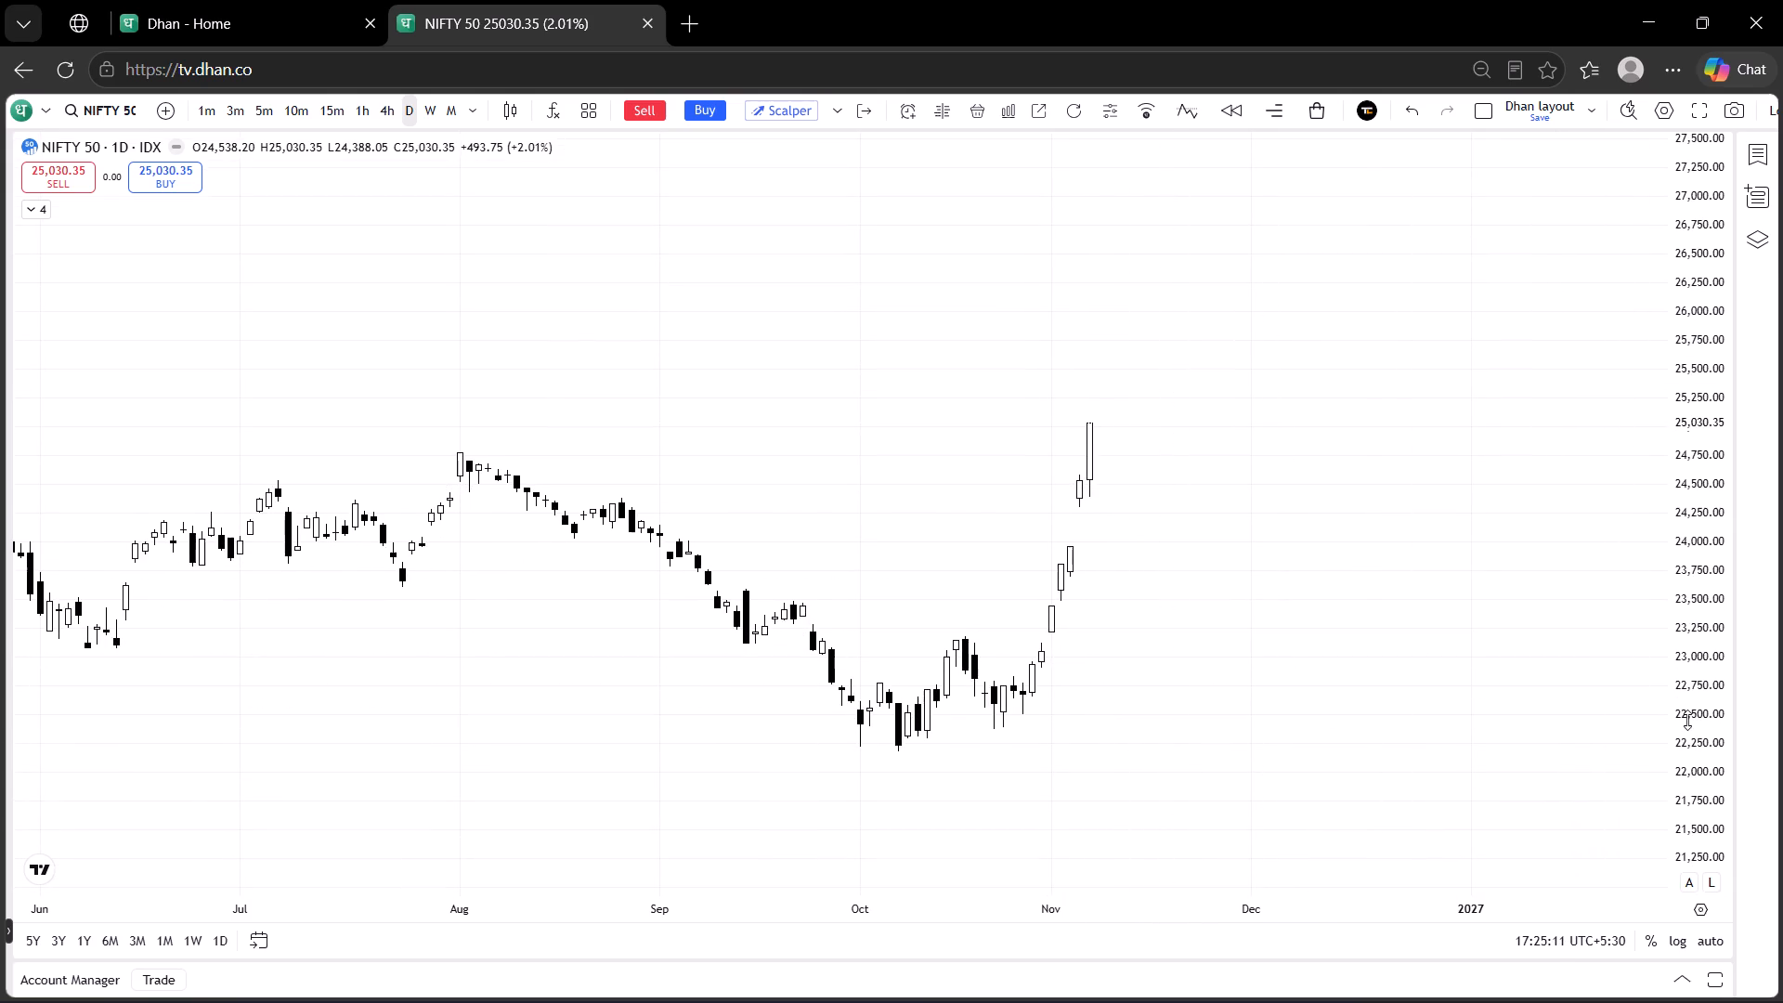
left_click_drag(1687, 720, 1545, 378)
left_click_drag(1276, 624, 1238, 381)
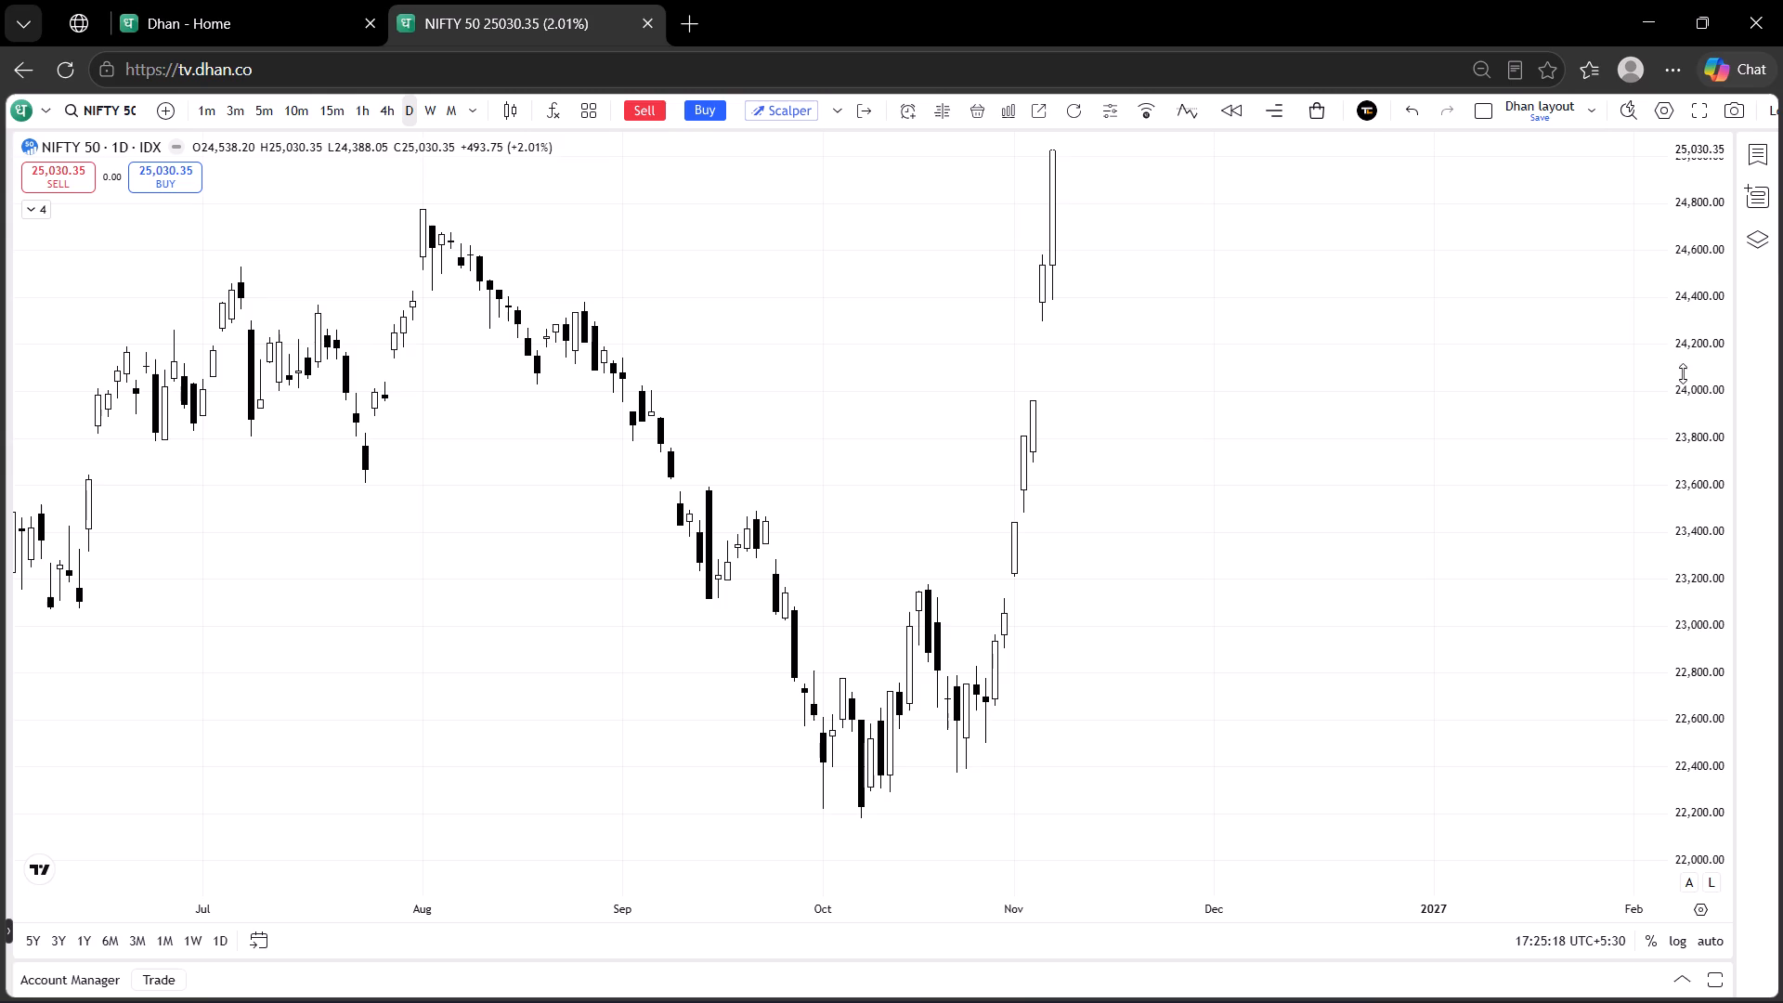
left_click_drag(1700, 255, 1686, 340)
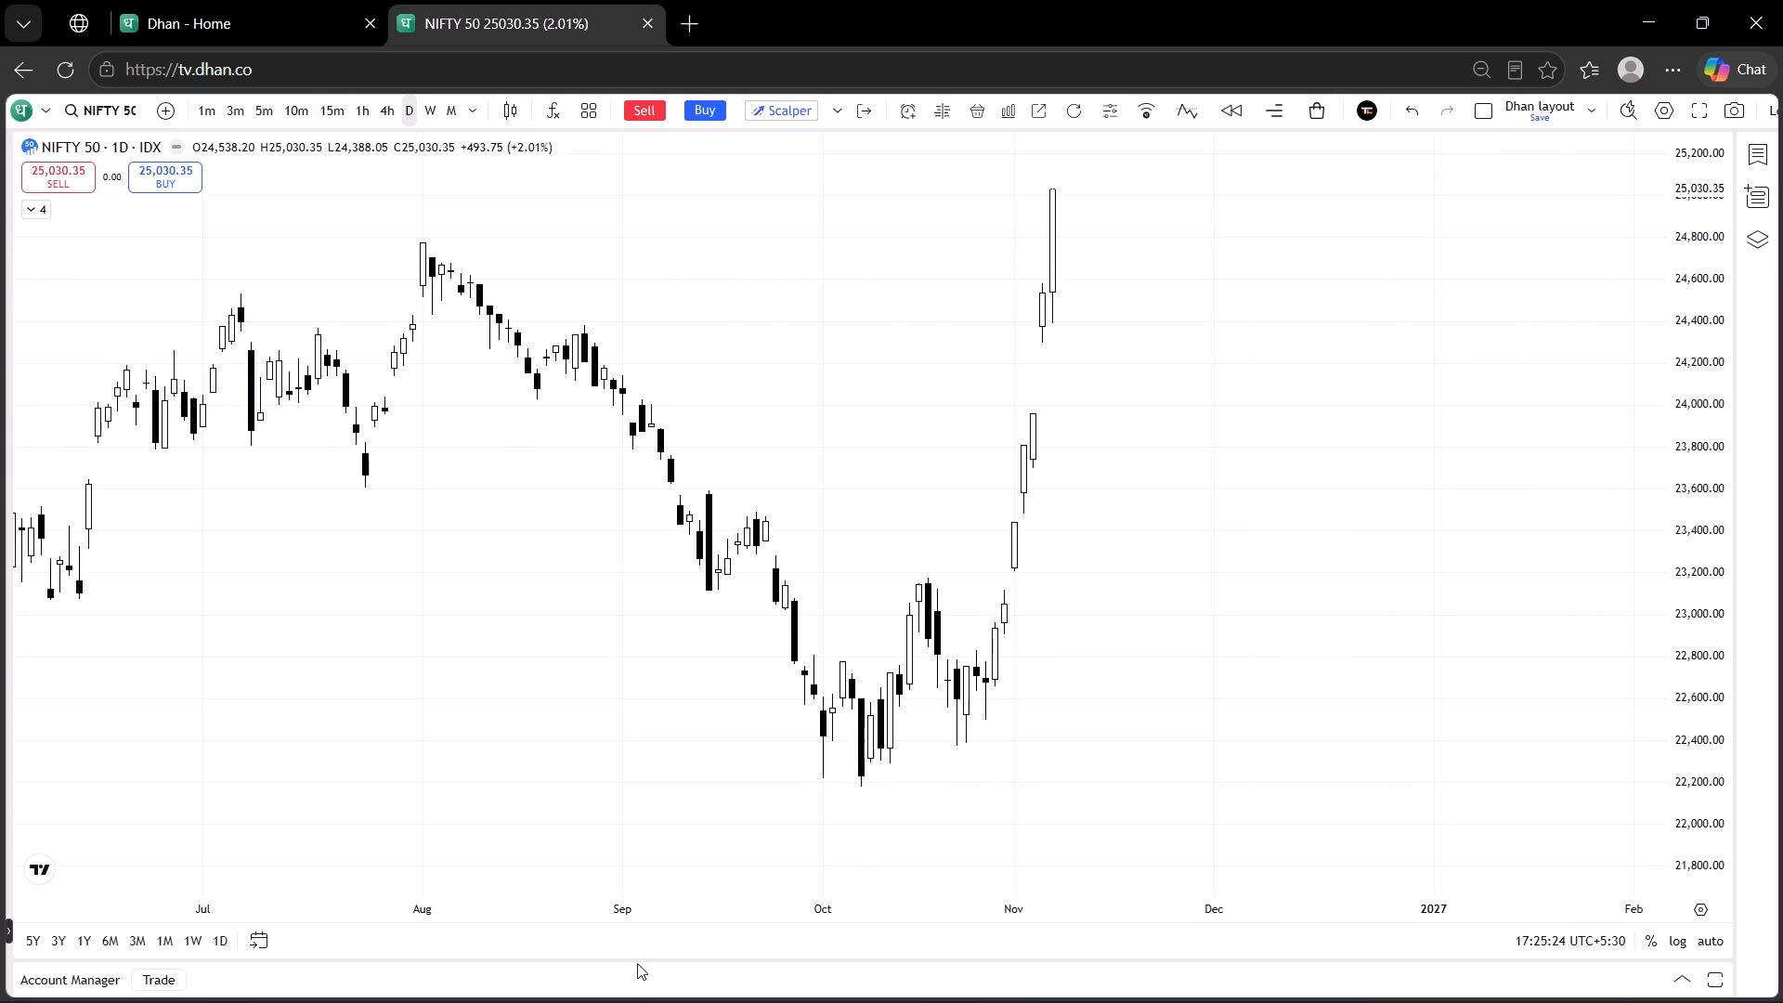
Examine the daily price action back to mid-2025, then the swings from June 2026 to the latest November candle.
left_click_drag(640, 919, 1266, 996)
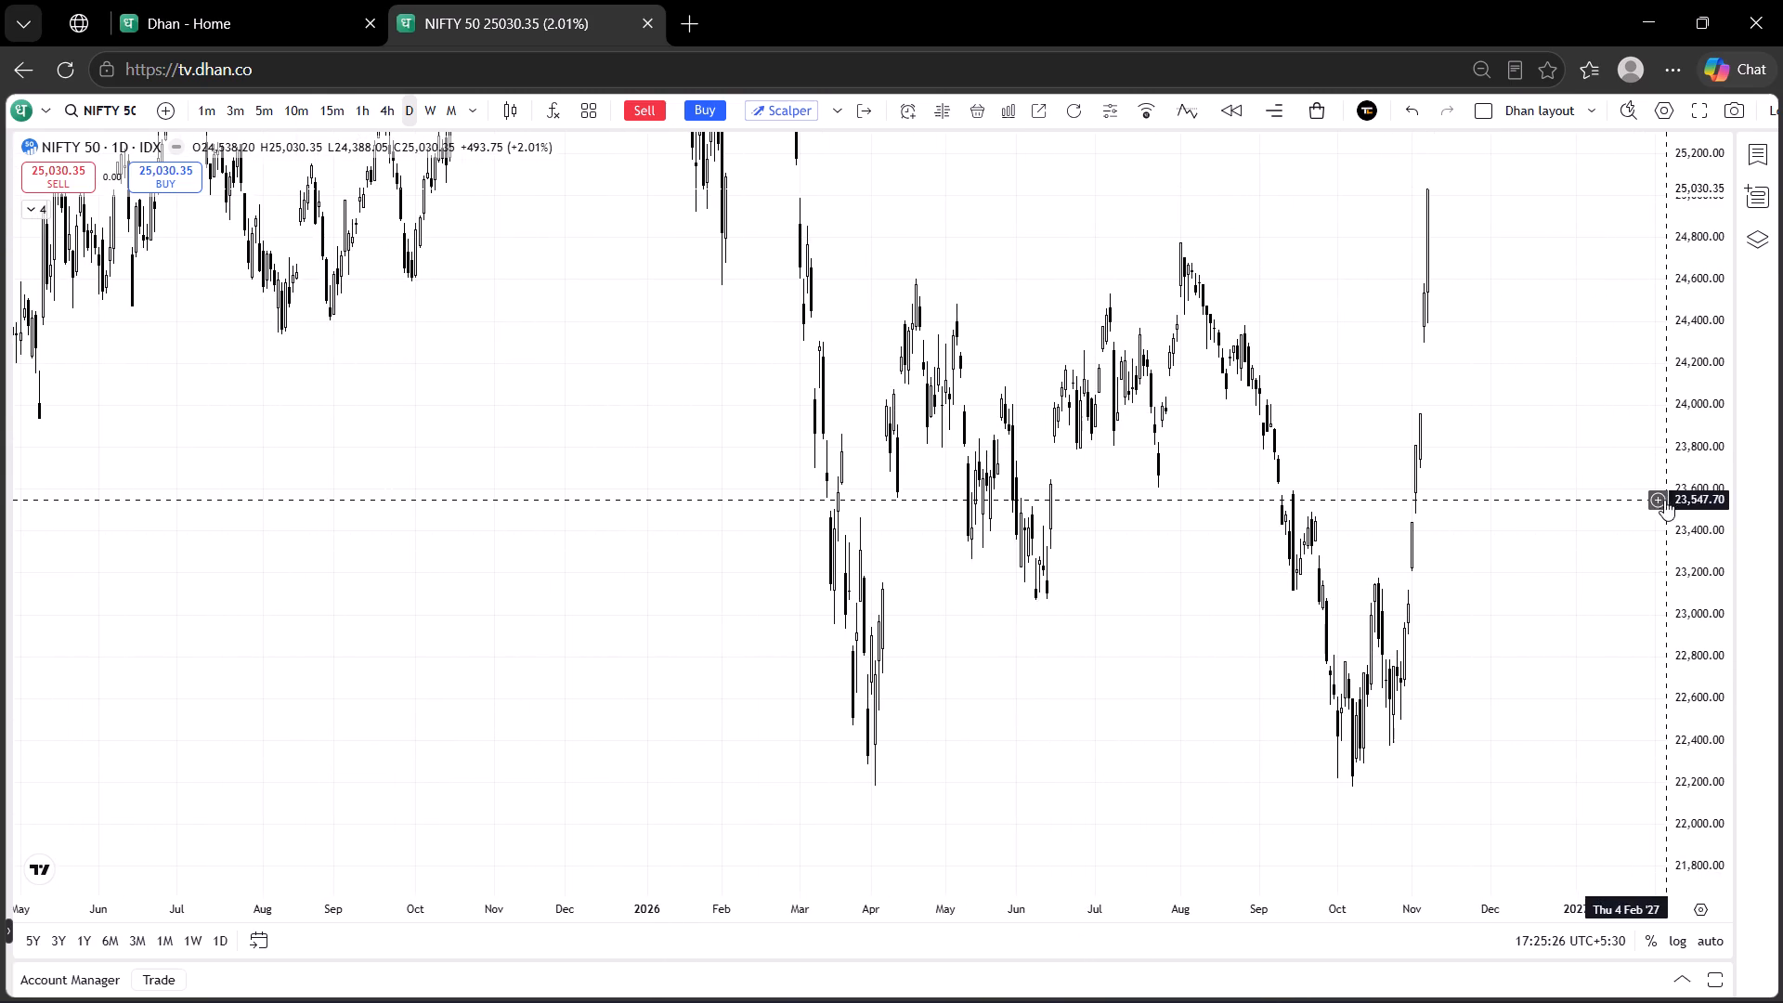
left_click_drag(1664, 500, 1607, 782)
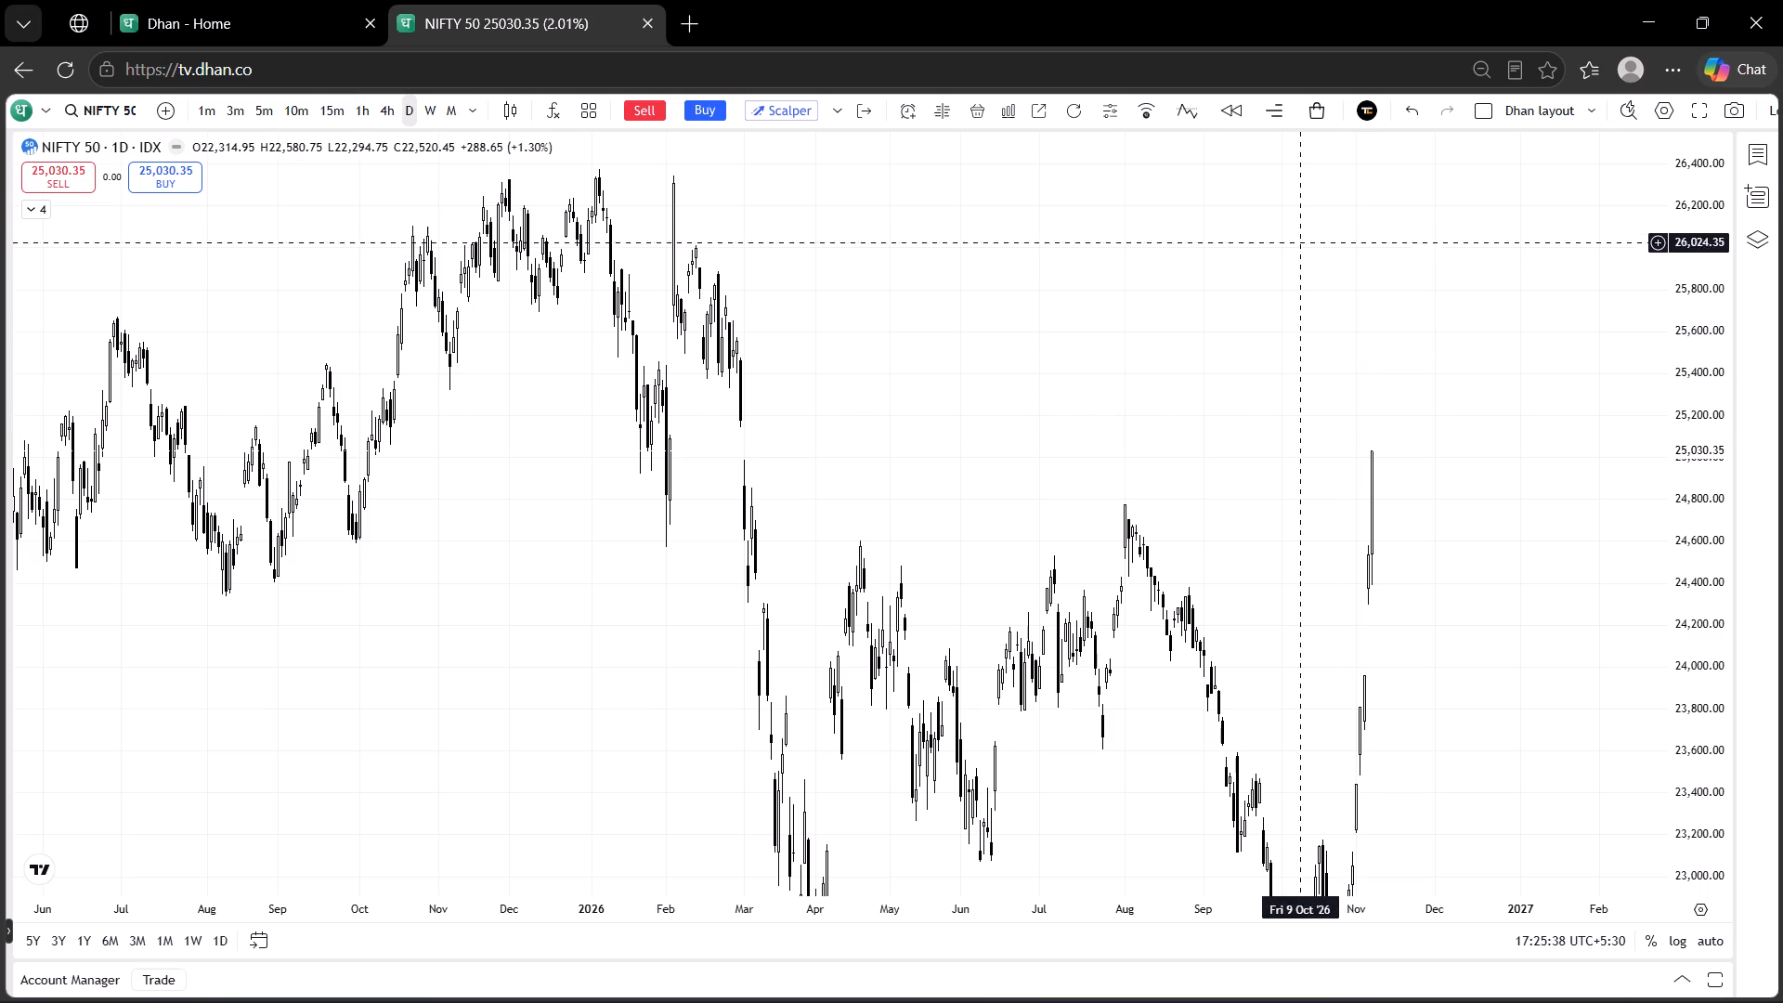
left_click_drag(1303, 218, 1327, 408)
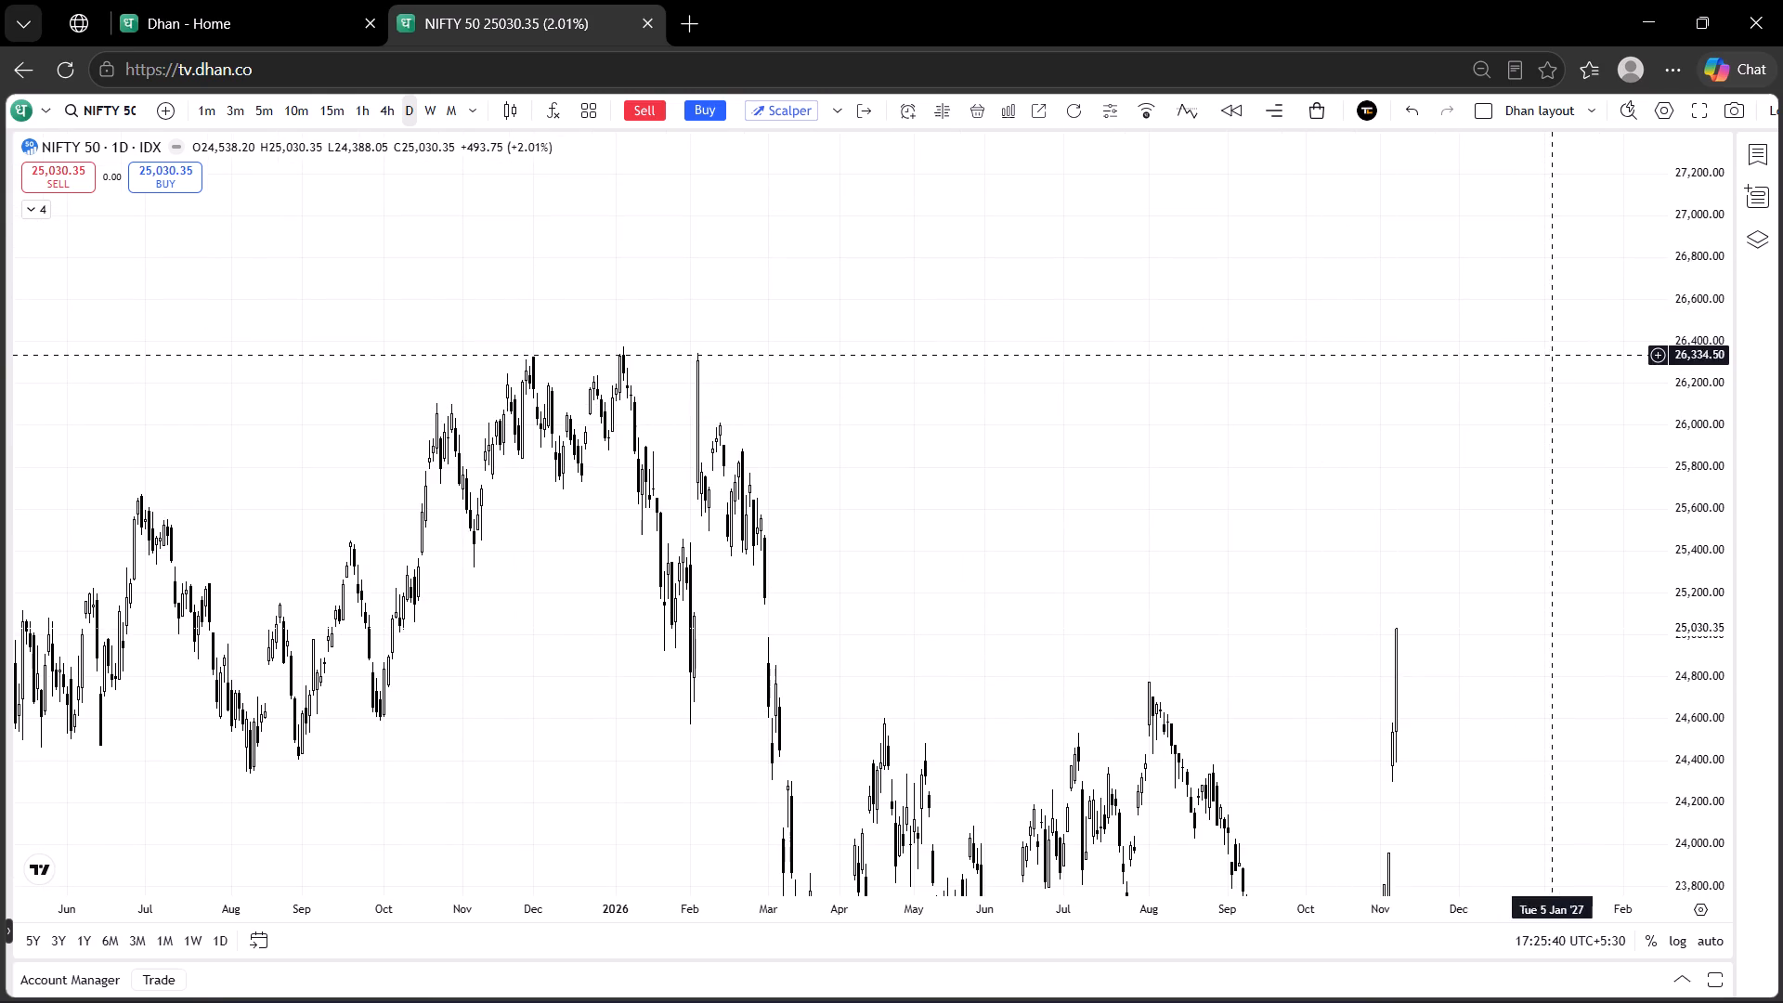
left_click_drag(1569, 355, 1353, 33)
left_click_drag(1408, 915, 1200, 906)
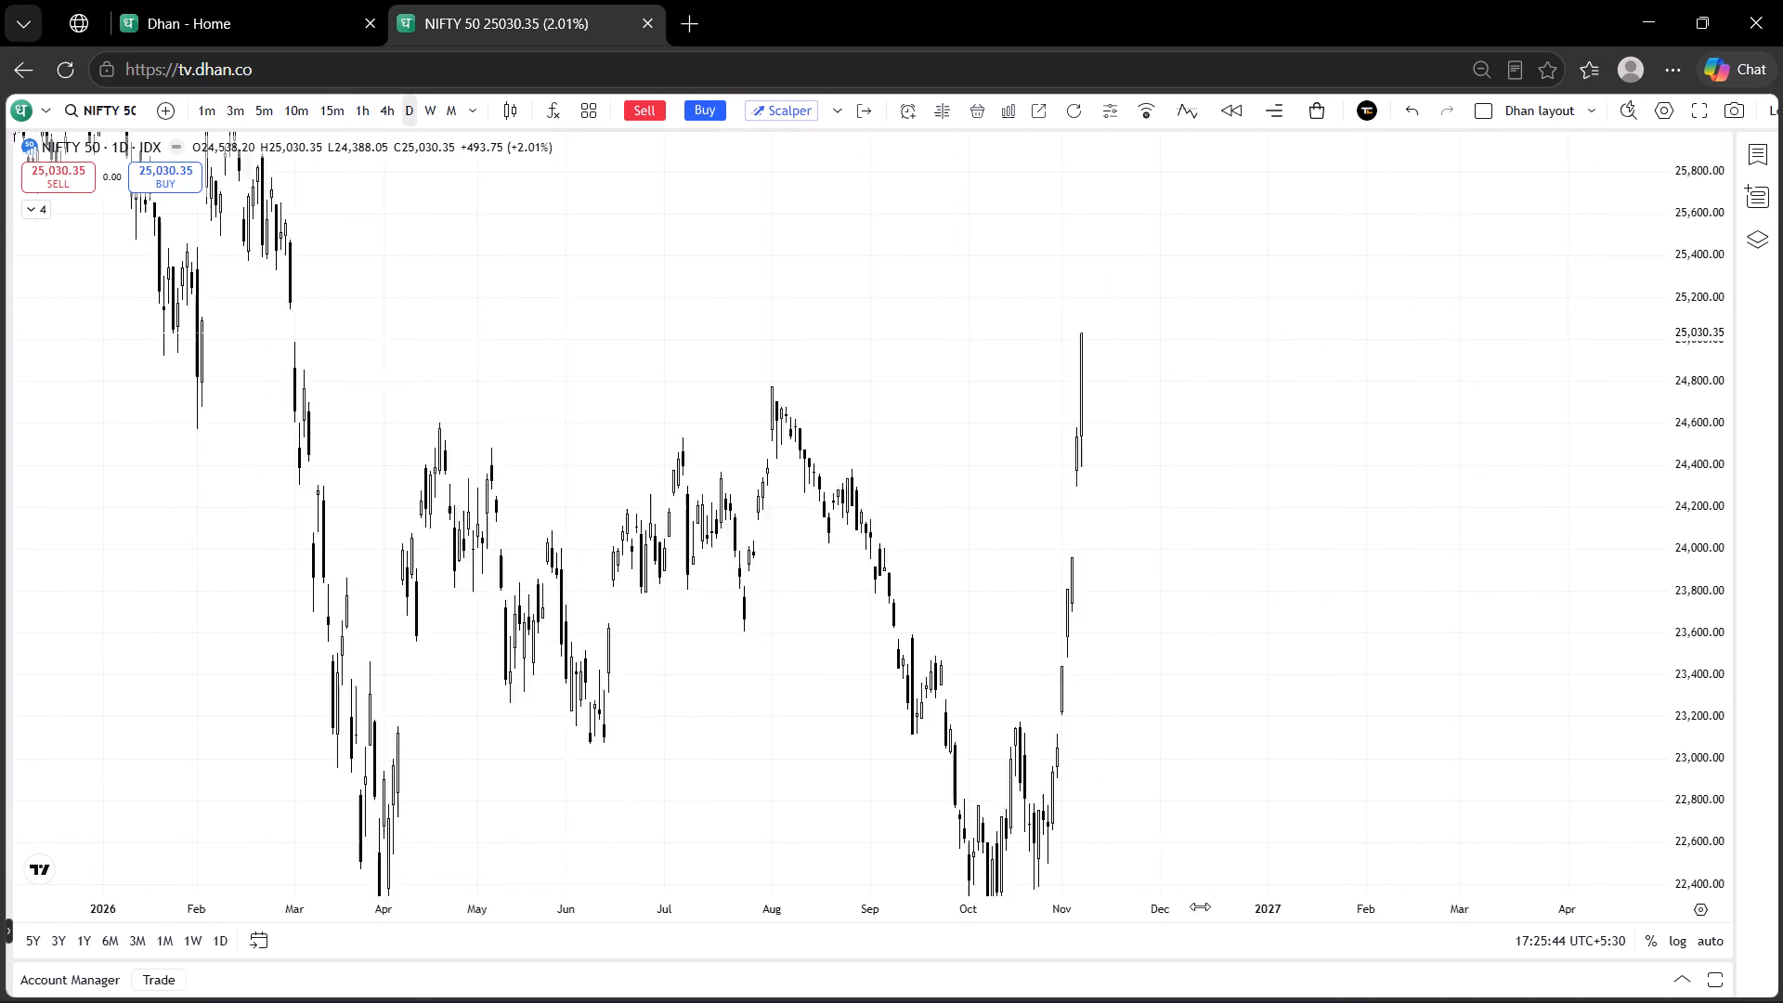
left_click_drag(1200, 906, 1148, 909)
left_click_drag(1090, 752, 1445, 650)
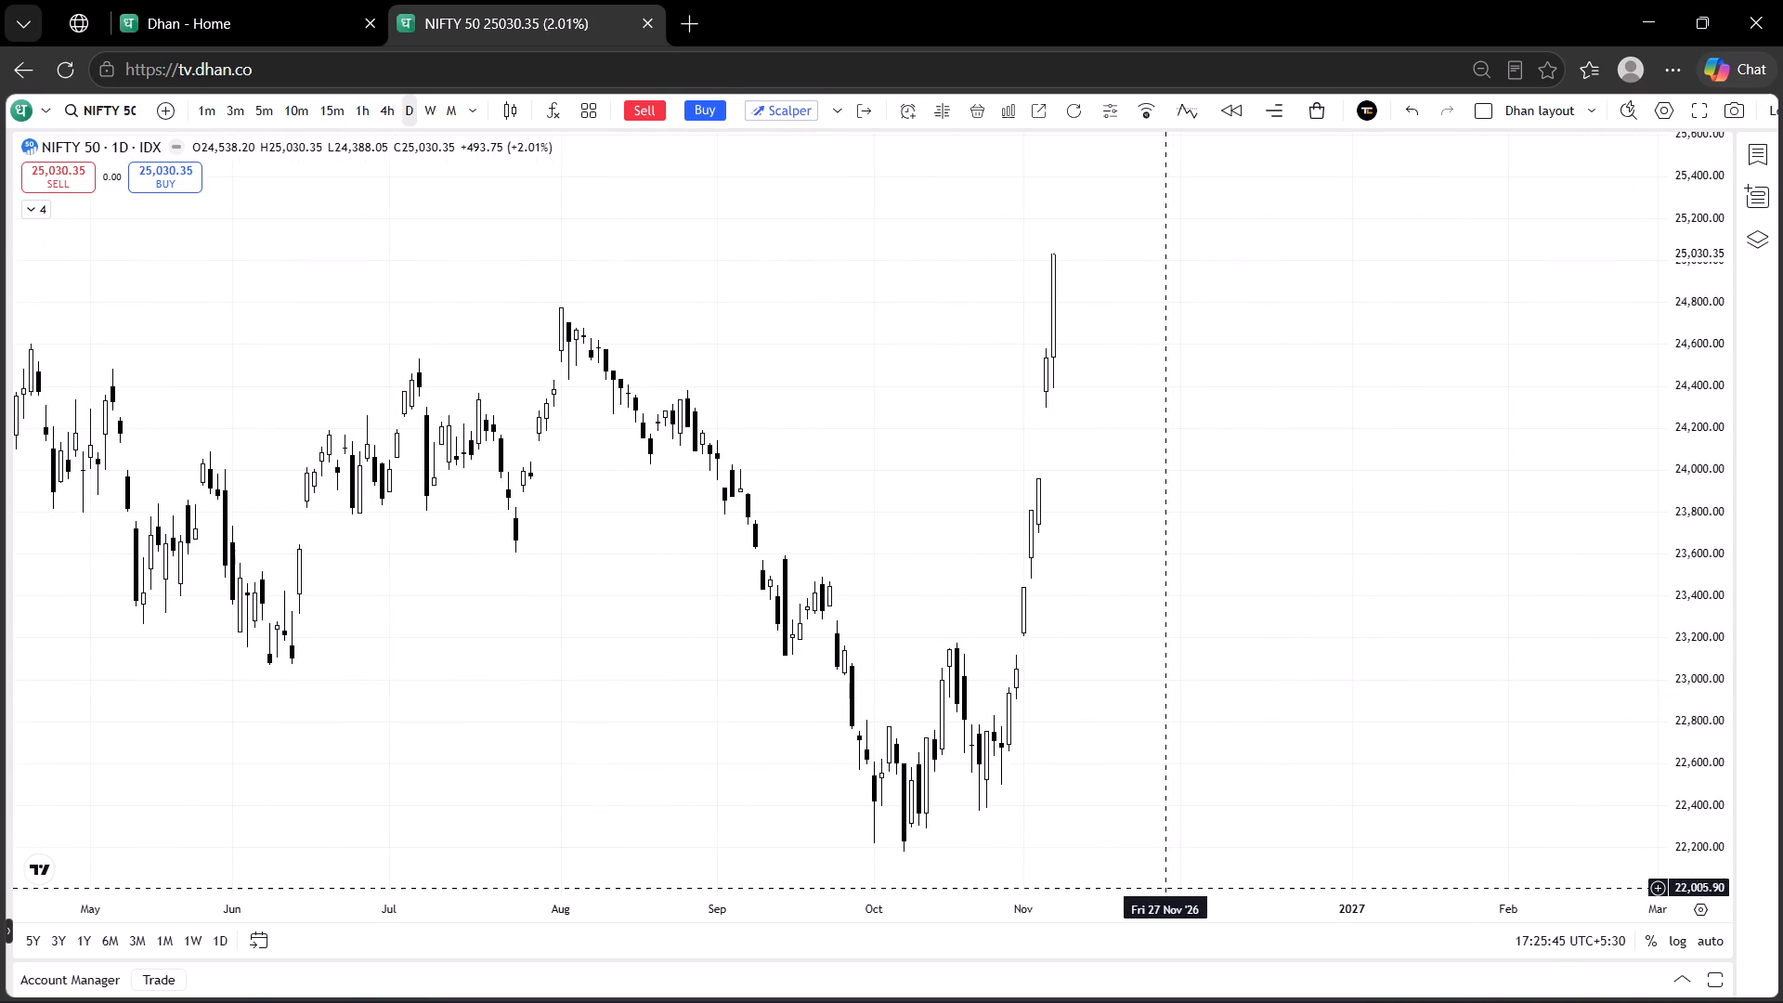
left_click_drag(1167, 901, 1100, 909)
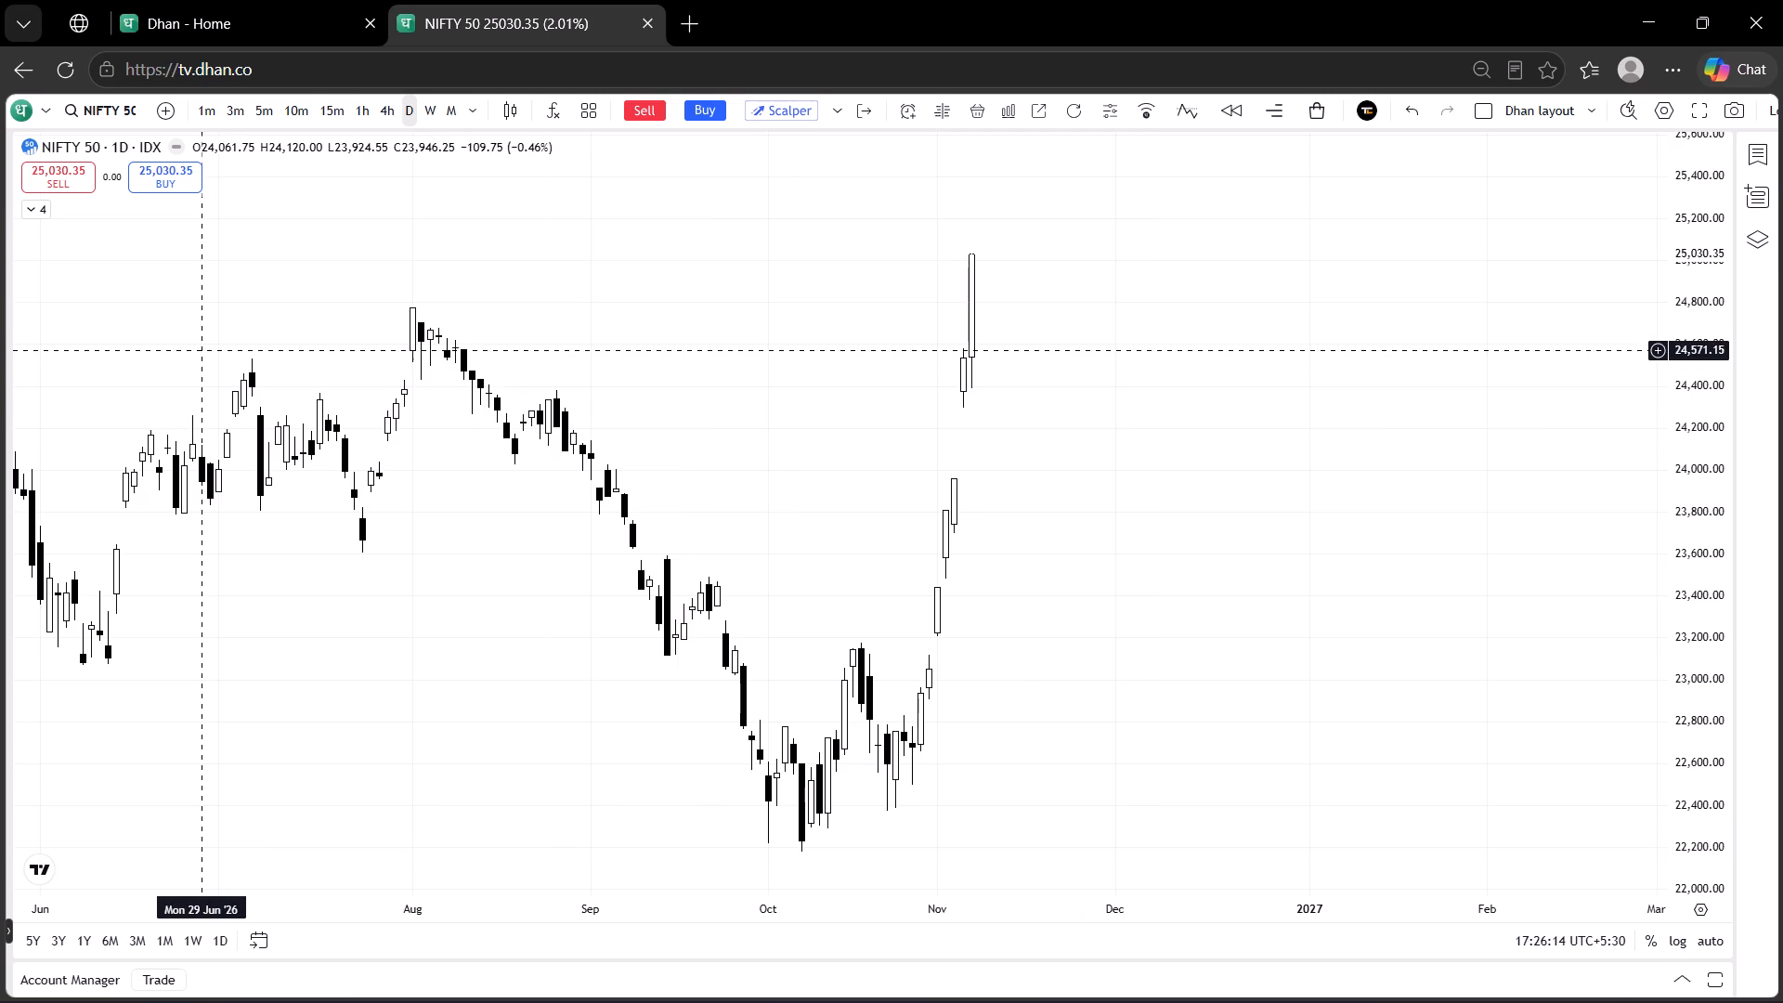
Restore the drawing toolbar and draw a Fibonacci retracement from about 22,214 at 19 Oct 2026 up to about 25,032 in late December.
left_click(10, 931)
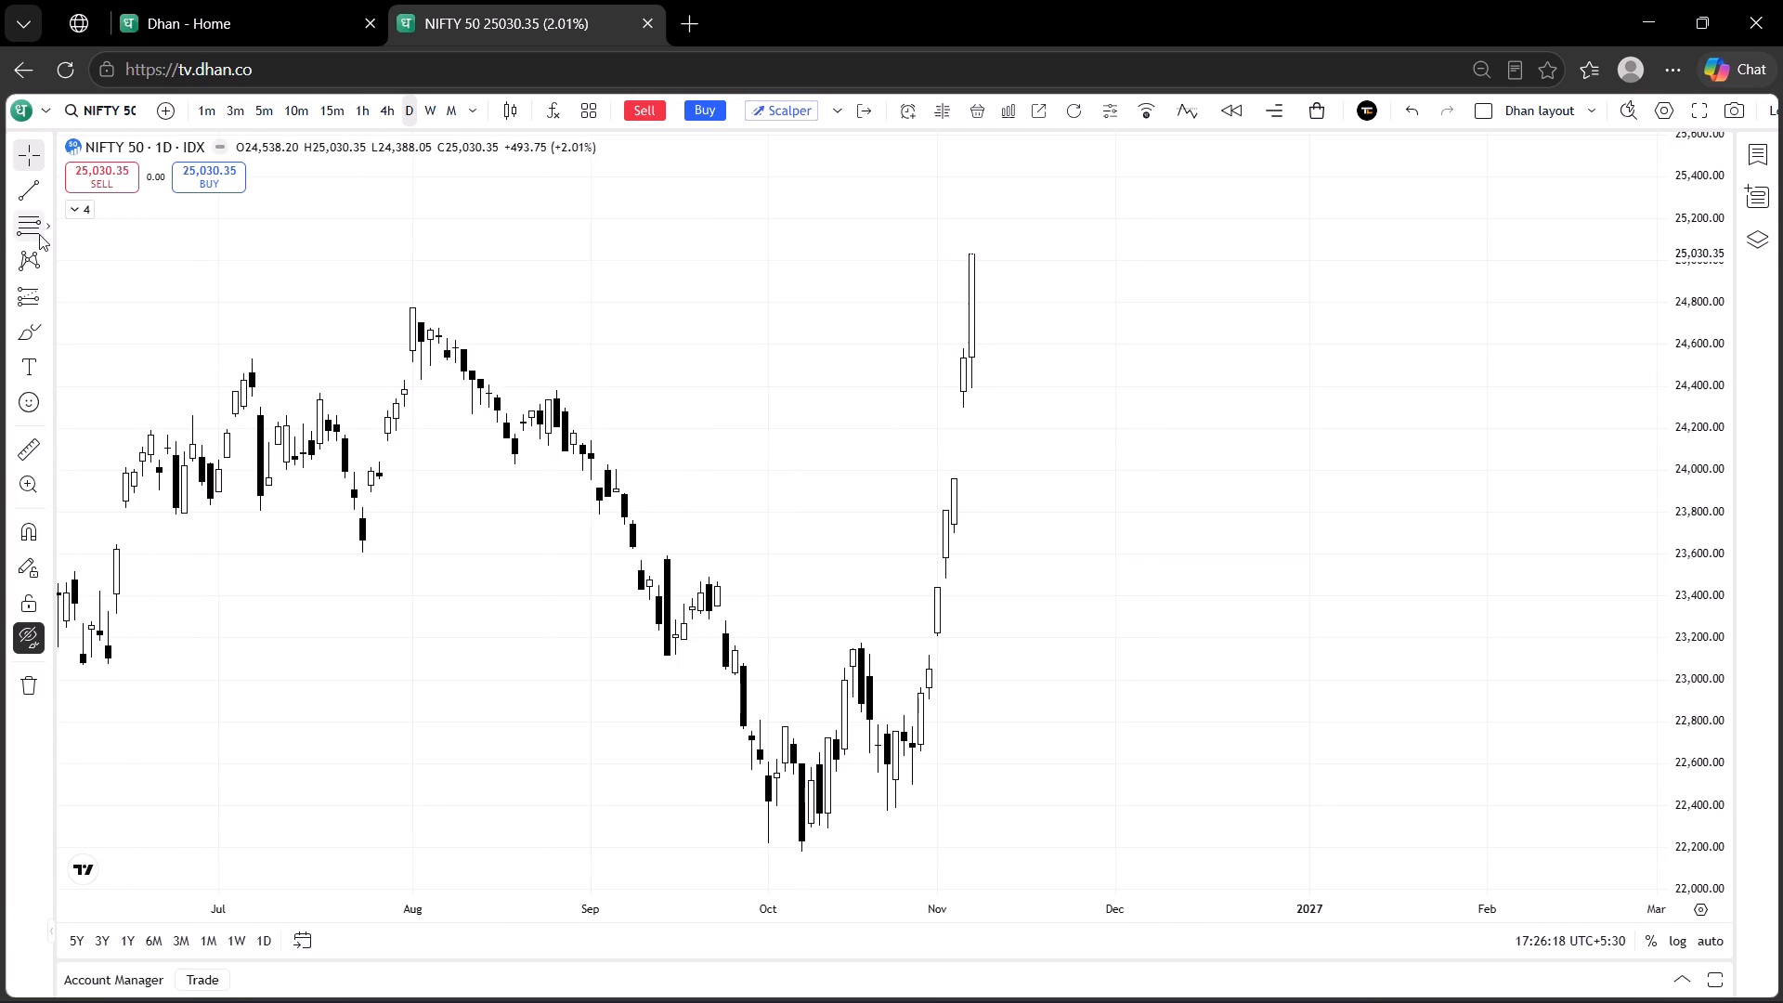
left_click(39, 234)
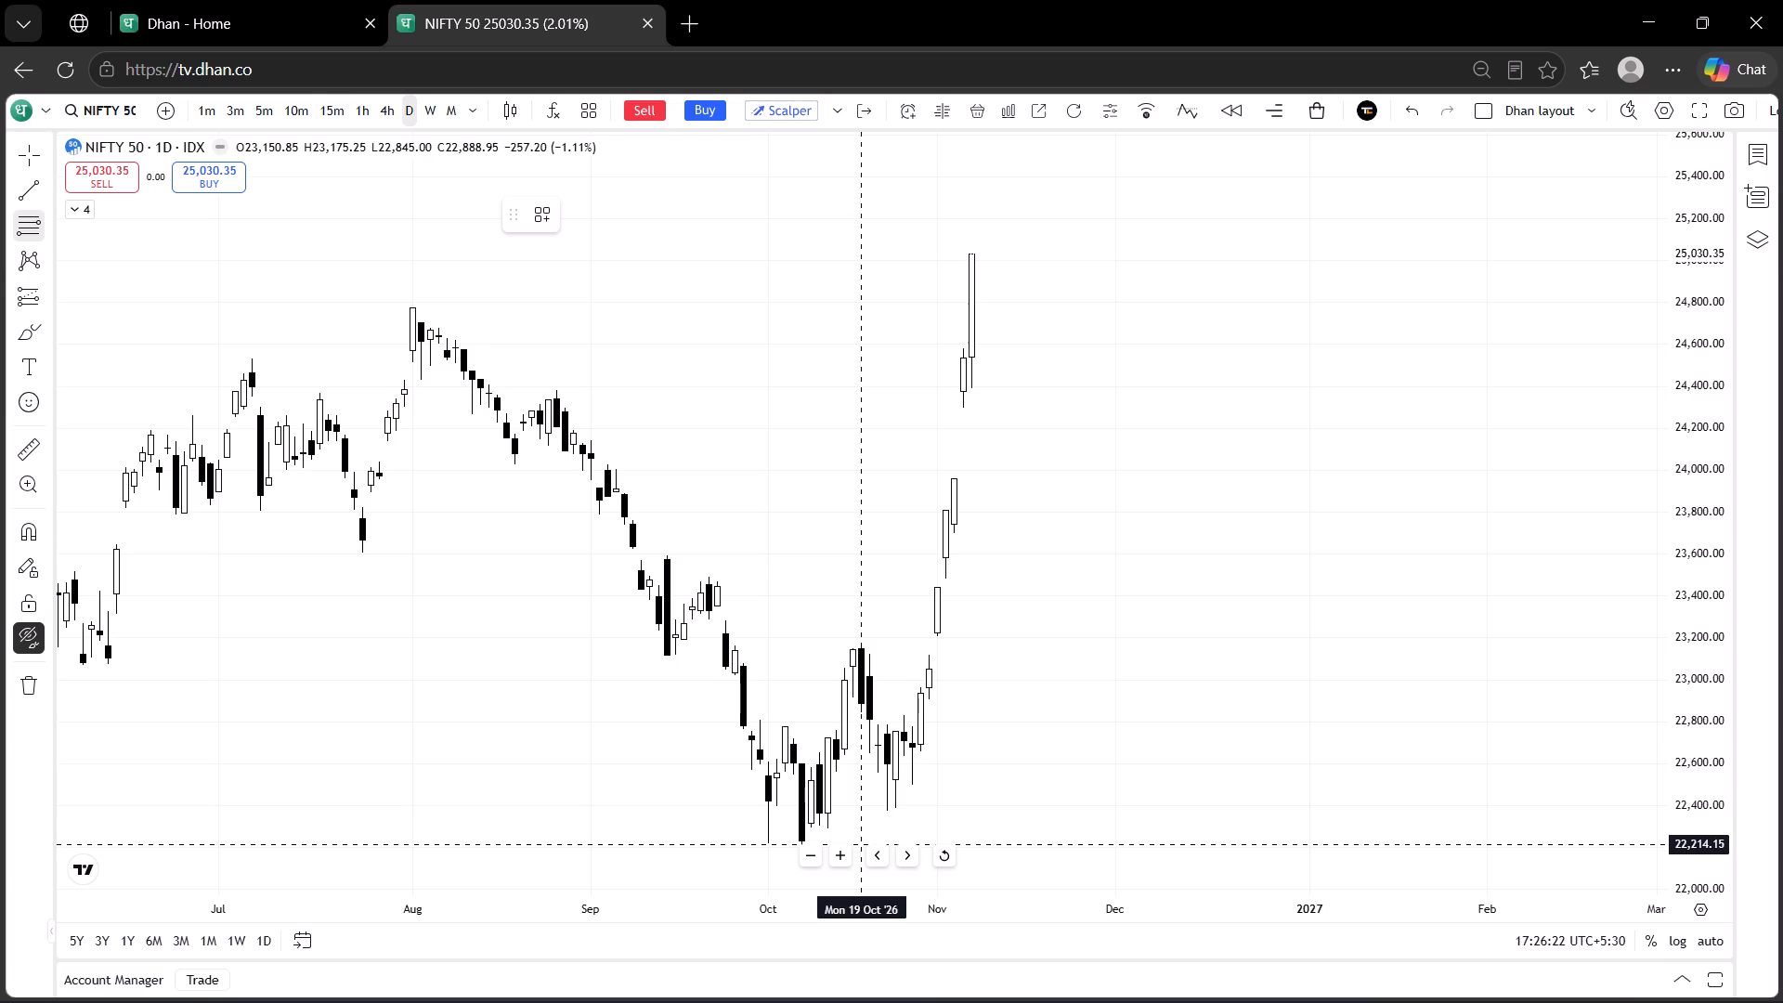
left_click_drag(859, 844, 1057, 330)
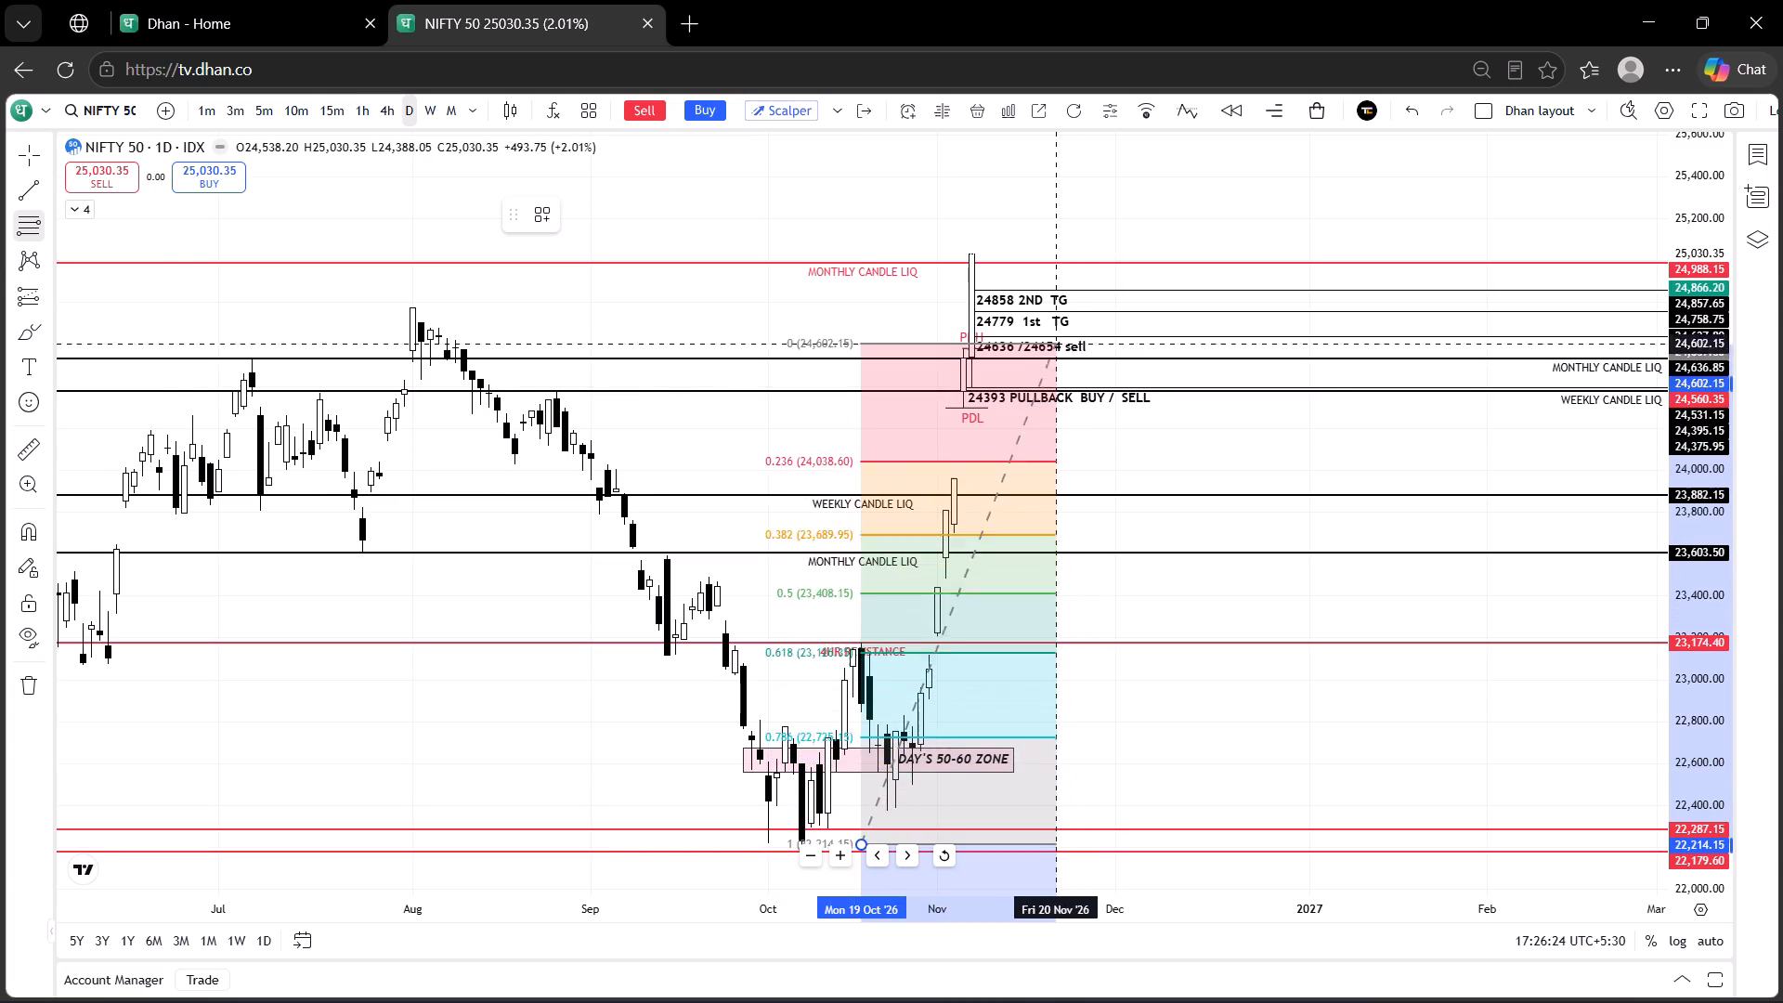
left_click_drag(1057, 330, 1301, 254)
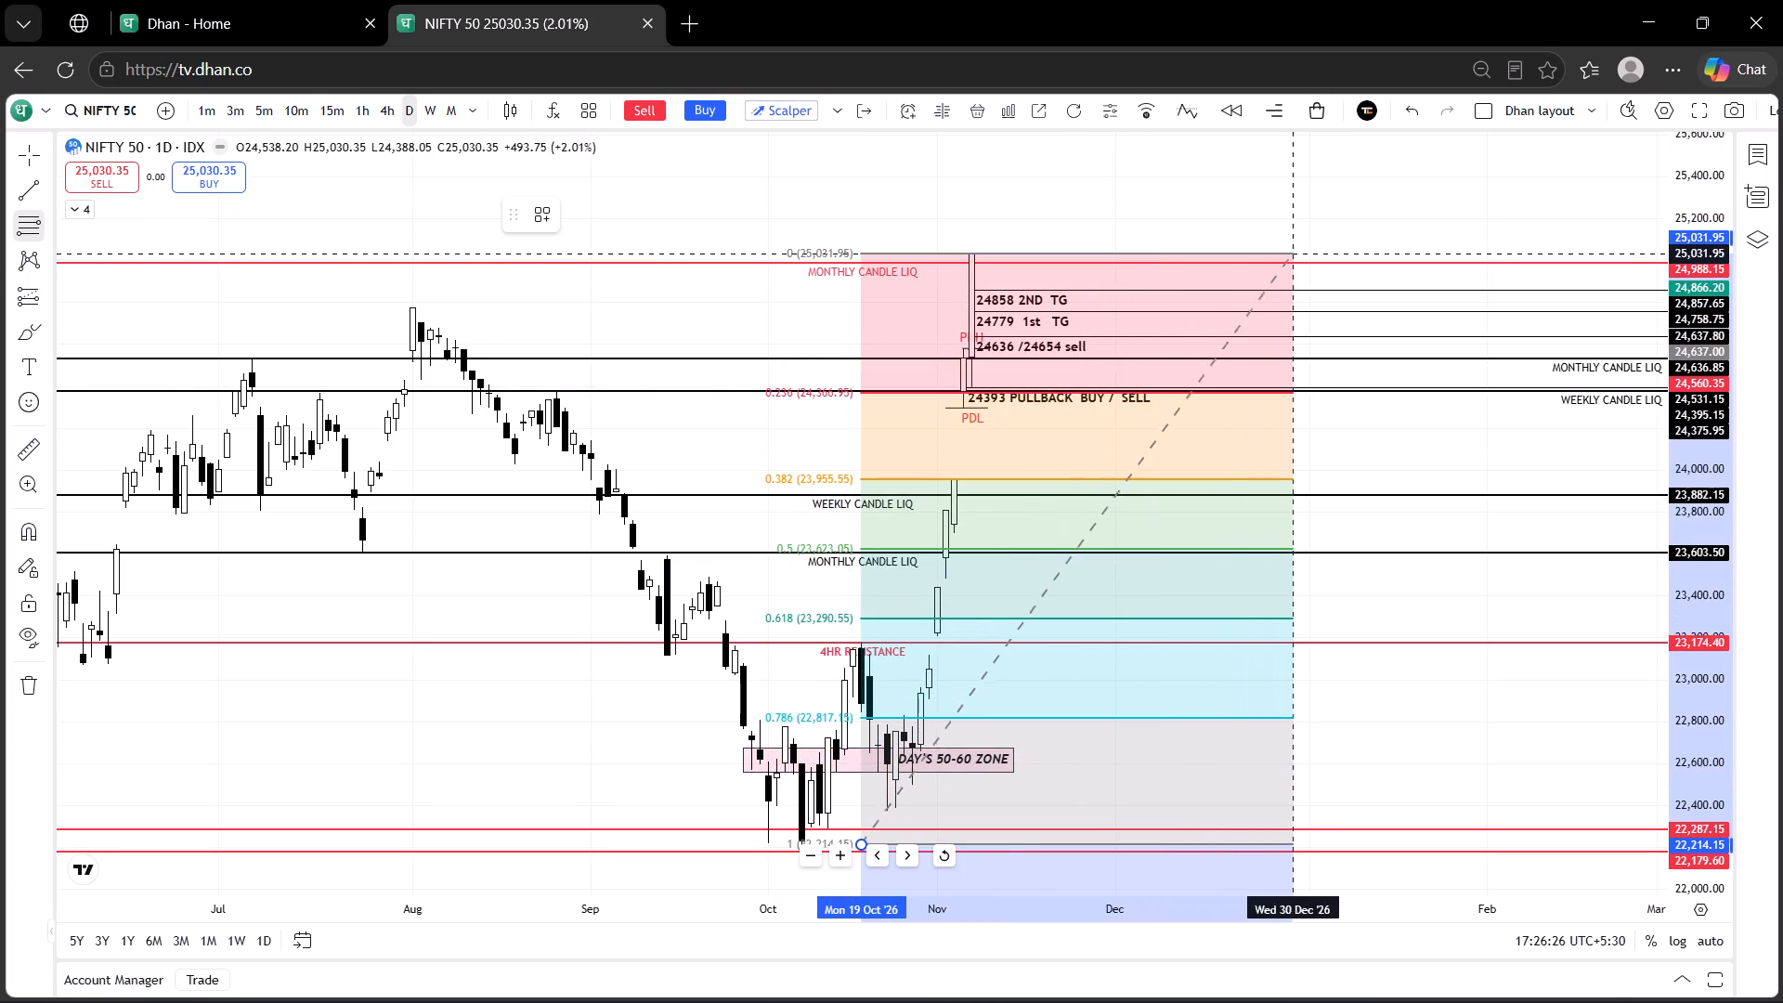
left_click_drag(1301, 254, 1303, 254)
left_click(1303, 254)
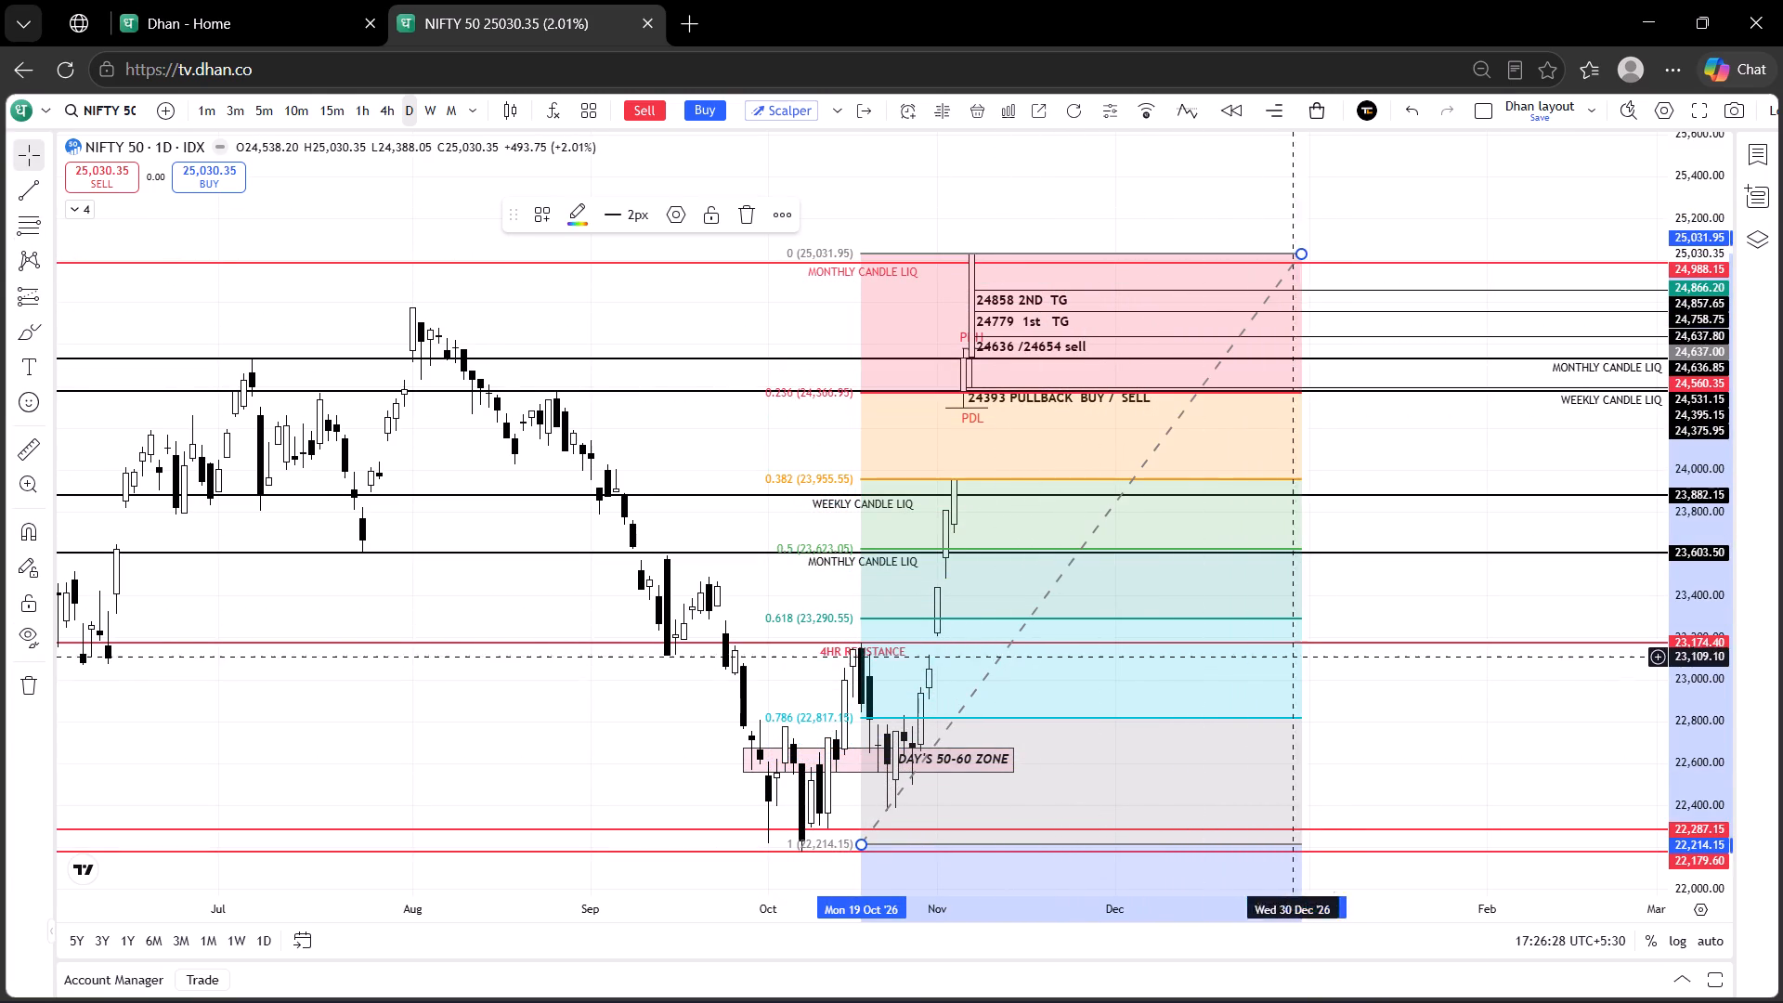
Move the Fibonacci retracement's lower anchor to 16 Oct 2026 at about 22,183, near the October swing low.
left_click(1388, 621)
left_click_drag(1388, 621, 1346, 498)
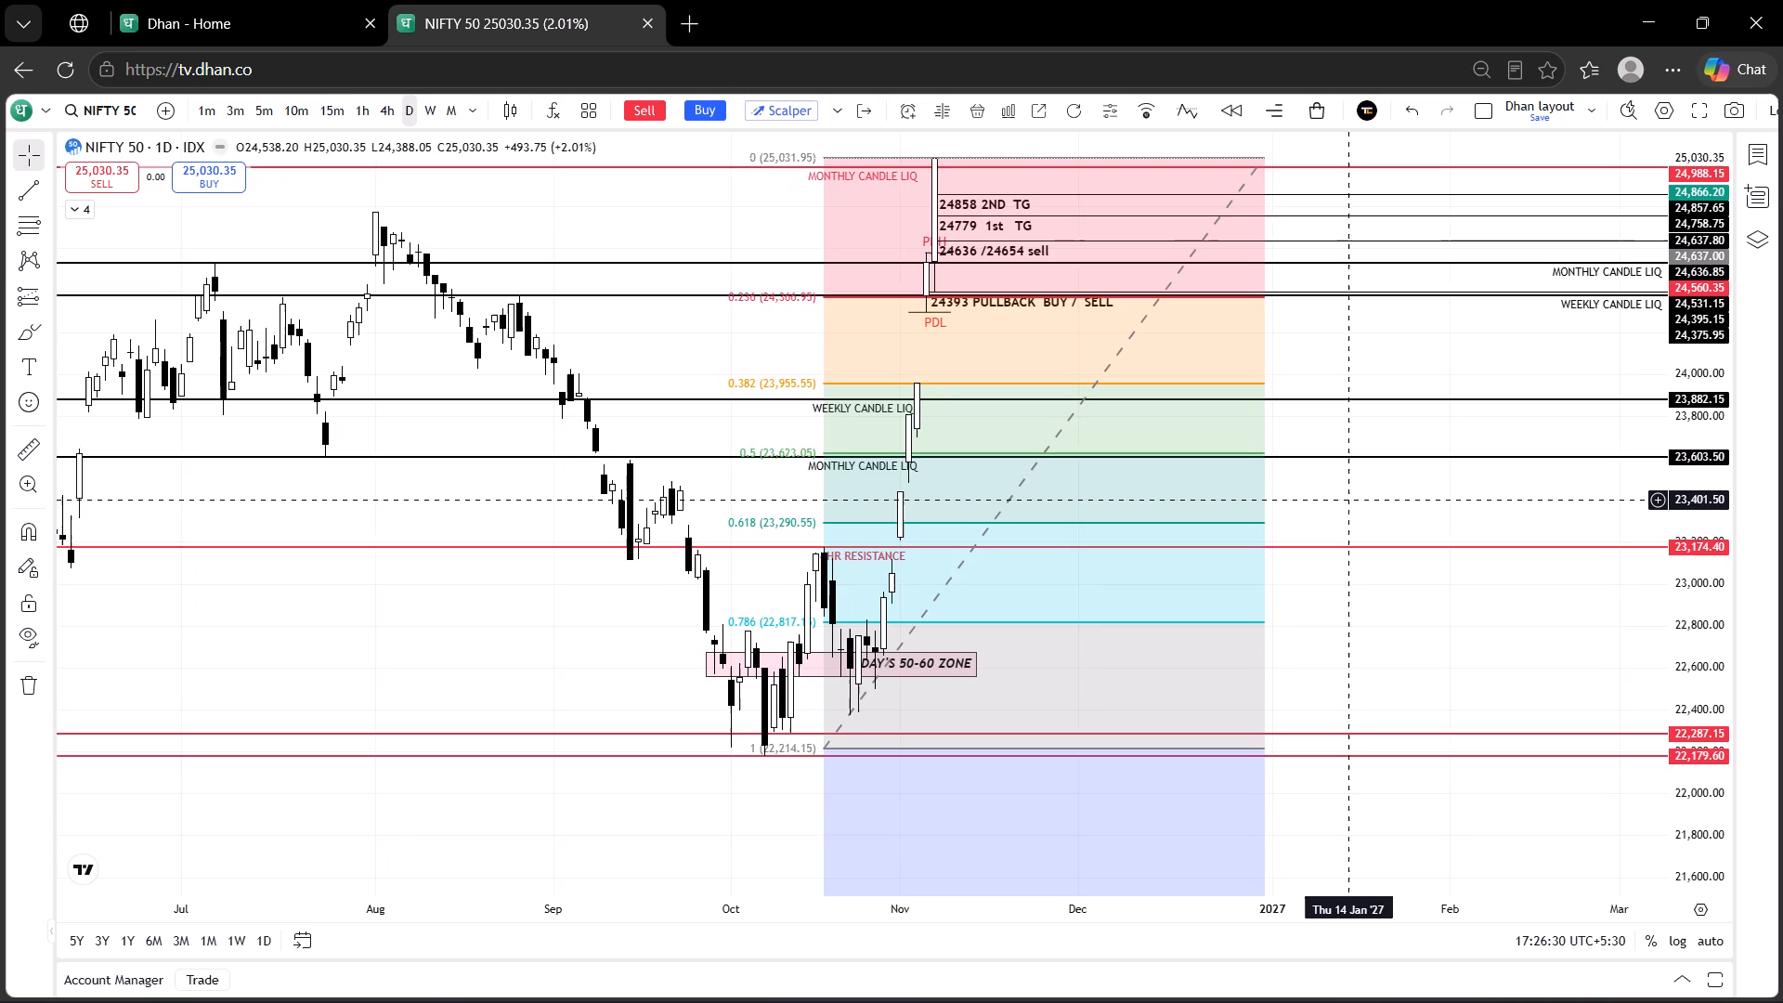
left_click_drag(1346, 498, 1254, 534)
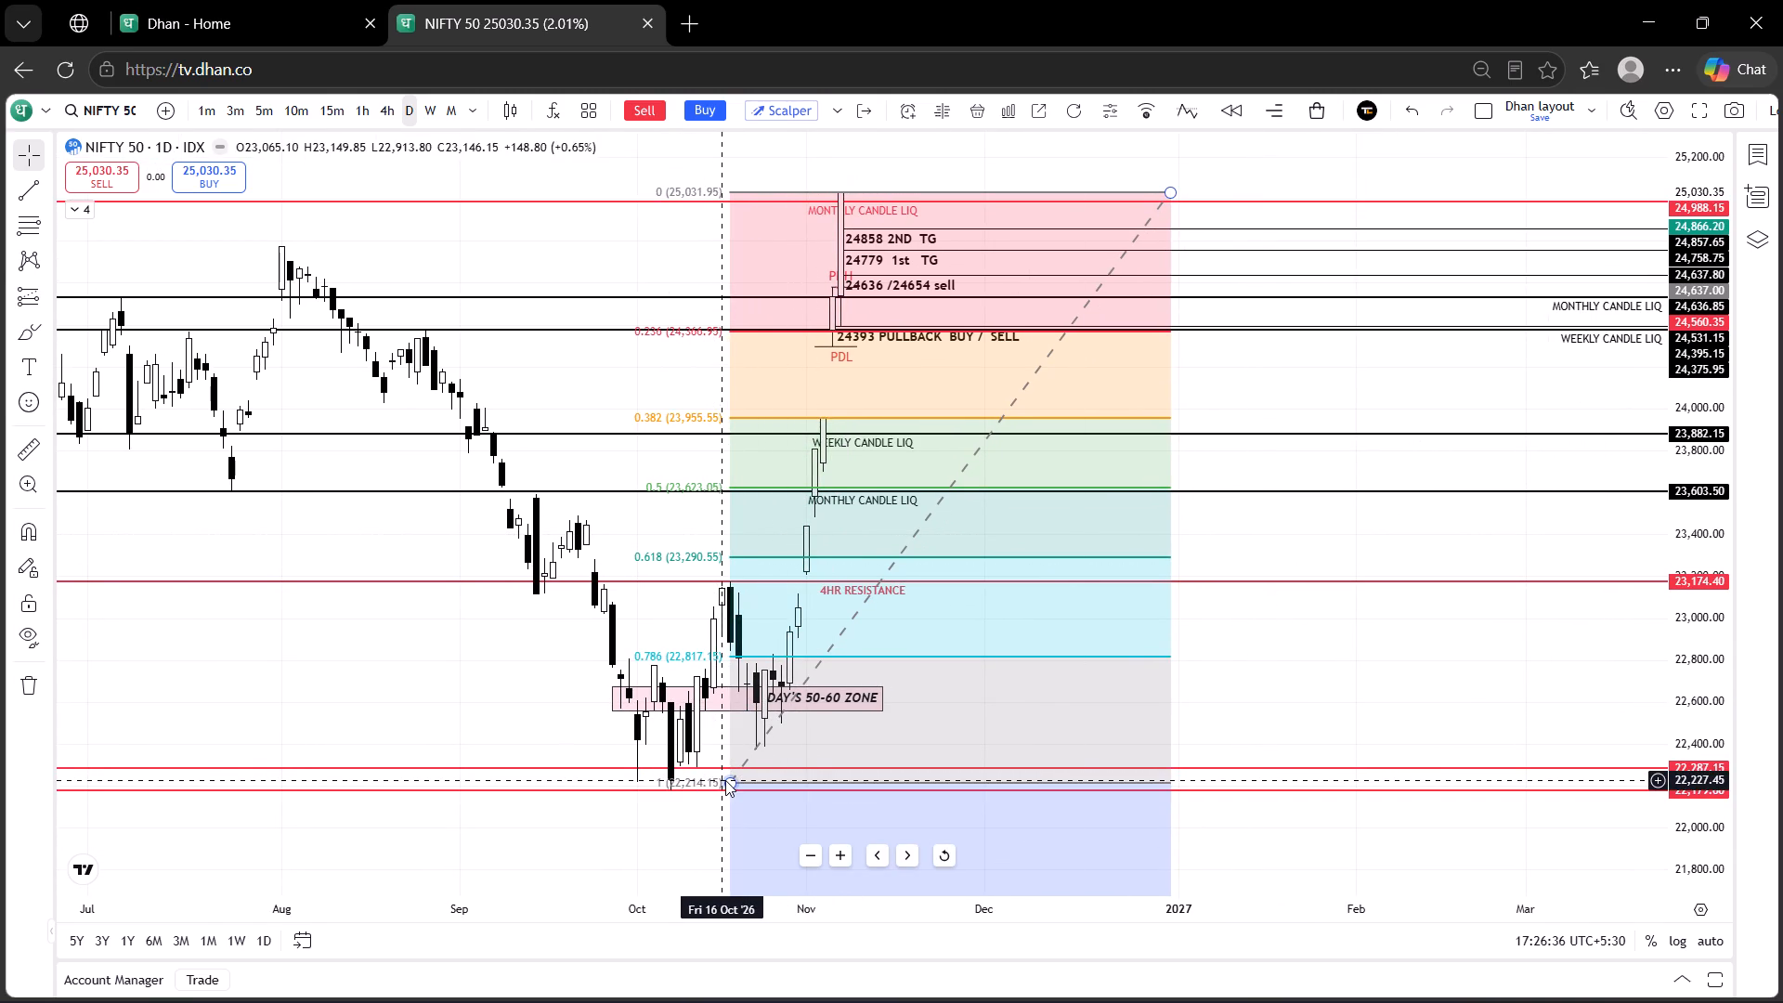
left_click_drag(725, 780, 723, 788)
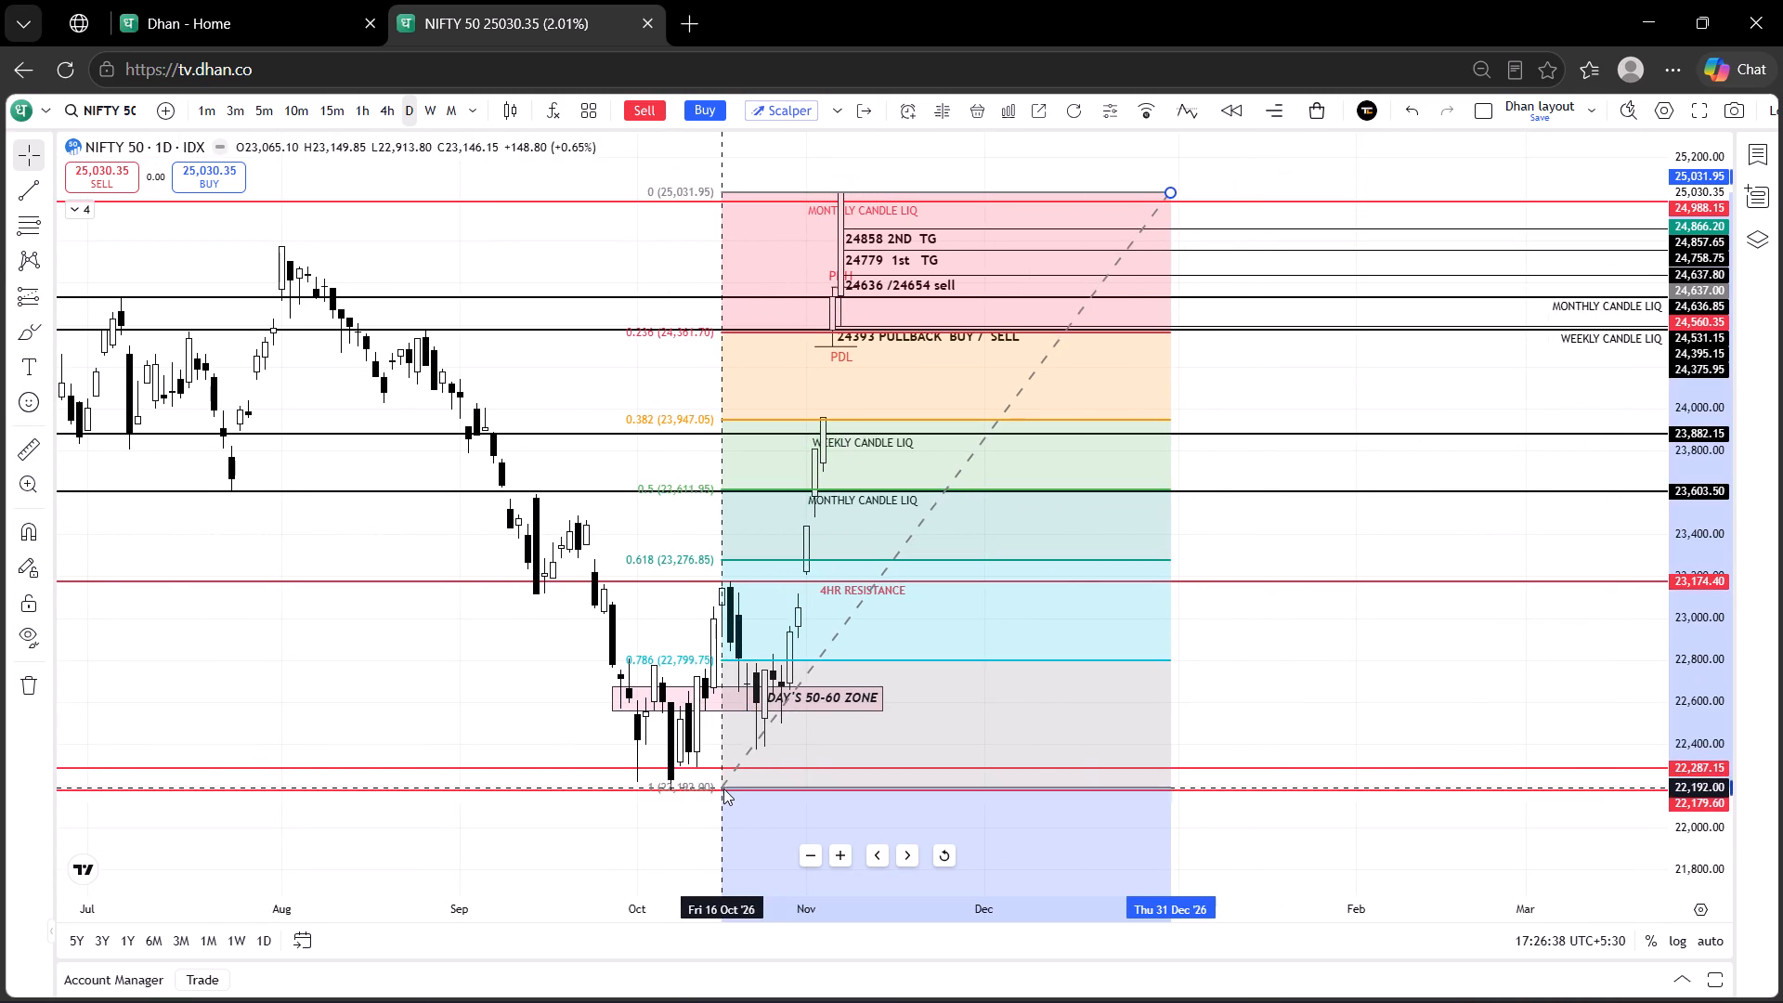
left_click_drag(723, 788, 723, 789)
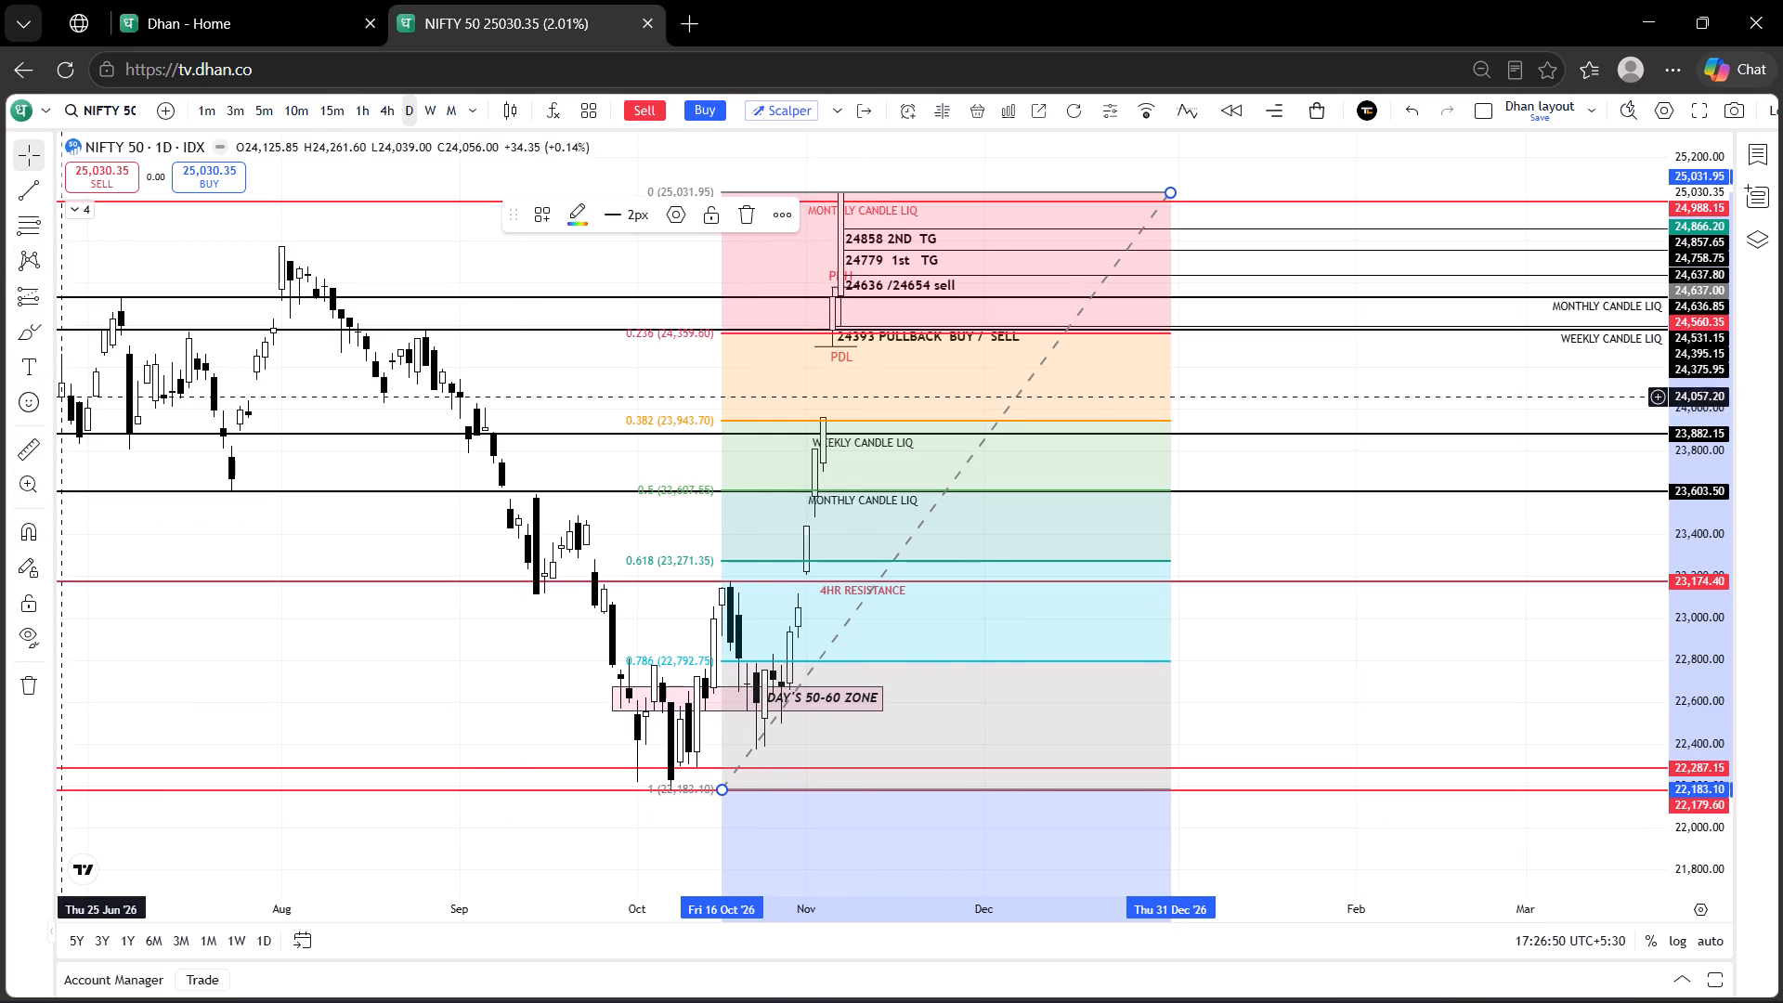
Draw a rectangle over the 0.5 to 0.618 retracement zone, about 23,601 to 23,273, from 9 Oct 2026 to 15 Jan 2027.
left_click(47, 324)
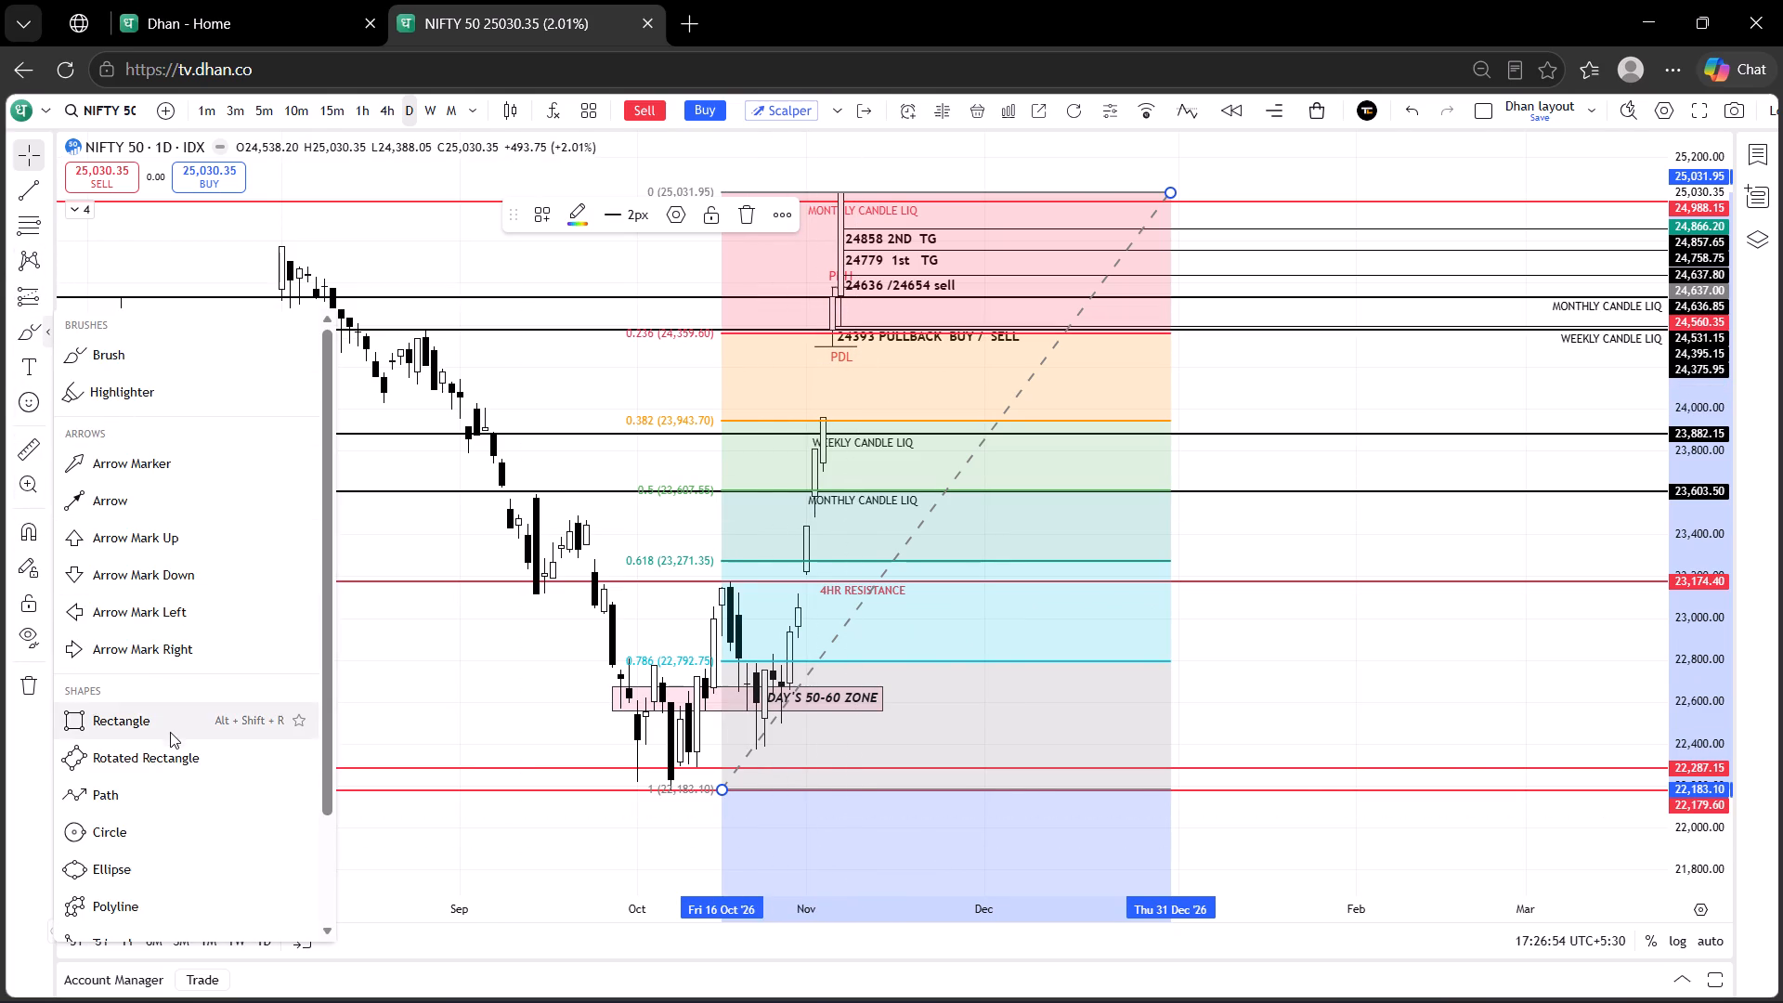
left_click(170, 725)
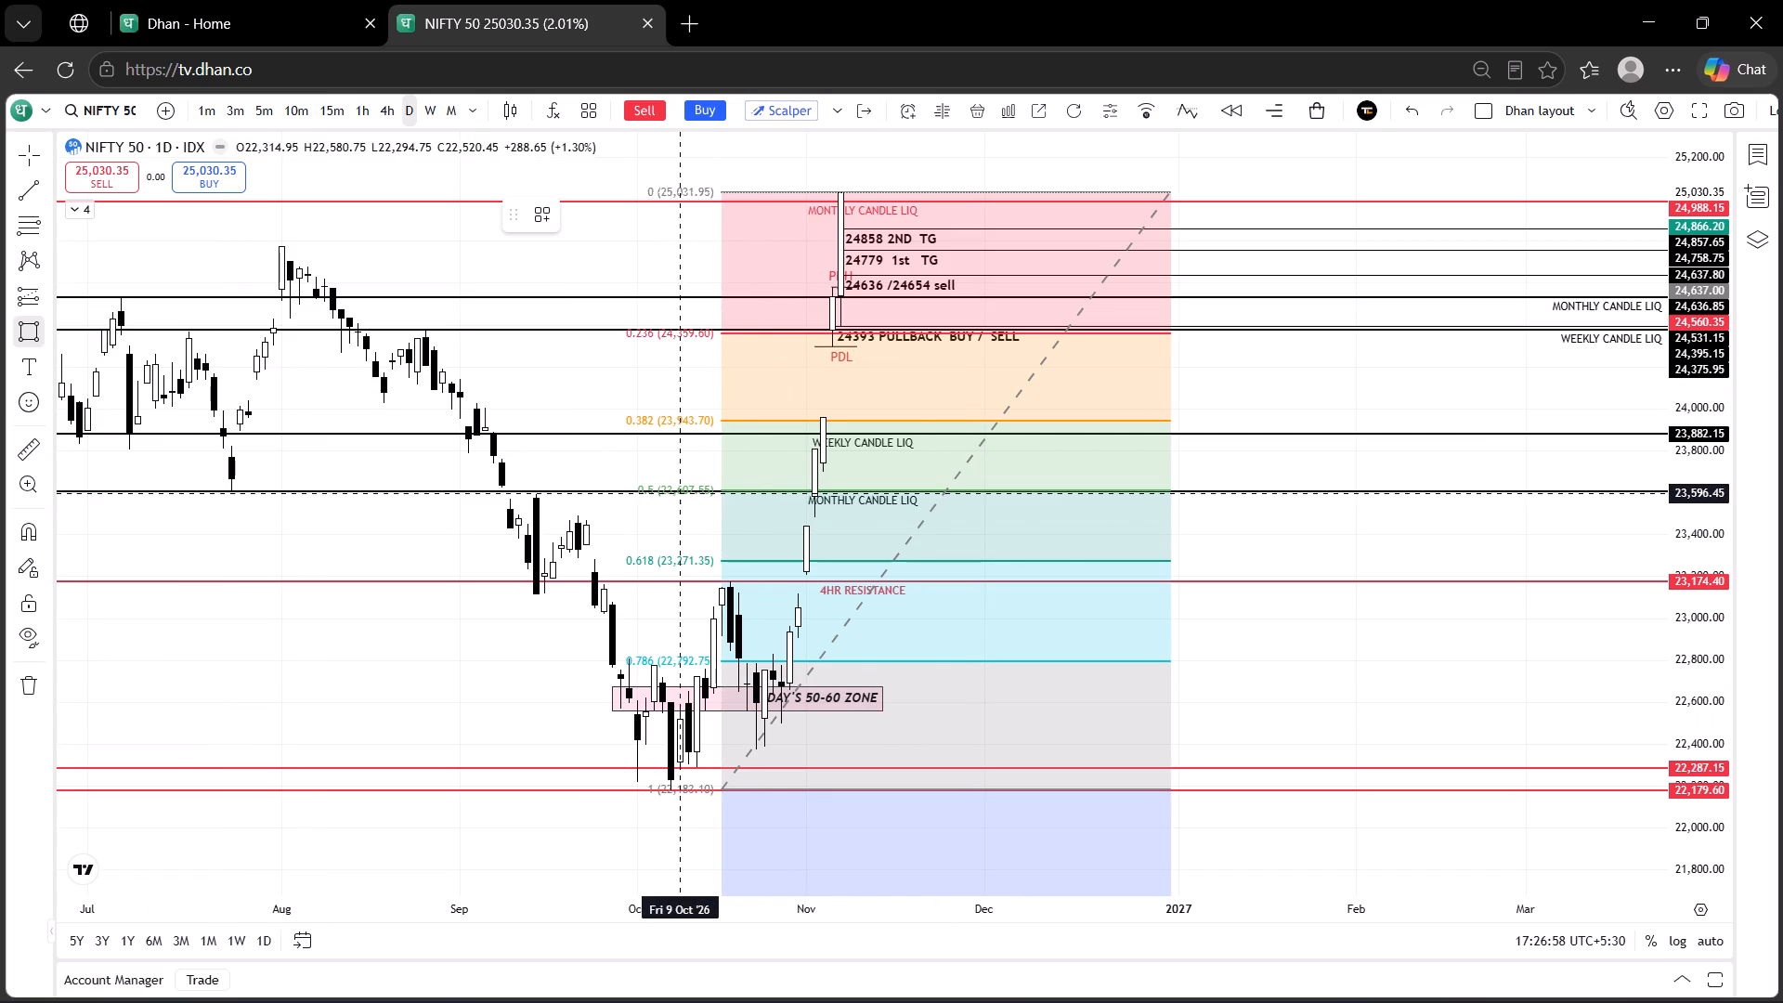
left_click_drag(677, 492, 1311, 503)
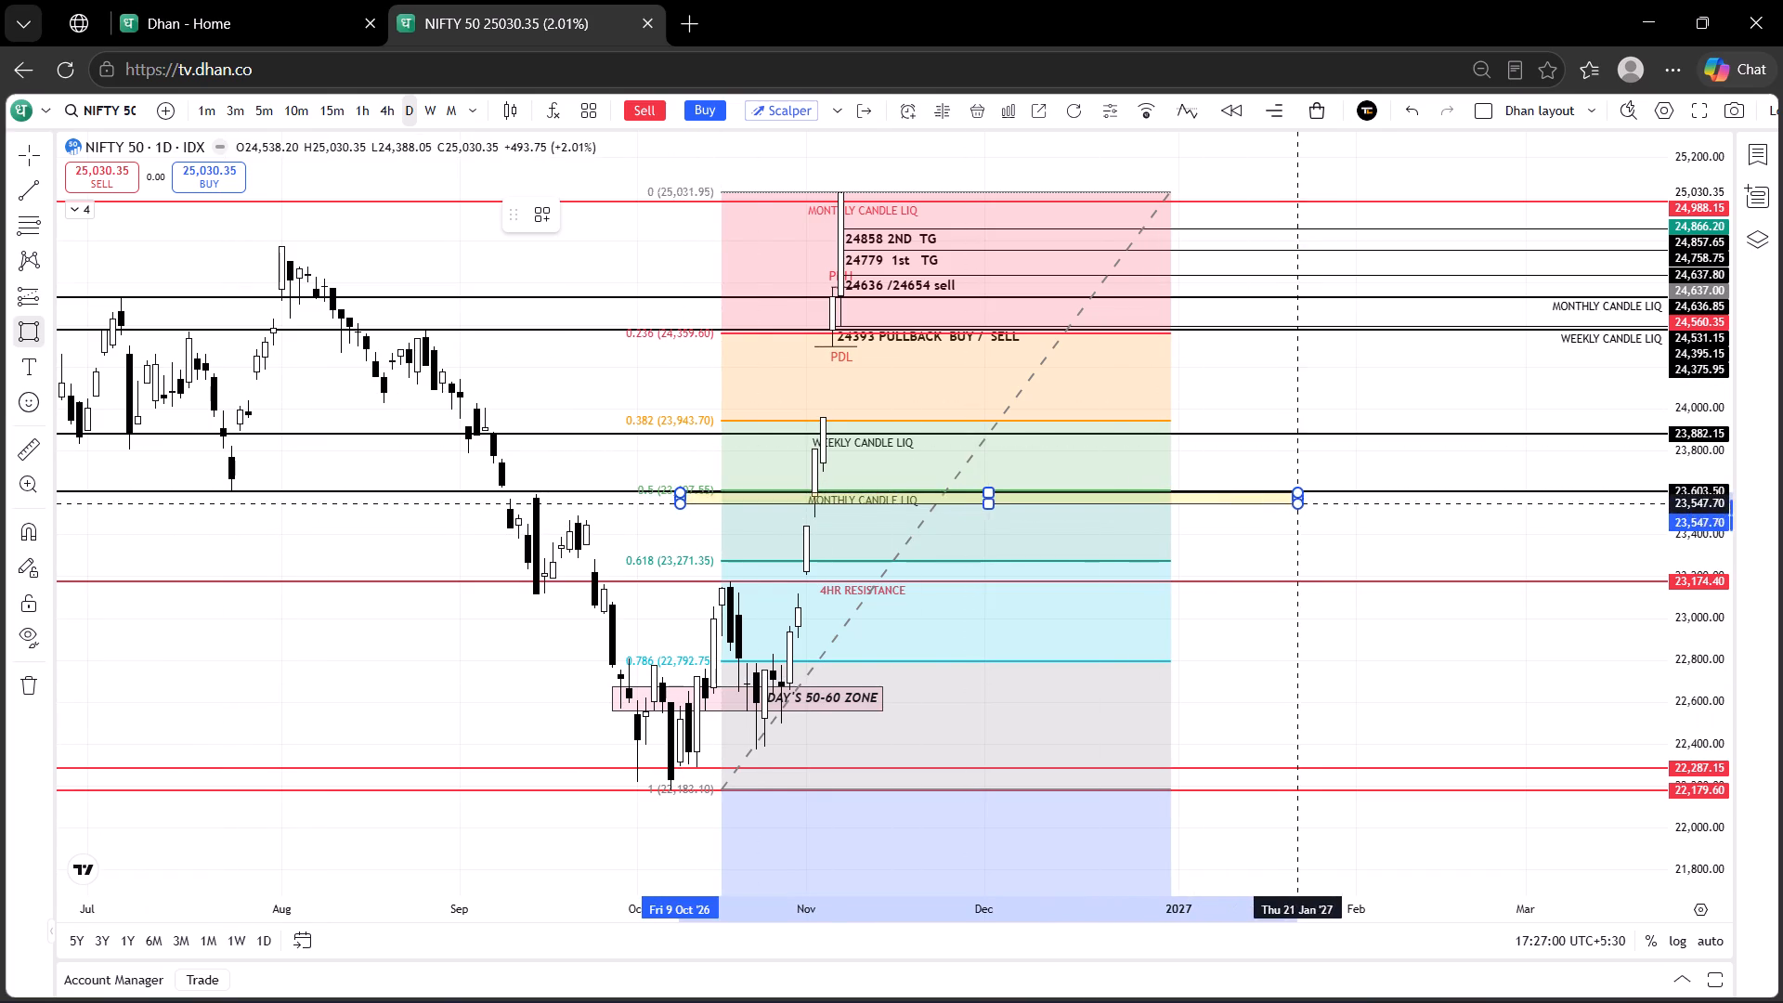
left_click_drag(1311, 503, 1266, 556)
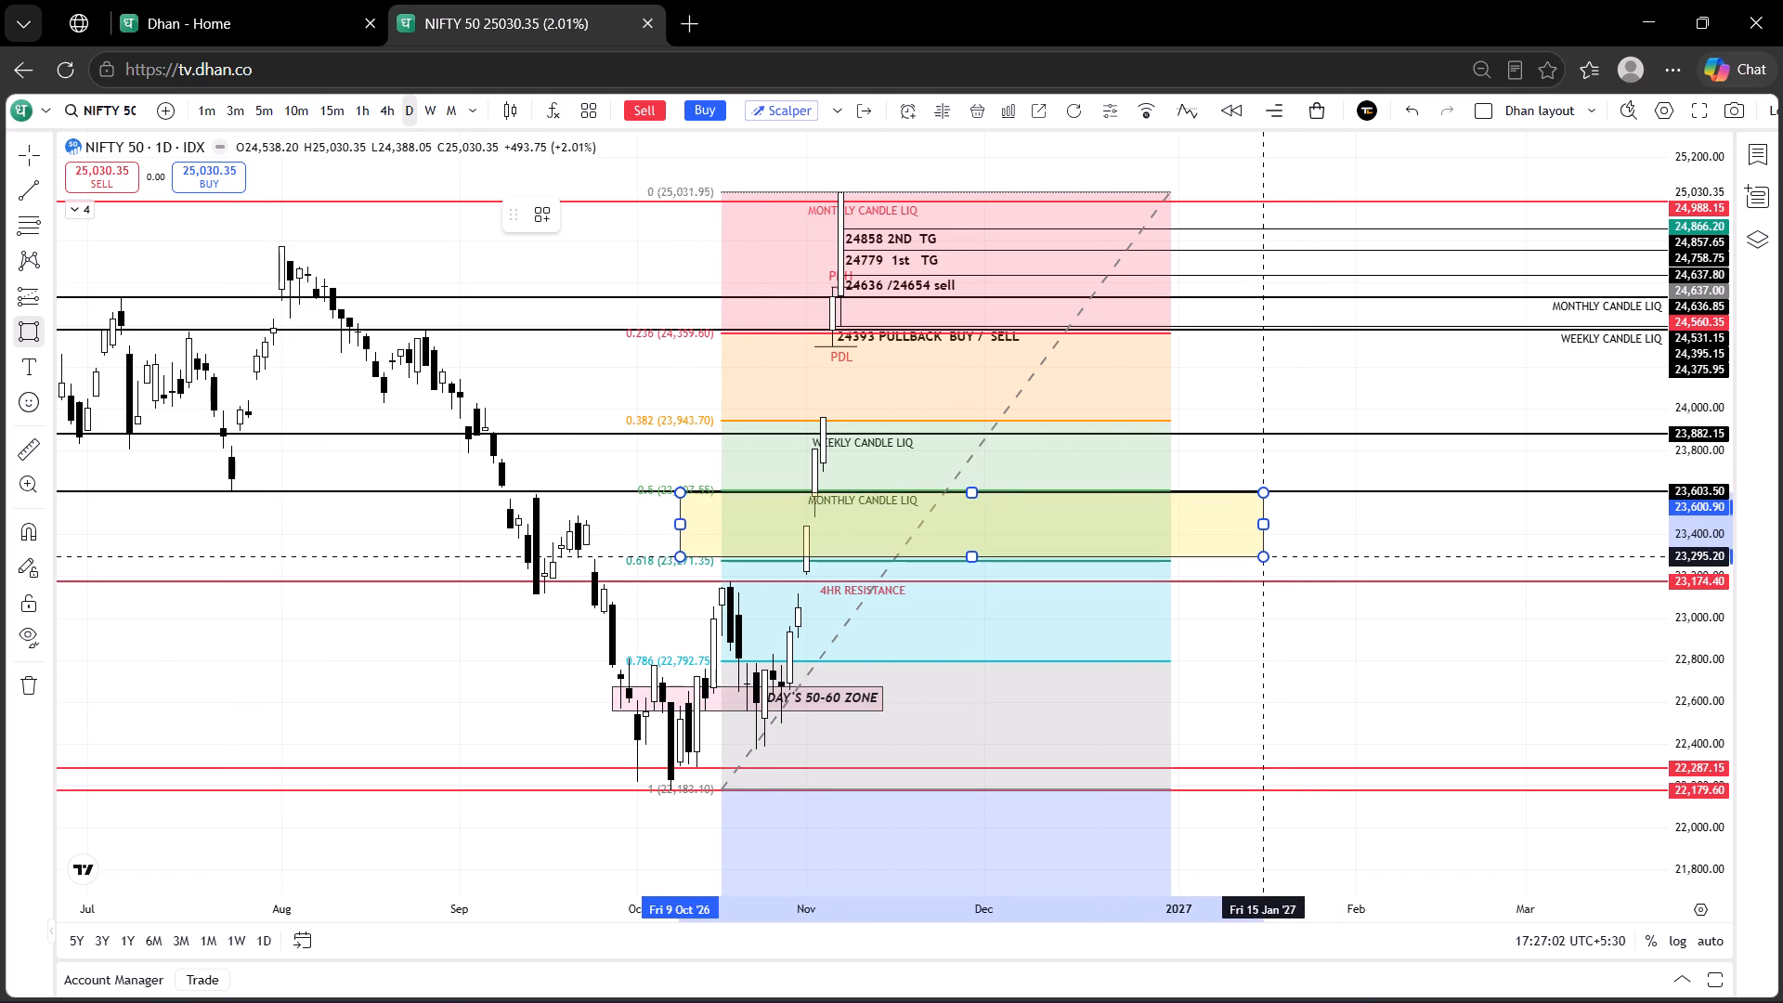
left_click_drag(1266, 556, 1266, 561)
left_click(1266, 561)
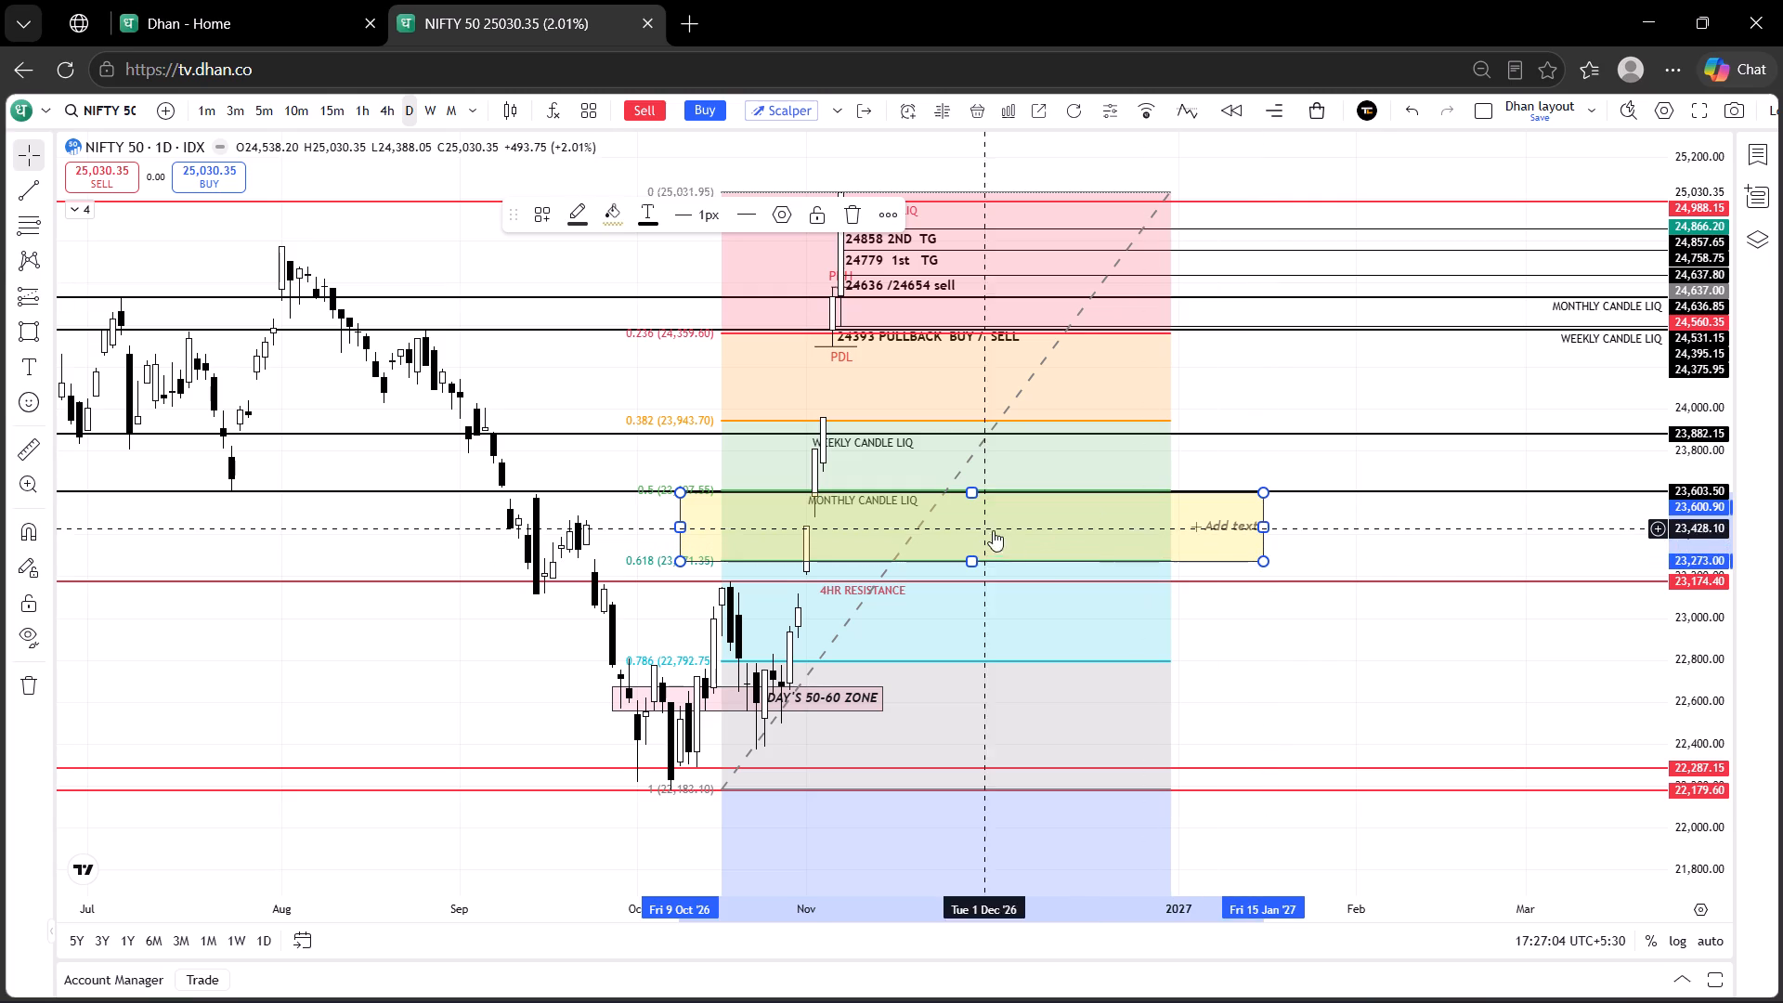
Label the yellow retracement-zone rectangle "50-60".
left_click(1218, 525)
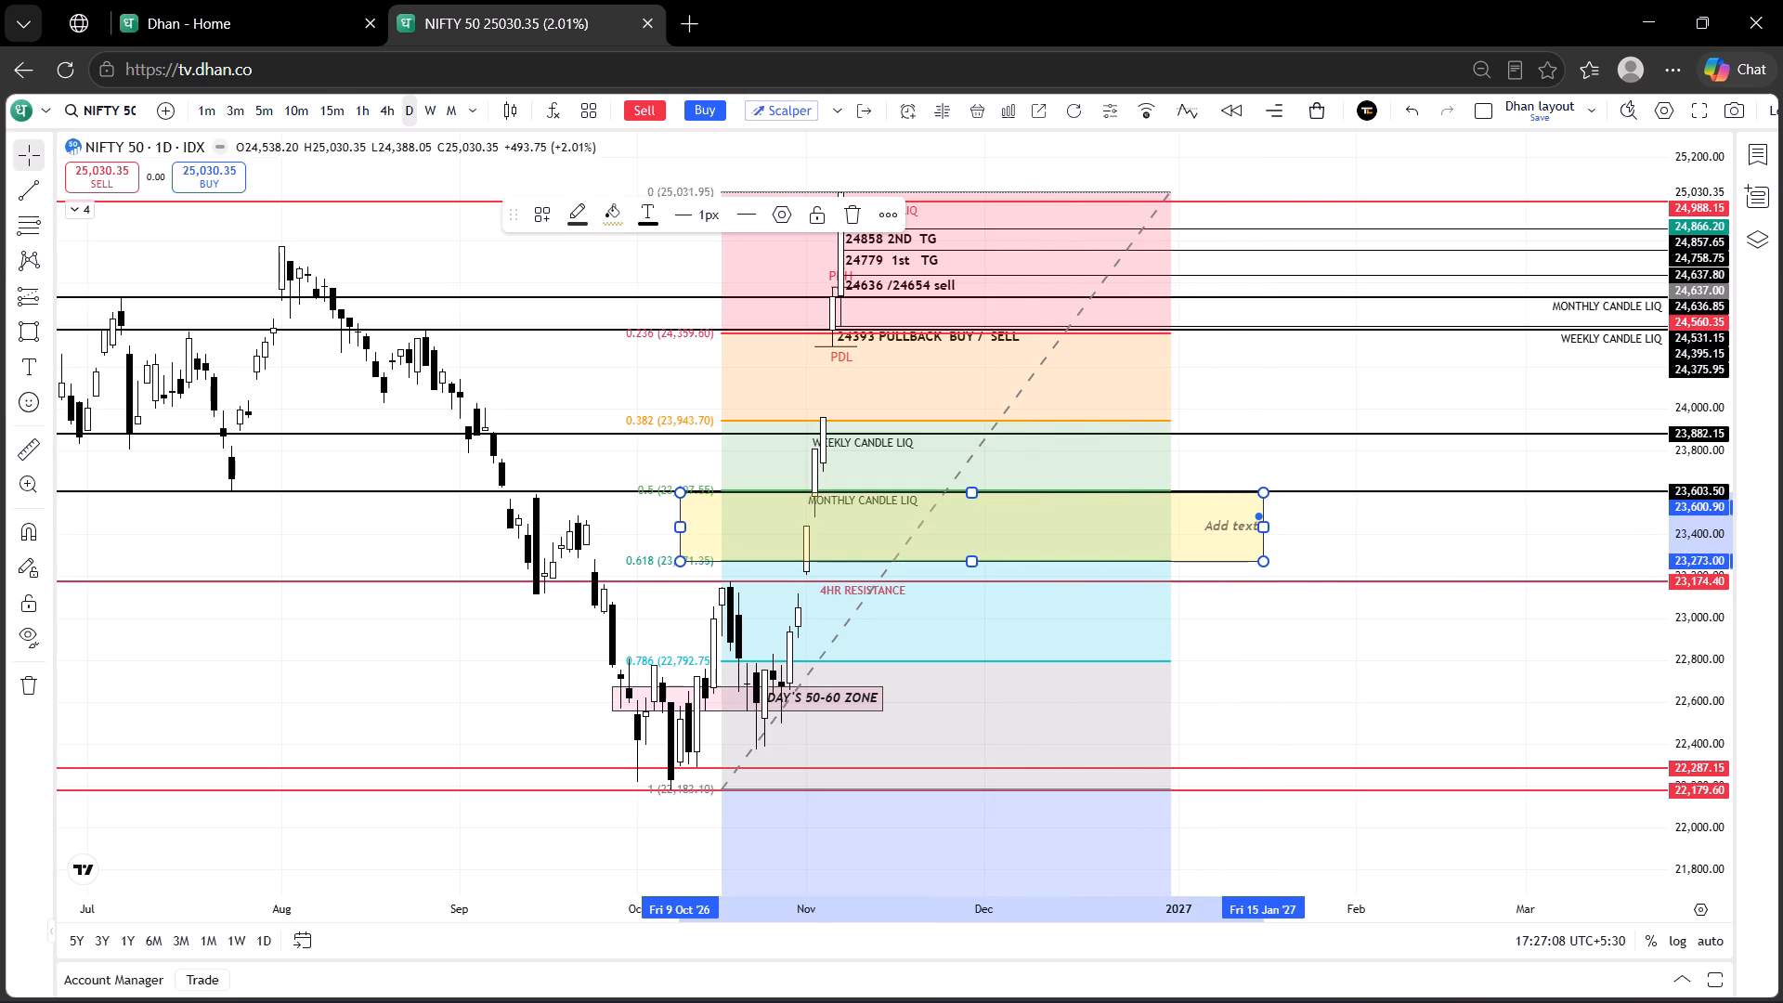
type("50")
key("minus")
type("60")
type("////")
key("BackSpace")
key("BackSpace")
key("BackSpace")
key("BackSpace")
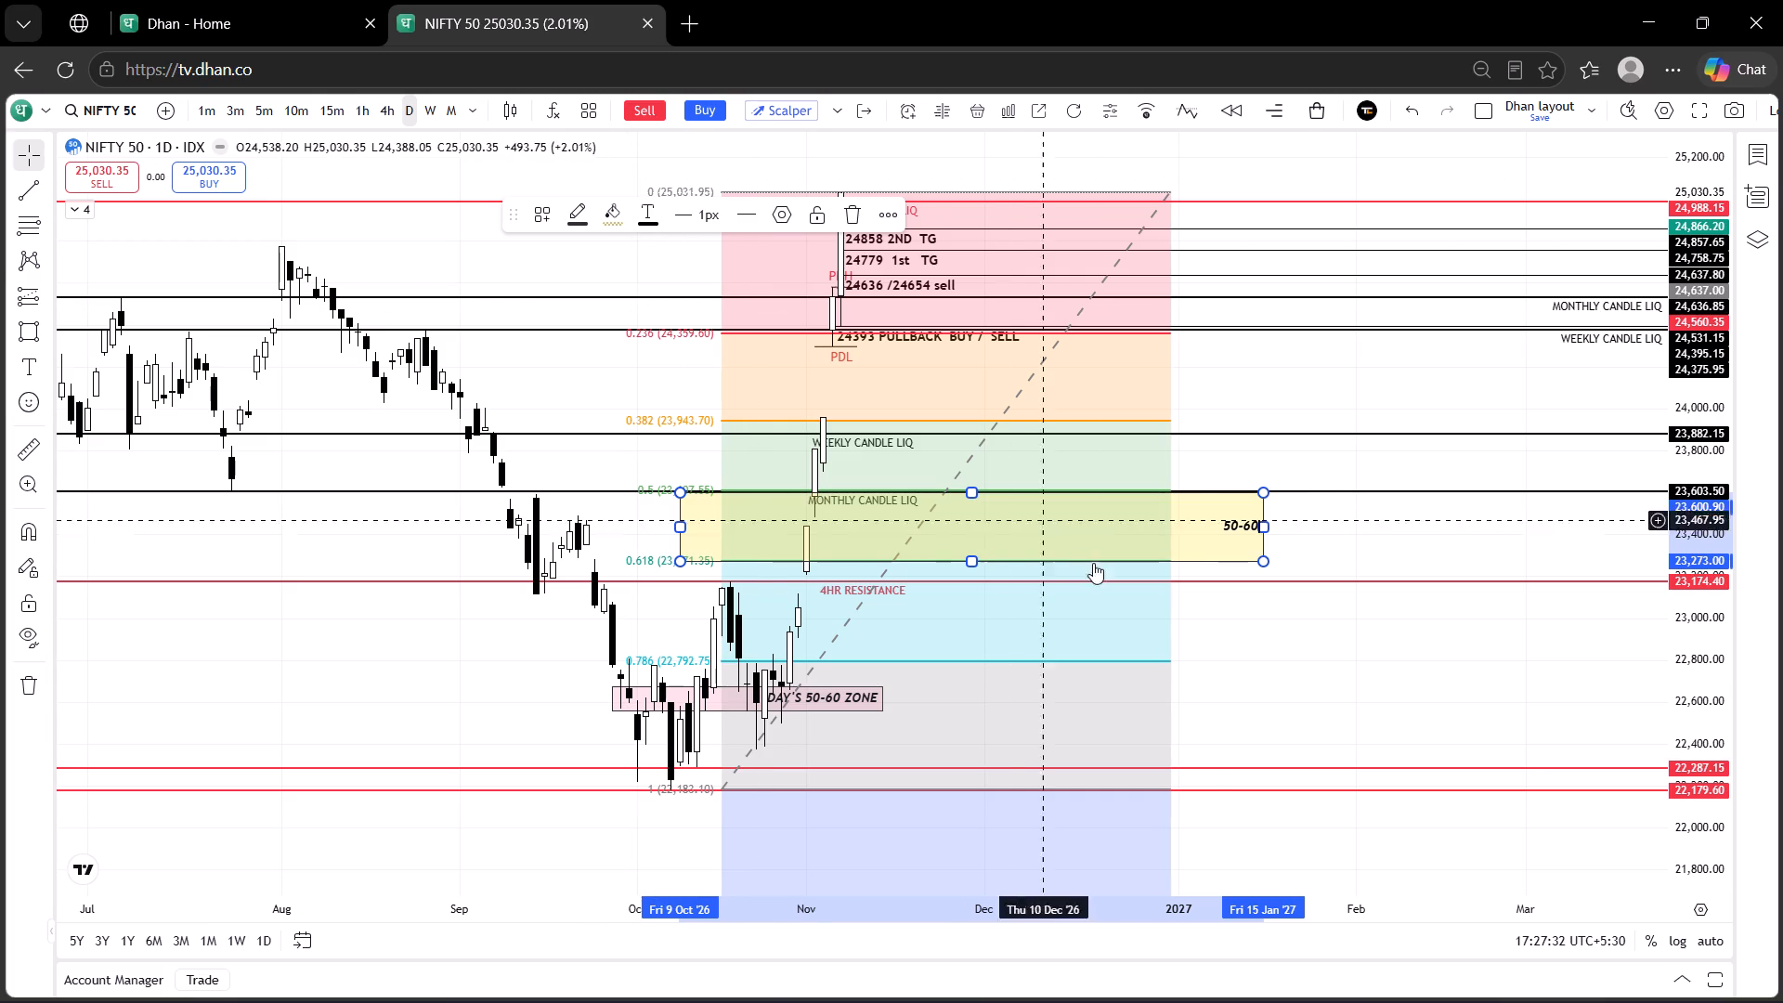
left_click(1304, 690)
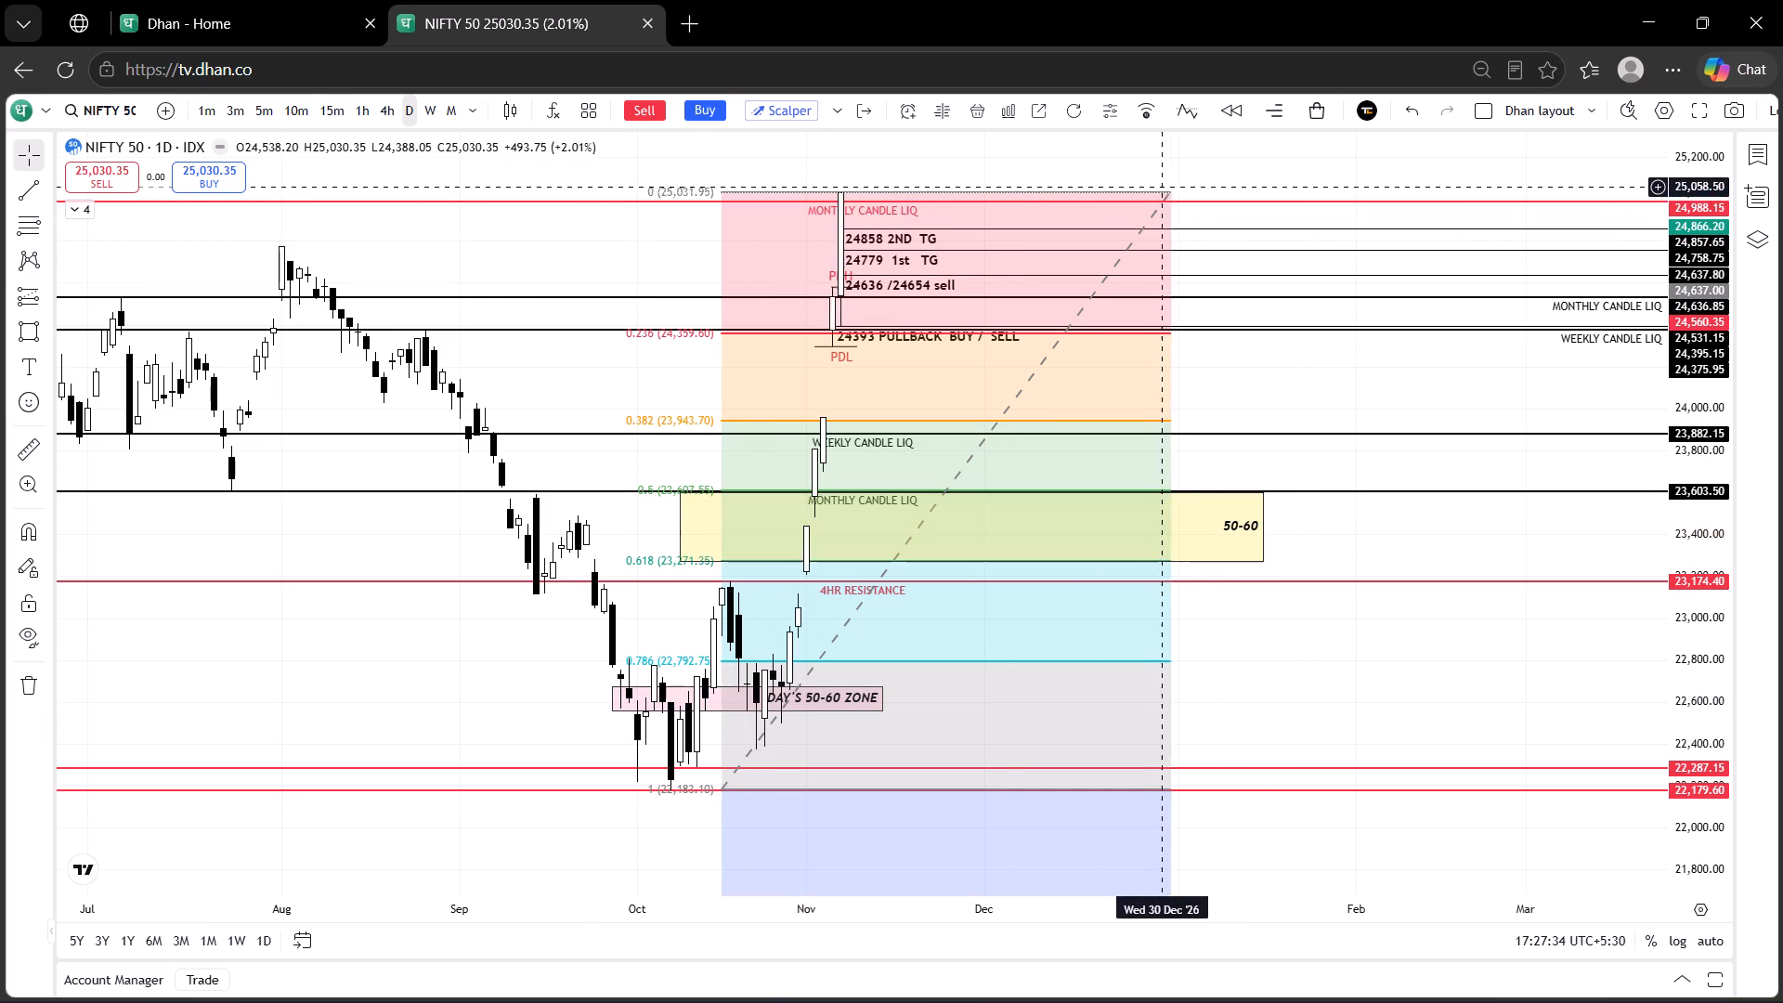
Delete the Fibonacci retracement that runs from about 22,183 in mid-October up to about 25,032 in late December.
left_click(1168, 196)
key("BackSpace")
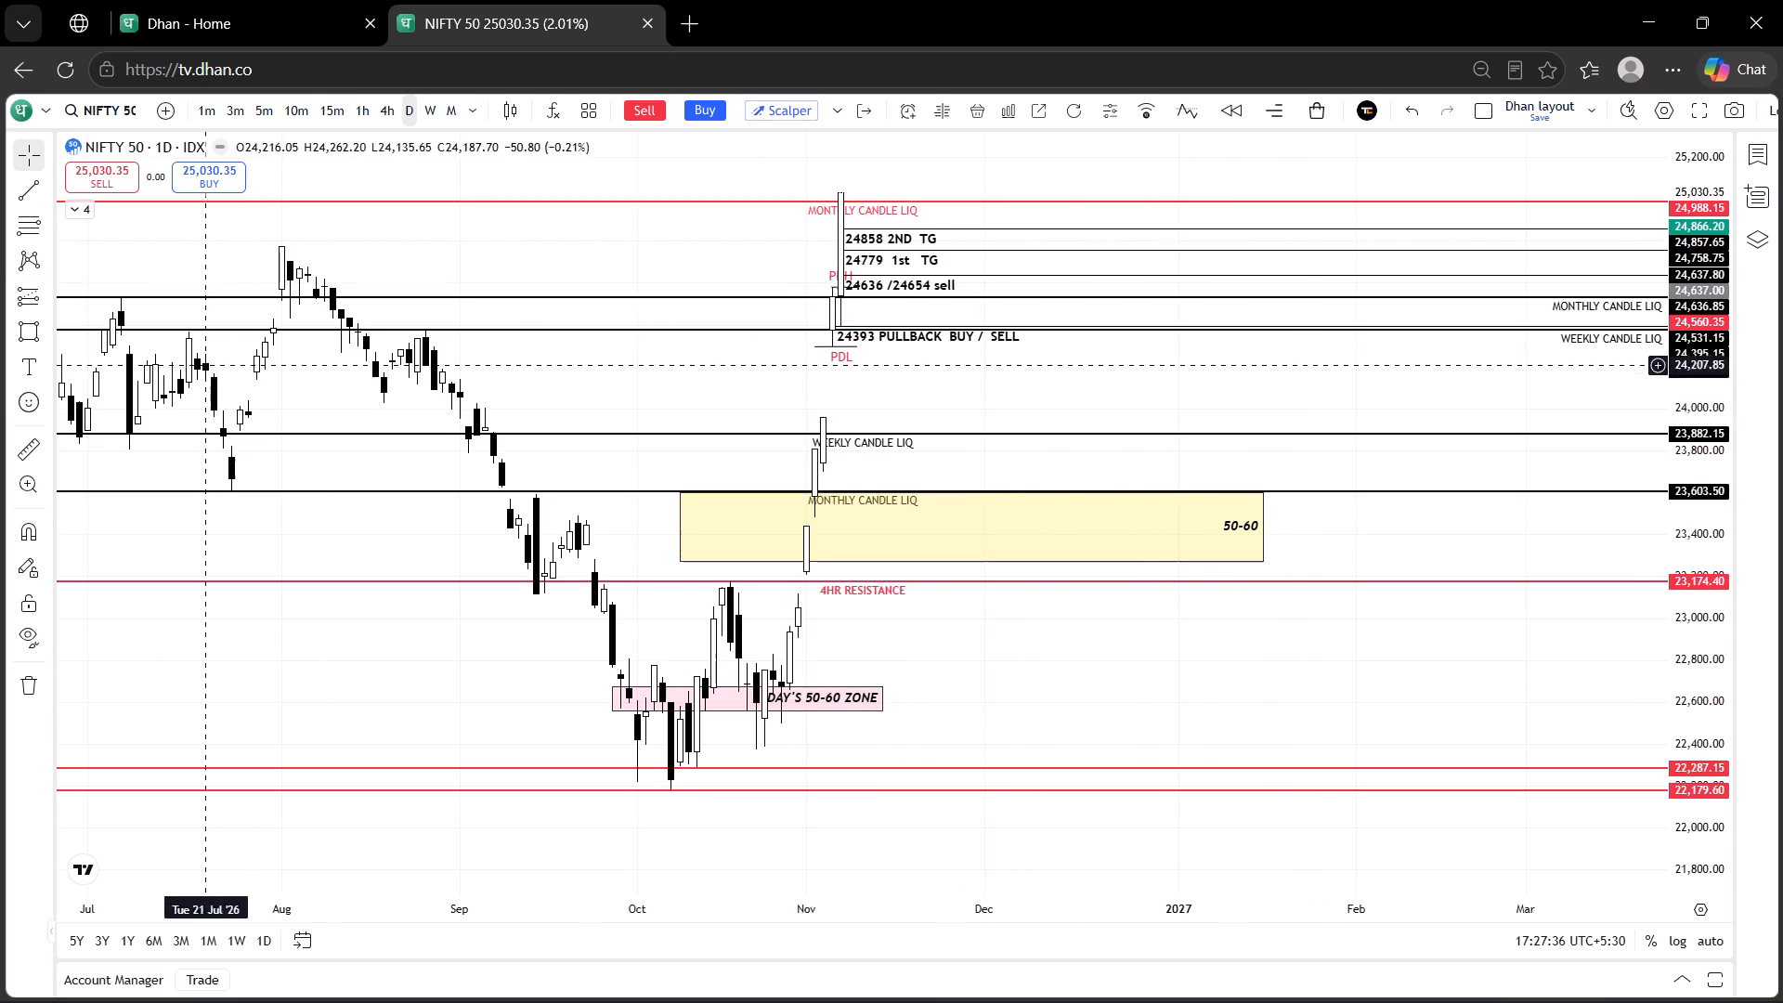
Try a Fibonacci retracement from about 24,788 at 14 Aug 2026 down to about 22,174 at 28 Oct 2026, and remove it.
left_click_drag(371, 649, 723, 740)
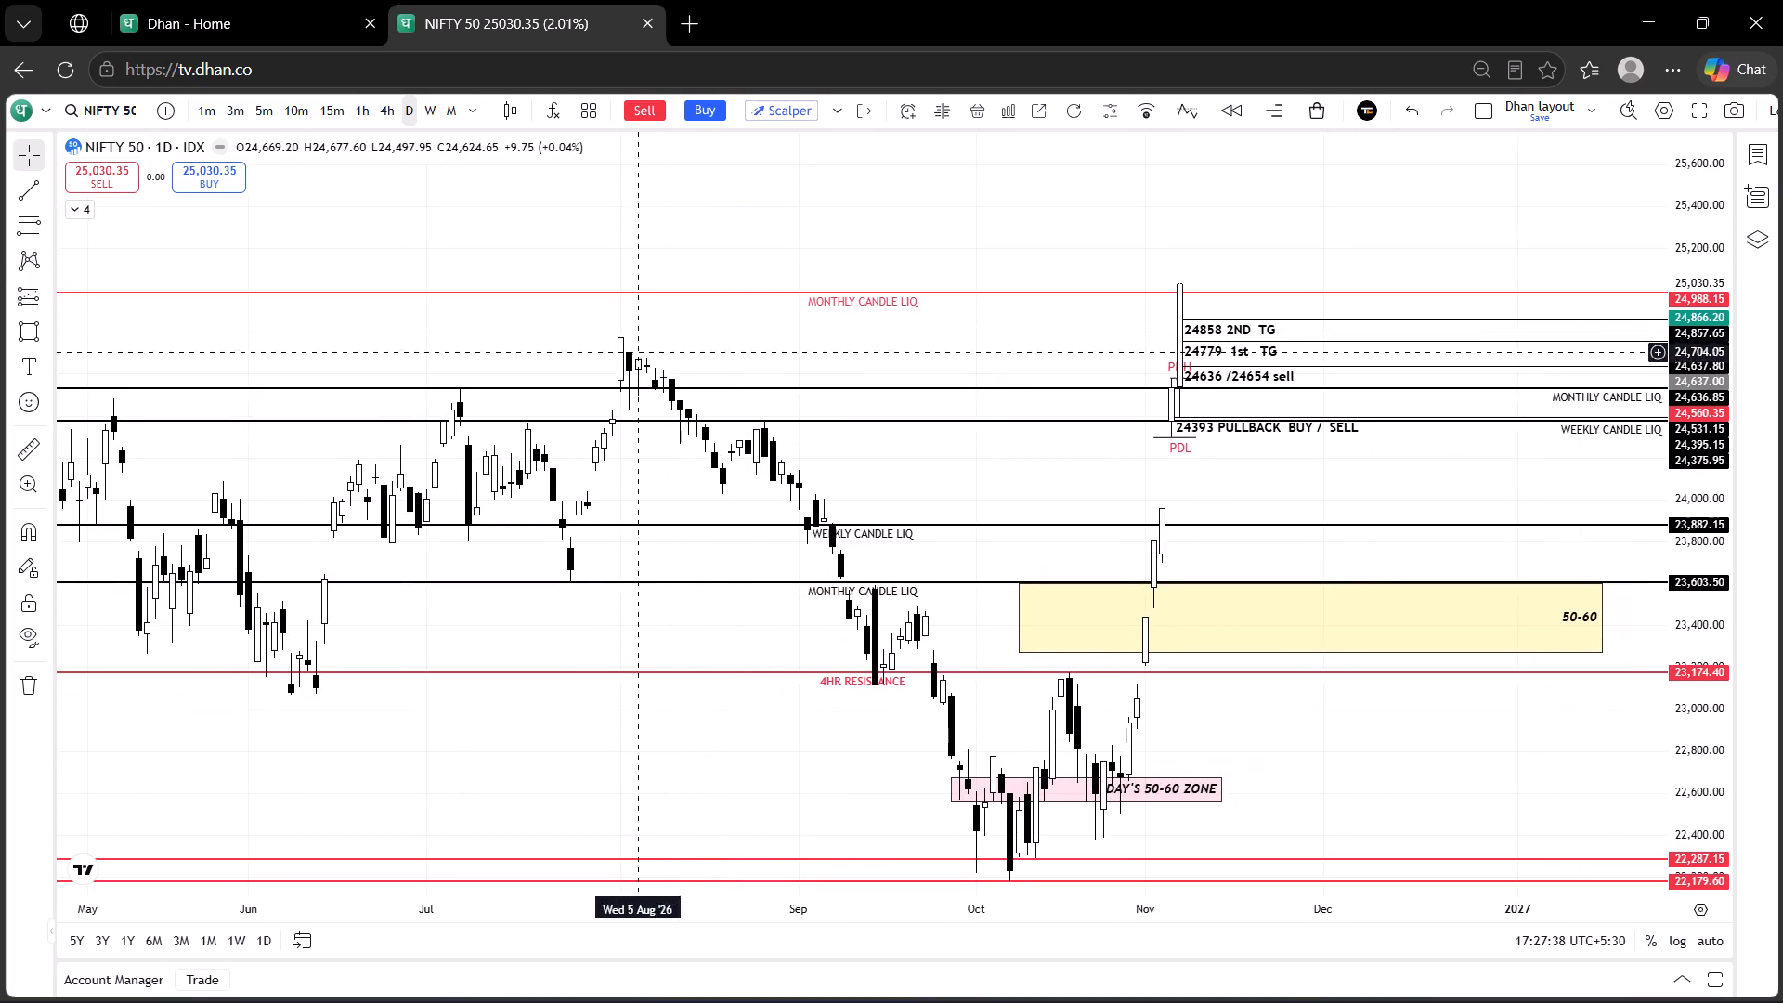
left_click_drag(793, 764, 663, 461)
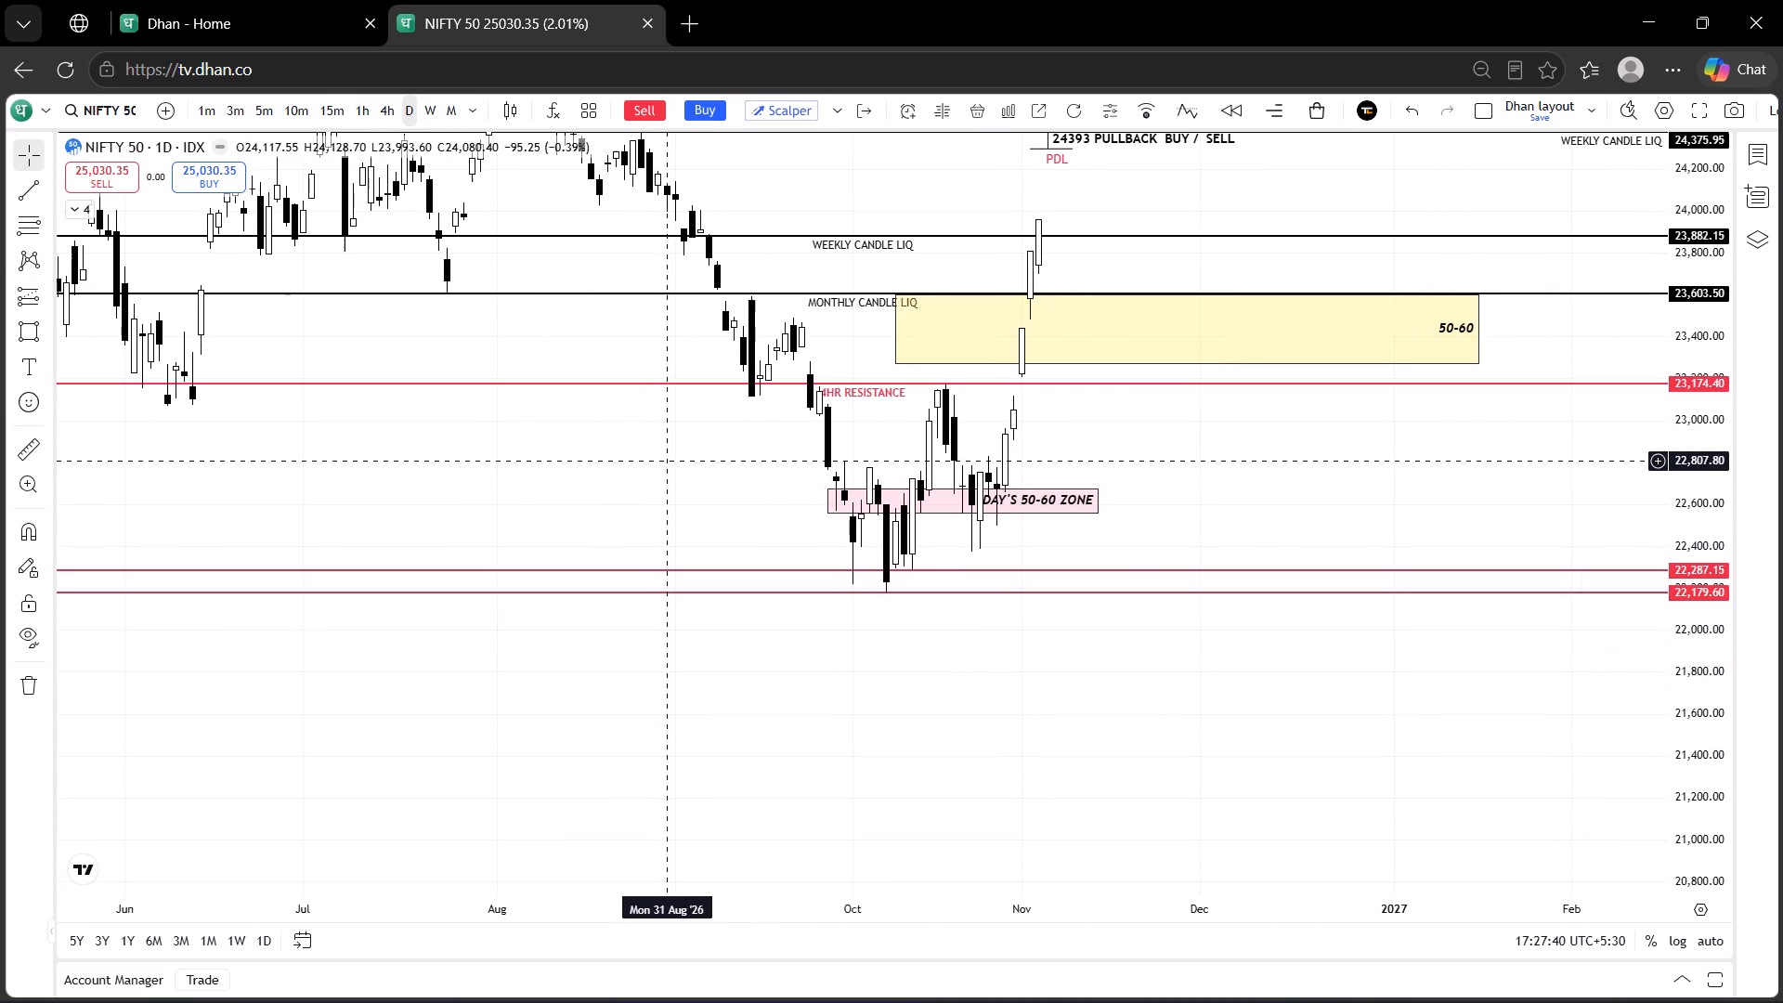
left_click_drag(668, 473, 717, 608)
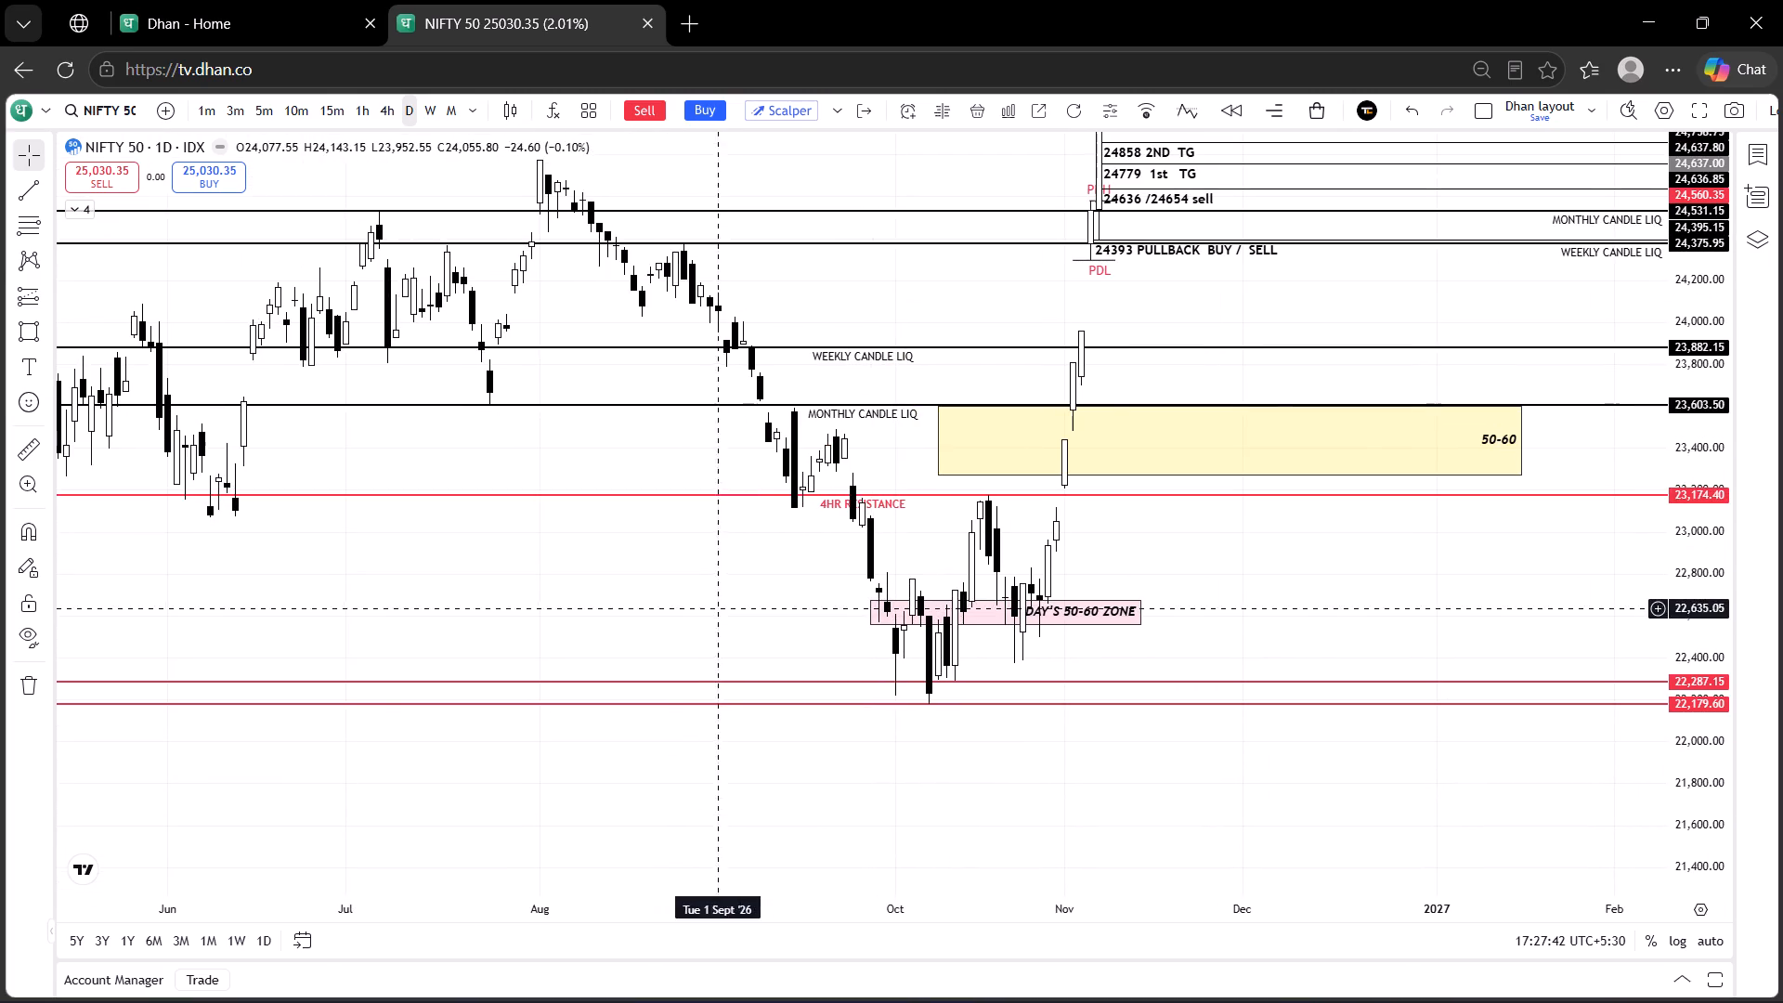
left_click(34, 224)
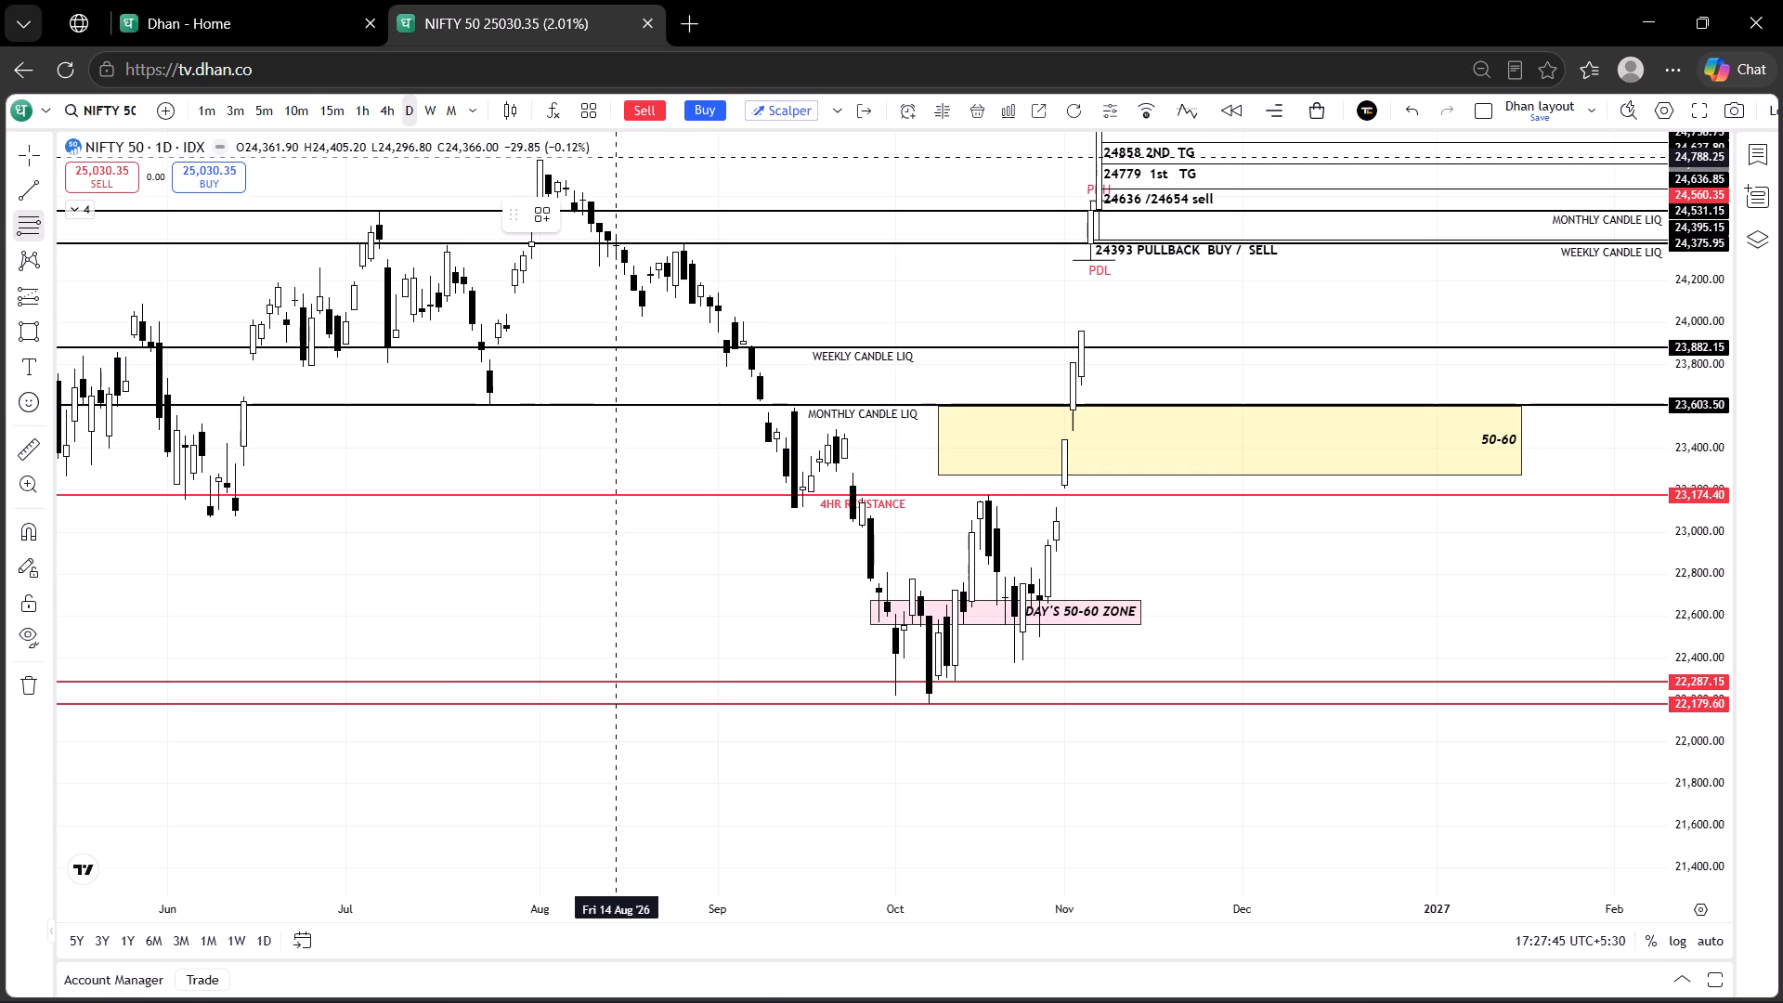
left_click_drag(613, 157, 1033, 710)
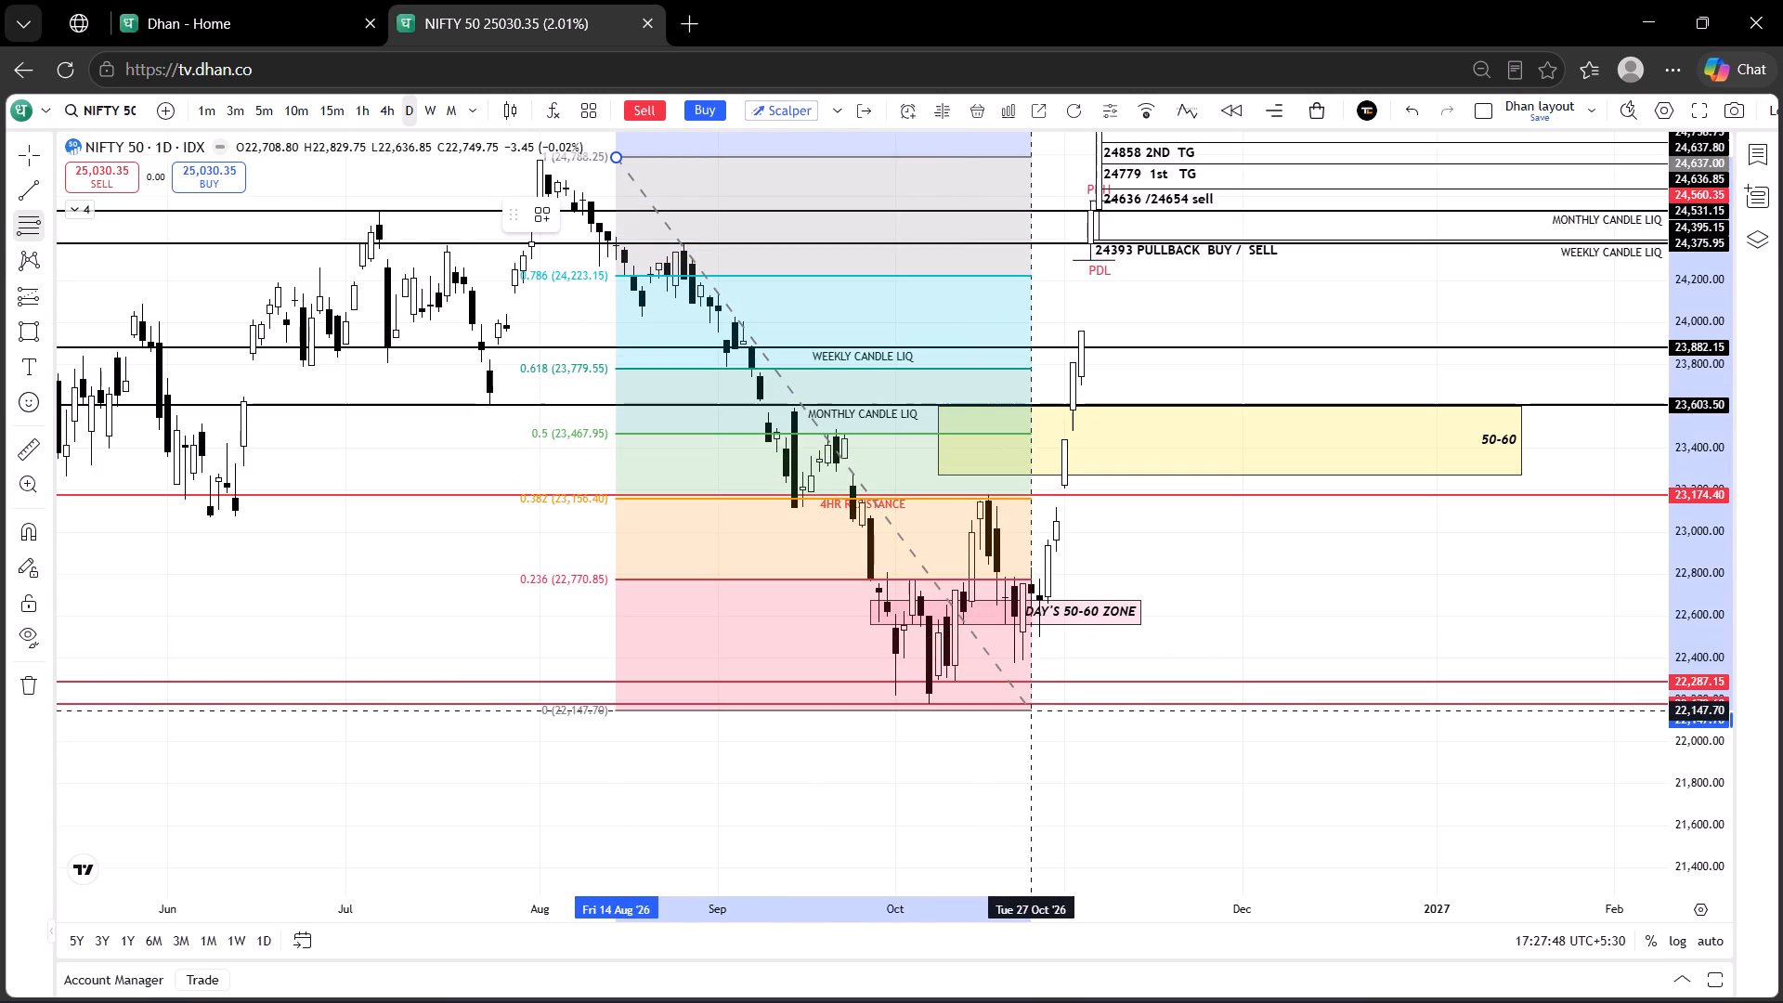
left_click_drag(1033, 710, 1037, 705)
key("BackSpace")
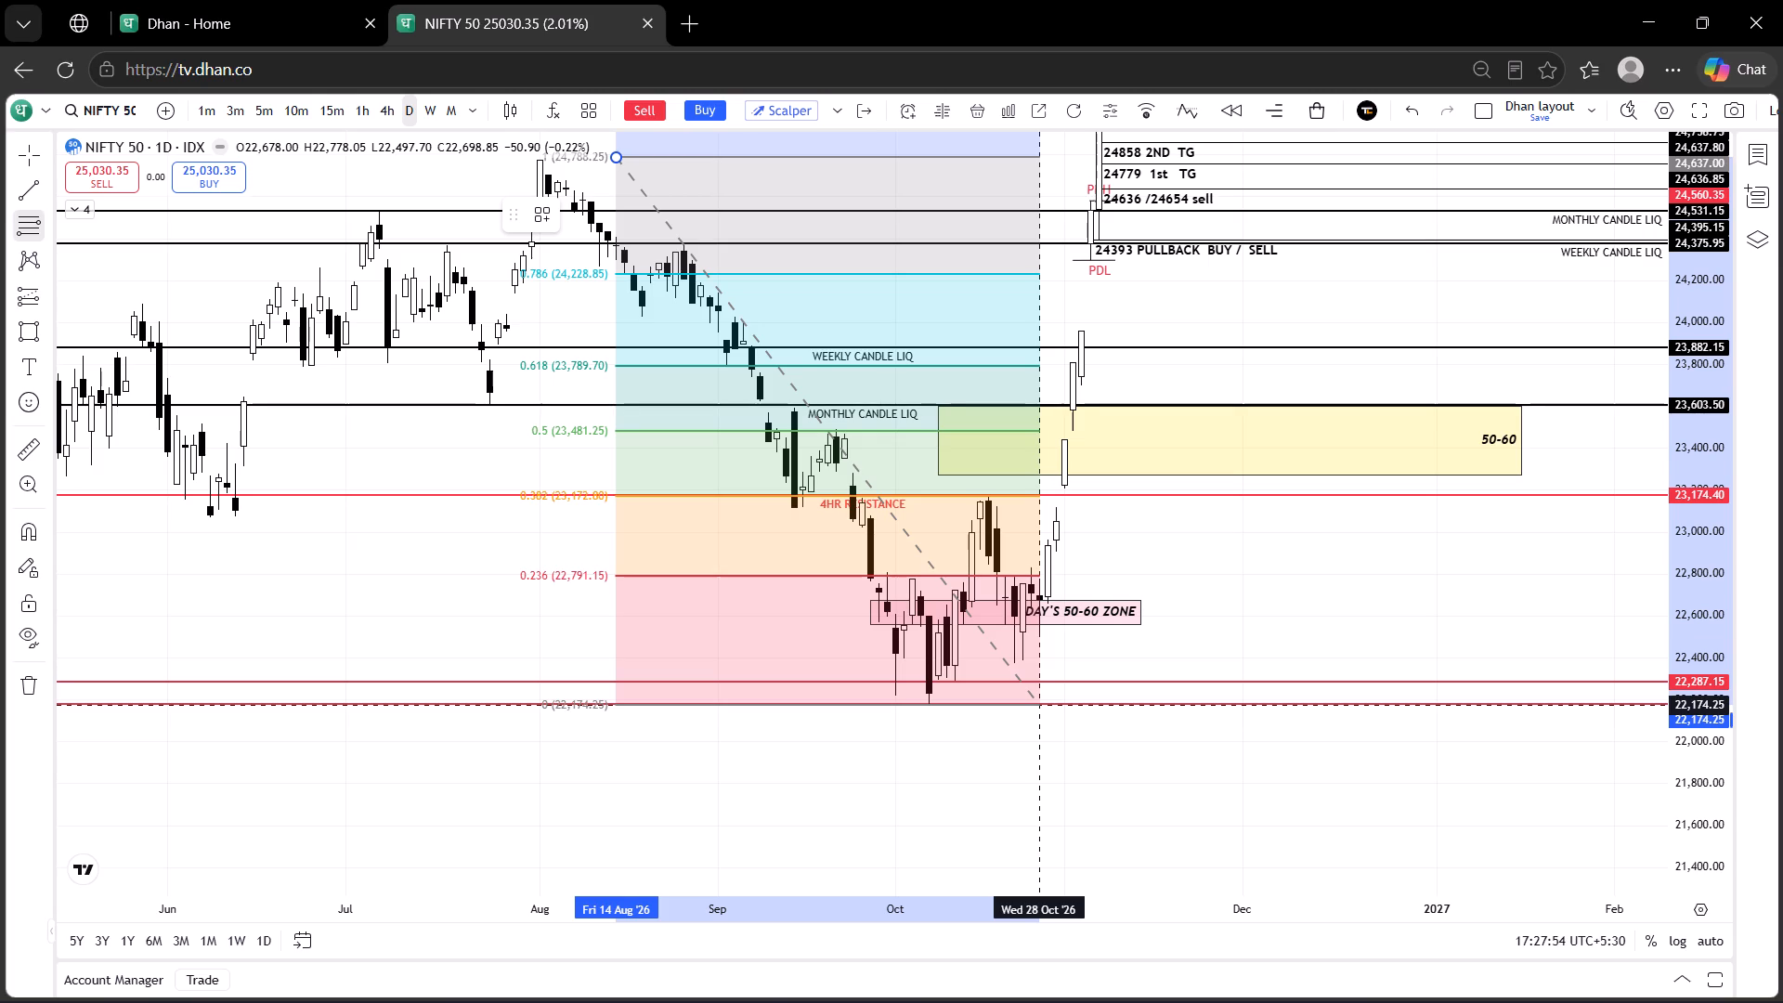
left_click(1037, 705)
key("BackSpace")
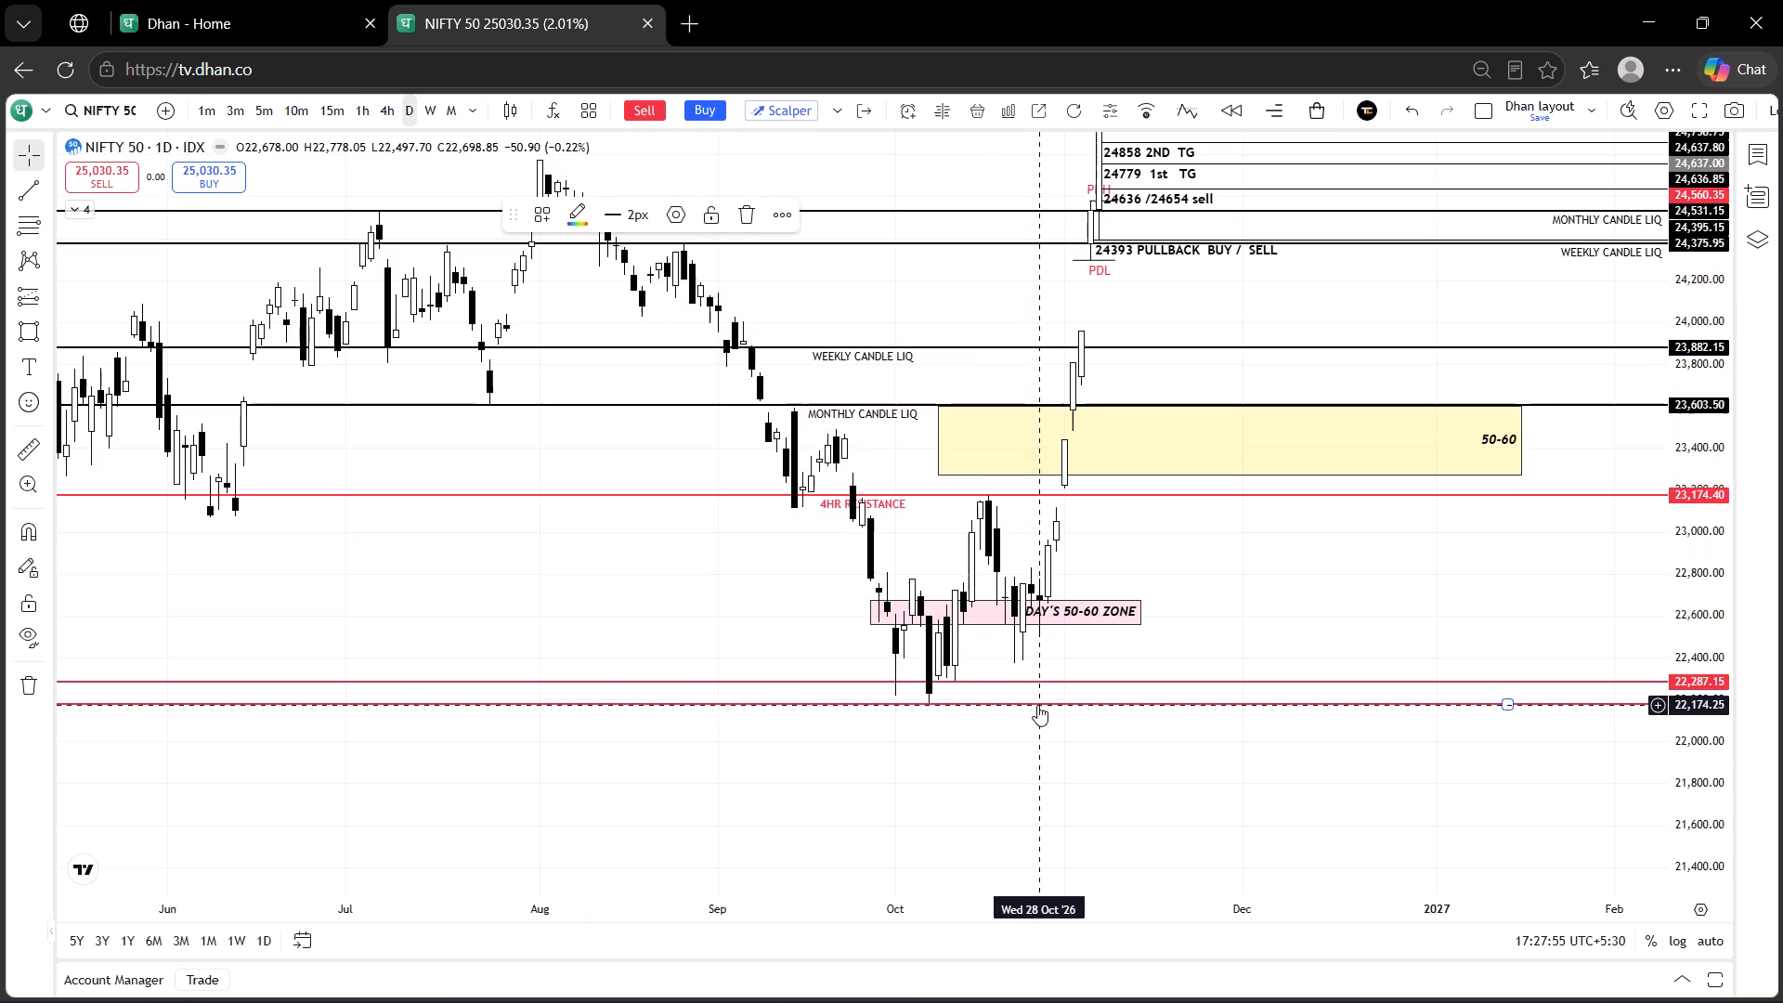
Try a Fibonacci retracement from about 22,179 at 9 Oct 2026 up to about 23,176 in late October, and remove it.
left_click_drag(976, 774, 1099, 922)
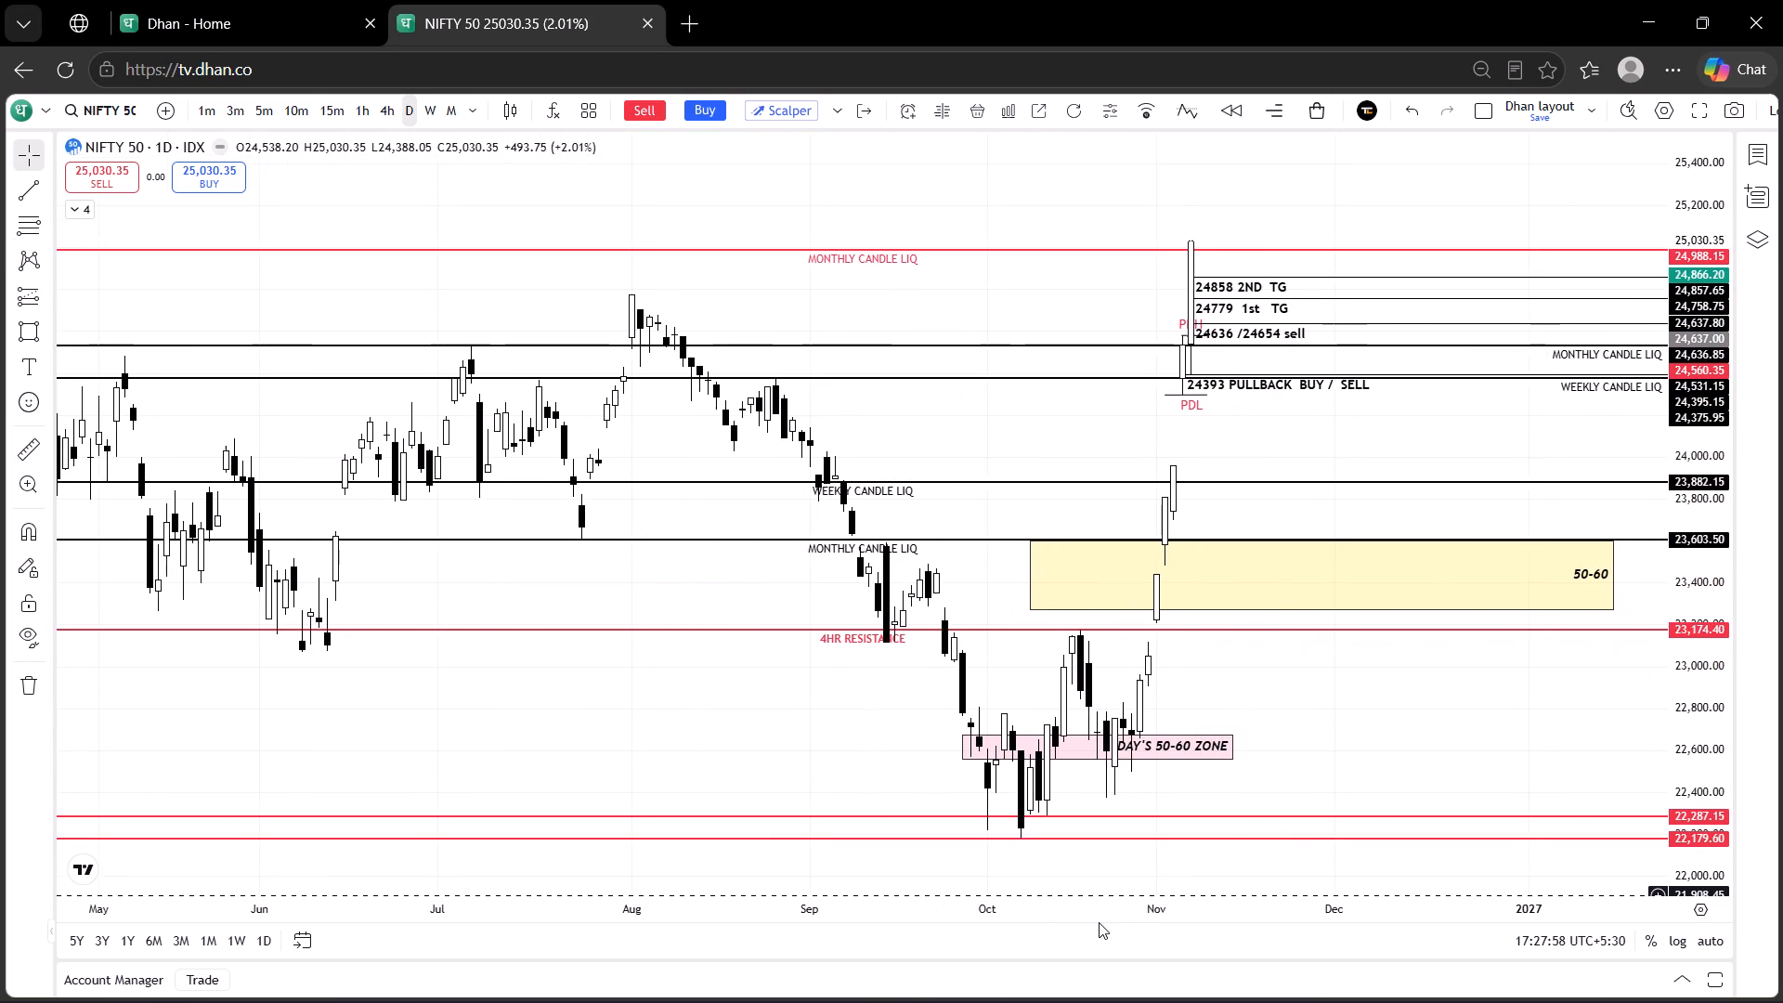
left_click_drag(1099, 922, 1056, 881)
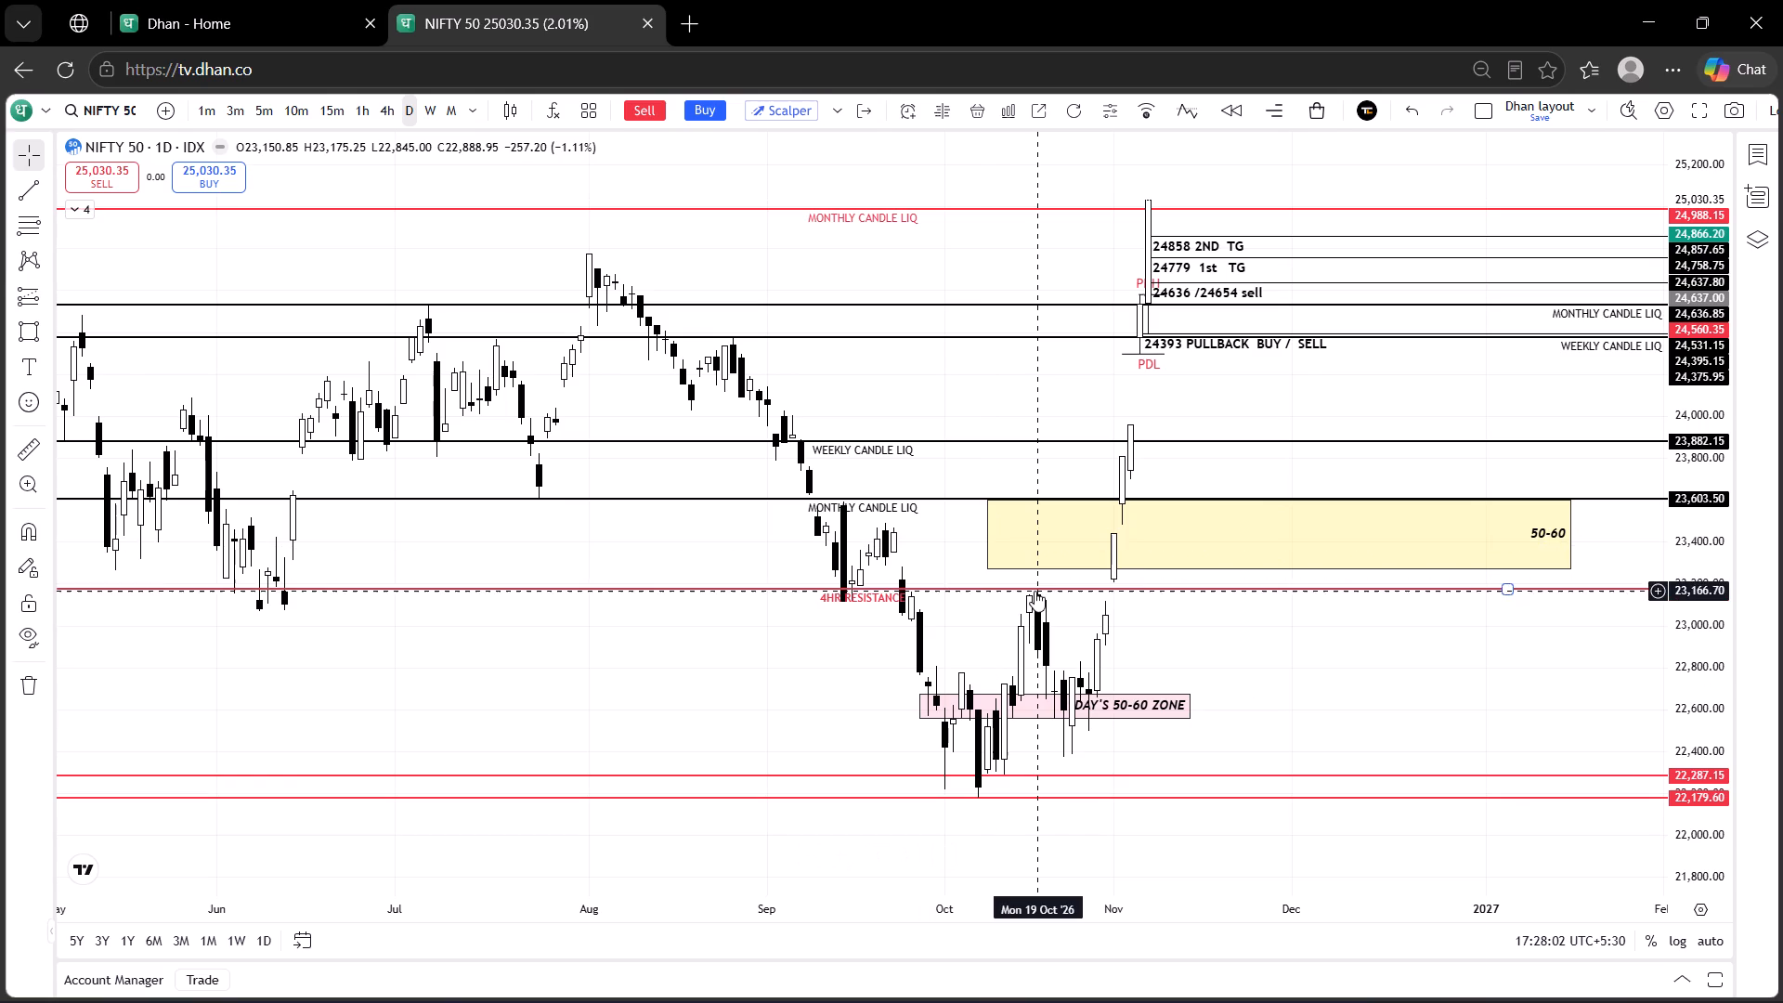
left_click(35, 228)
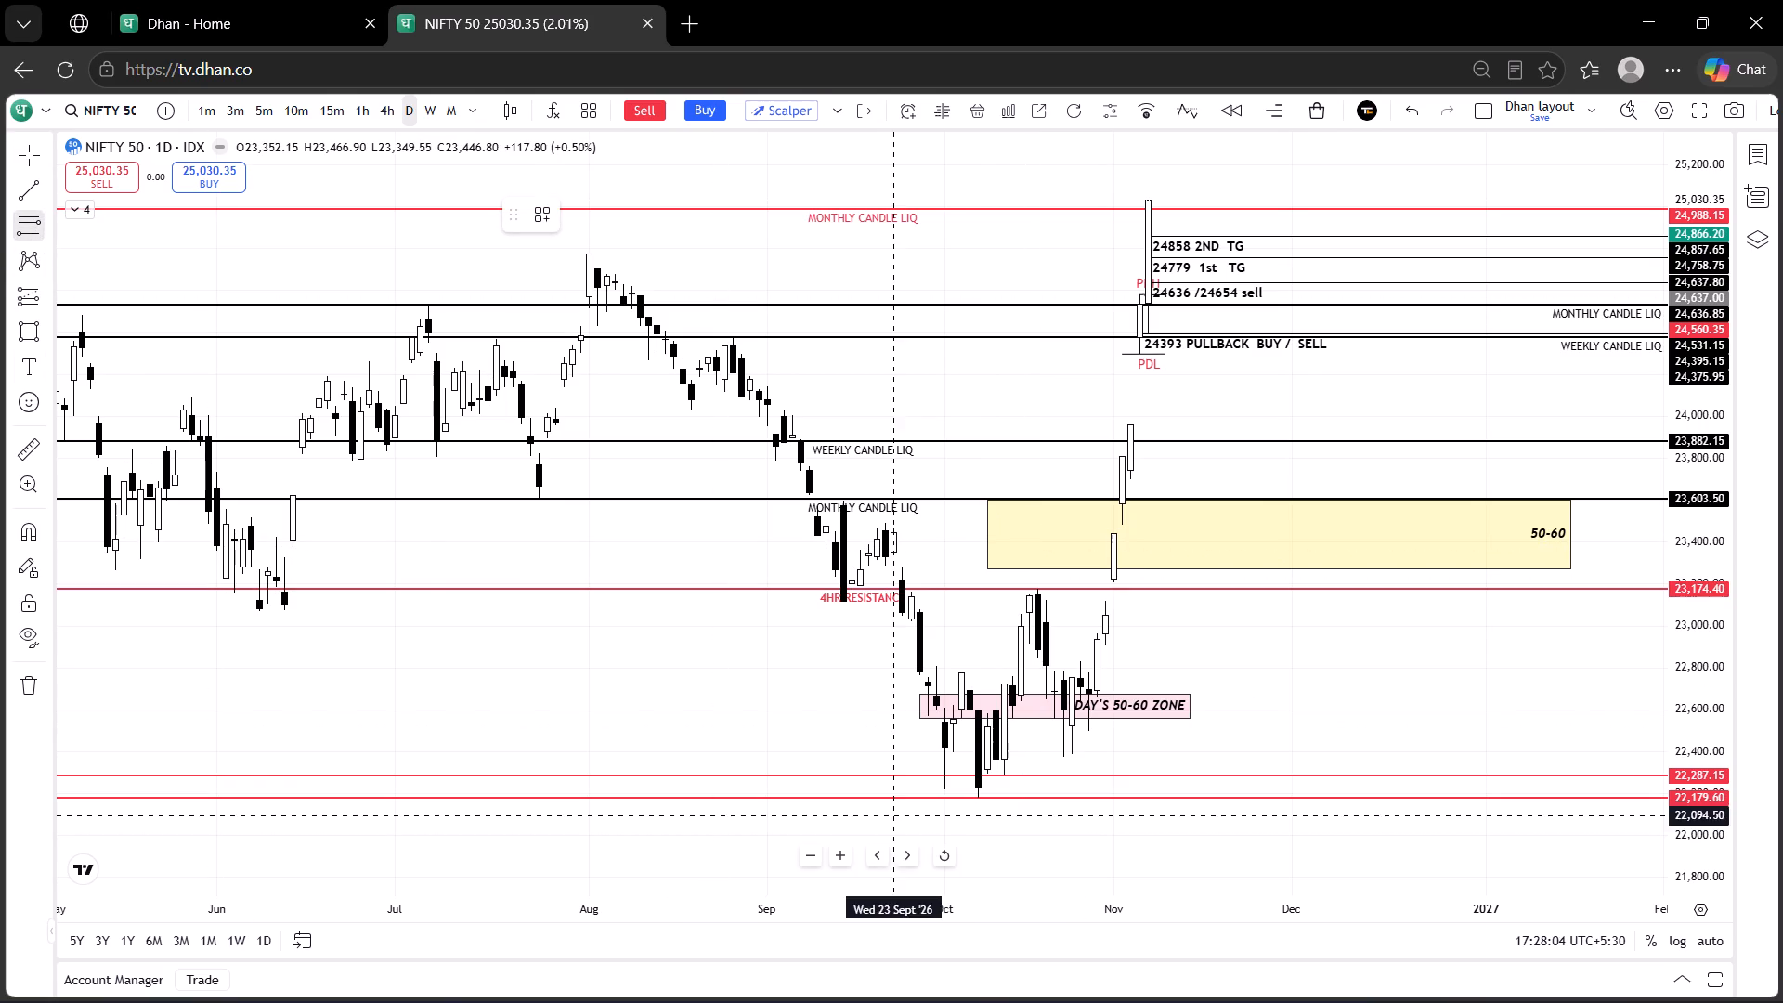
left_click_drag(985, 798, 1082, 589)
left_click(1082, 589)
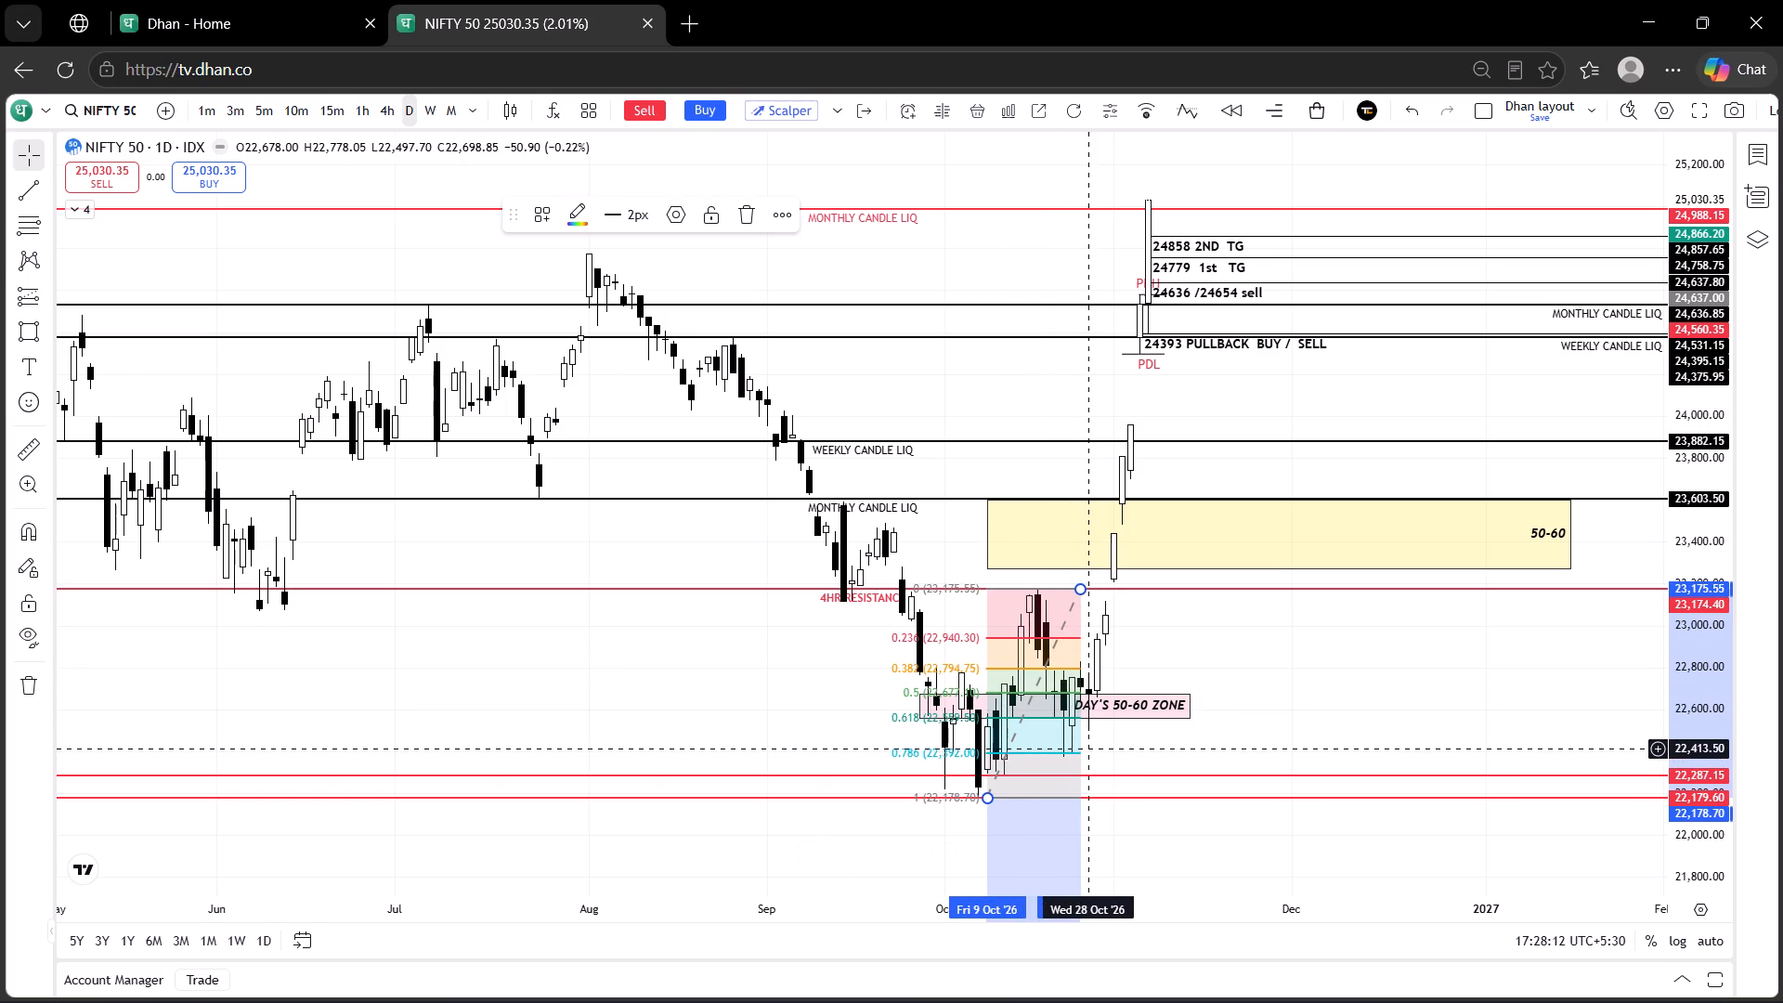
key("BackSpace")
Delete the pink "DAY'S 50-60 ZONE" rectangle over the October candles.
left_click(1165, 711)
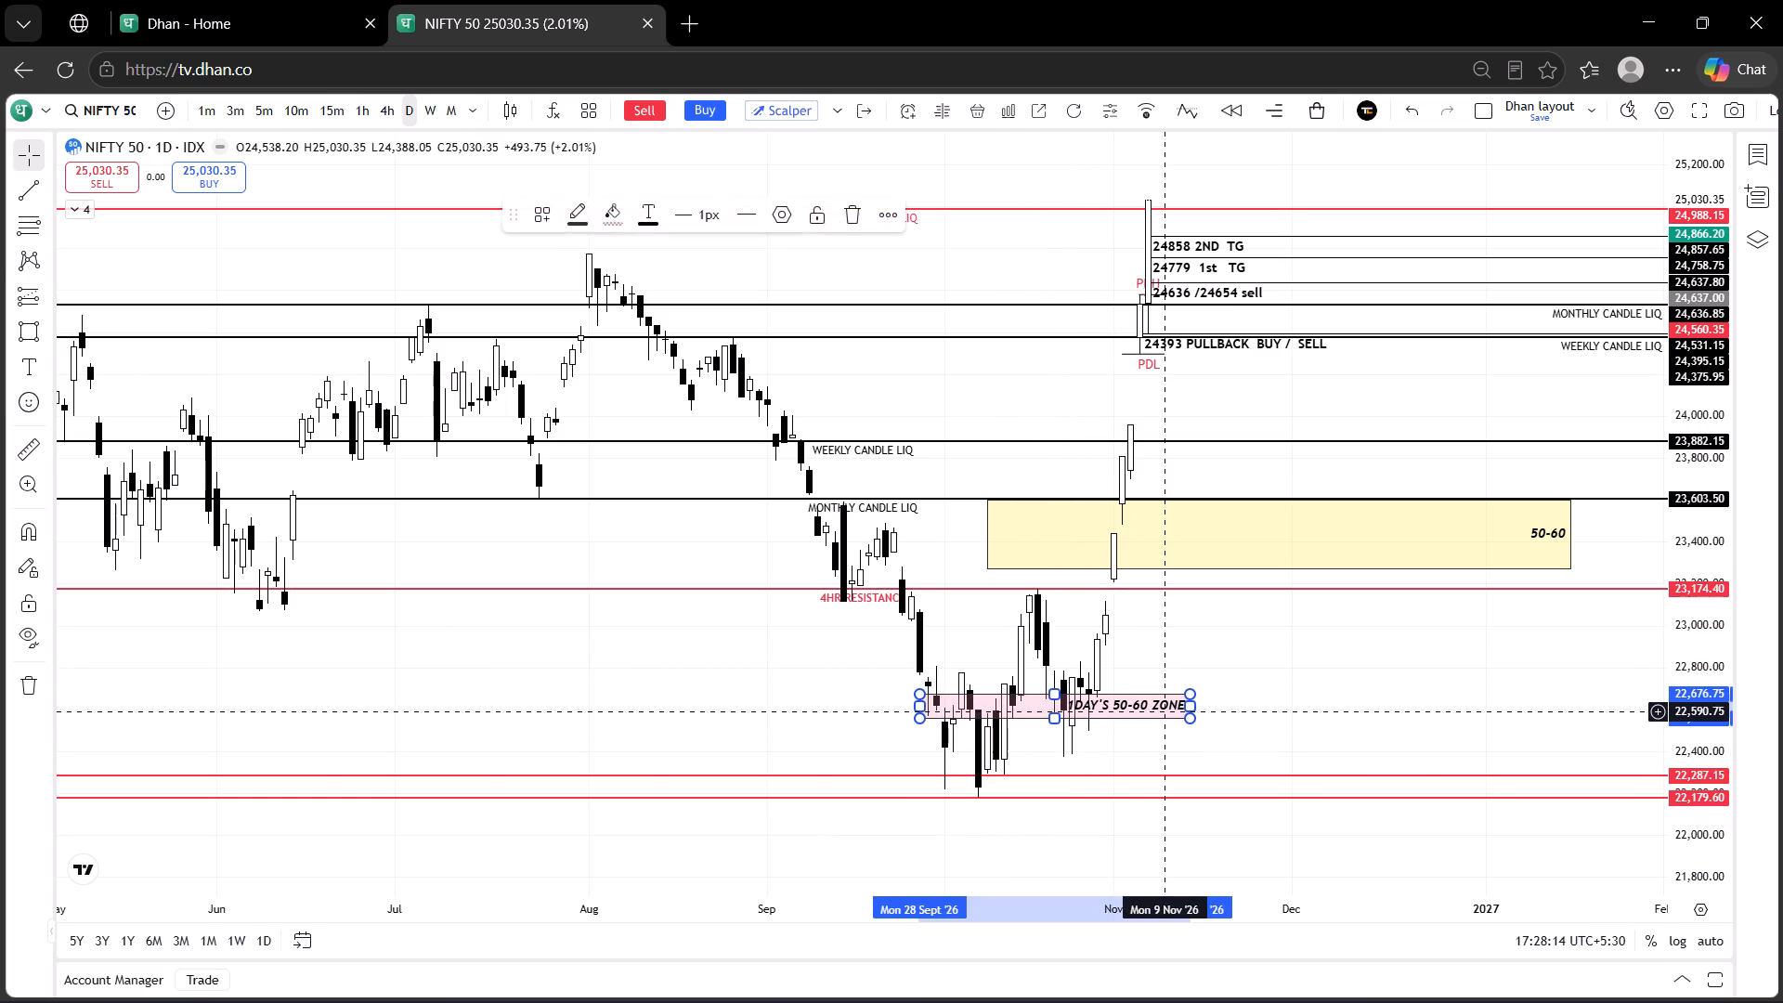
key("BackSpace")
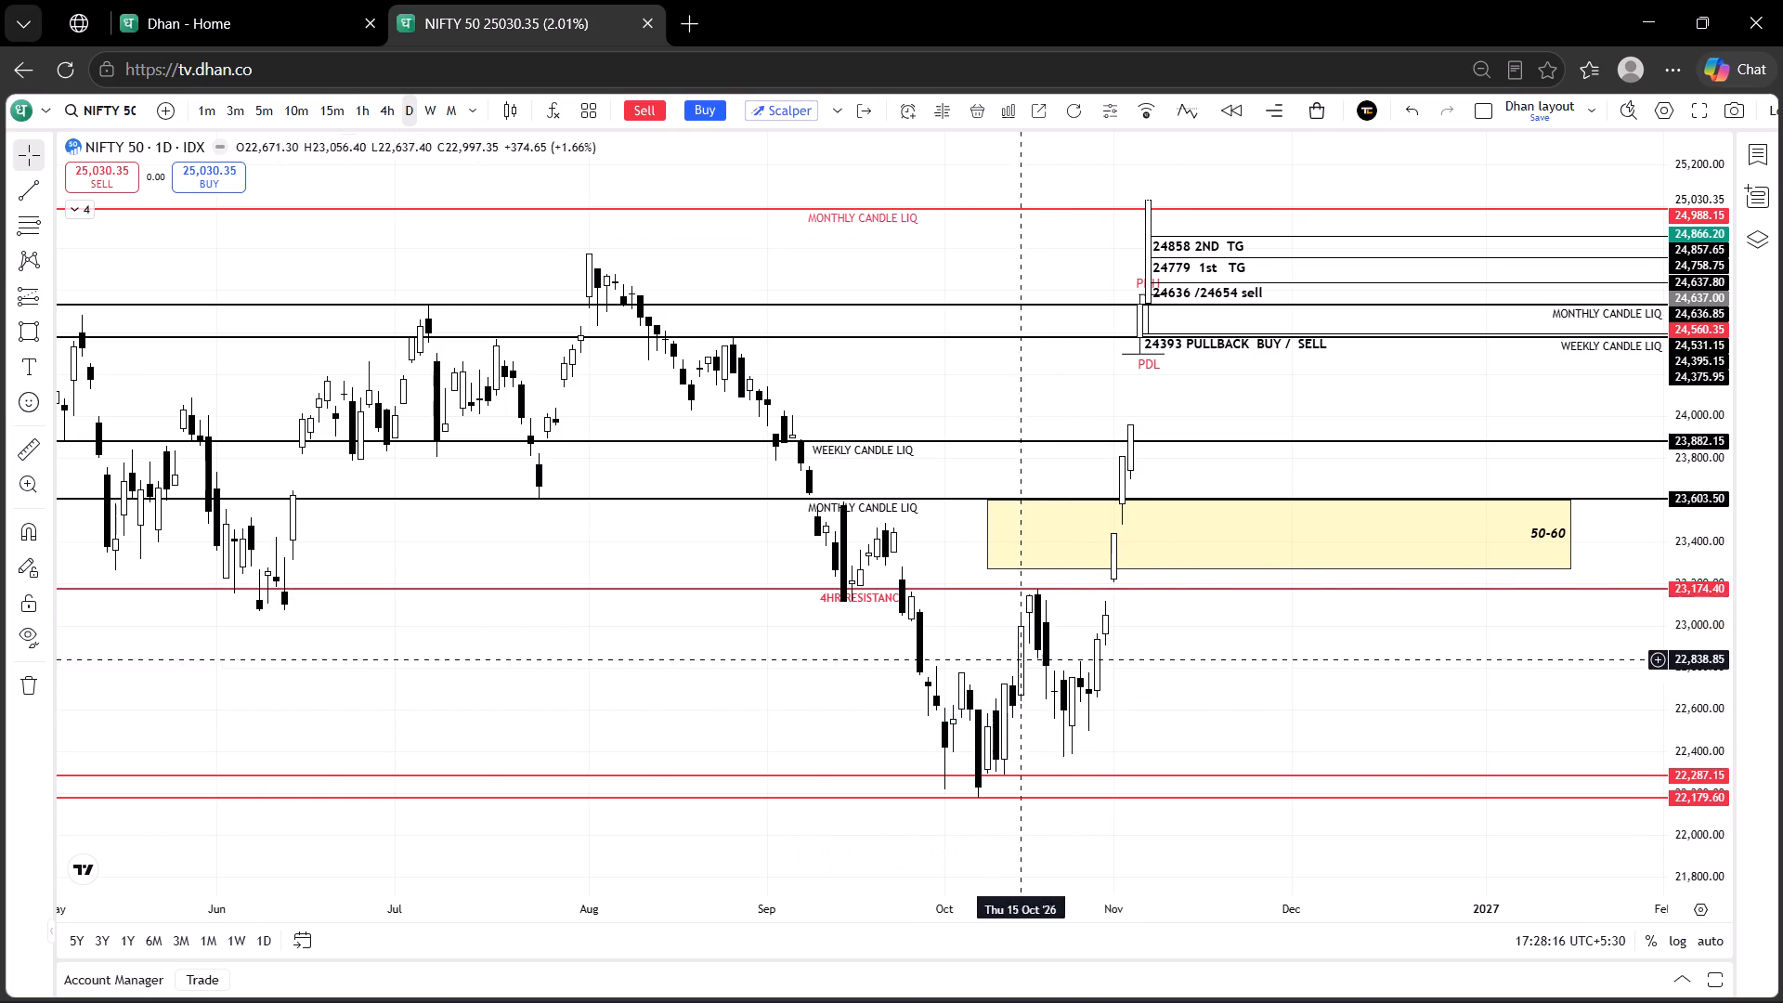
left_click(1198, 653)
Switch the NIFTY 50 chart to the 15-minute interval.
left_click_drag(1198, 653, 880, 751)
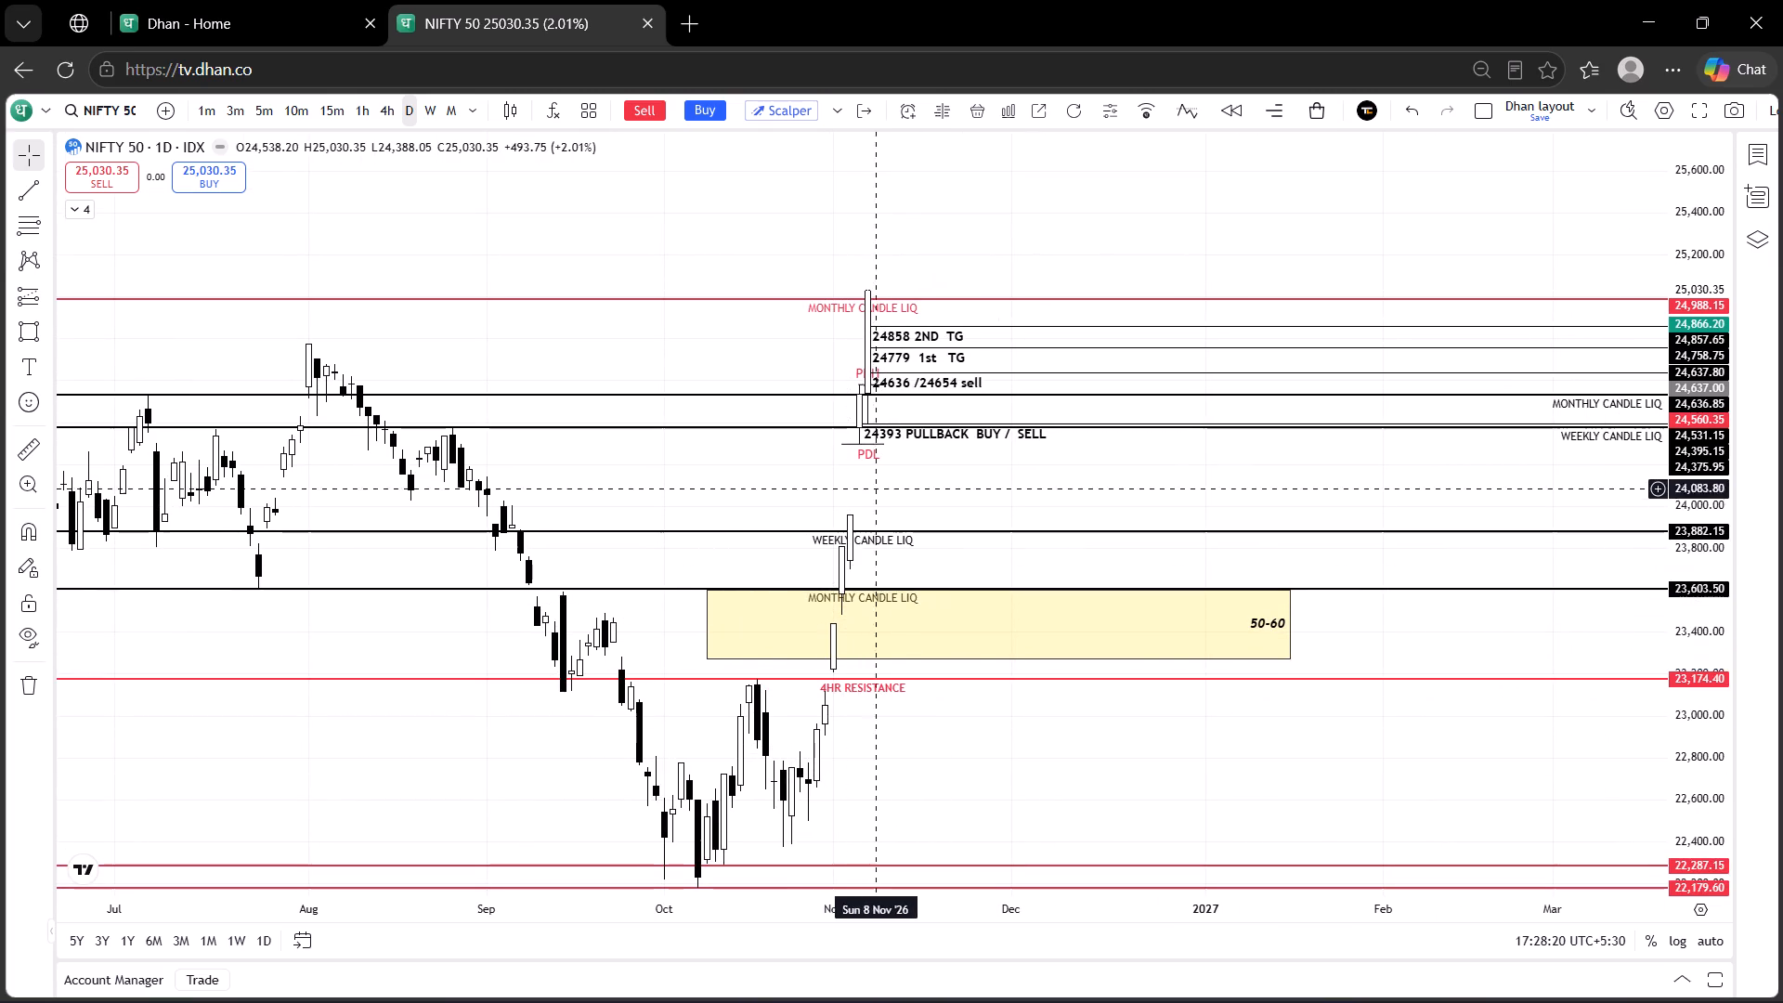
left_click_drag(955, 491, 871, 587)
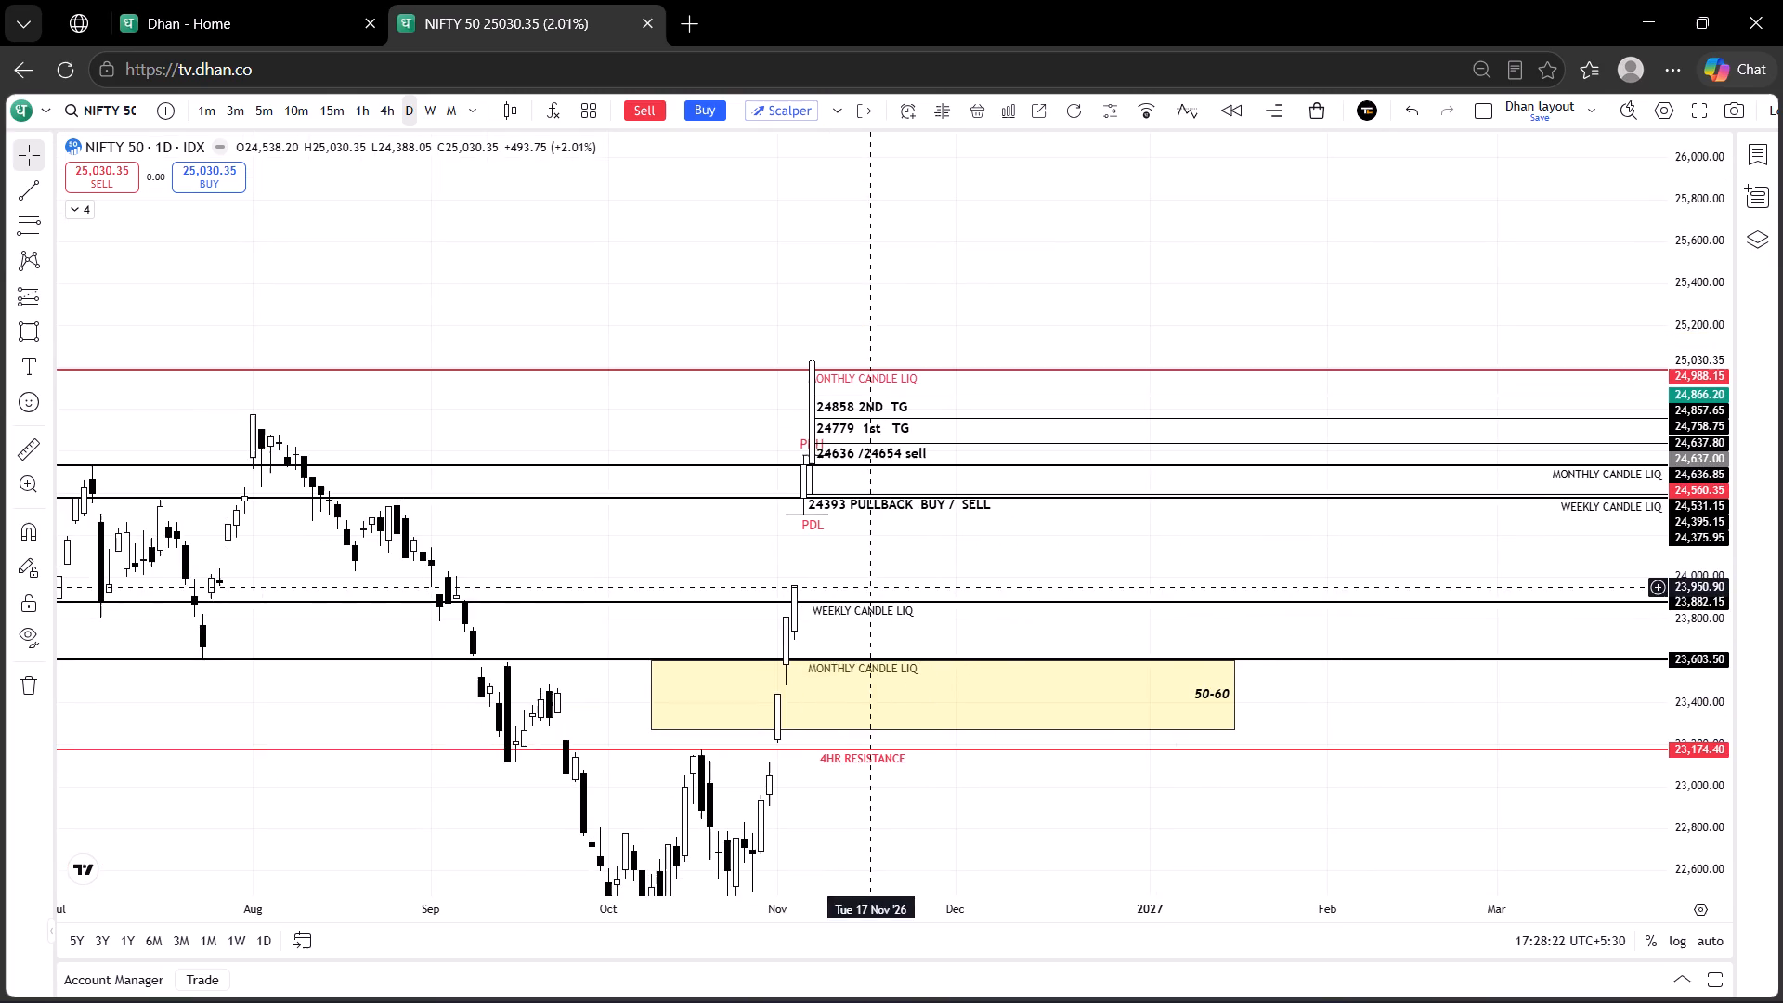
left_click(330, 114)
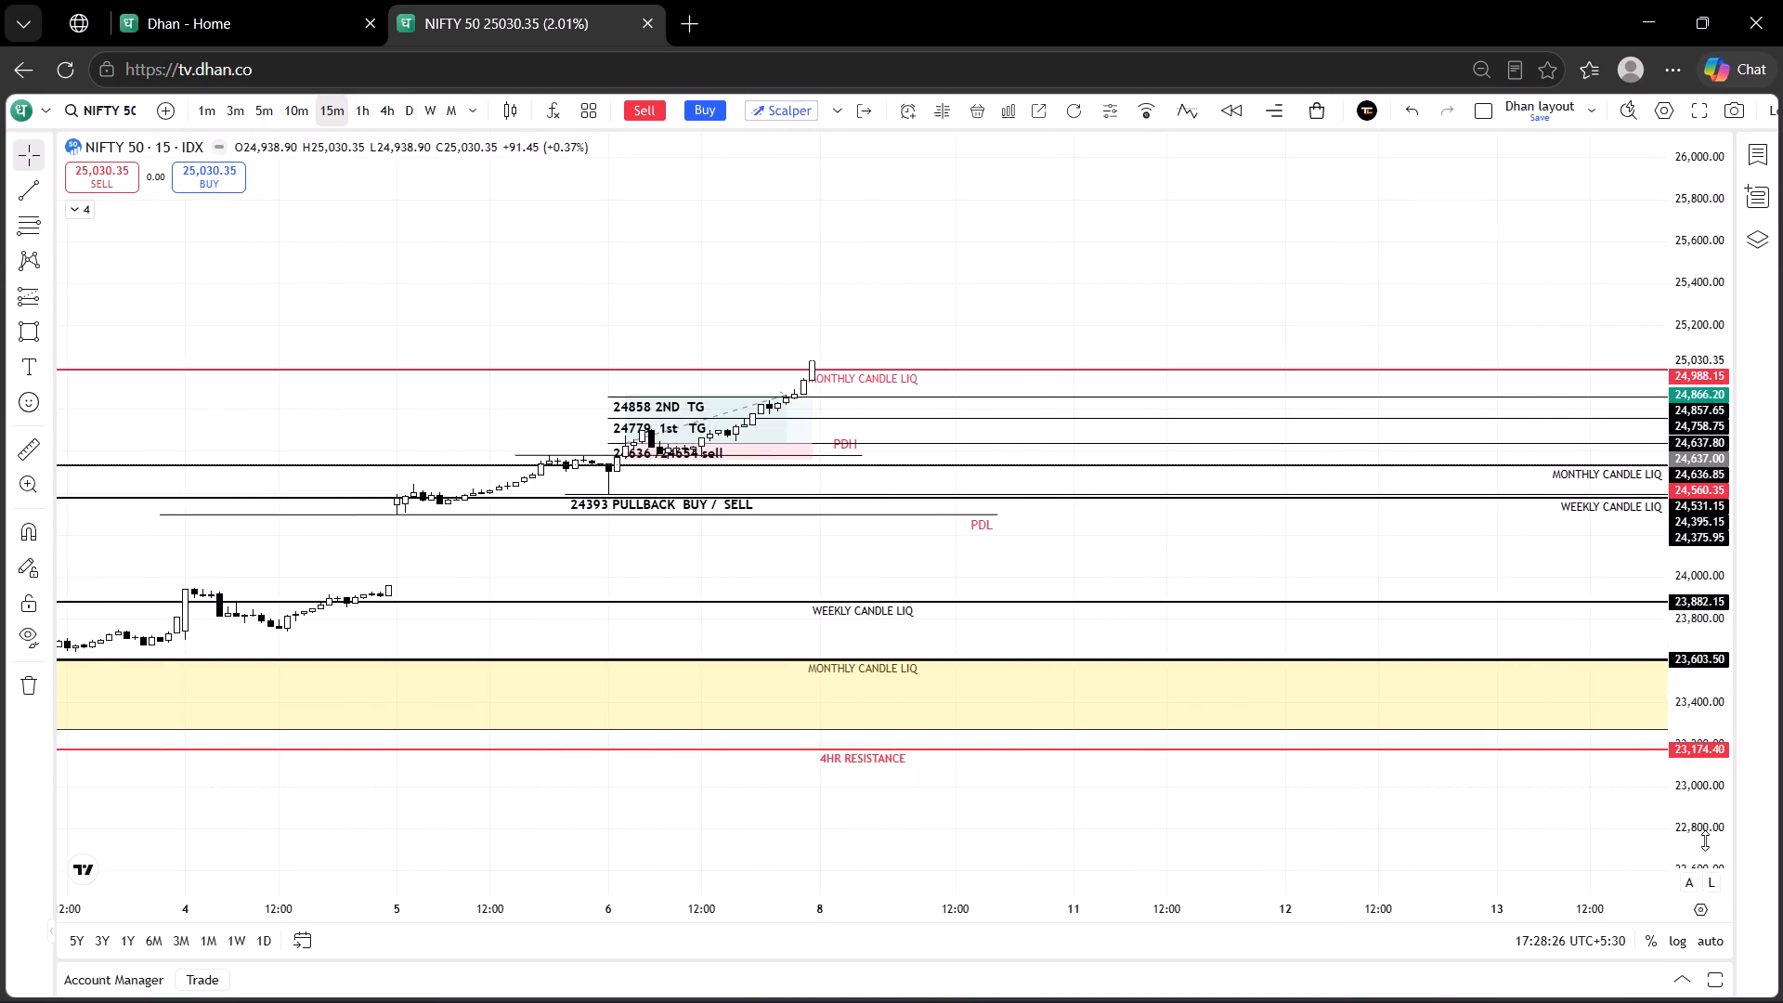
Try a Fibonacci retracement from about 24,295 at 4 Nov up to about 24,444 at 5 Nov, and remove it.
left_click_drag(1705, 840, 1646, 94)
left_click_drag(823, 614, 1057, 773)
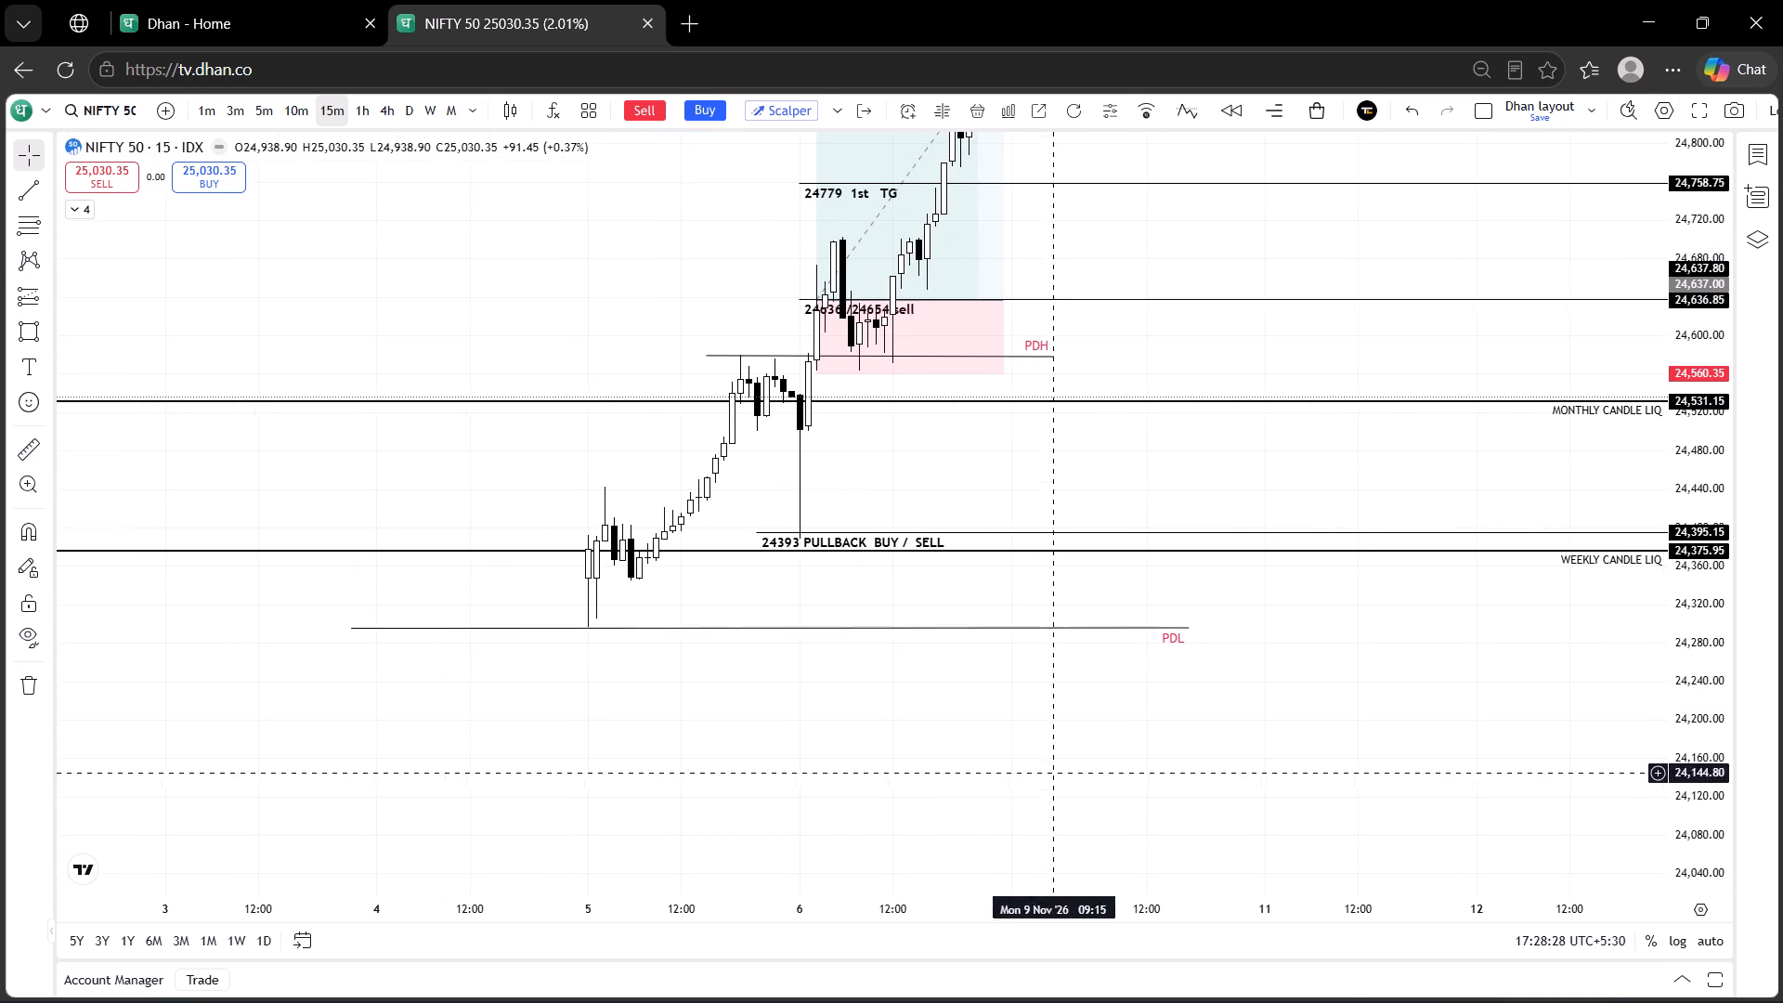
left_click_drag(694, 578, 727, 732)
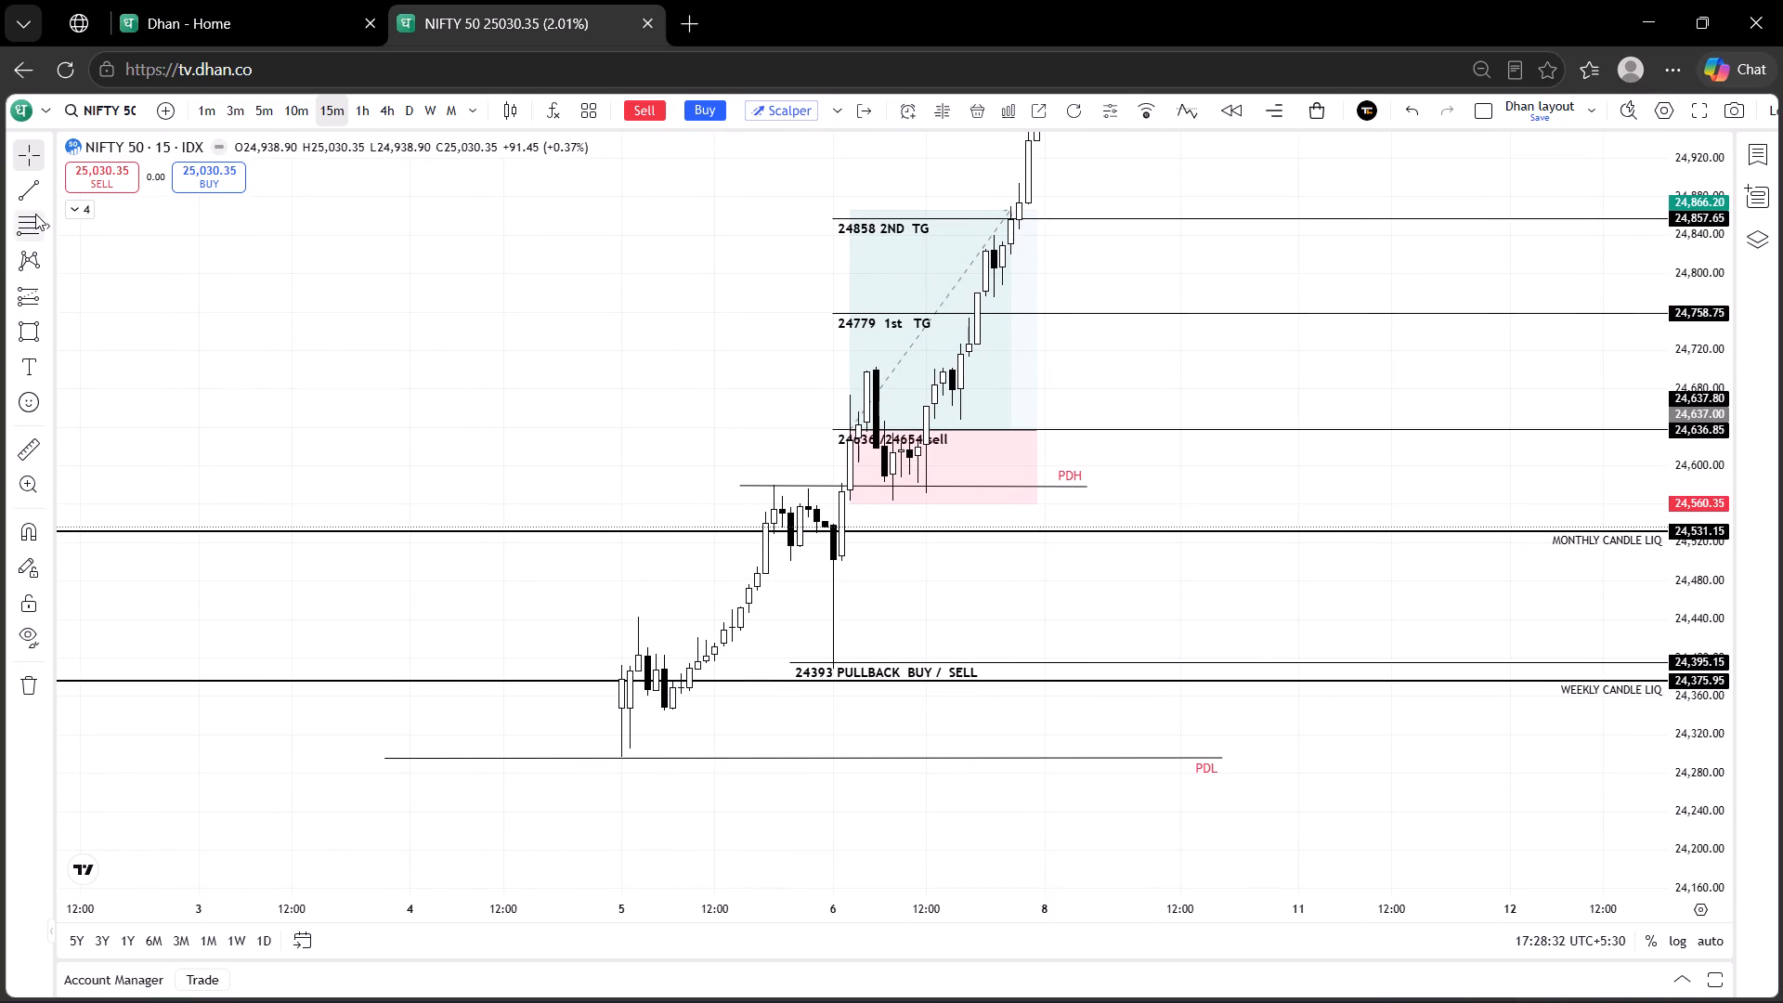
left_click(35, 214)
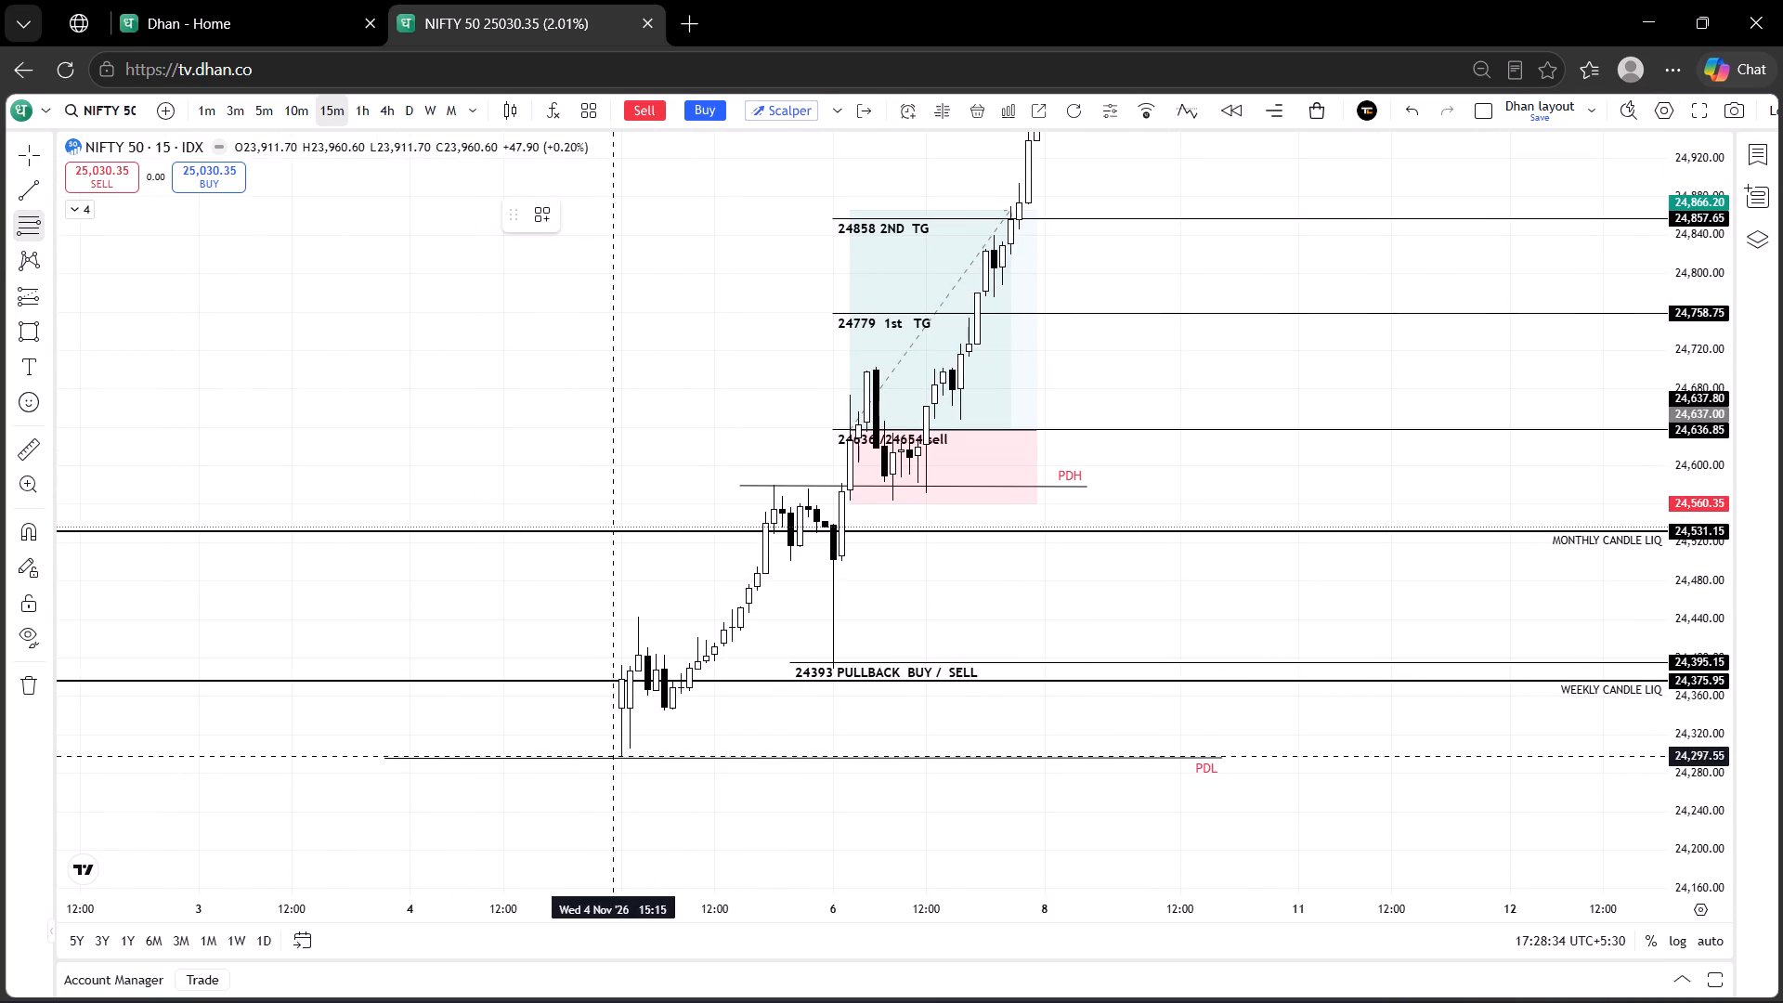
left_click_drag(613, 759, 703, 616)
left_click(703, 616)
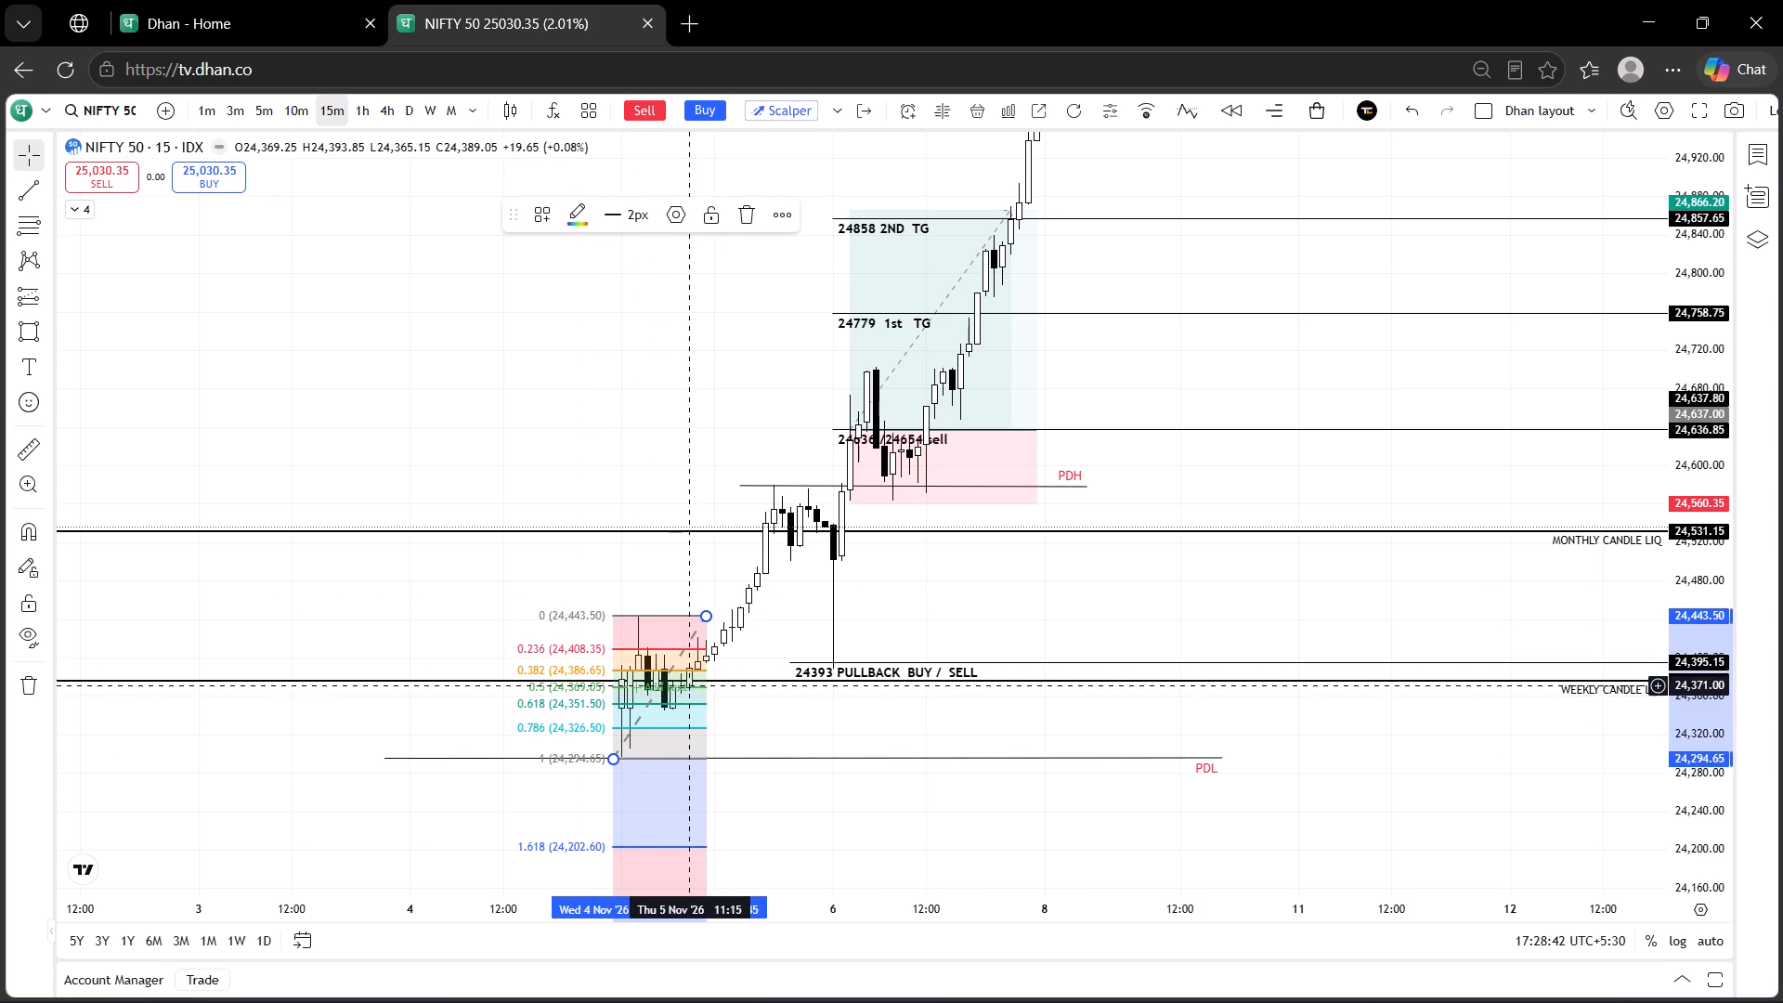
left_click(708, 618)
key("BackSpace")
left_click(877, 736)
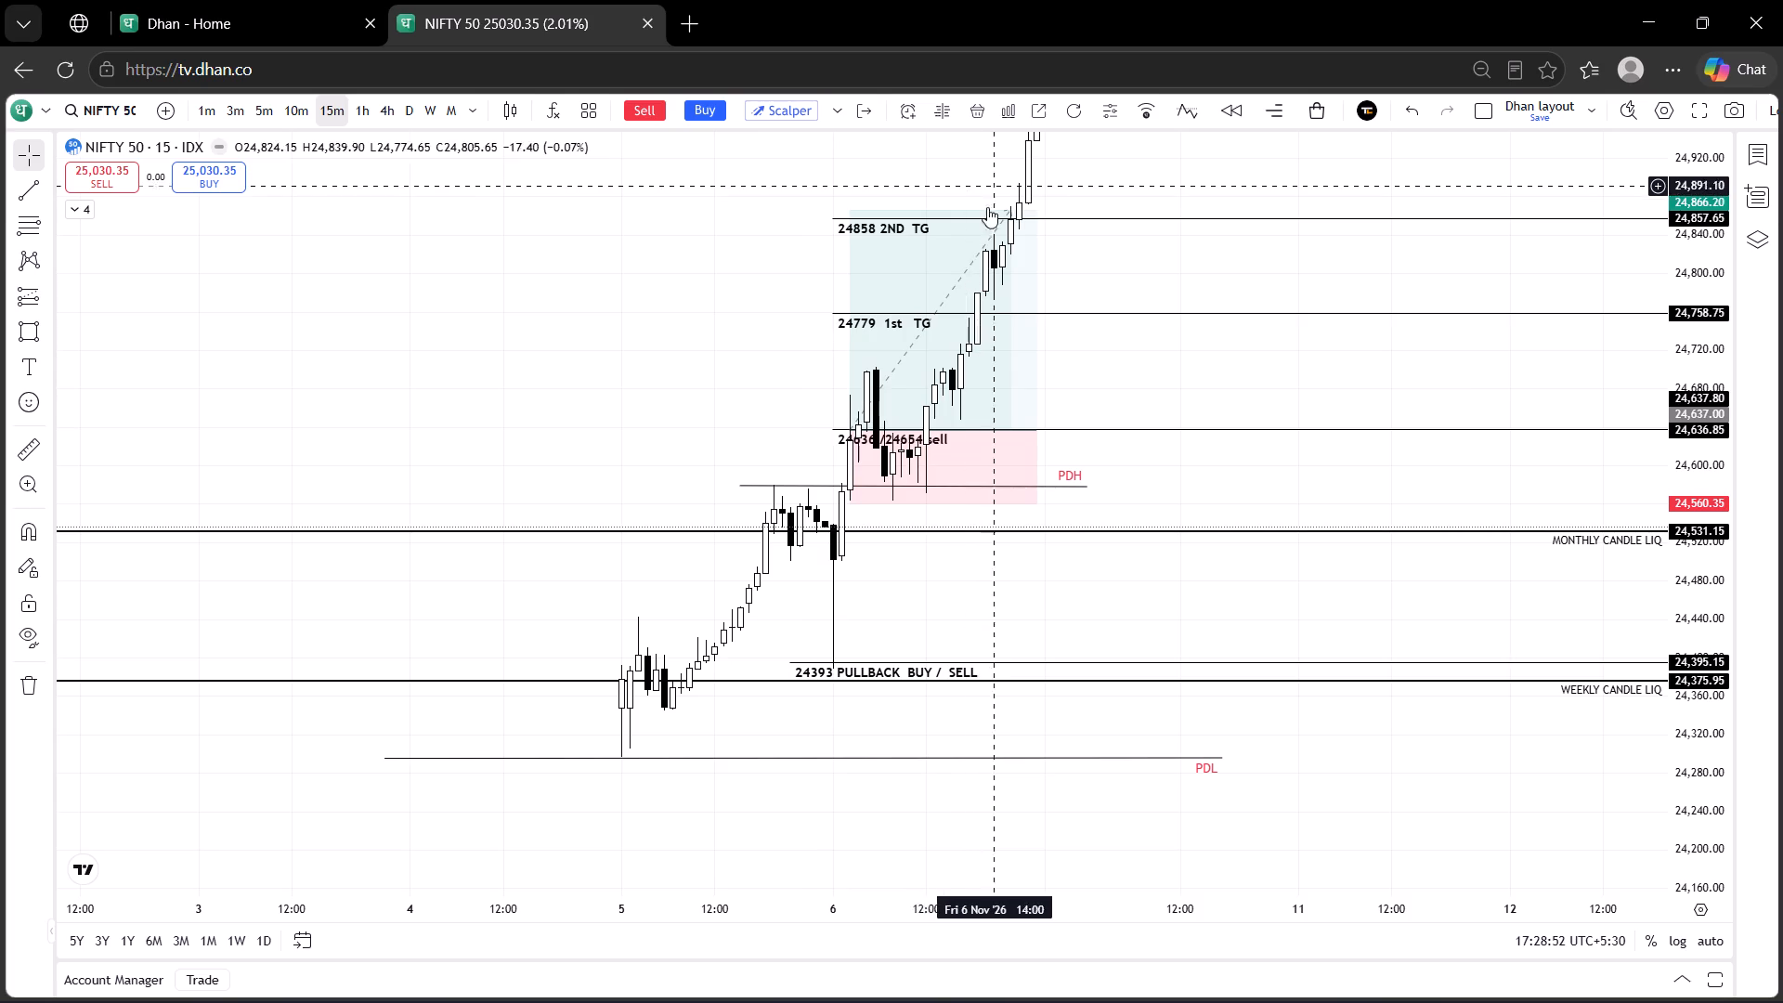
Open the NIFTY 50 option chain for the 09 NOV 2026 expiry.
left_click_drag(1696, 210, 1671, 417)
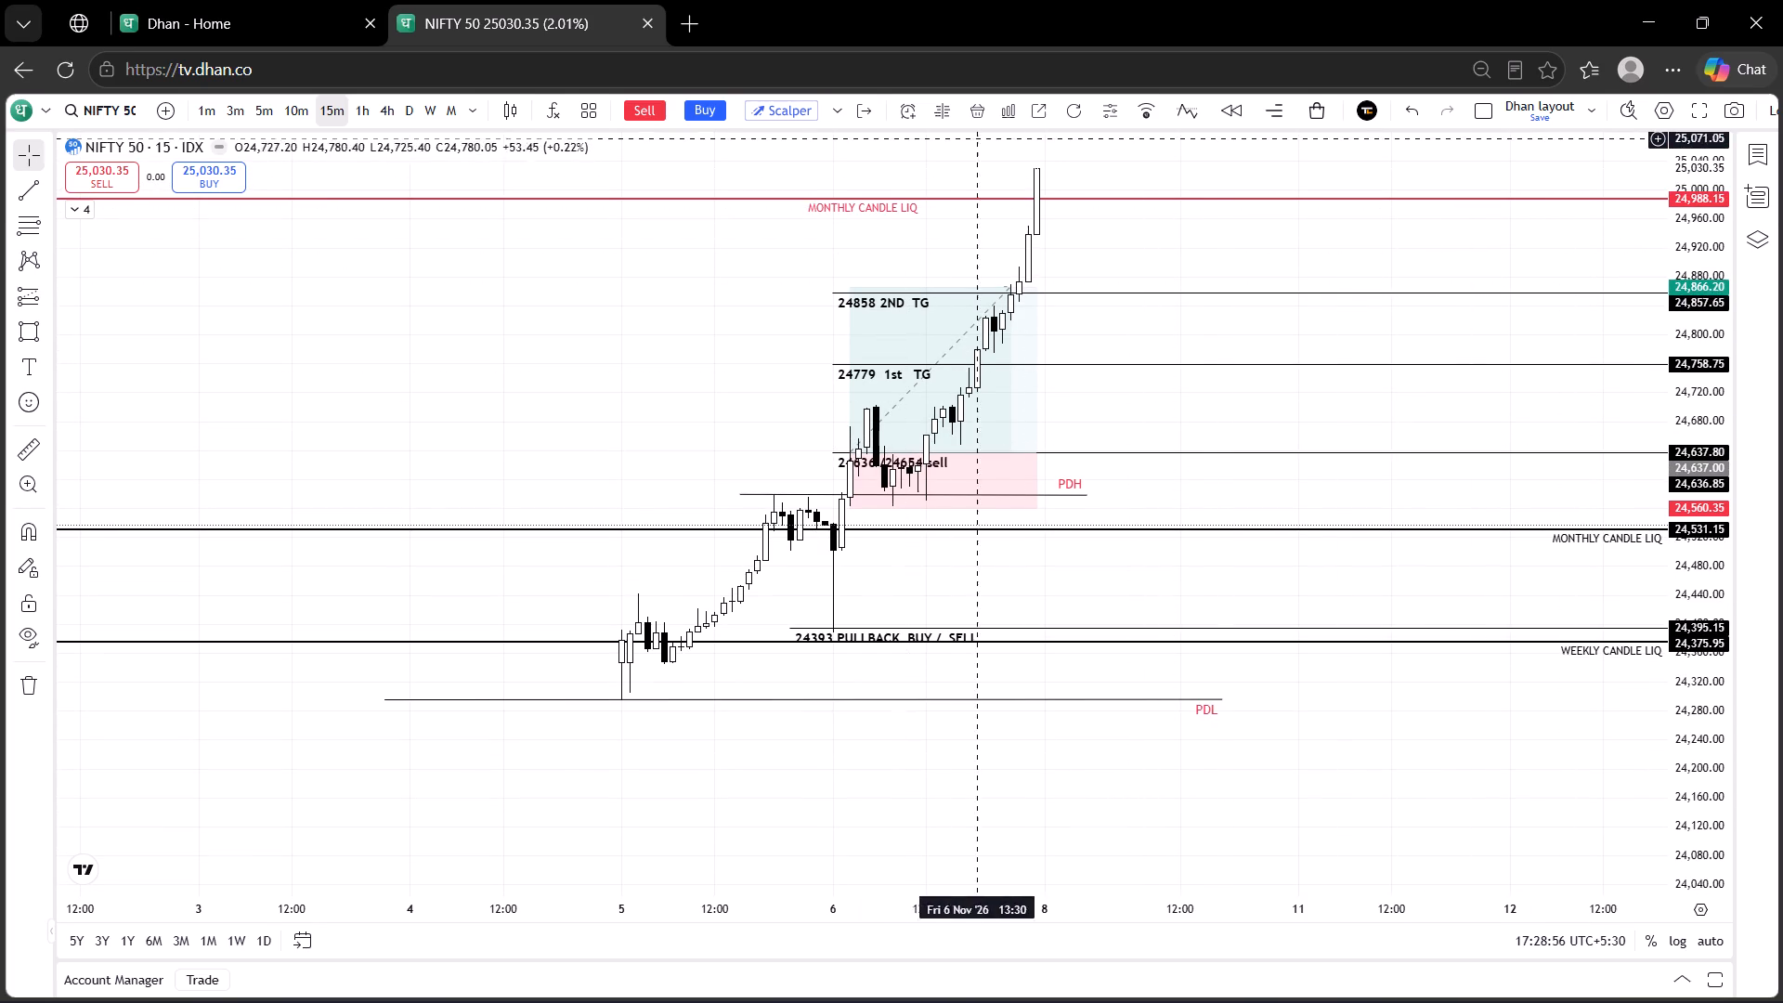
left_click(956, 116)
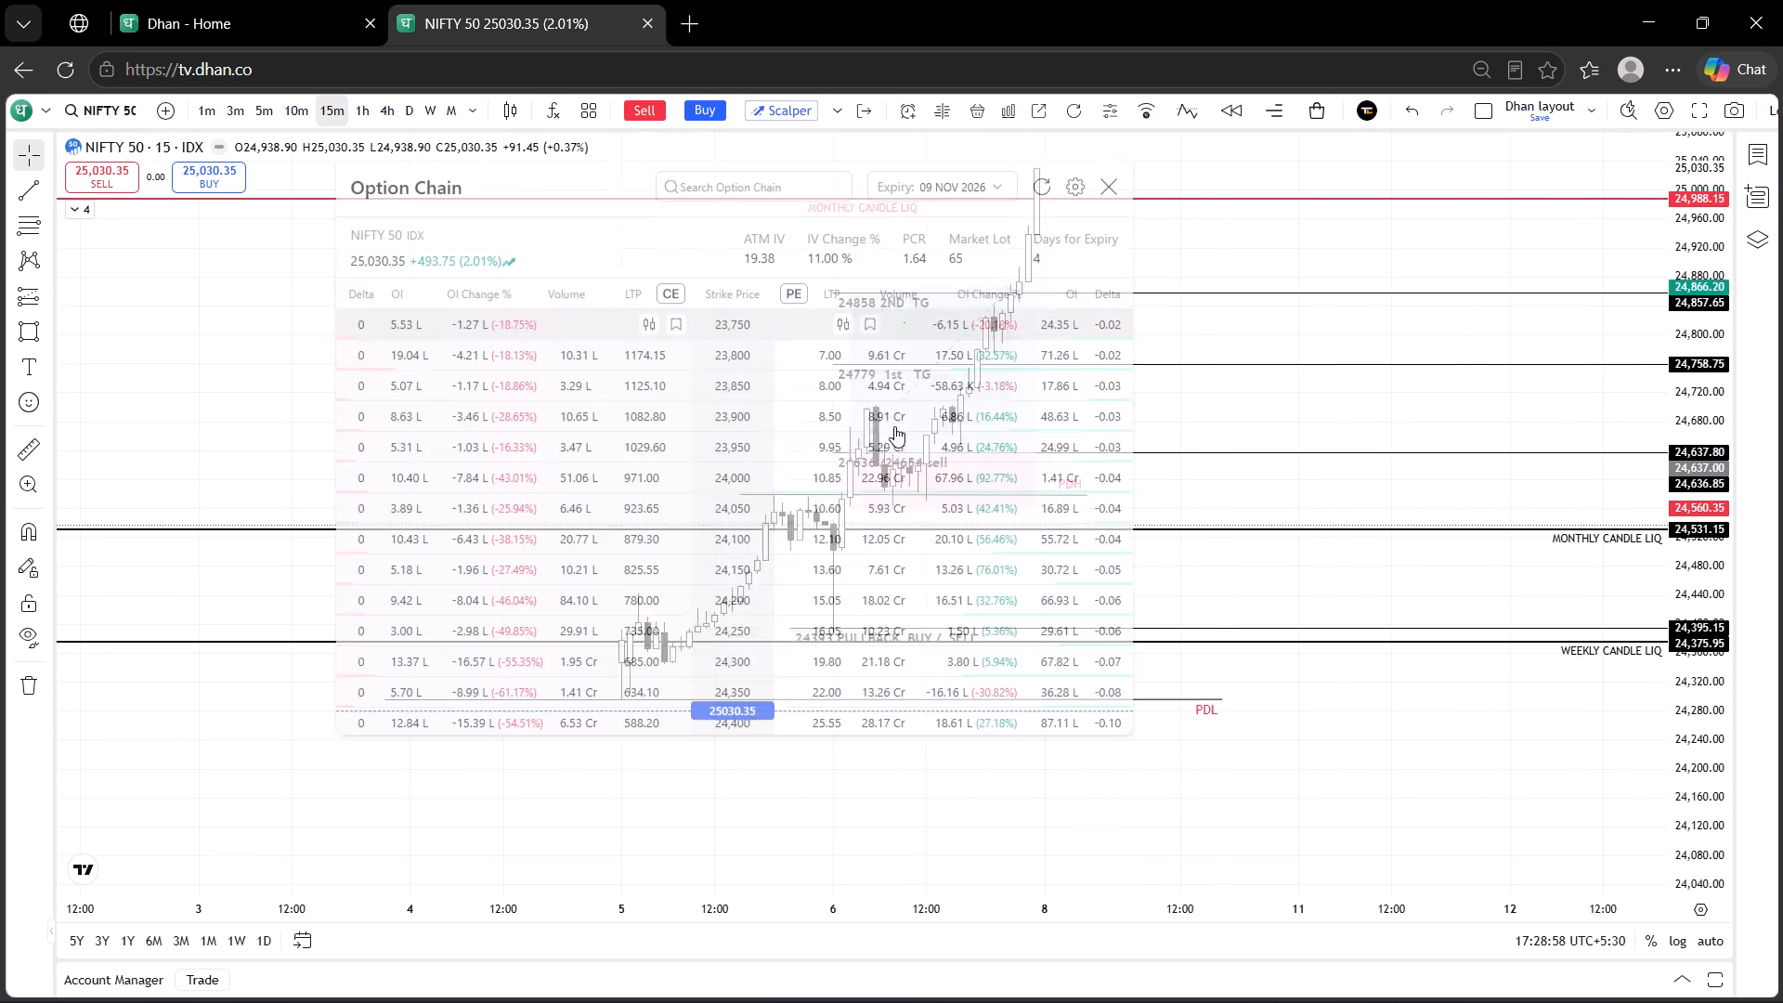
left_click(1317, 235)
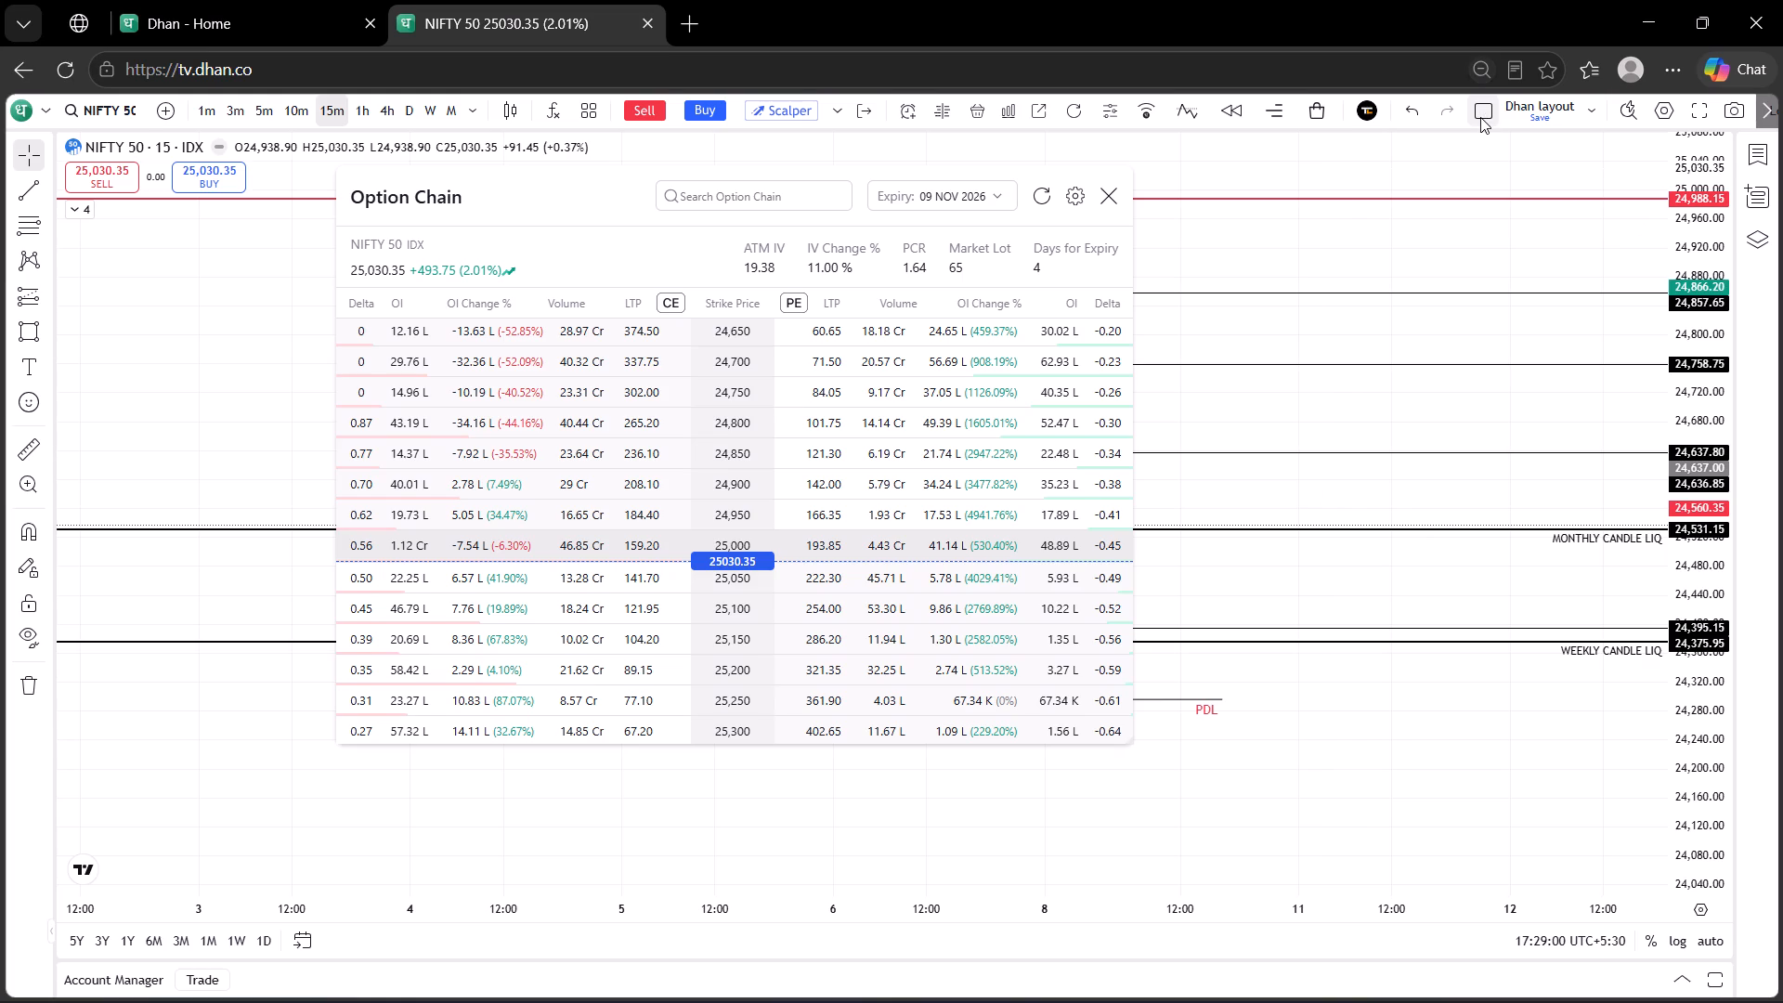
Split the layout into two charts side by side.
left_click(1480, 117)
left_click(1422, 189)
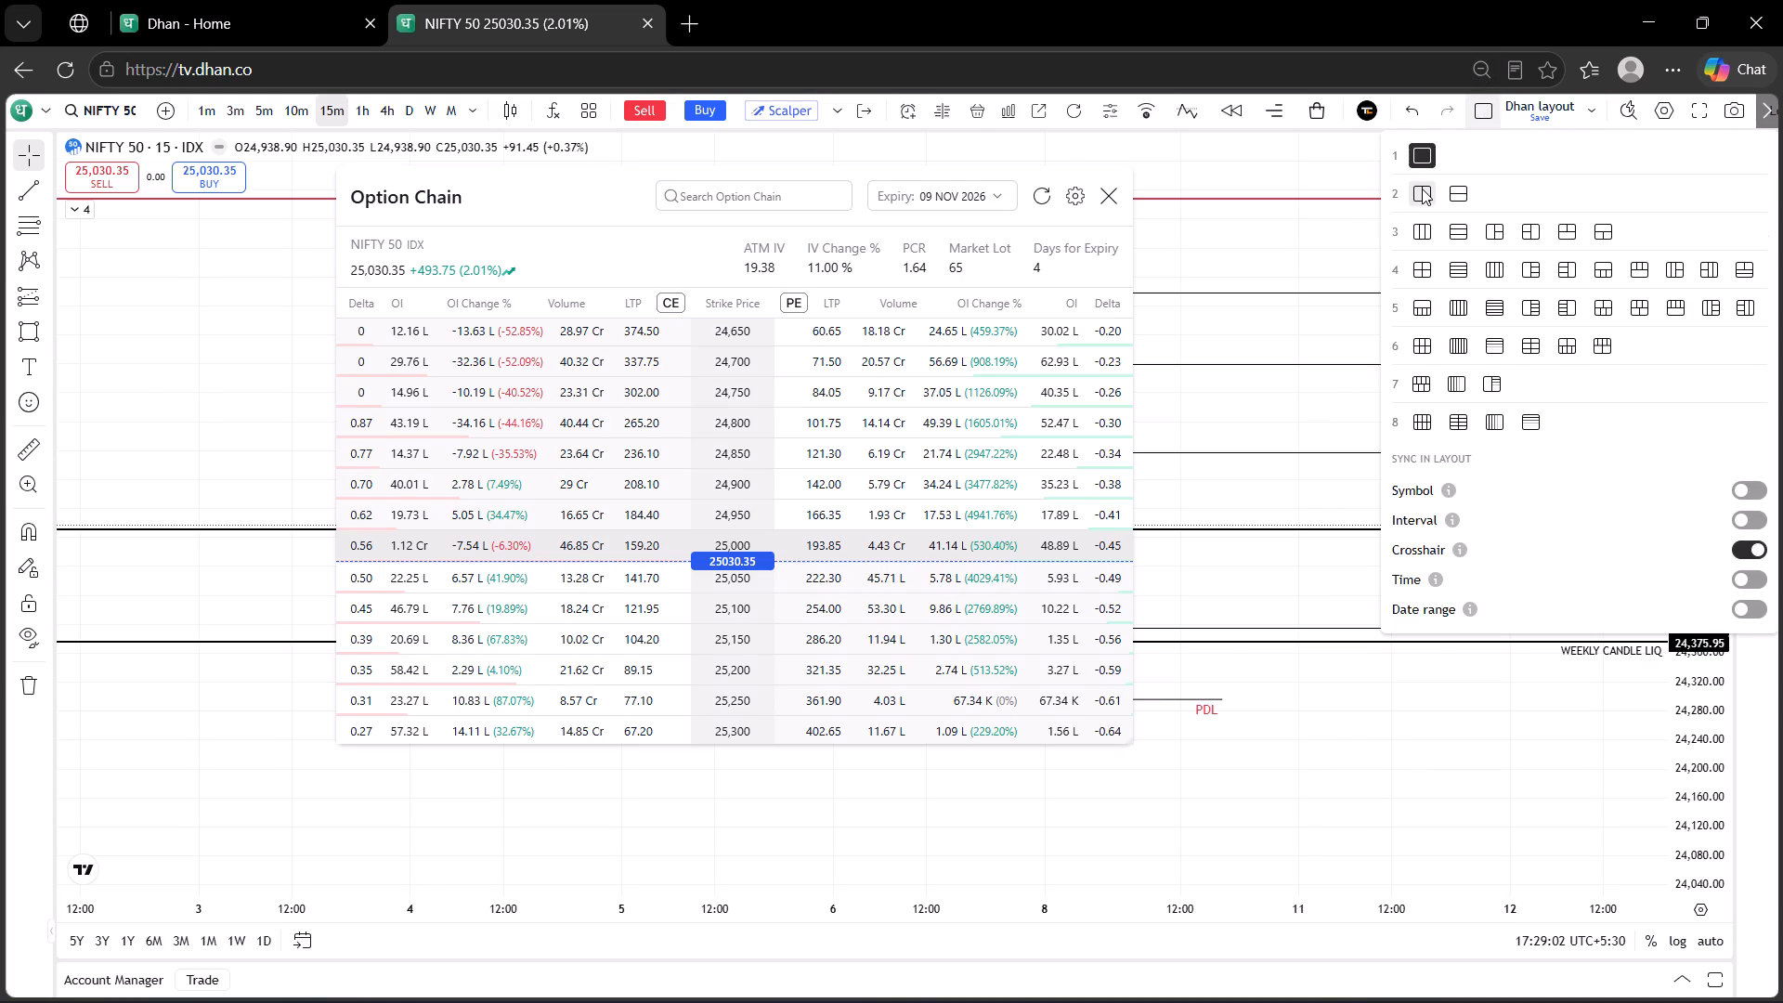
Load the 24,500 call of the 09 NOV 2026 expiry from the option chain into the second chart.
left_click(1291, 311)
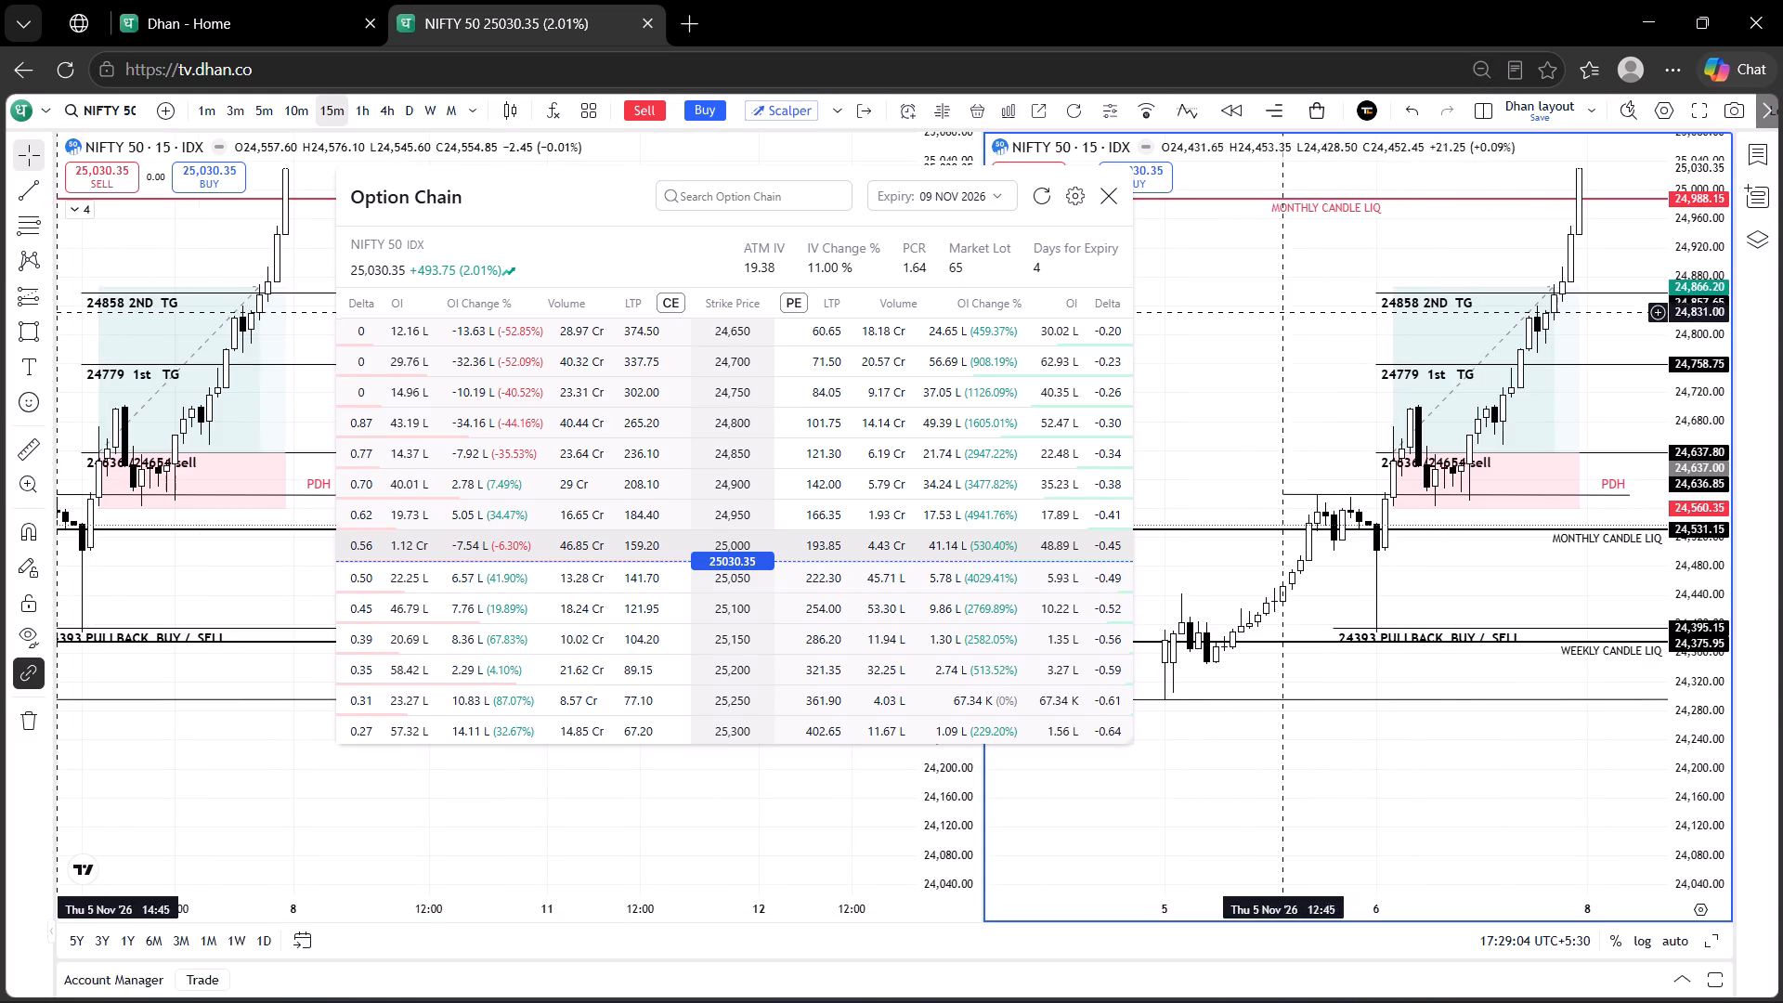
scroll(708, 432, "up", 1)
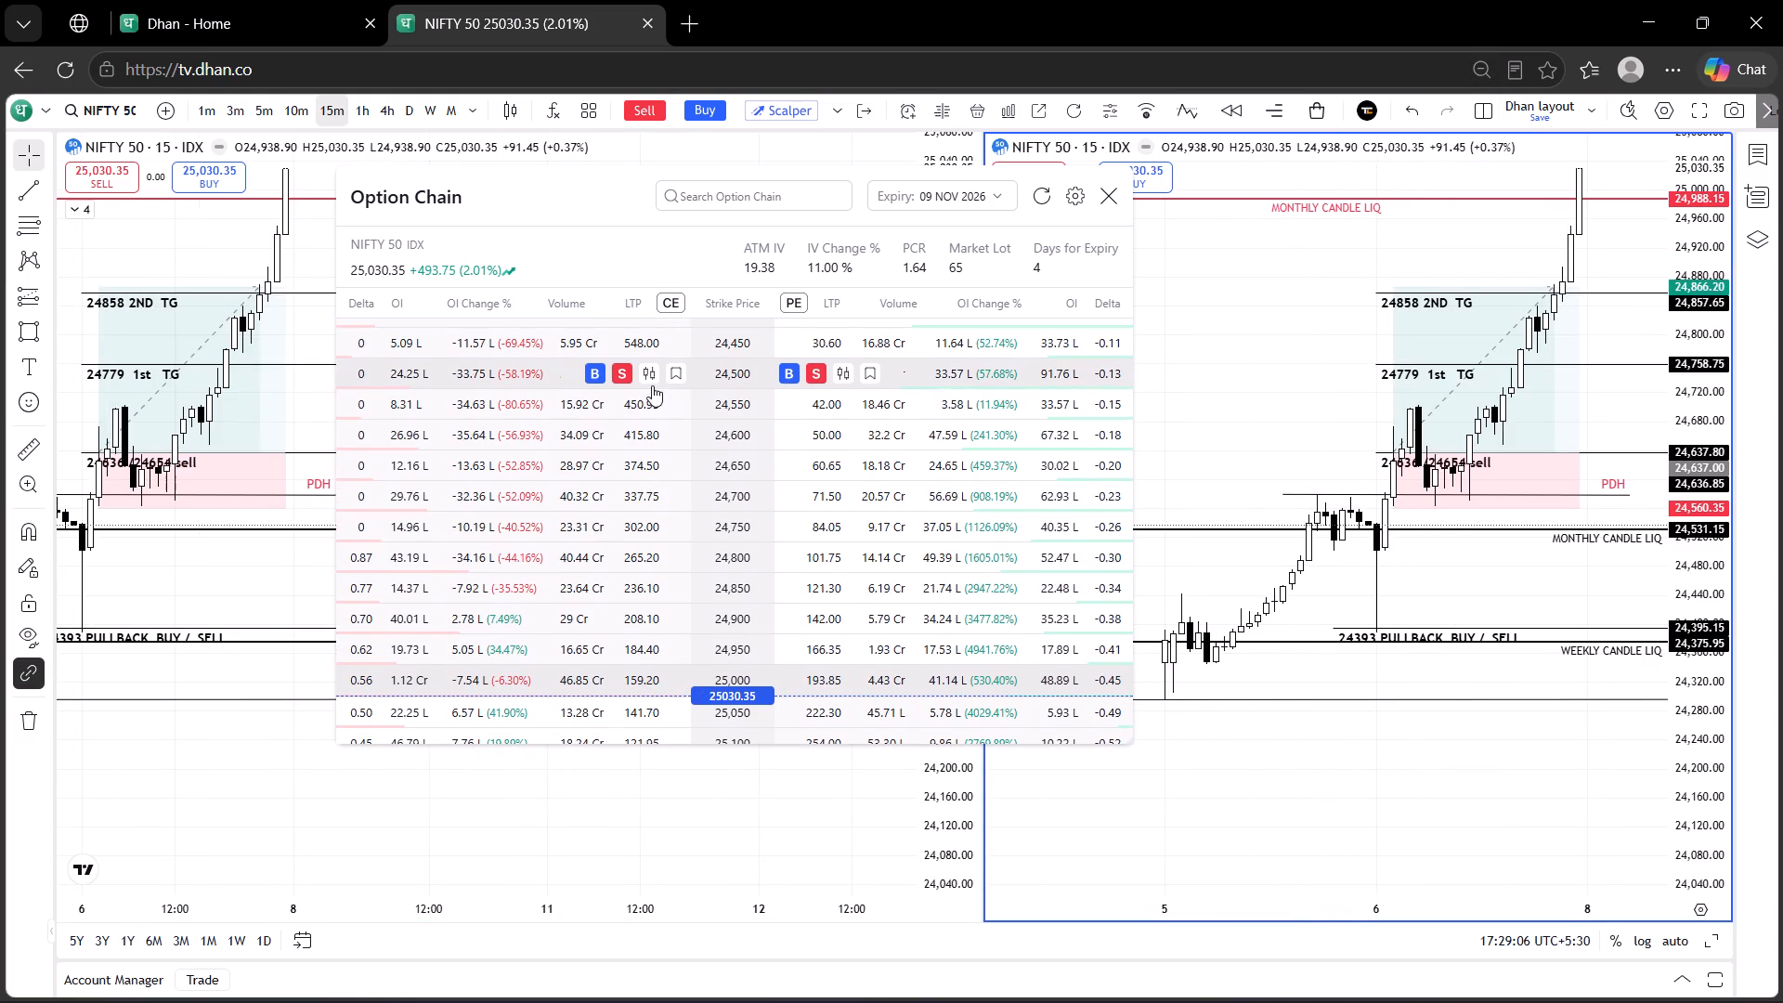
left_click(651, 381)
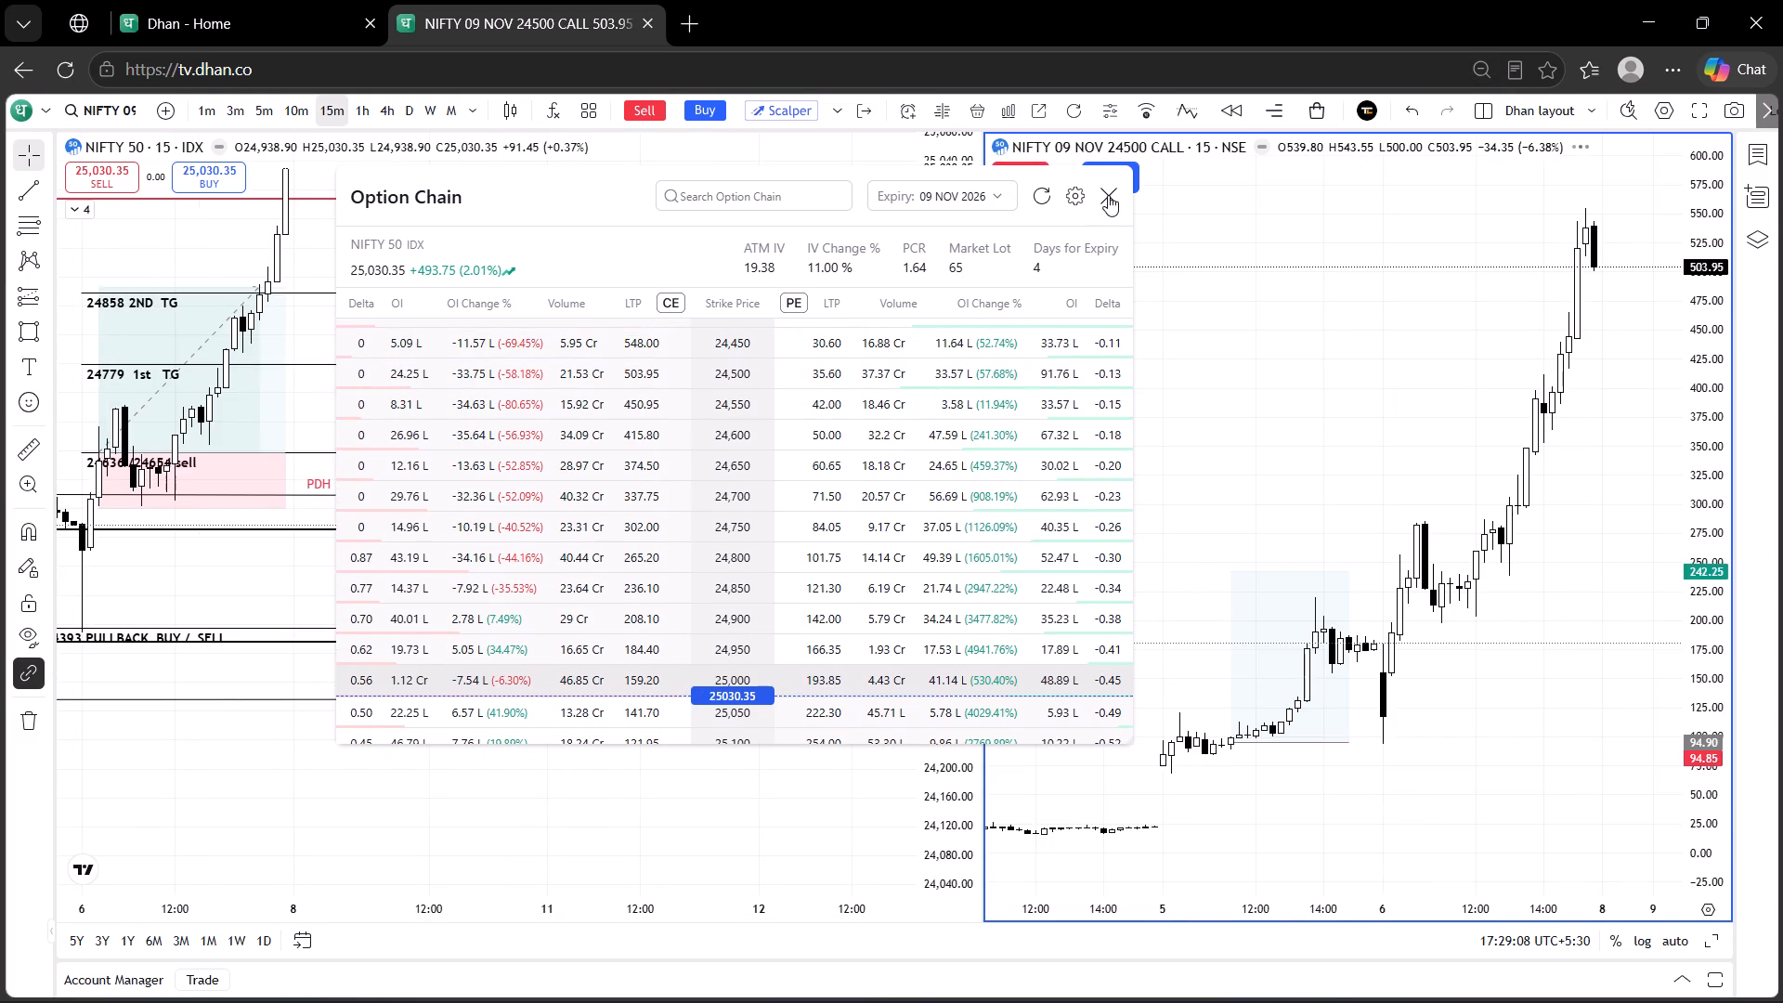
Close the option chain and delete the position drawing from the 24,500 call chart.
left_click(1112, 192)
left_click(1339, 747)
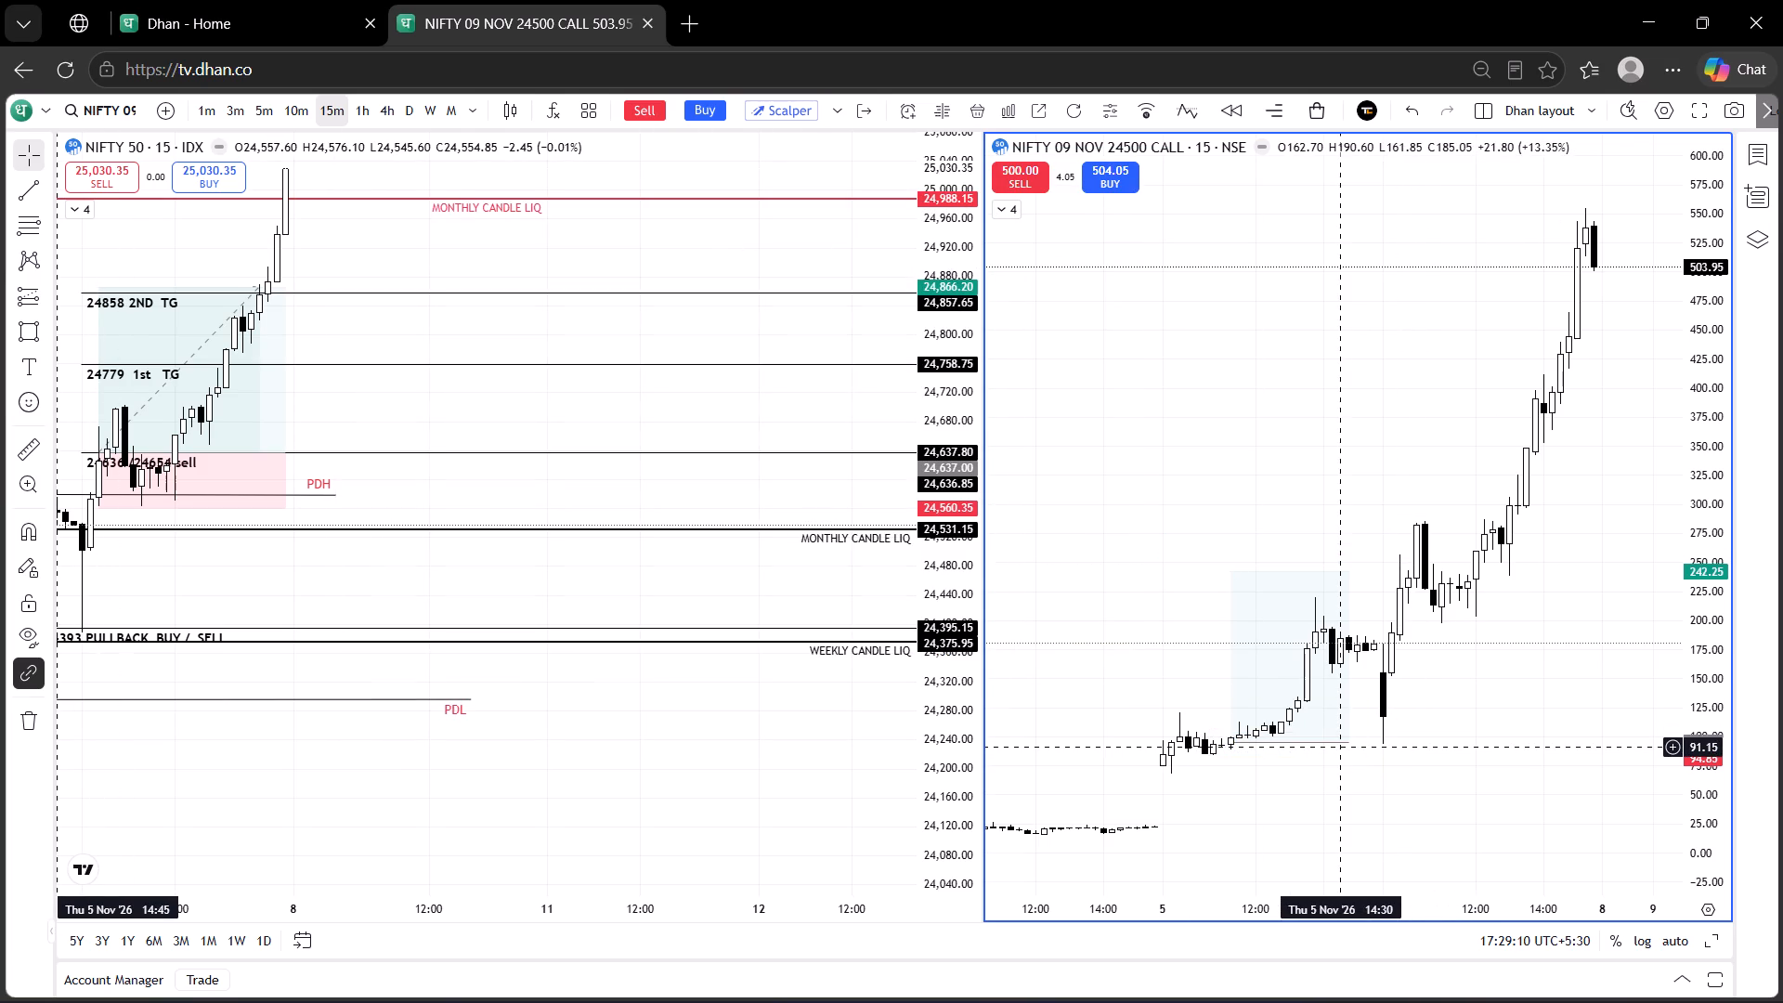
left_click(1343, 740)
key("BackSpace")
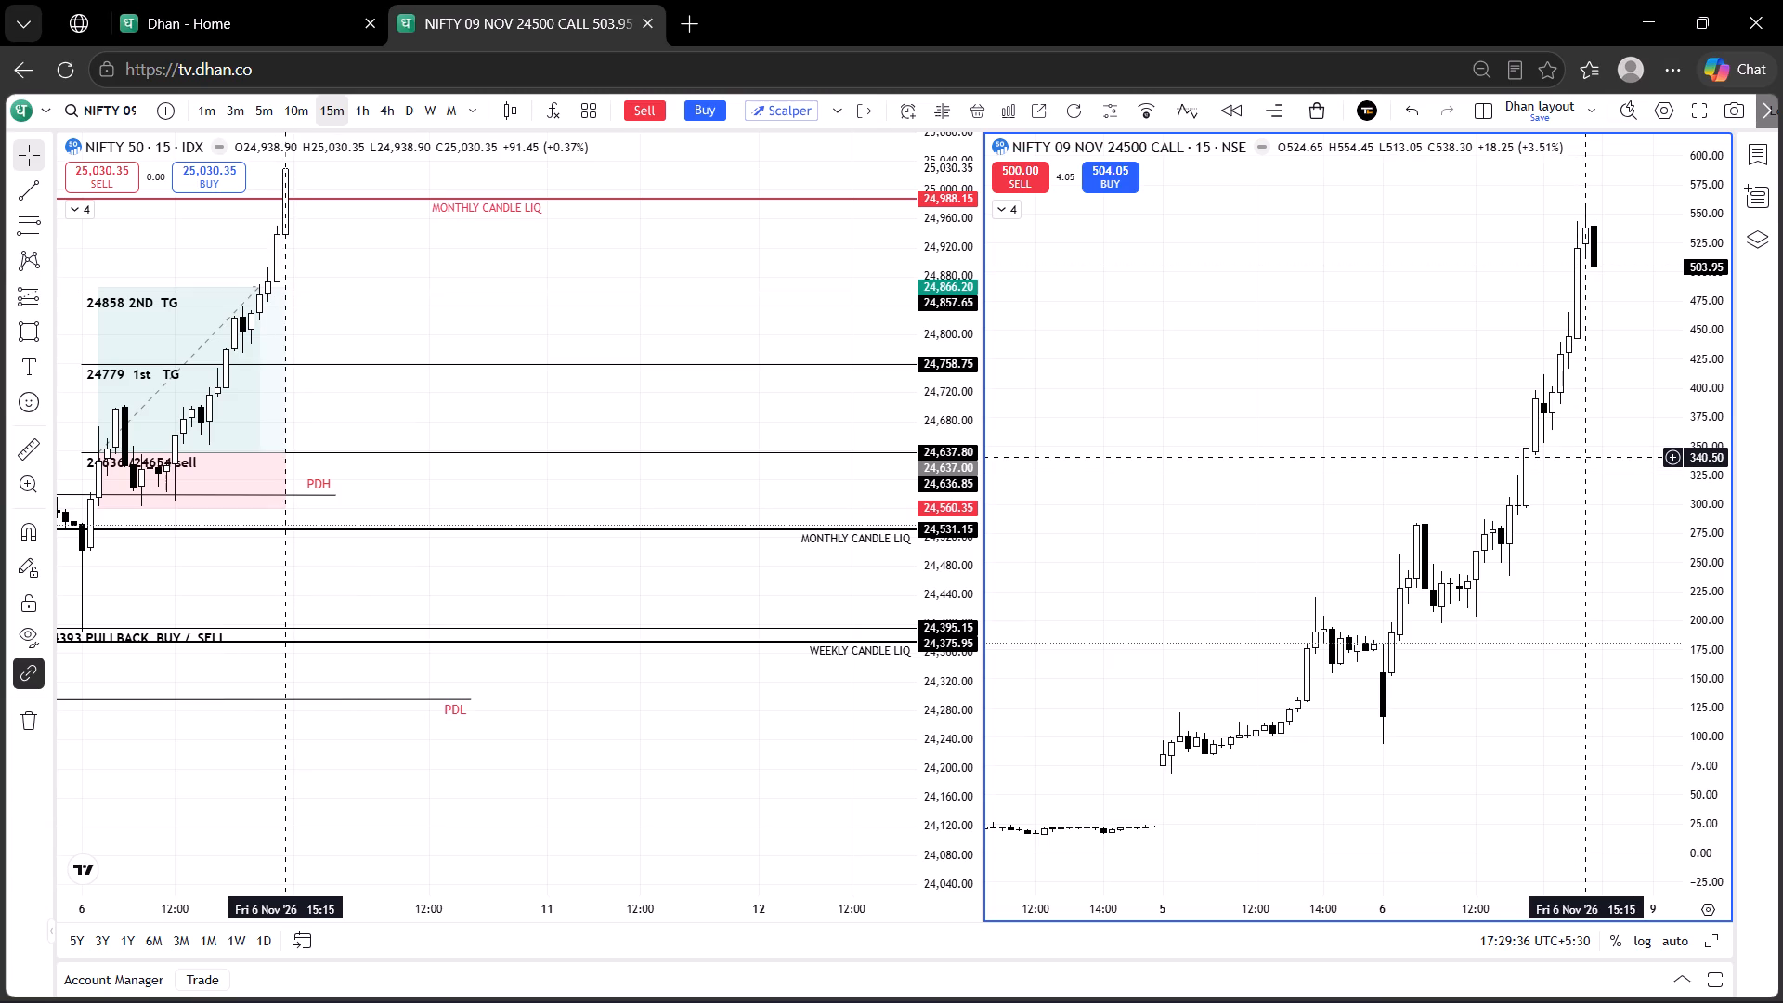
Return the layout to a single chart showing NIFTY 50.
left_click(463, 425)
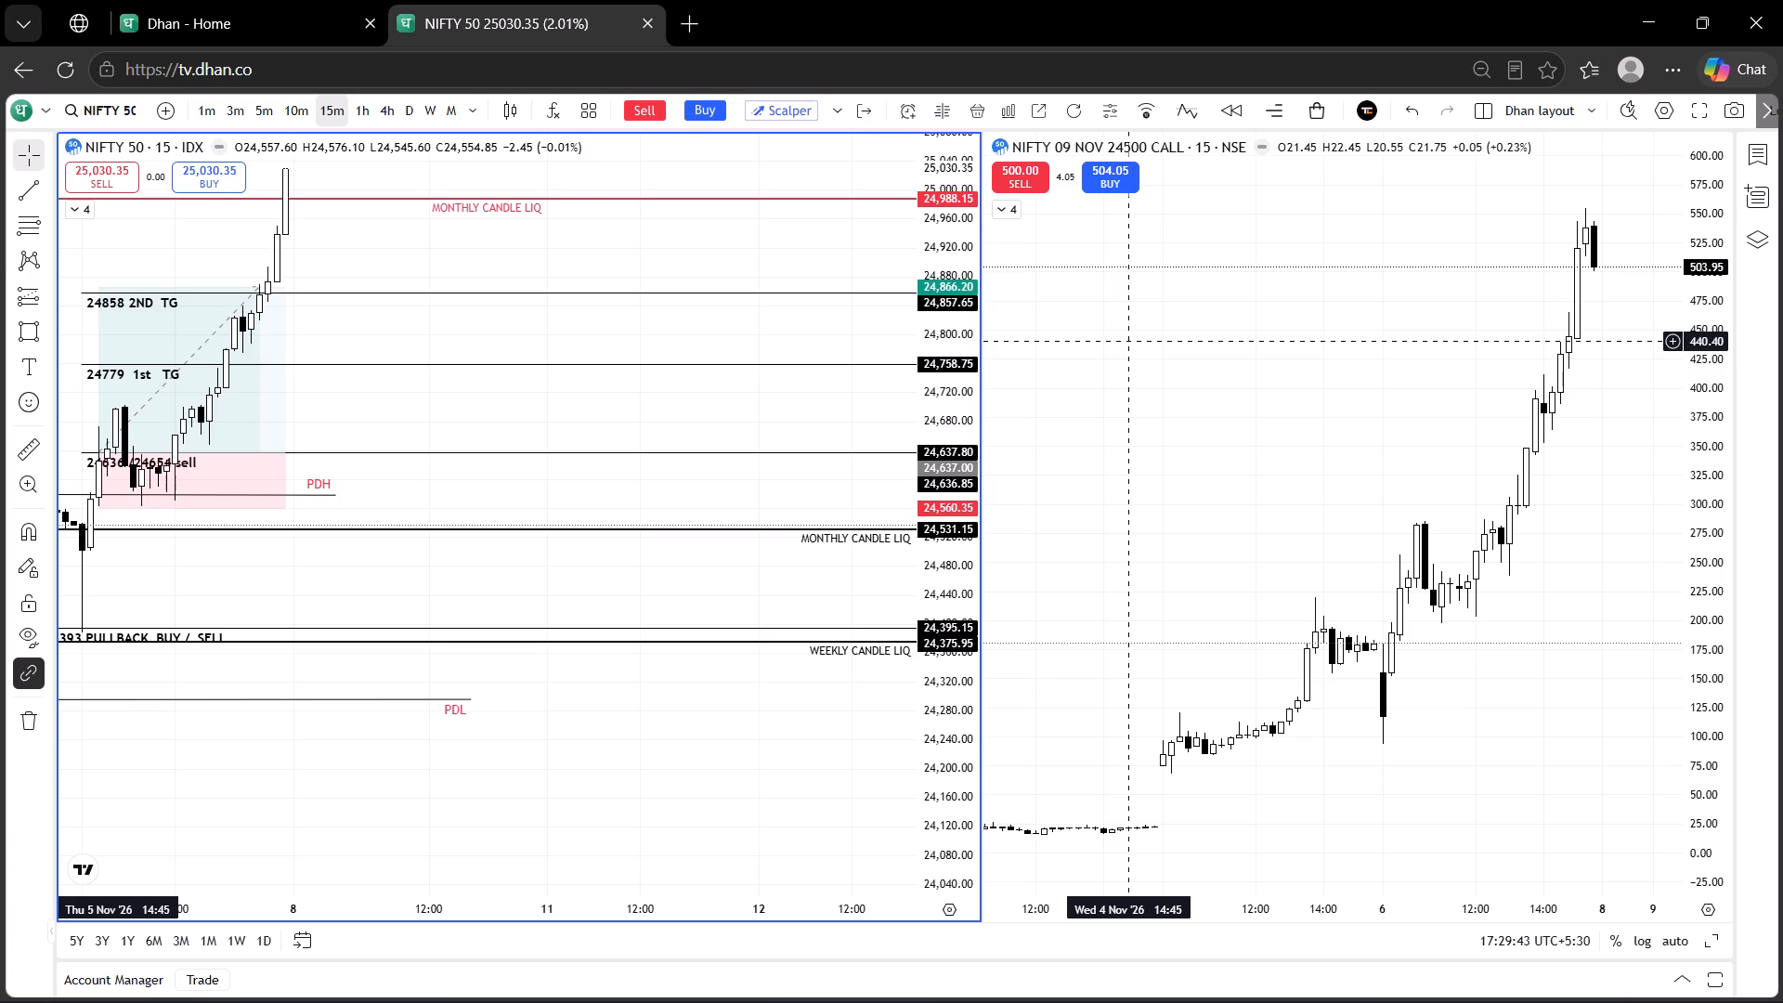
left_click(807, 415)
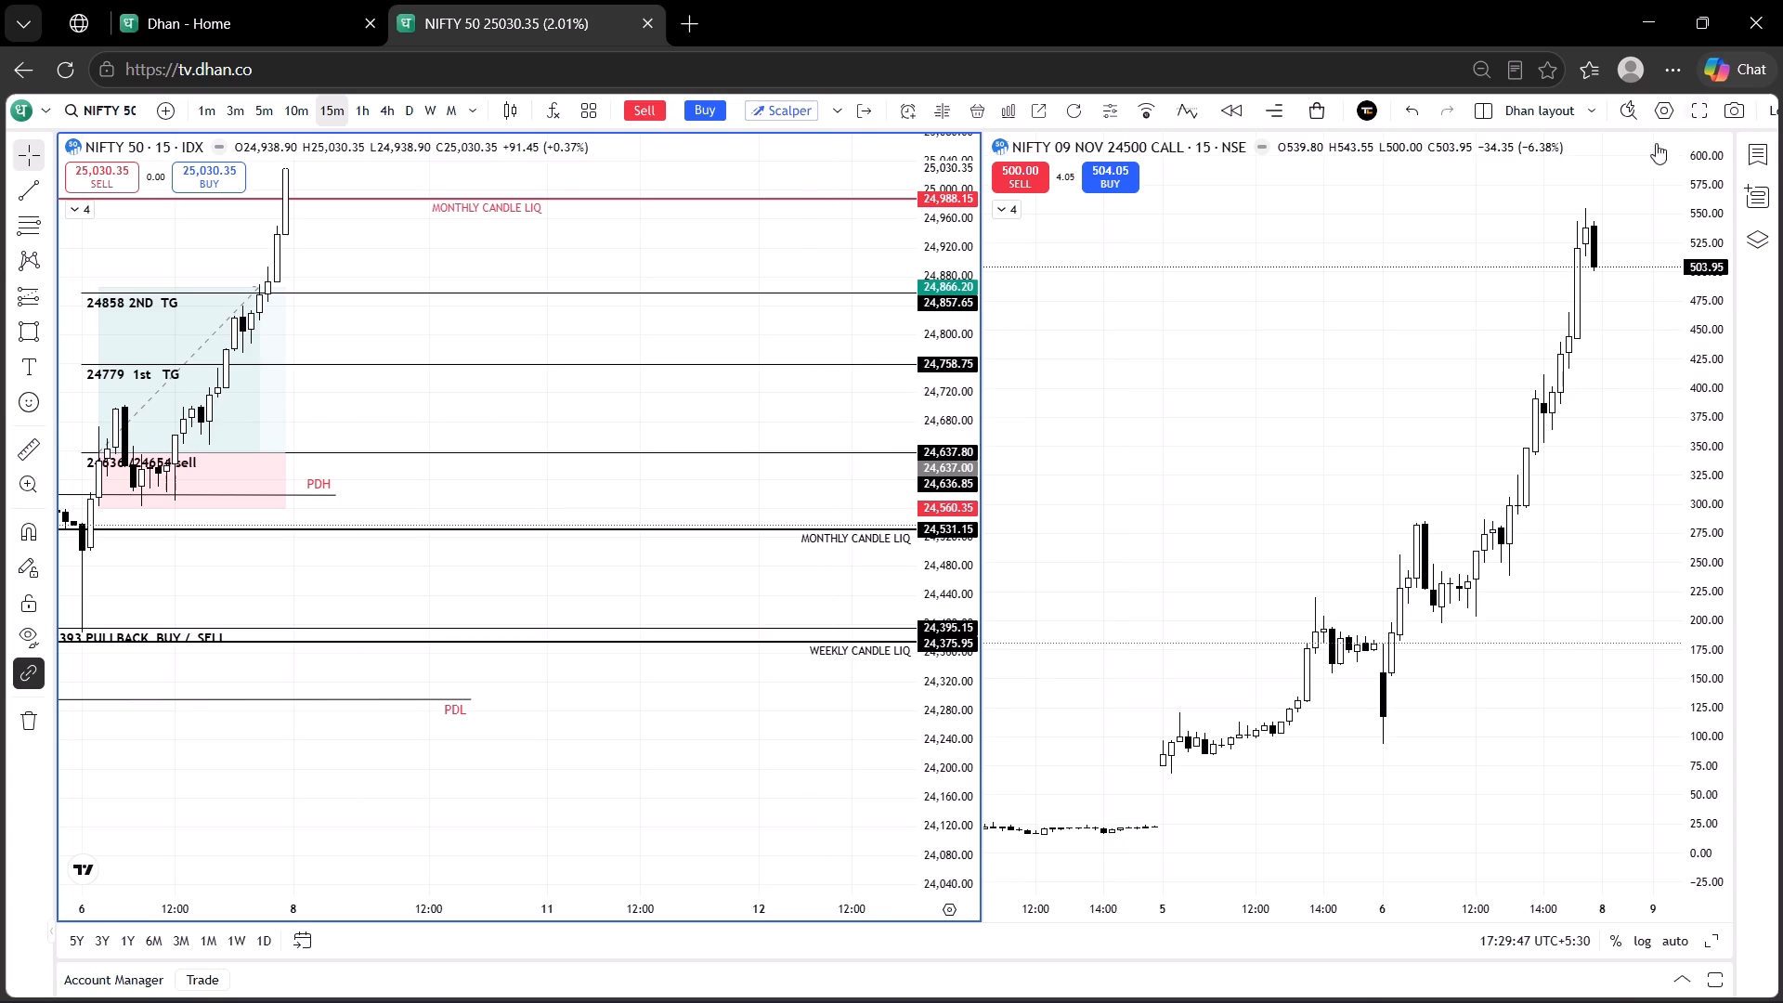
left_click(1468, 105)
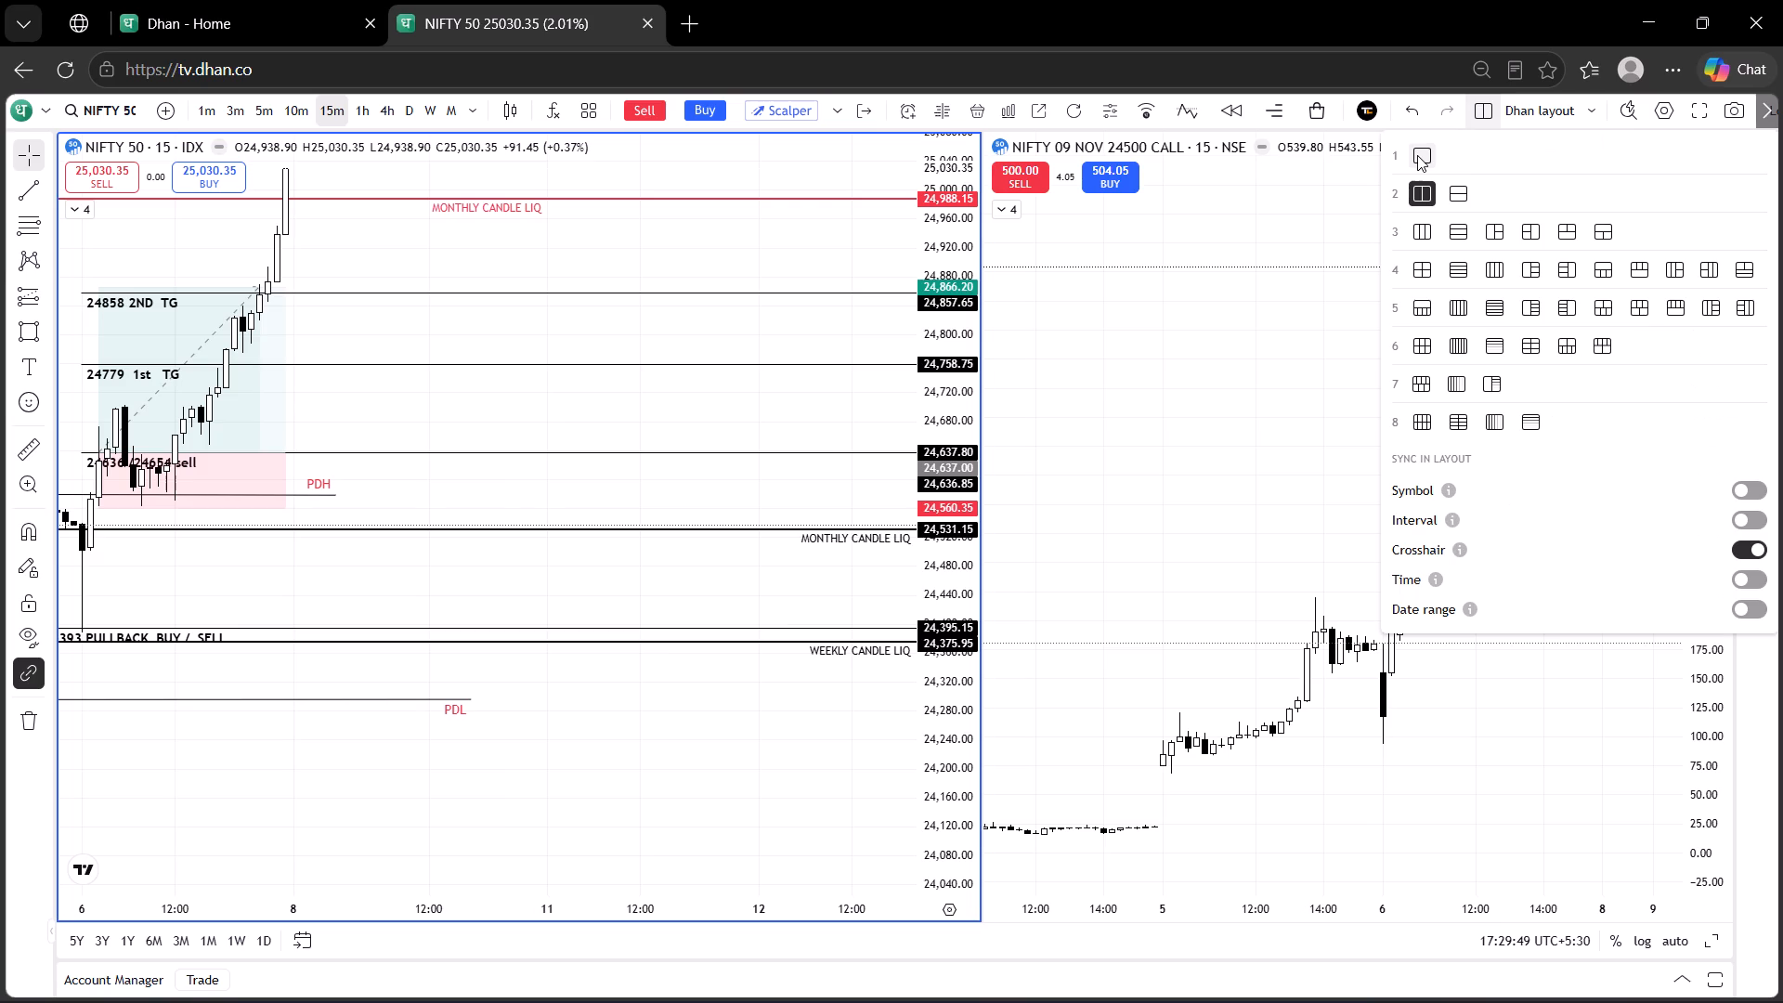
left_click(1417, 155)
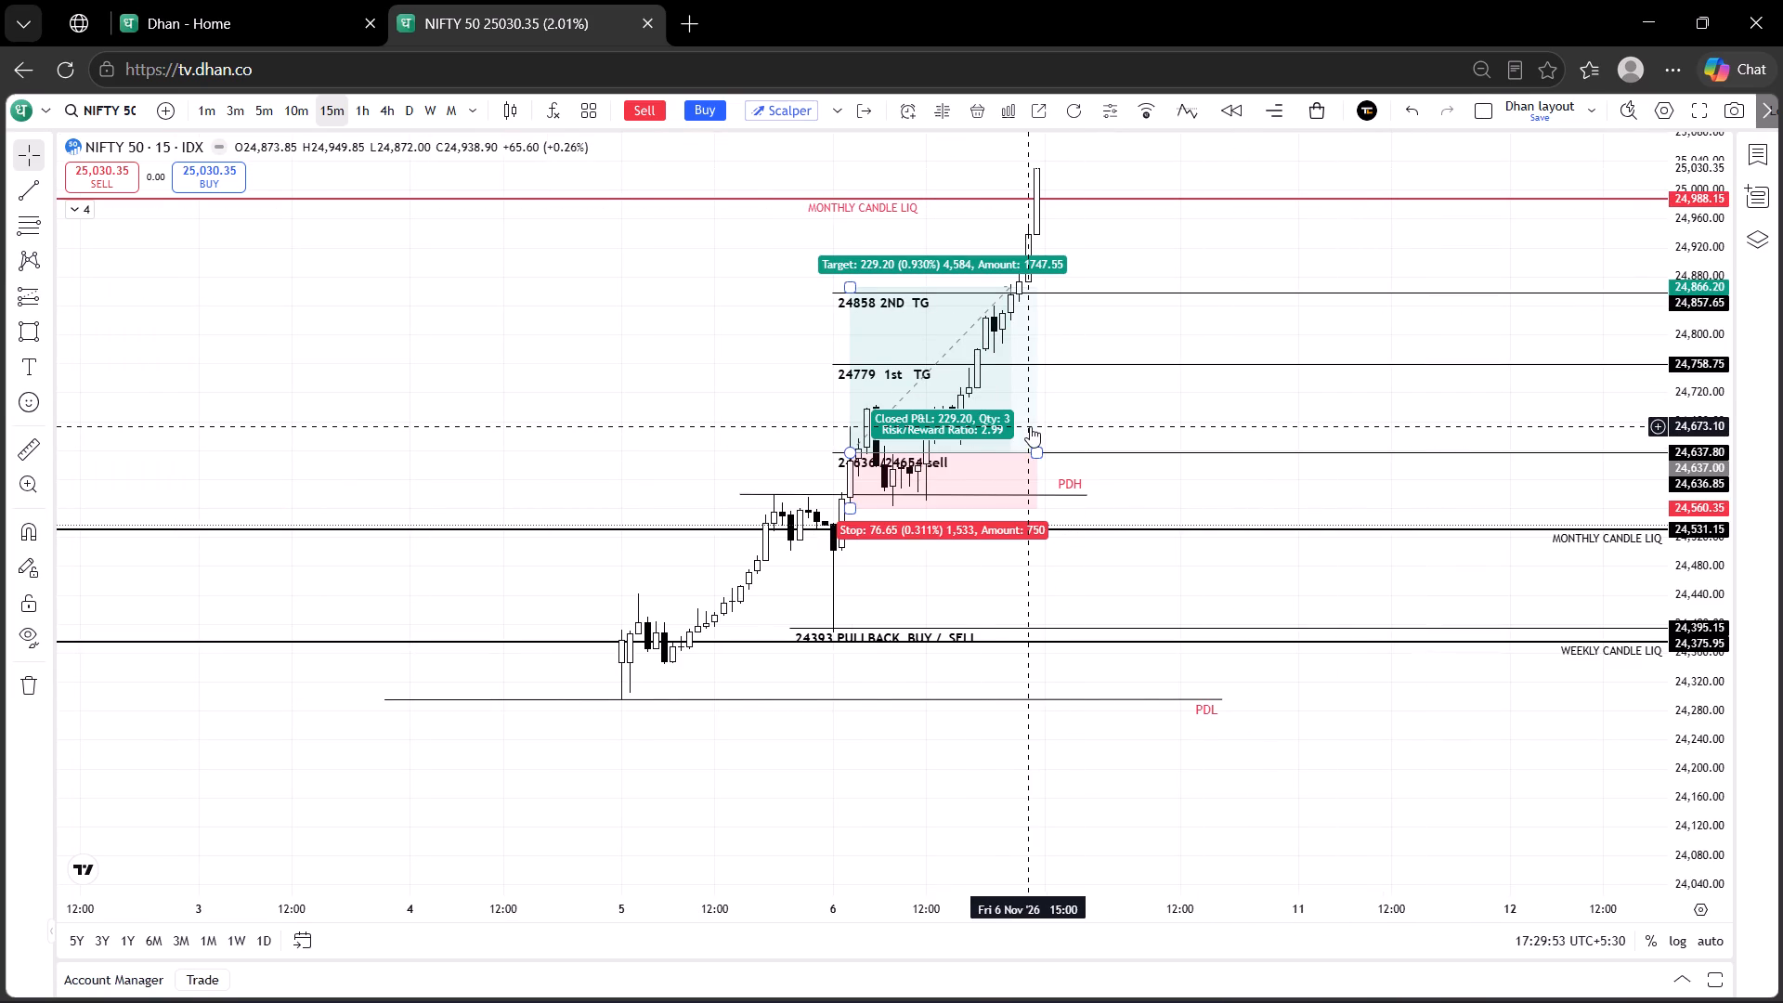
Show the hidden Pivots and VWAP indicators on the NIFTY 50 chart, and collapse the indicator list.
left_click(76, 201)
left_click(213, 273)
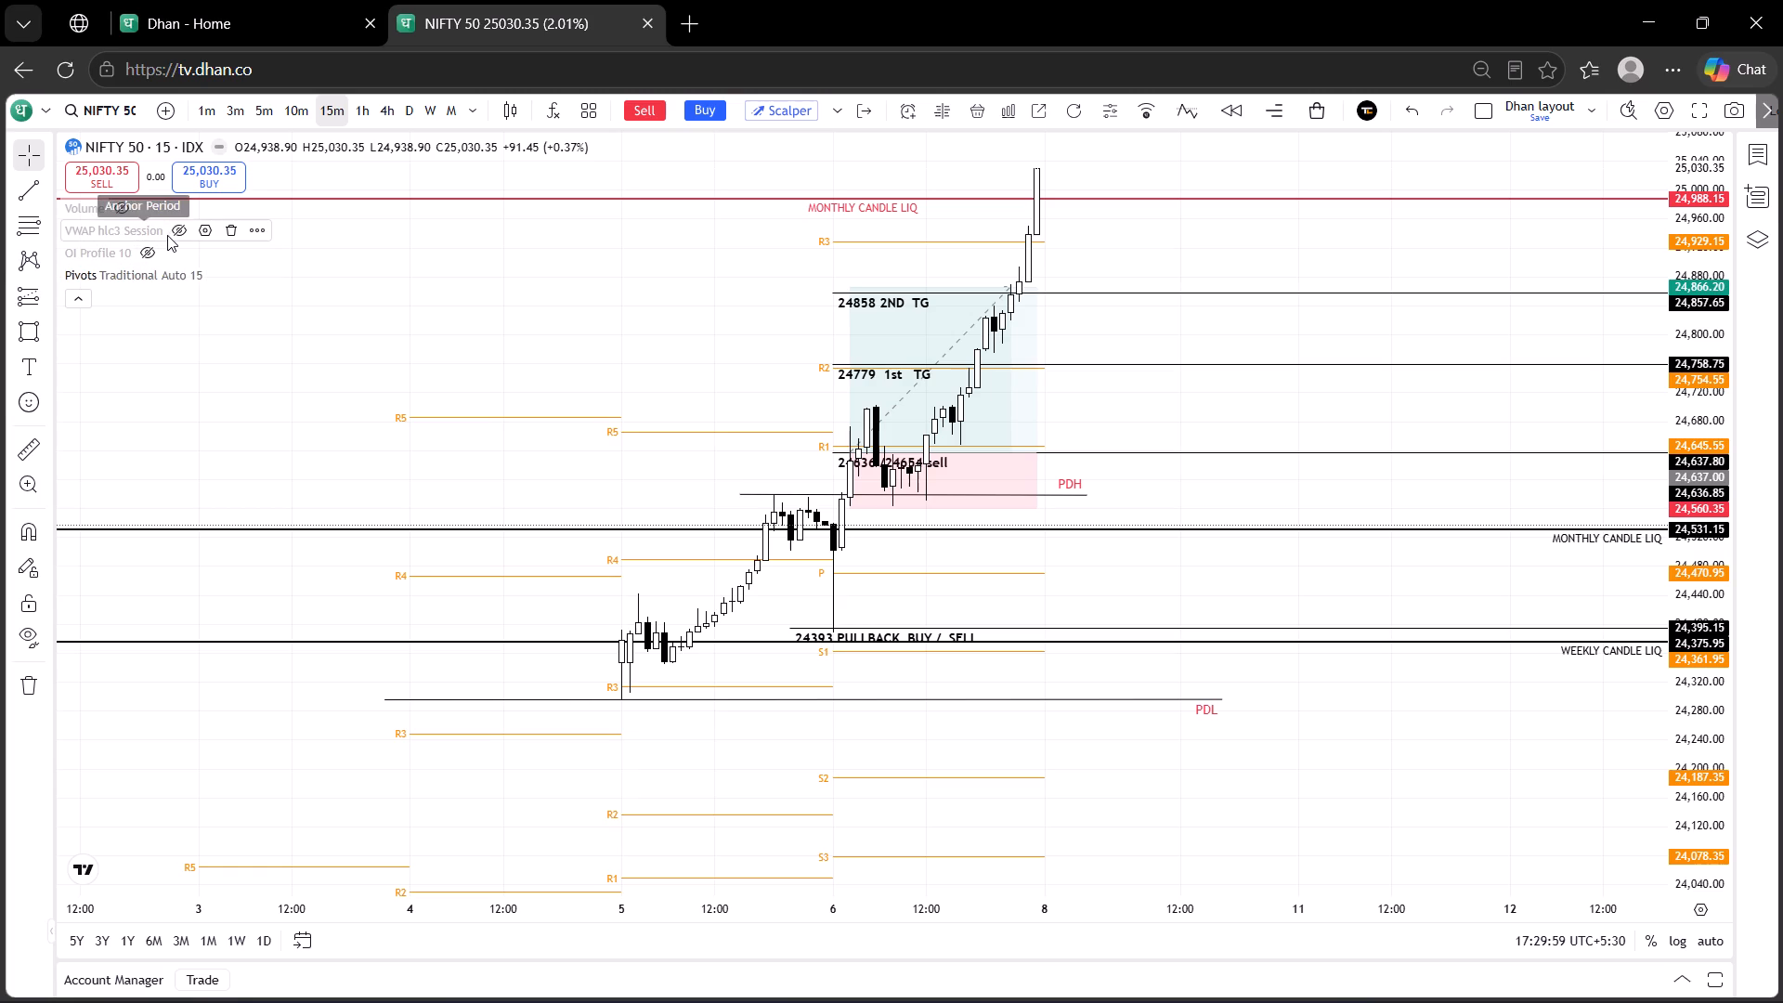
left_click(173, 233)
left_click(90, 301)
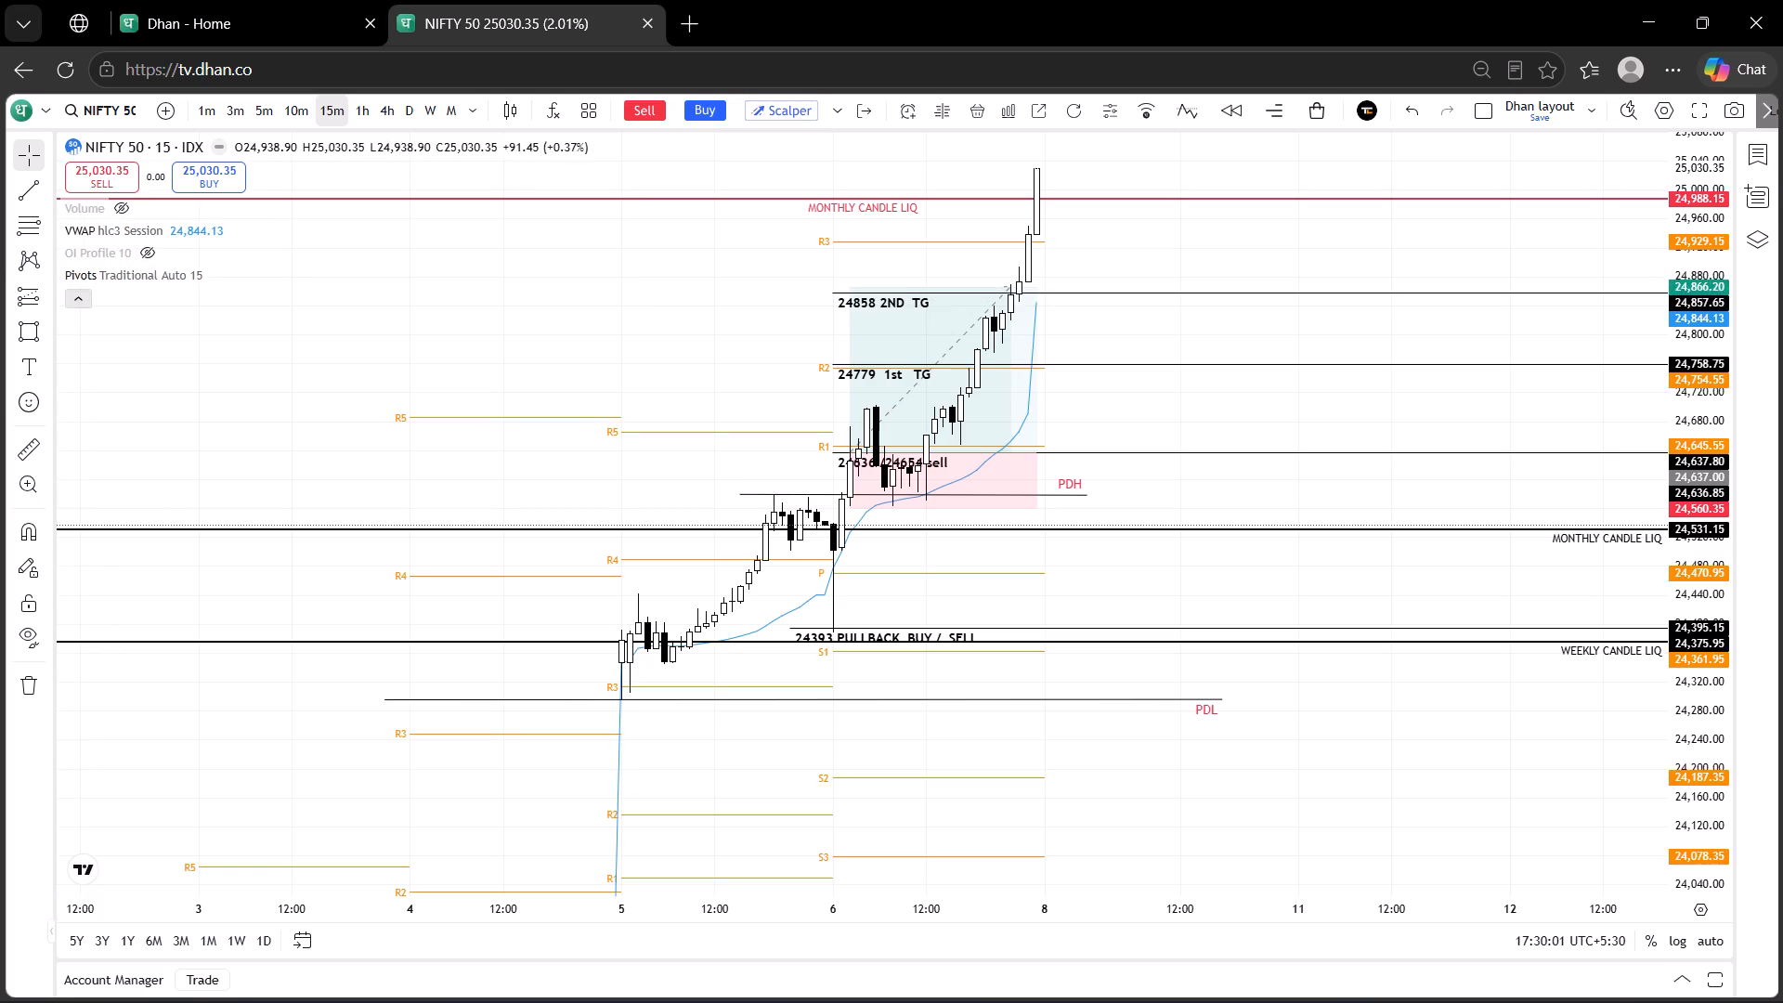
left_click(295, 341)
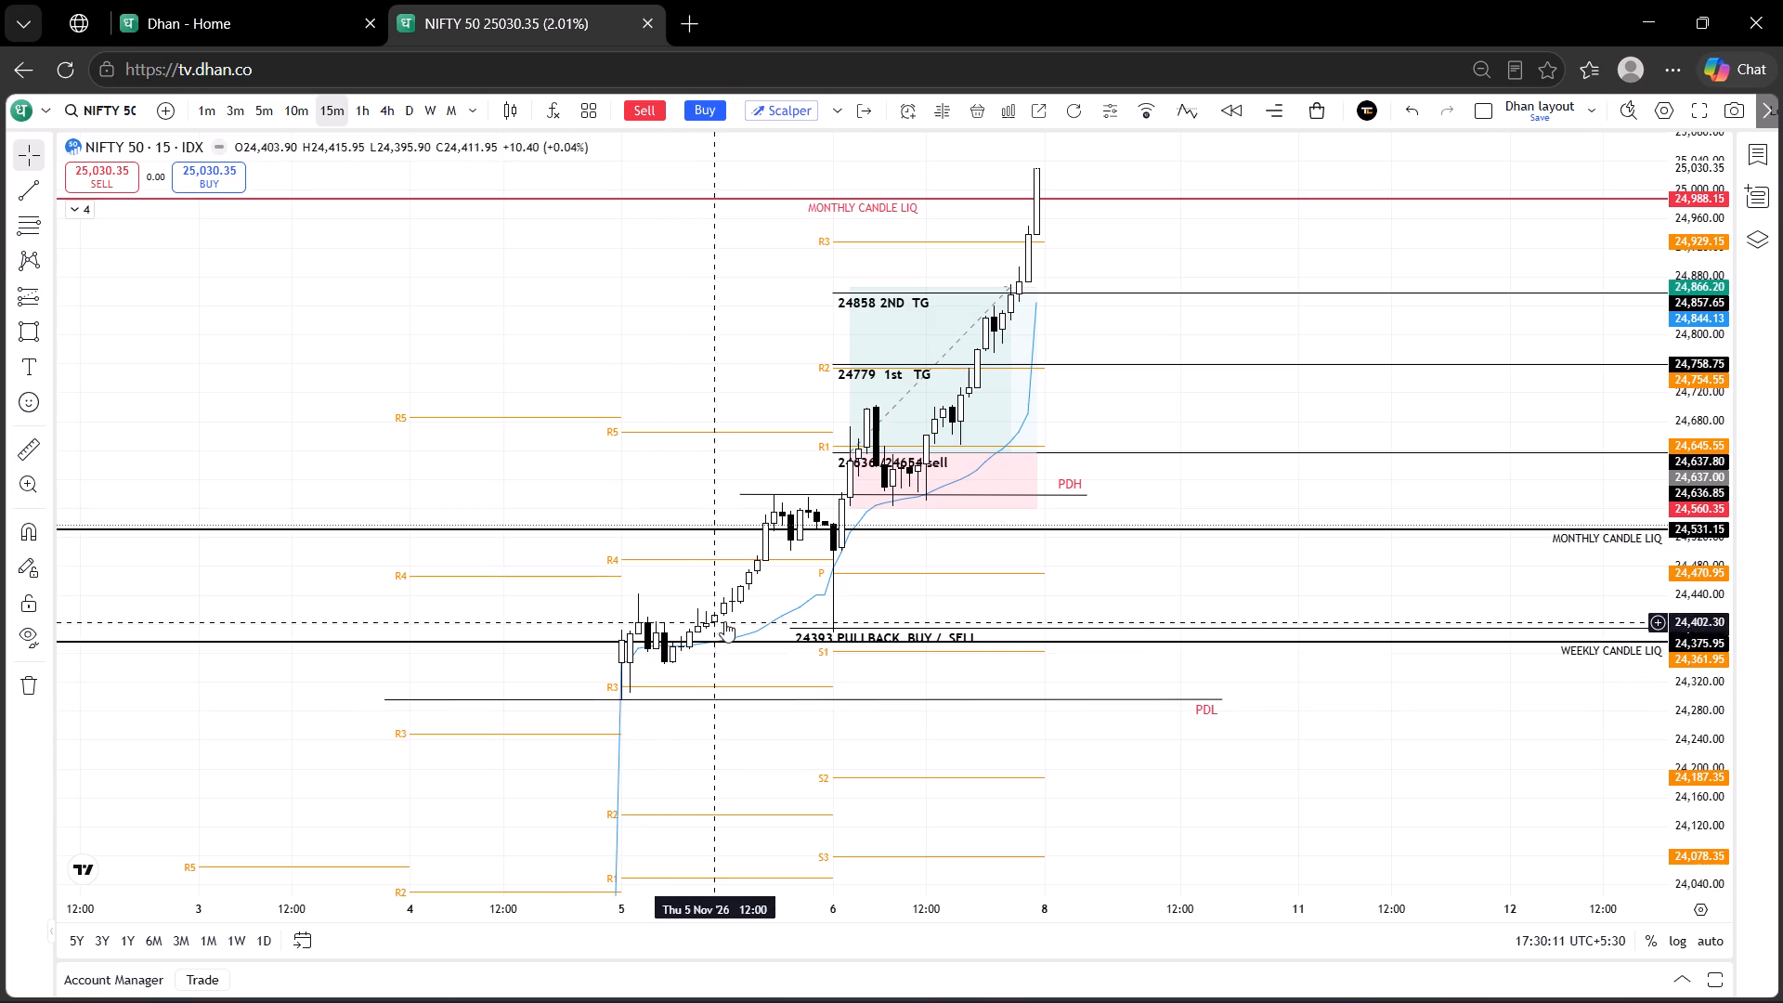
Raise the target of the 6 Nov long position drawing to about 25,010.
left_click(704, 322)
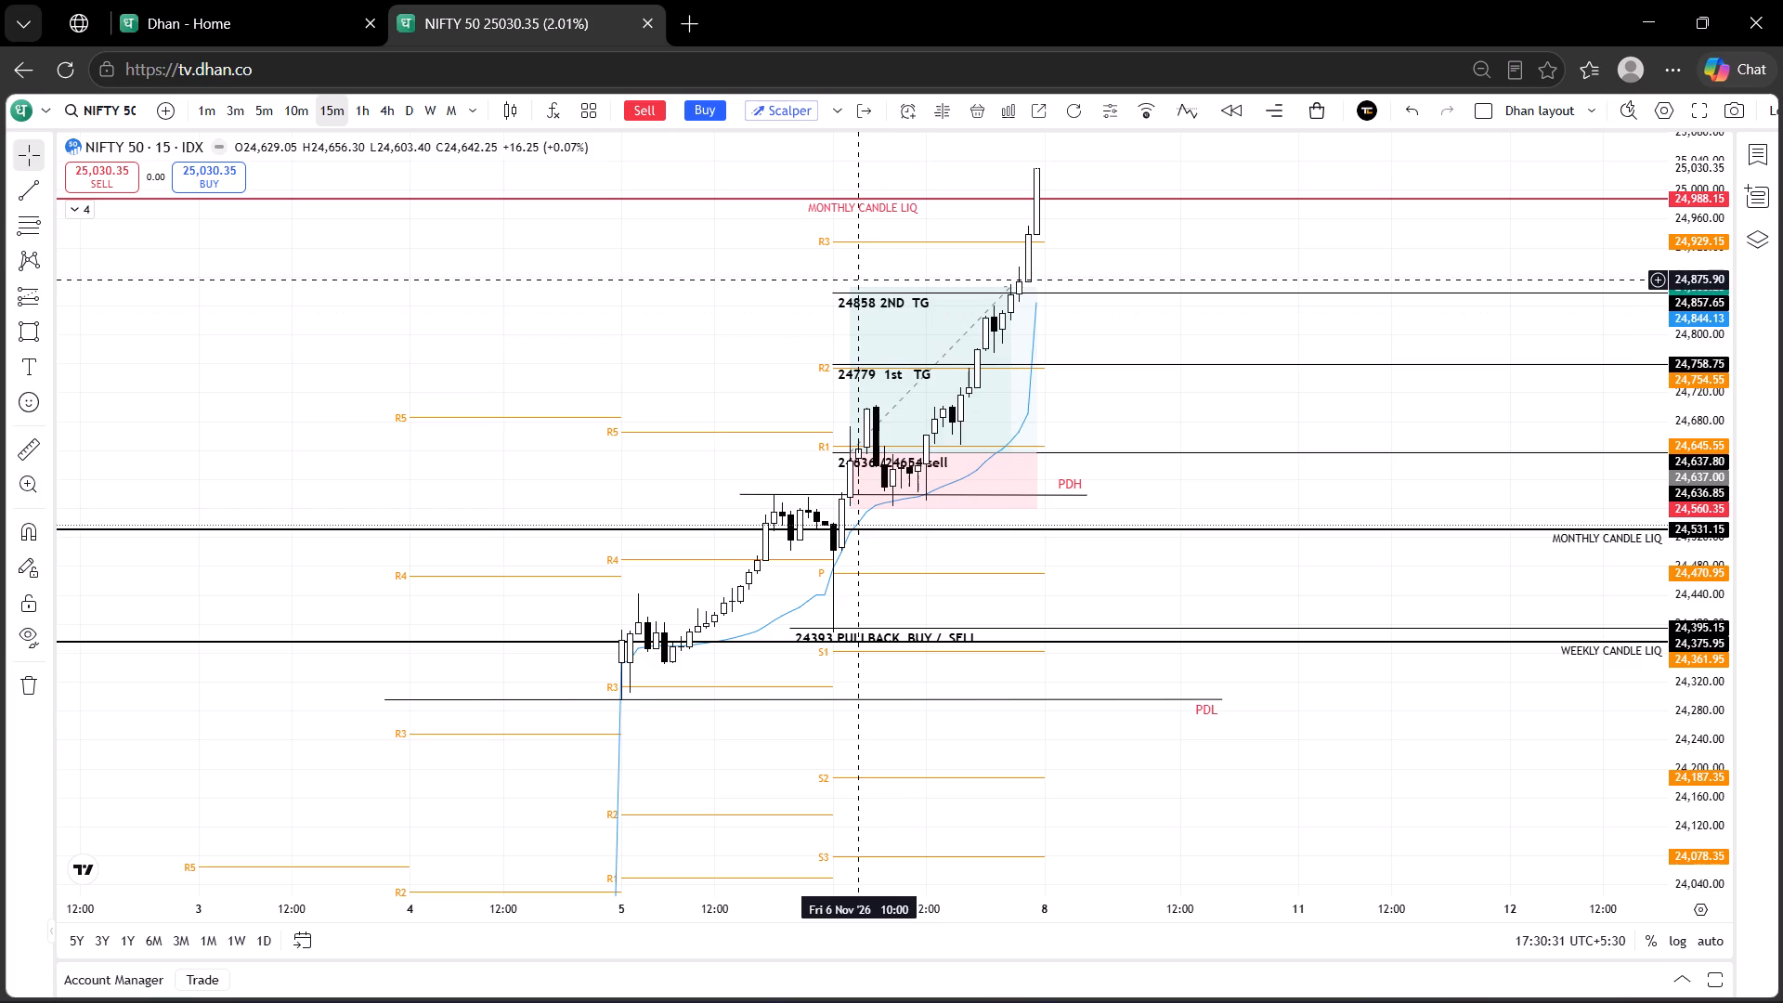
left_click_drag(852, 286, 883, 182)
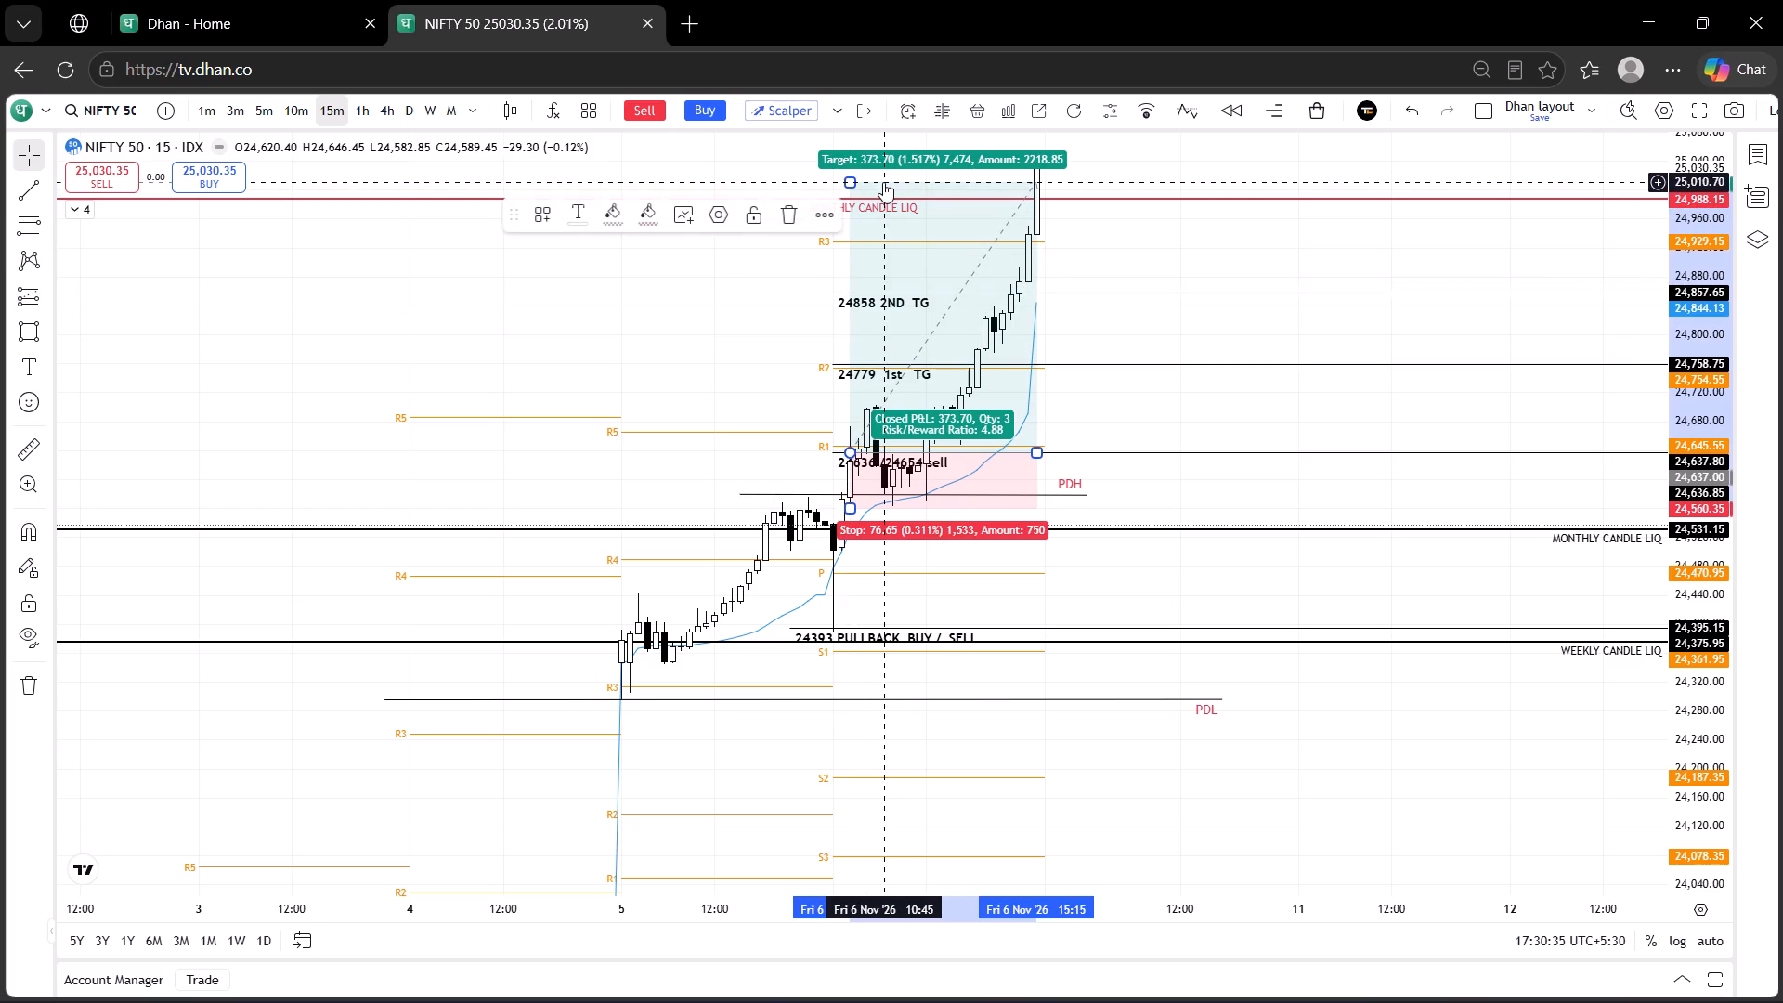
left_click(724, 319)
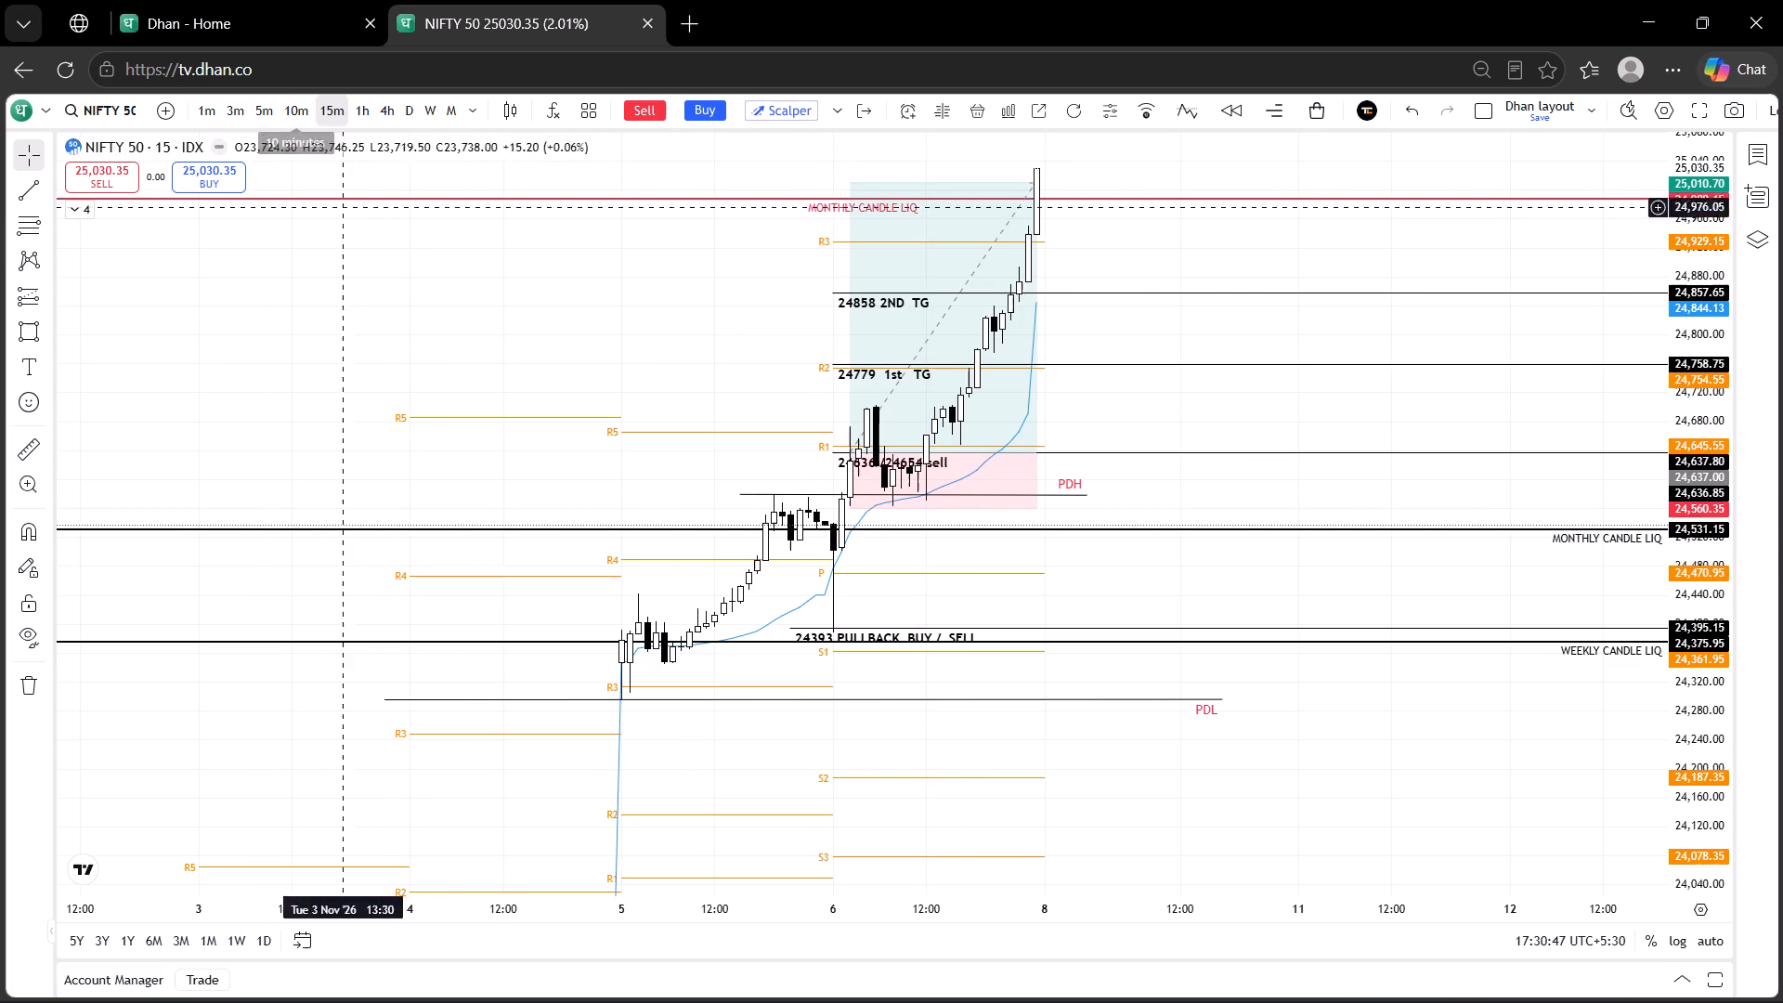
Switch the NIFTY 50 chart to the 5-minute interval.
left_click(393, 335)
left_click_drag(393, 335, 263, 109)
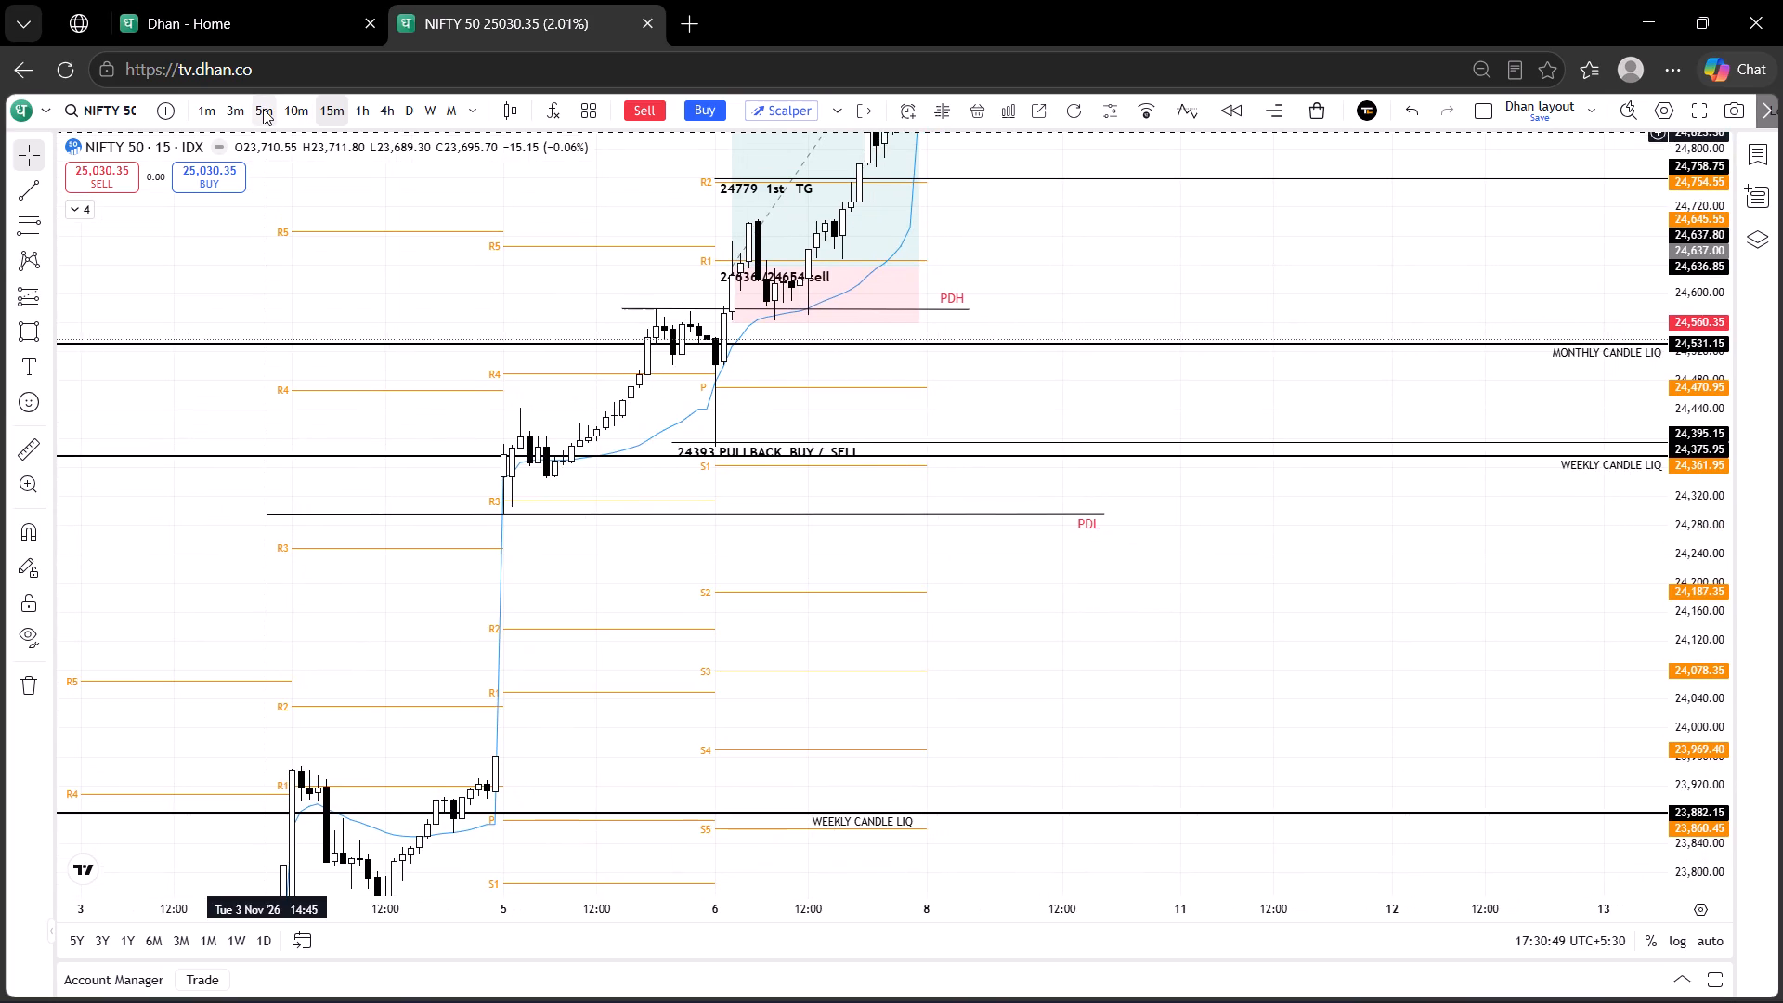
Switch the NIFTY 50 chart to the 5-minute interval and examine the 5 and 6 November price action.
left_click(263, 109)
left_click_drag(531, 501, 1168, 559)
left_click(716, 730)
left_click_drag(716, 730, 1043, 791)
left_click_drag(1699, 711, 1693, 509)
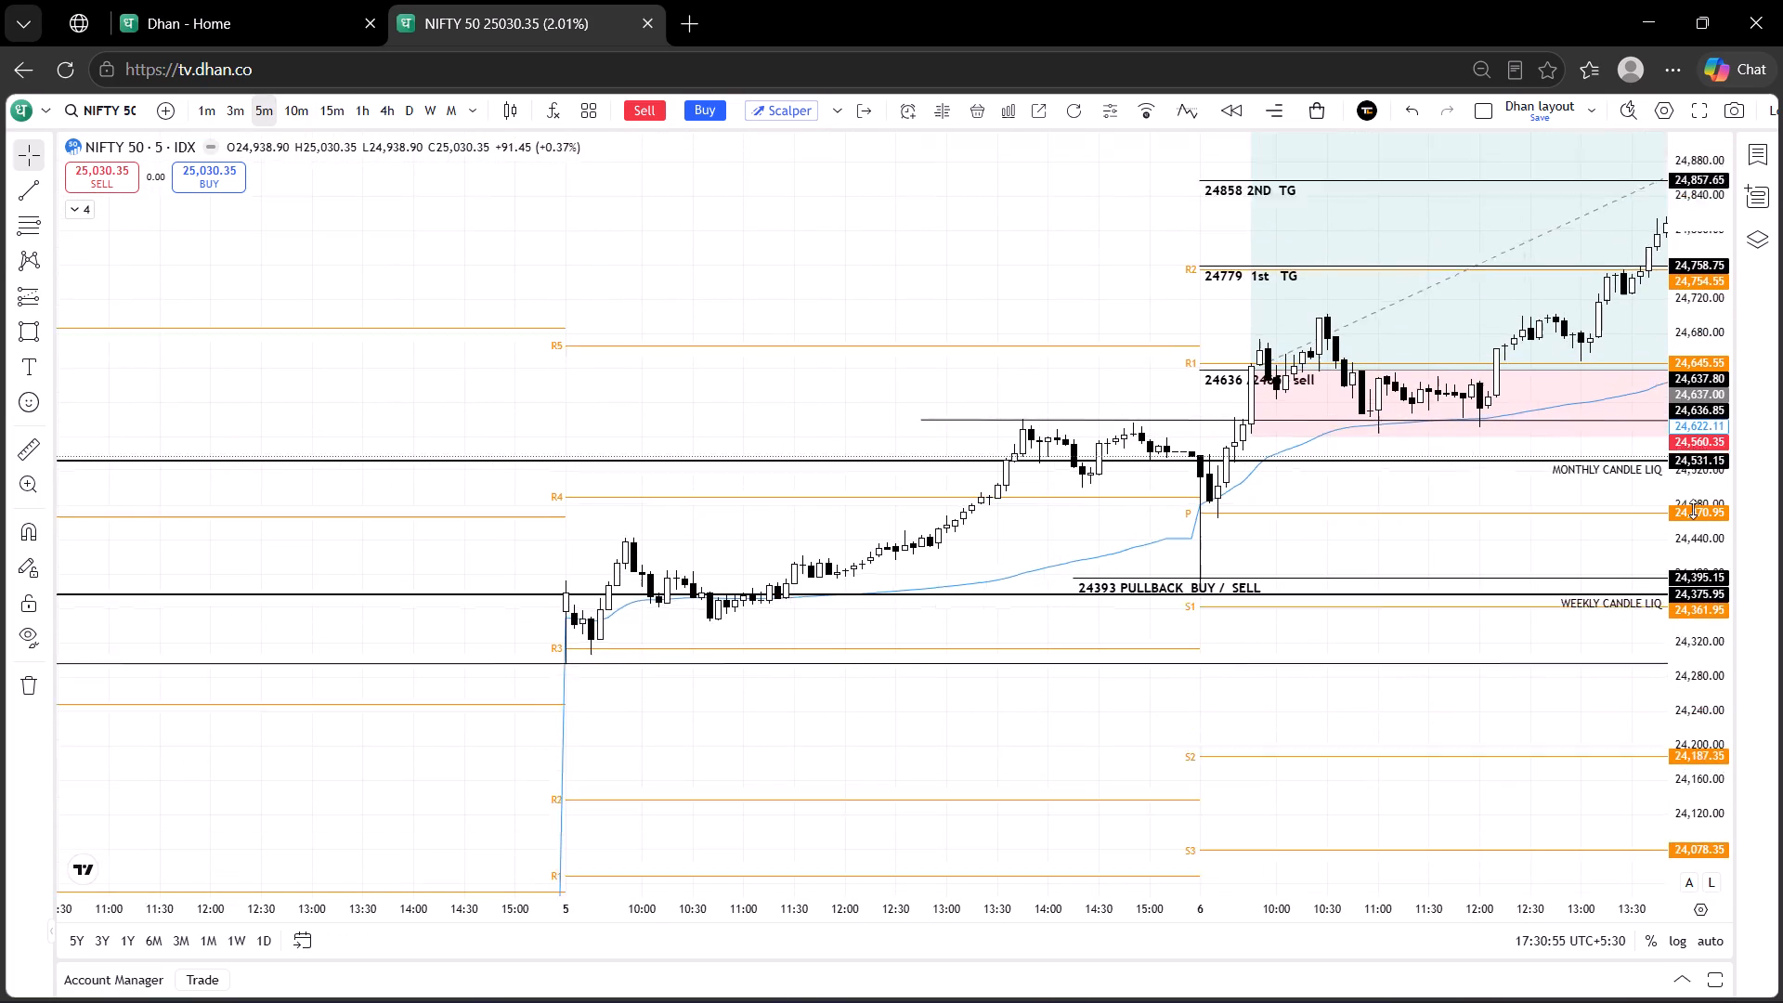
left_click_drag(1693, 509, 1627, 215)
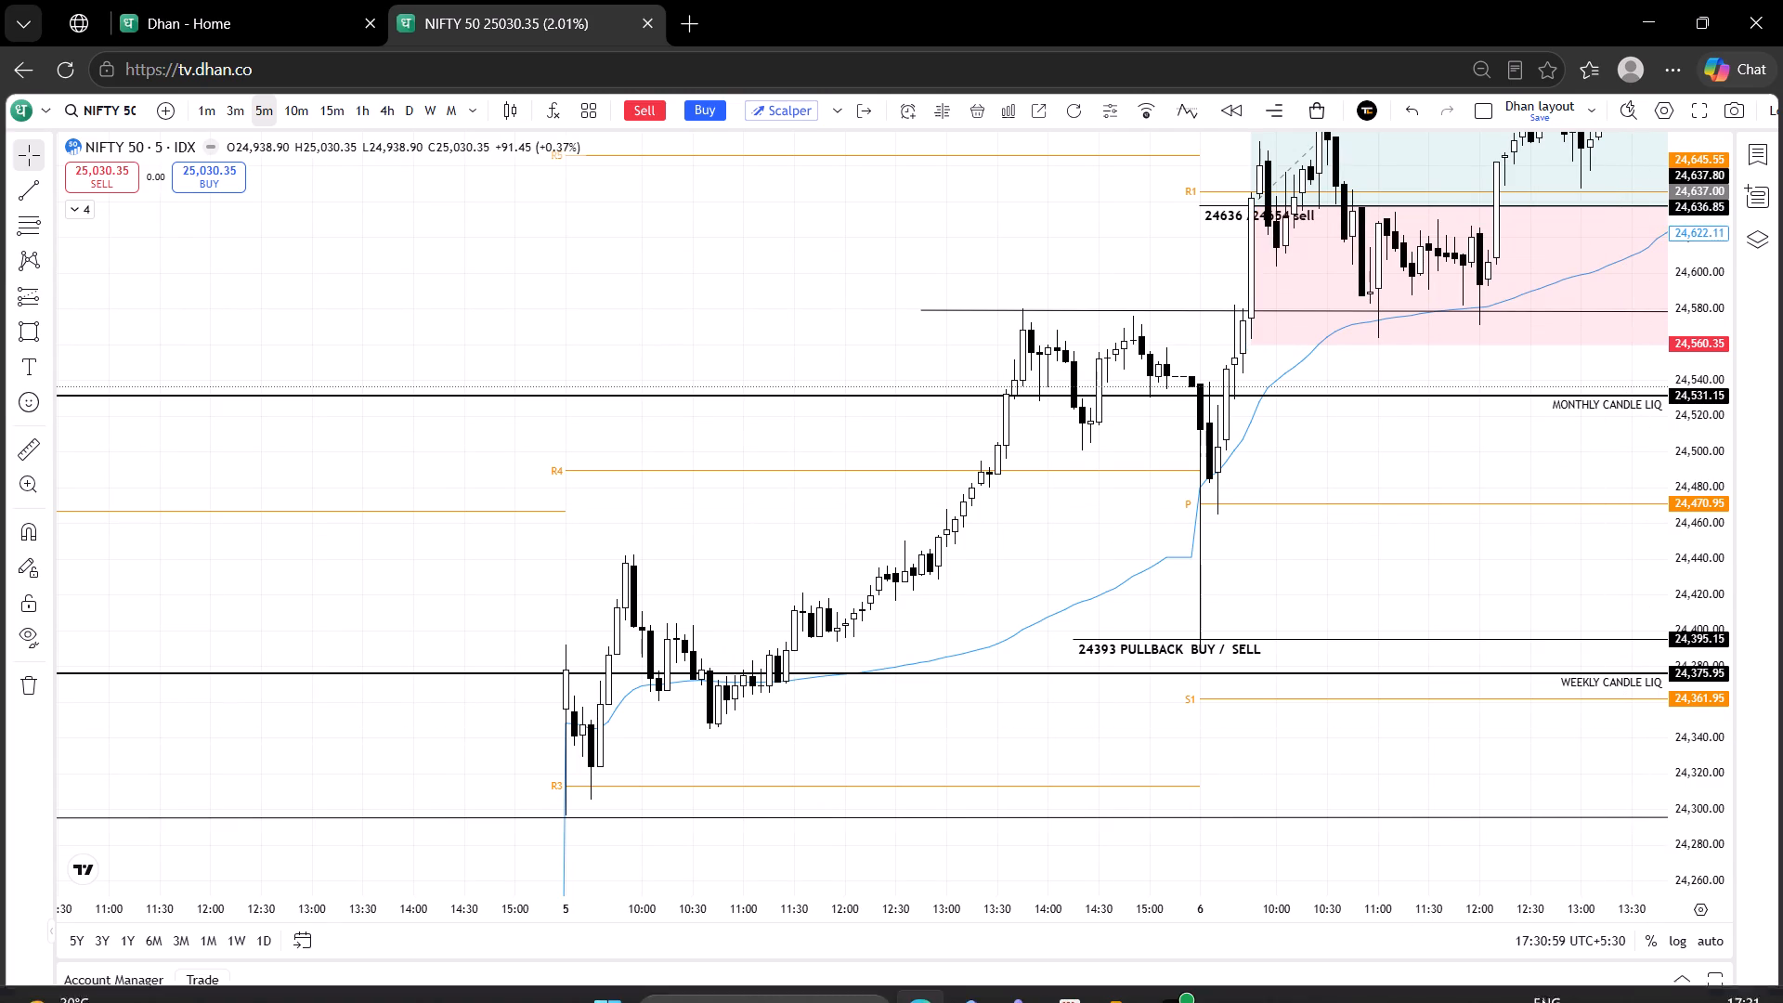
Turn on Night light in the Windows quick settings and return to the NIFTY 50 chart.
left_click(1619, 967)
scroll(1539, 712, "down", 4)
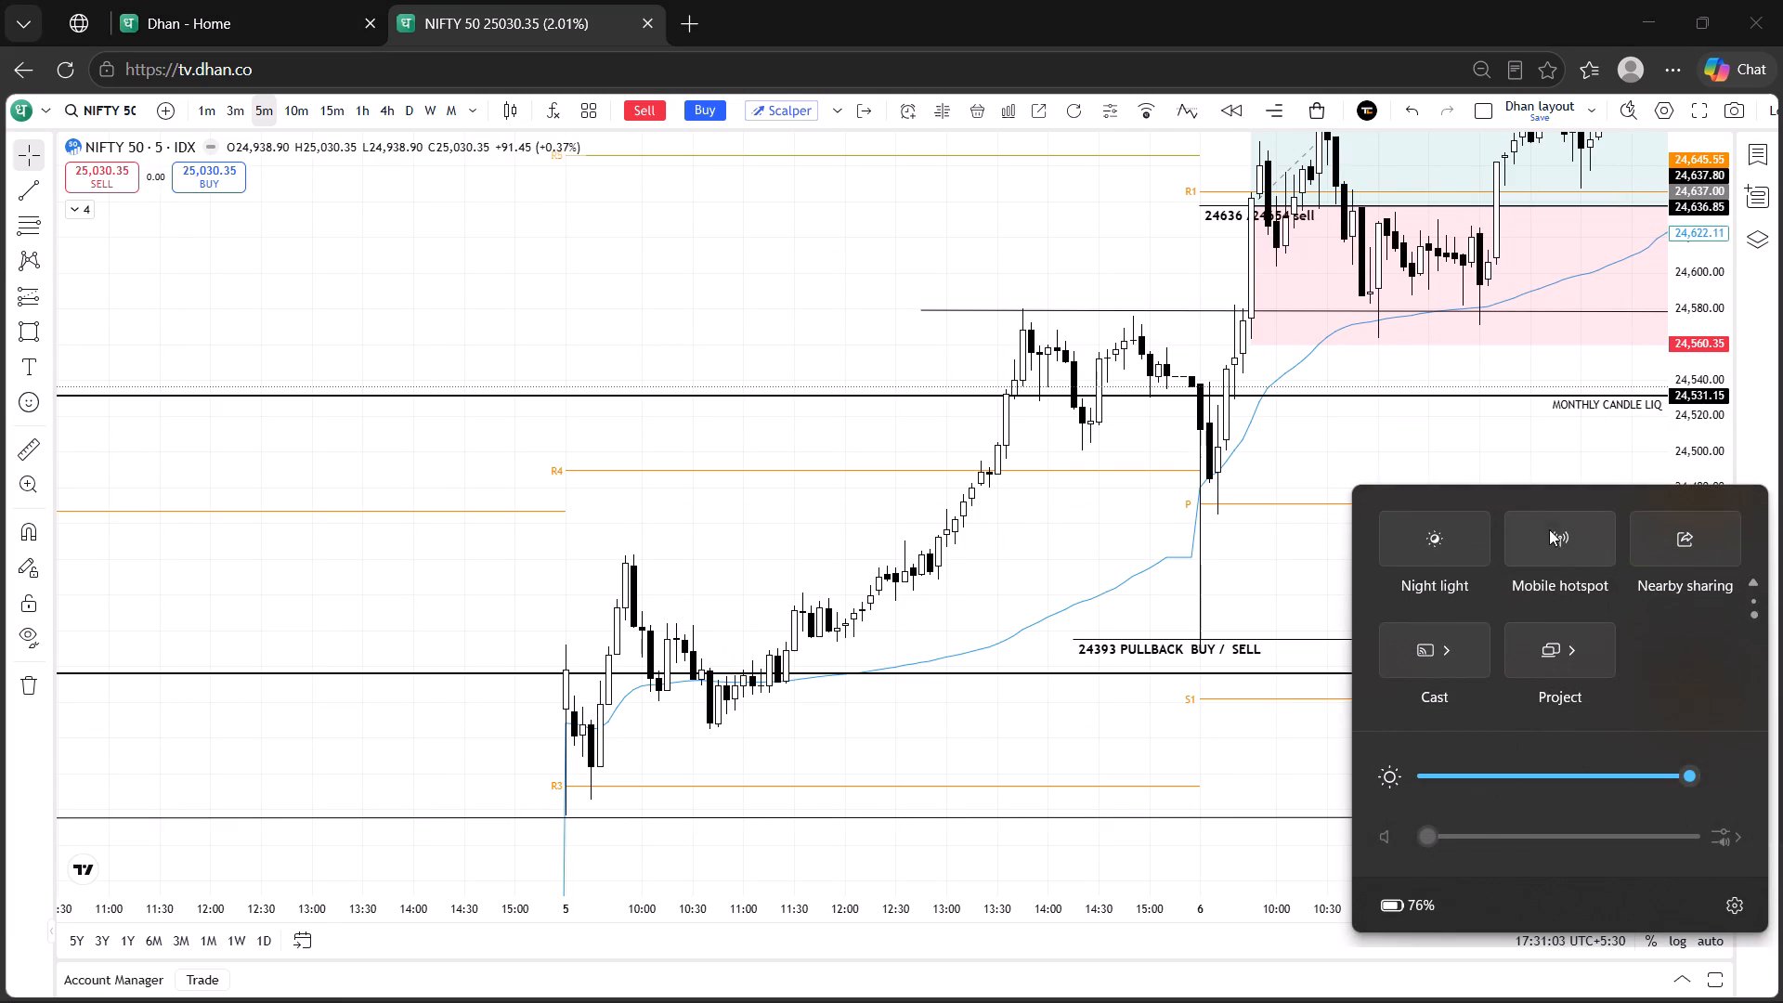
left_click(1437, 553)
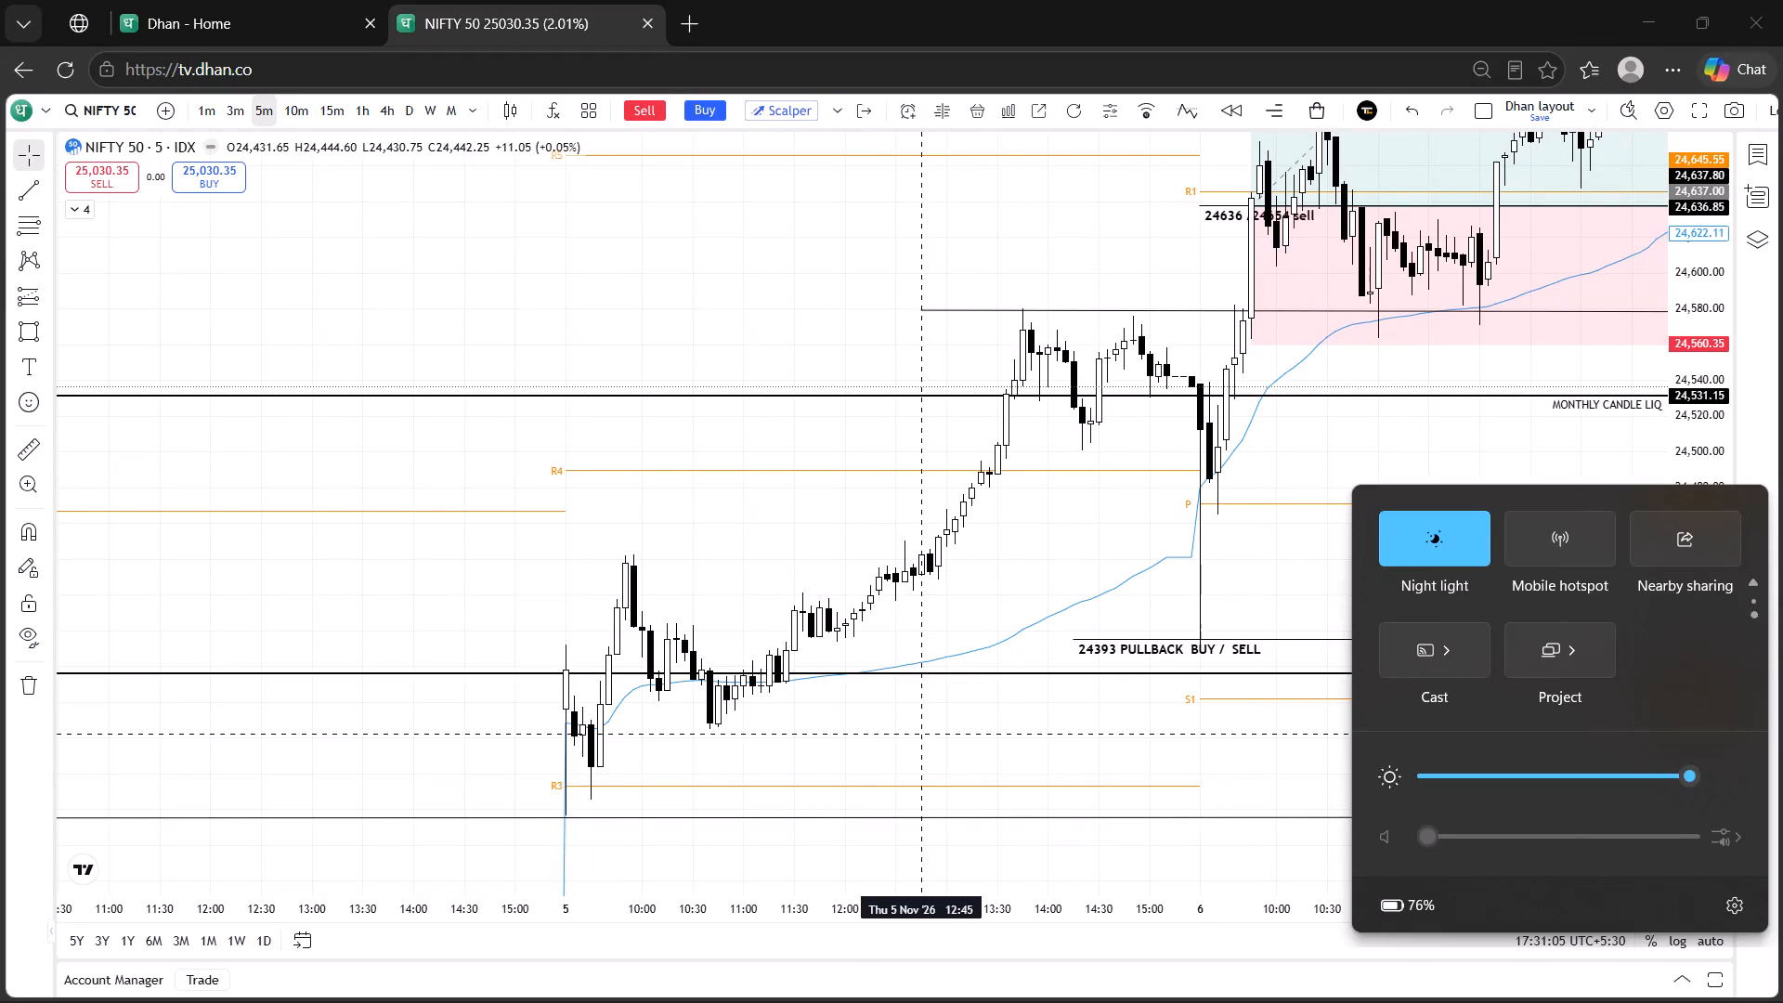
left_click(918, 736)
left_click(918, 736)
Examine the 4 and 5 November pivot levels and the opening move of 5 November on the 5-minute chart.
left_click_drag(918, 736, 865, 603)
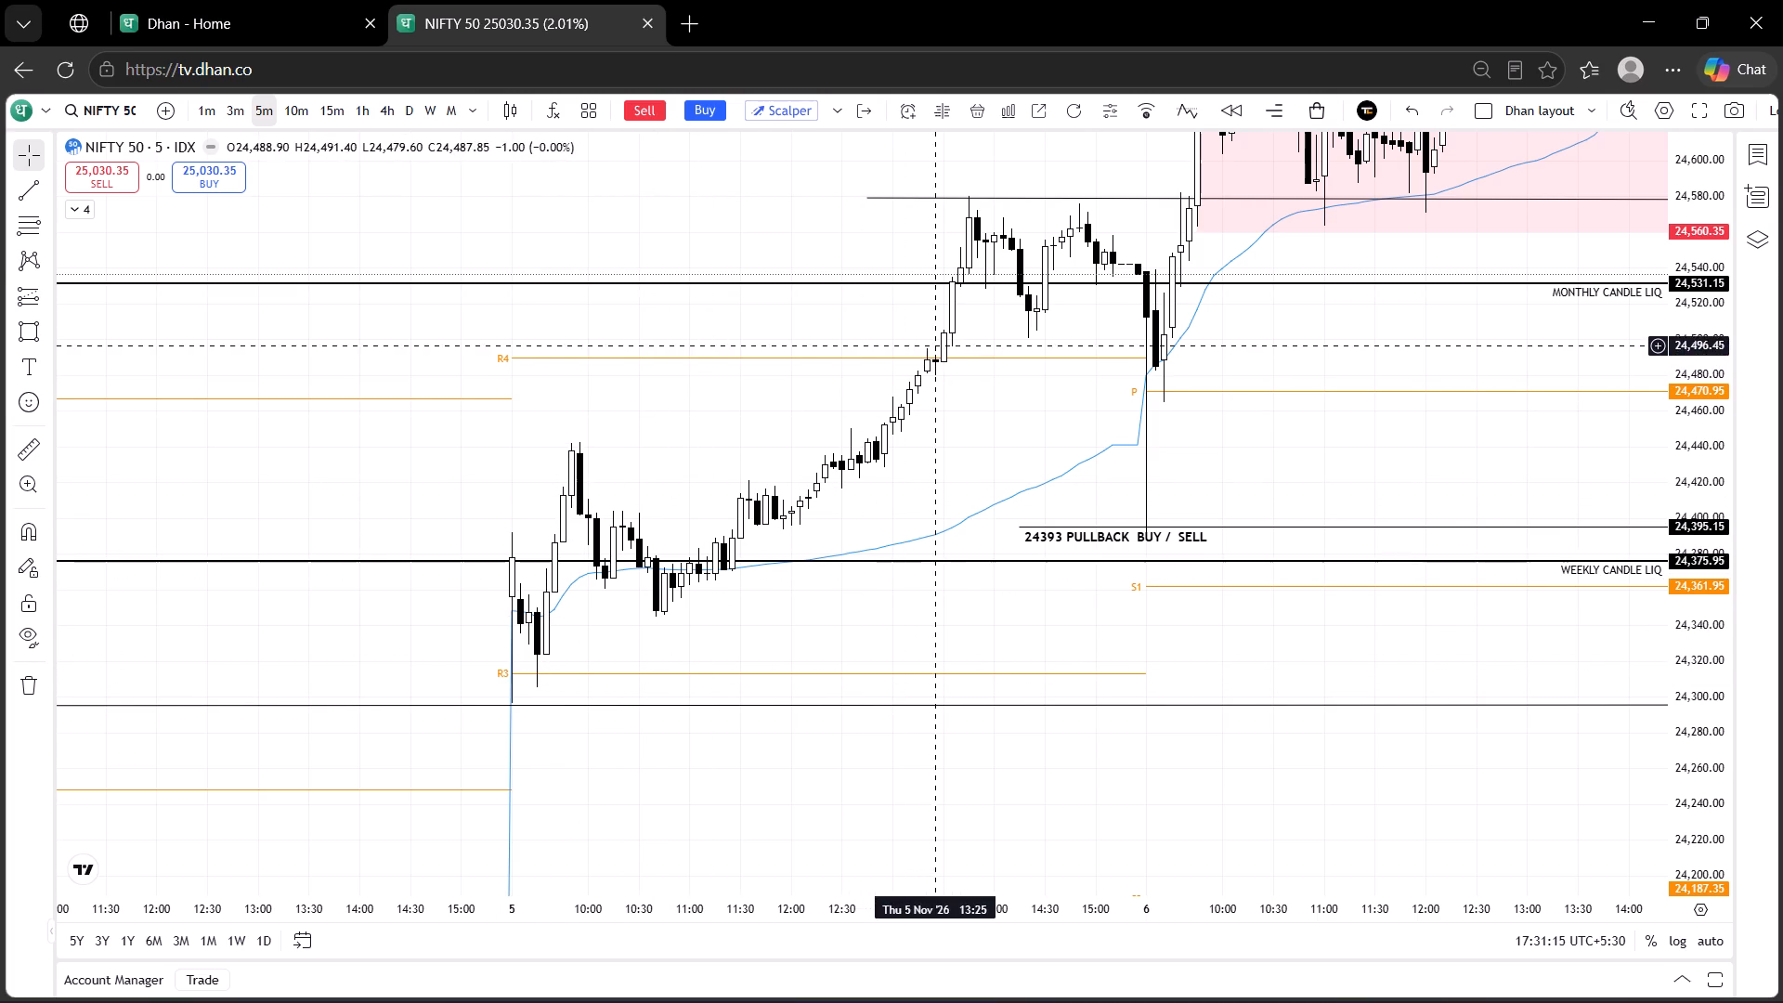
left_click_drag(672, 645, 1133, 245)
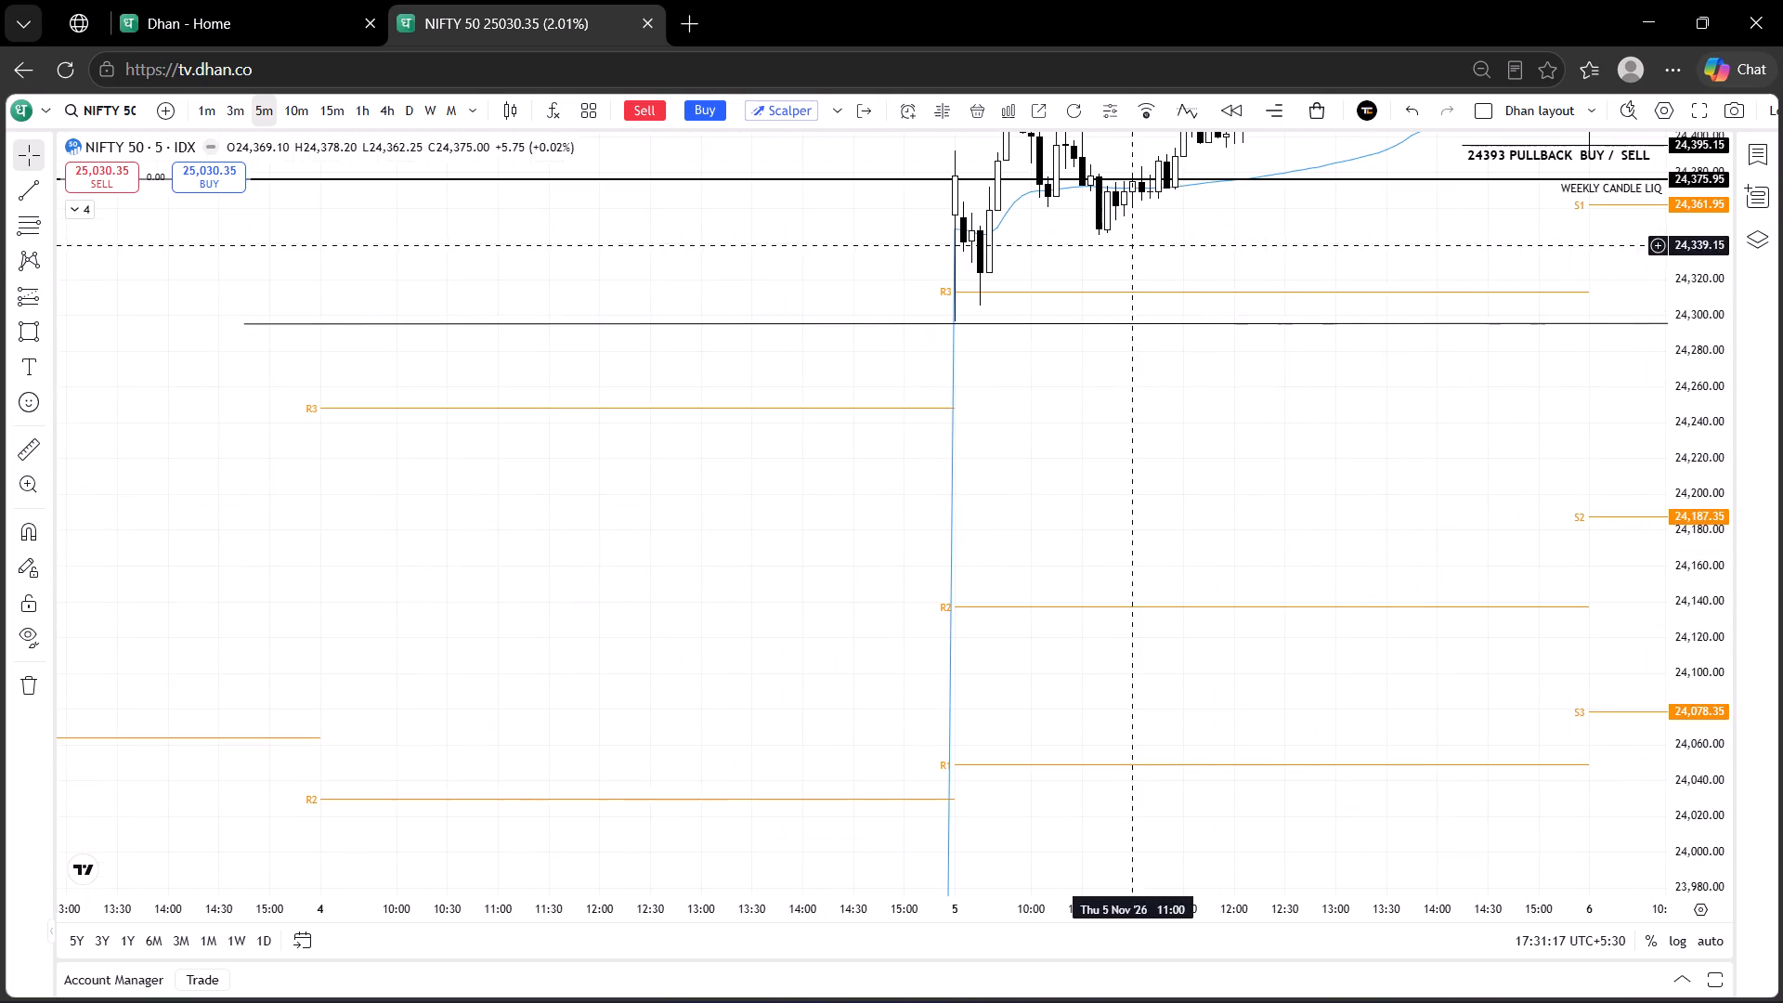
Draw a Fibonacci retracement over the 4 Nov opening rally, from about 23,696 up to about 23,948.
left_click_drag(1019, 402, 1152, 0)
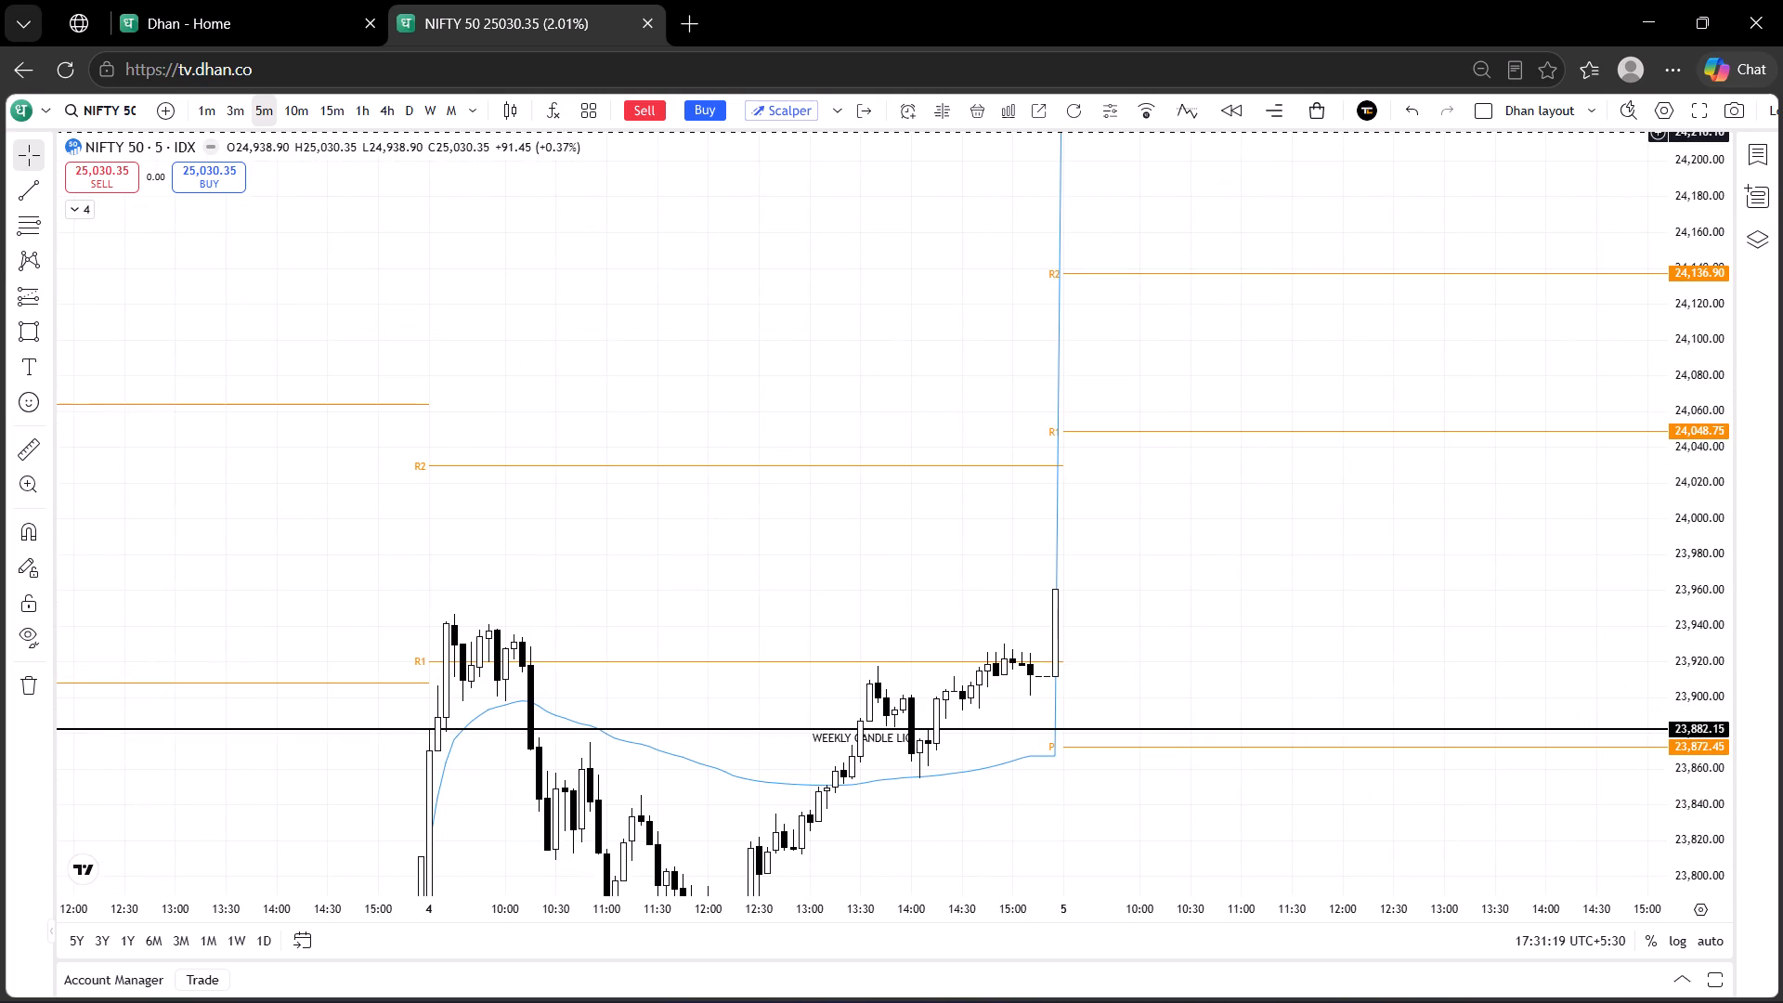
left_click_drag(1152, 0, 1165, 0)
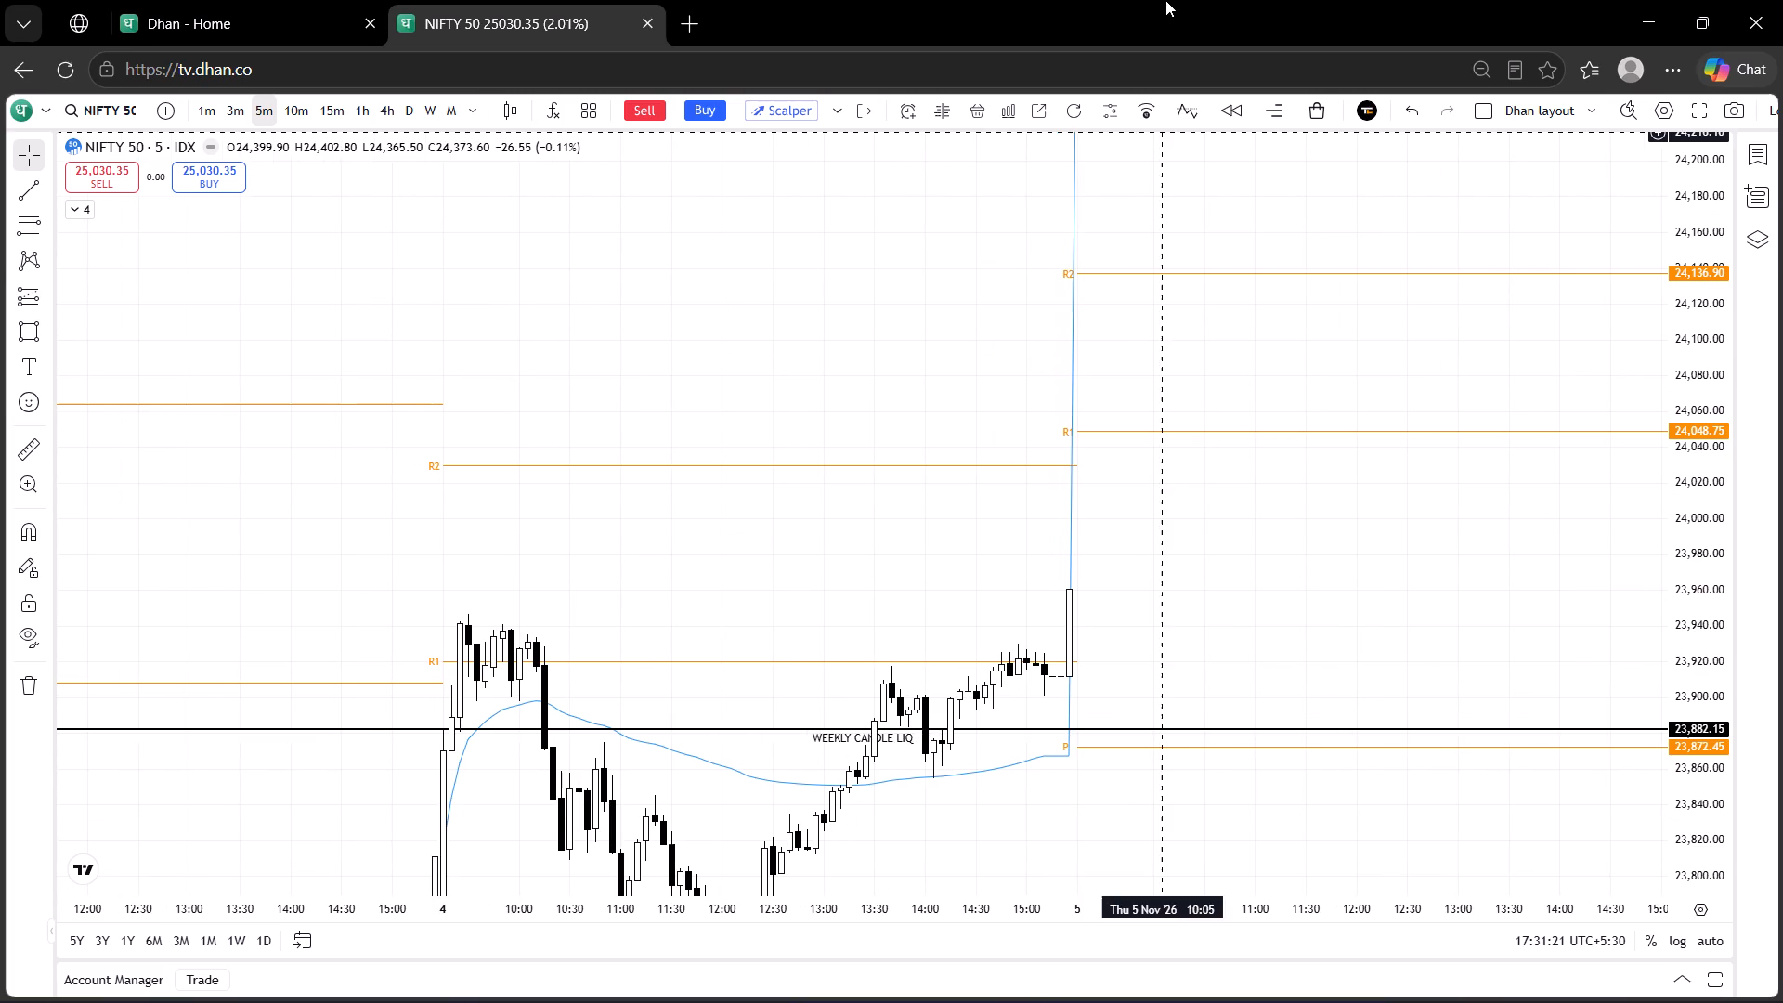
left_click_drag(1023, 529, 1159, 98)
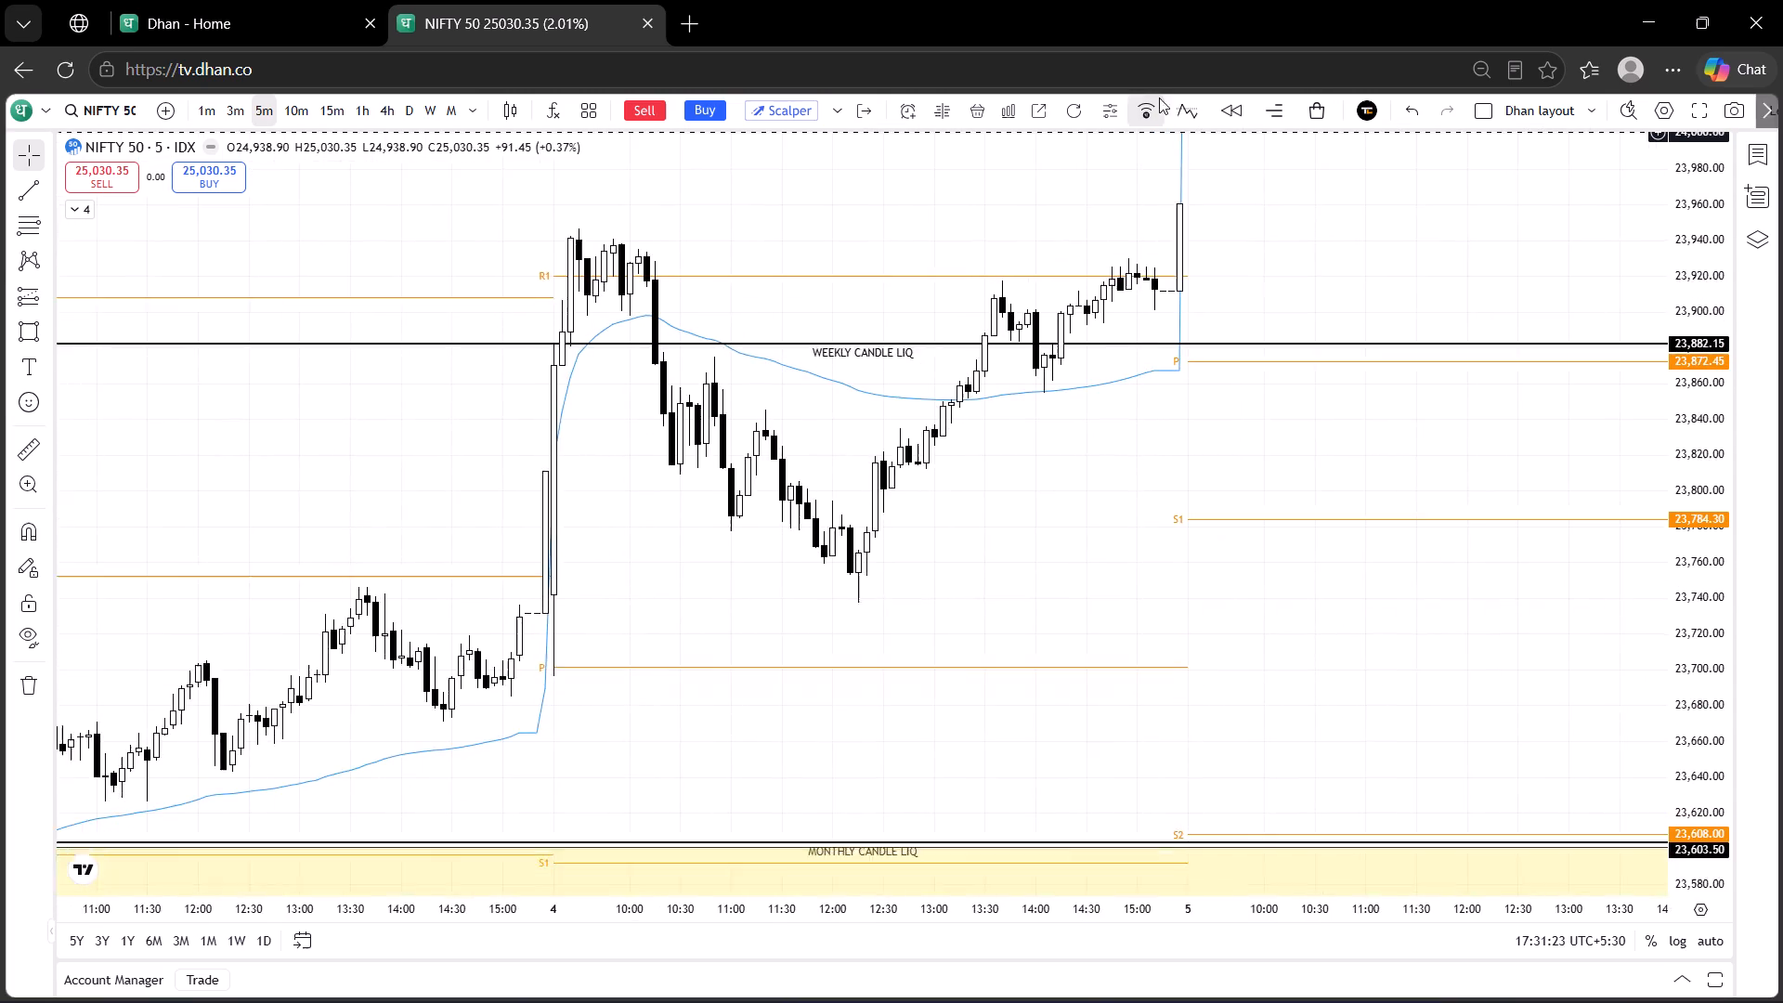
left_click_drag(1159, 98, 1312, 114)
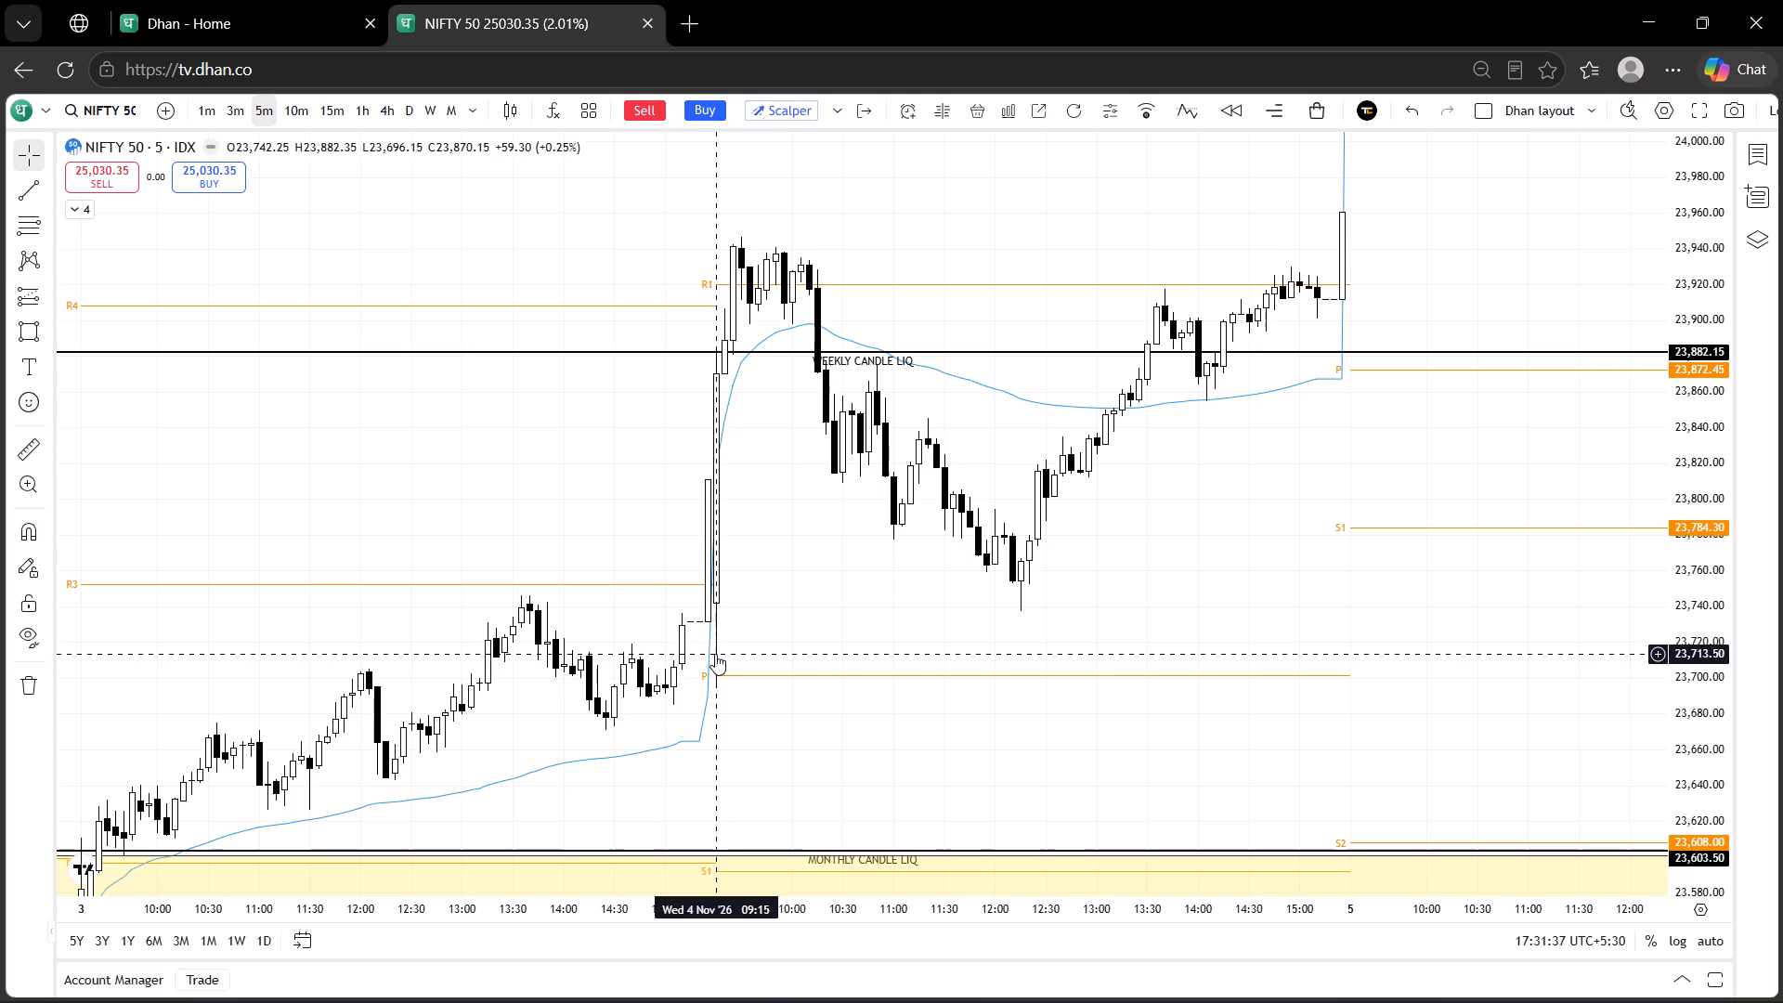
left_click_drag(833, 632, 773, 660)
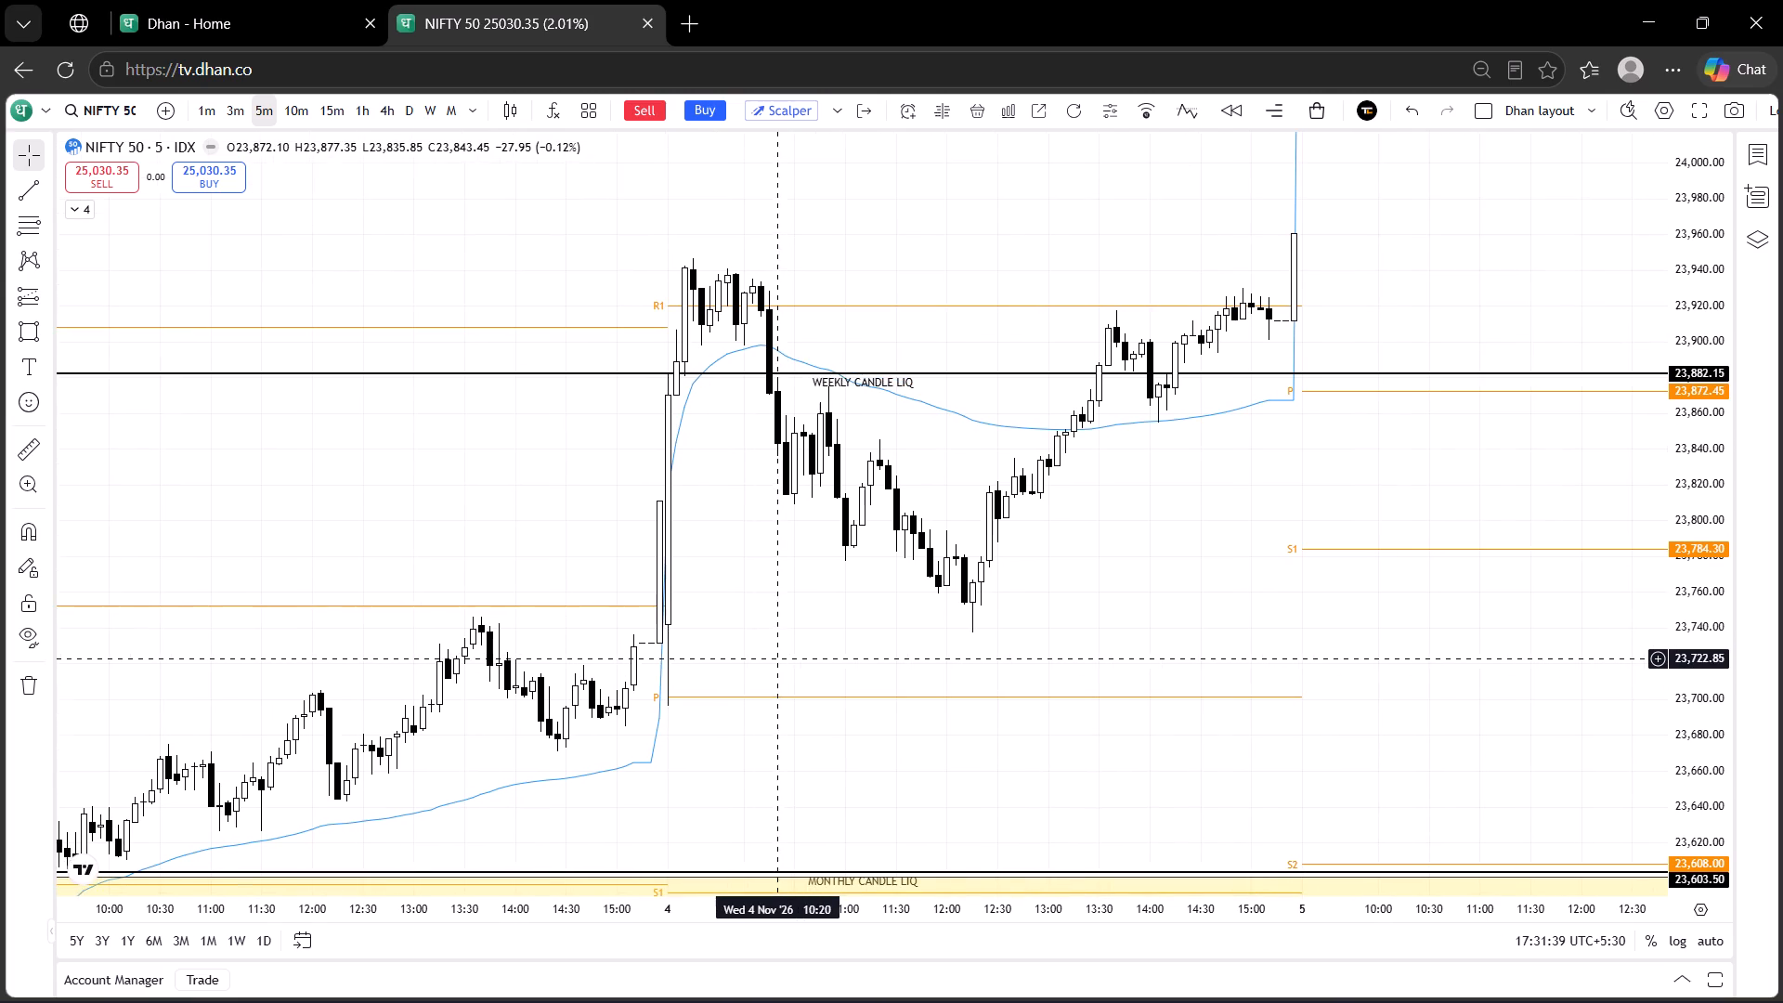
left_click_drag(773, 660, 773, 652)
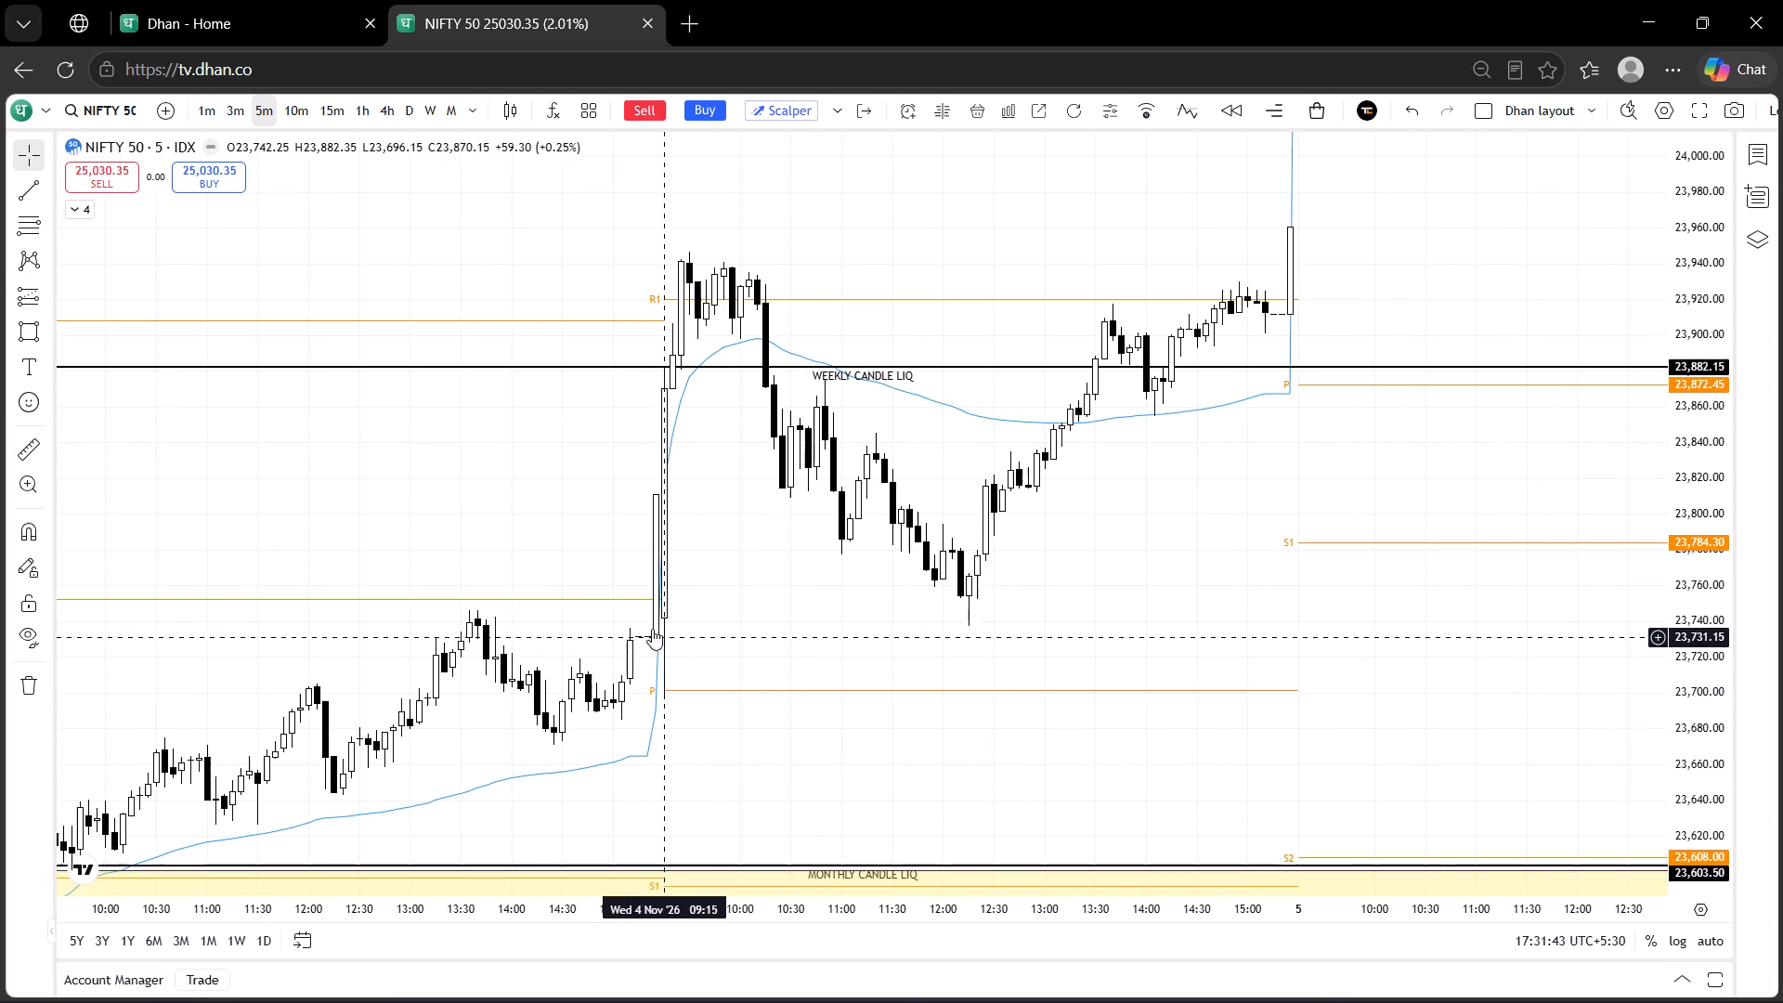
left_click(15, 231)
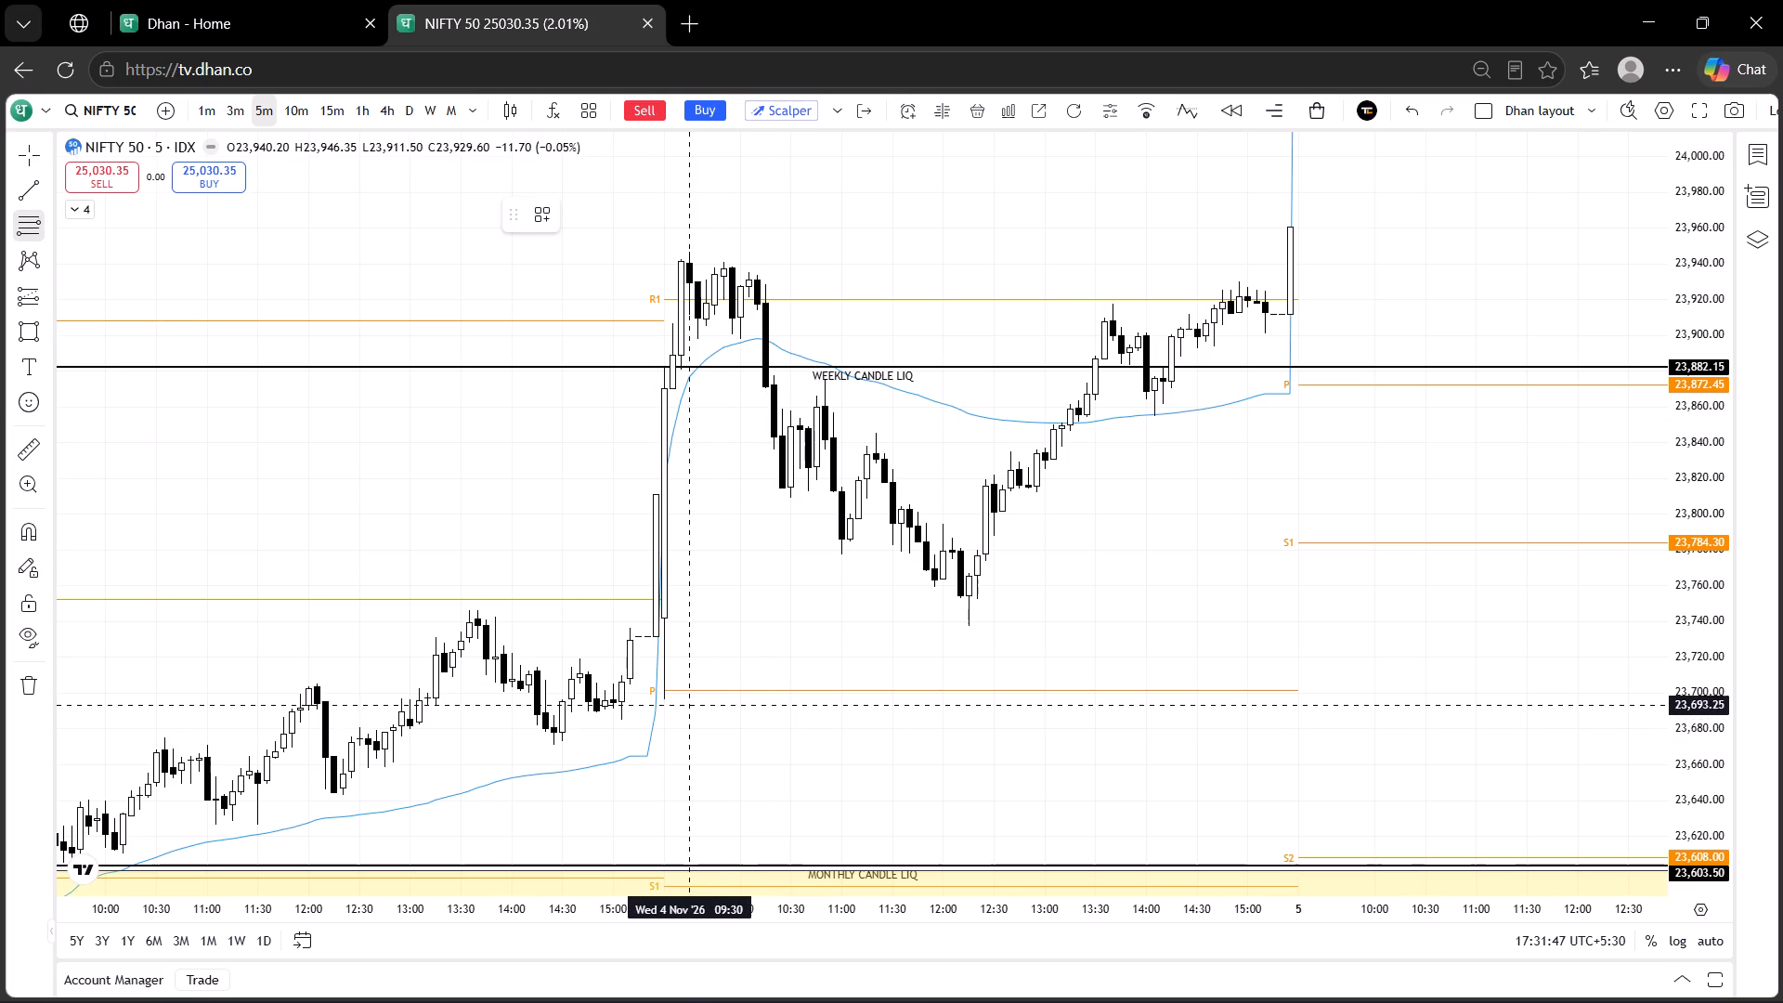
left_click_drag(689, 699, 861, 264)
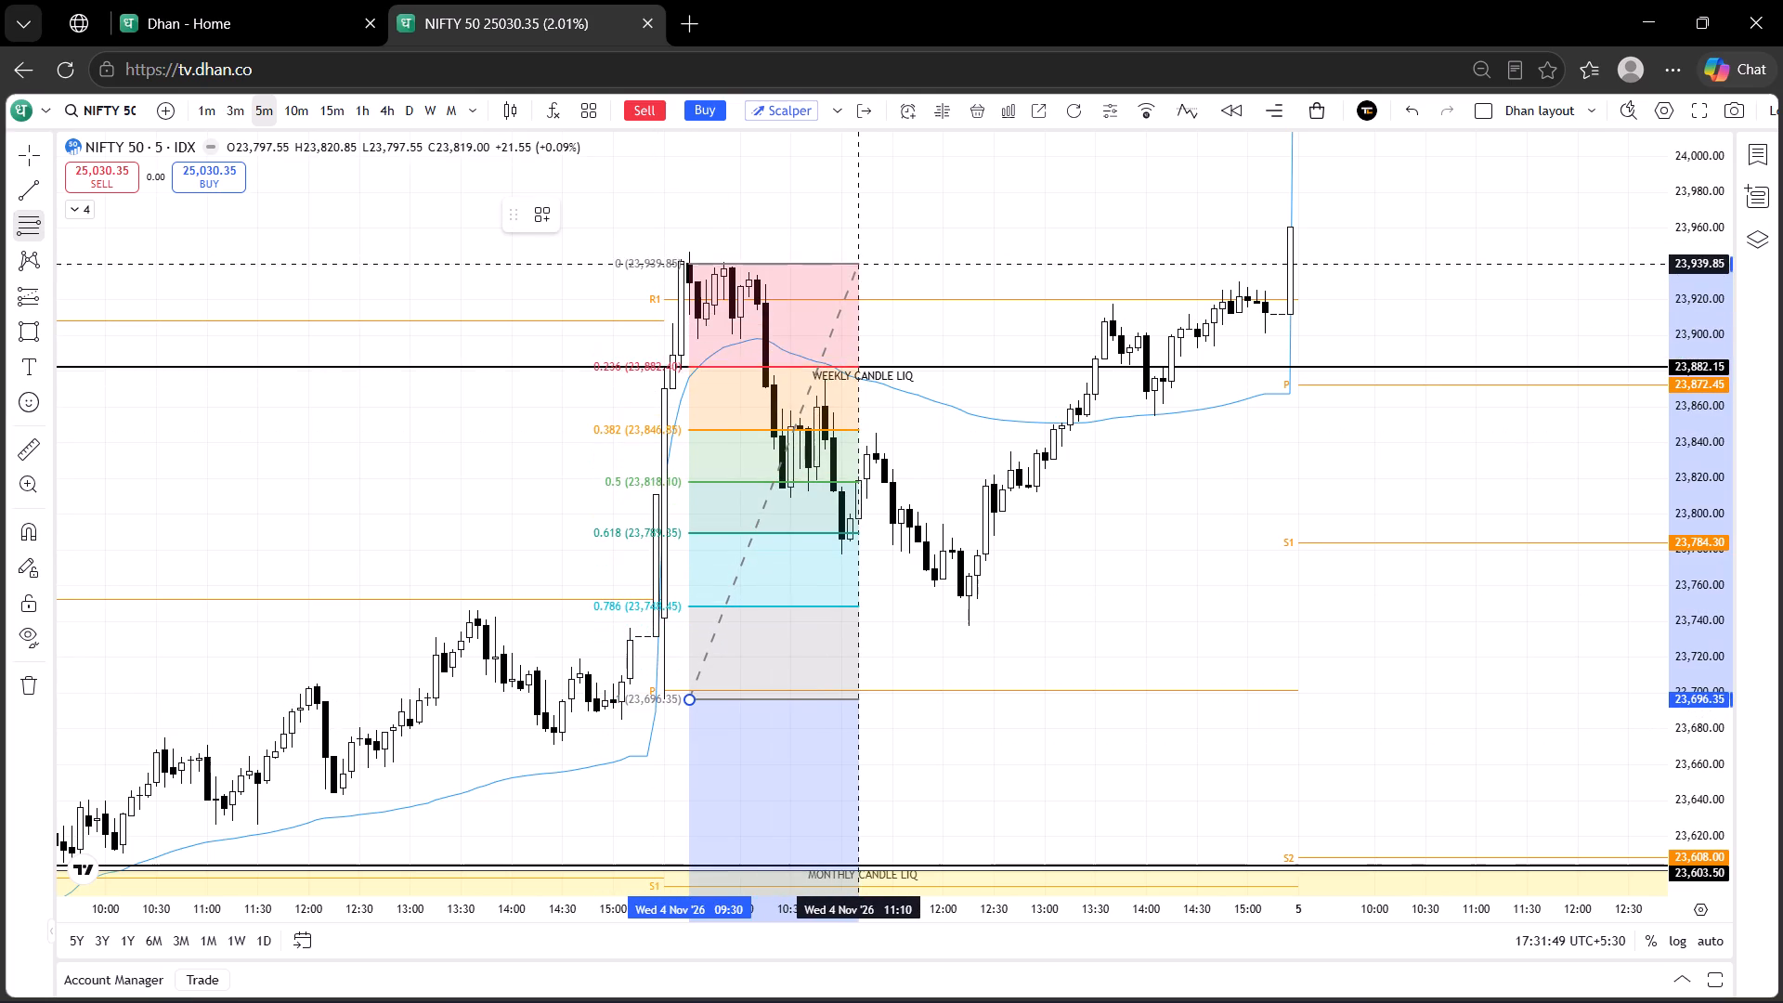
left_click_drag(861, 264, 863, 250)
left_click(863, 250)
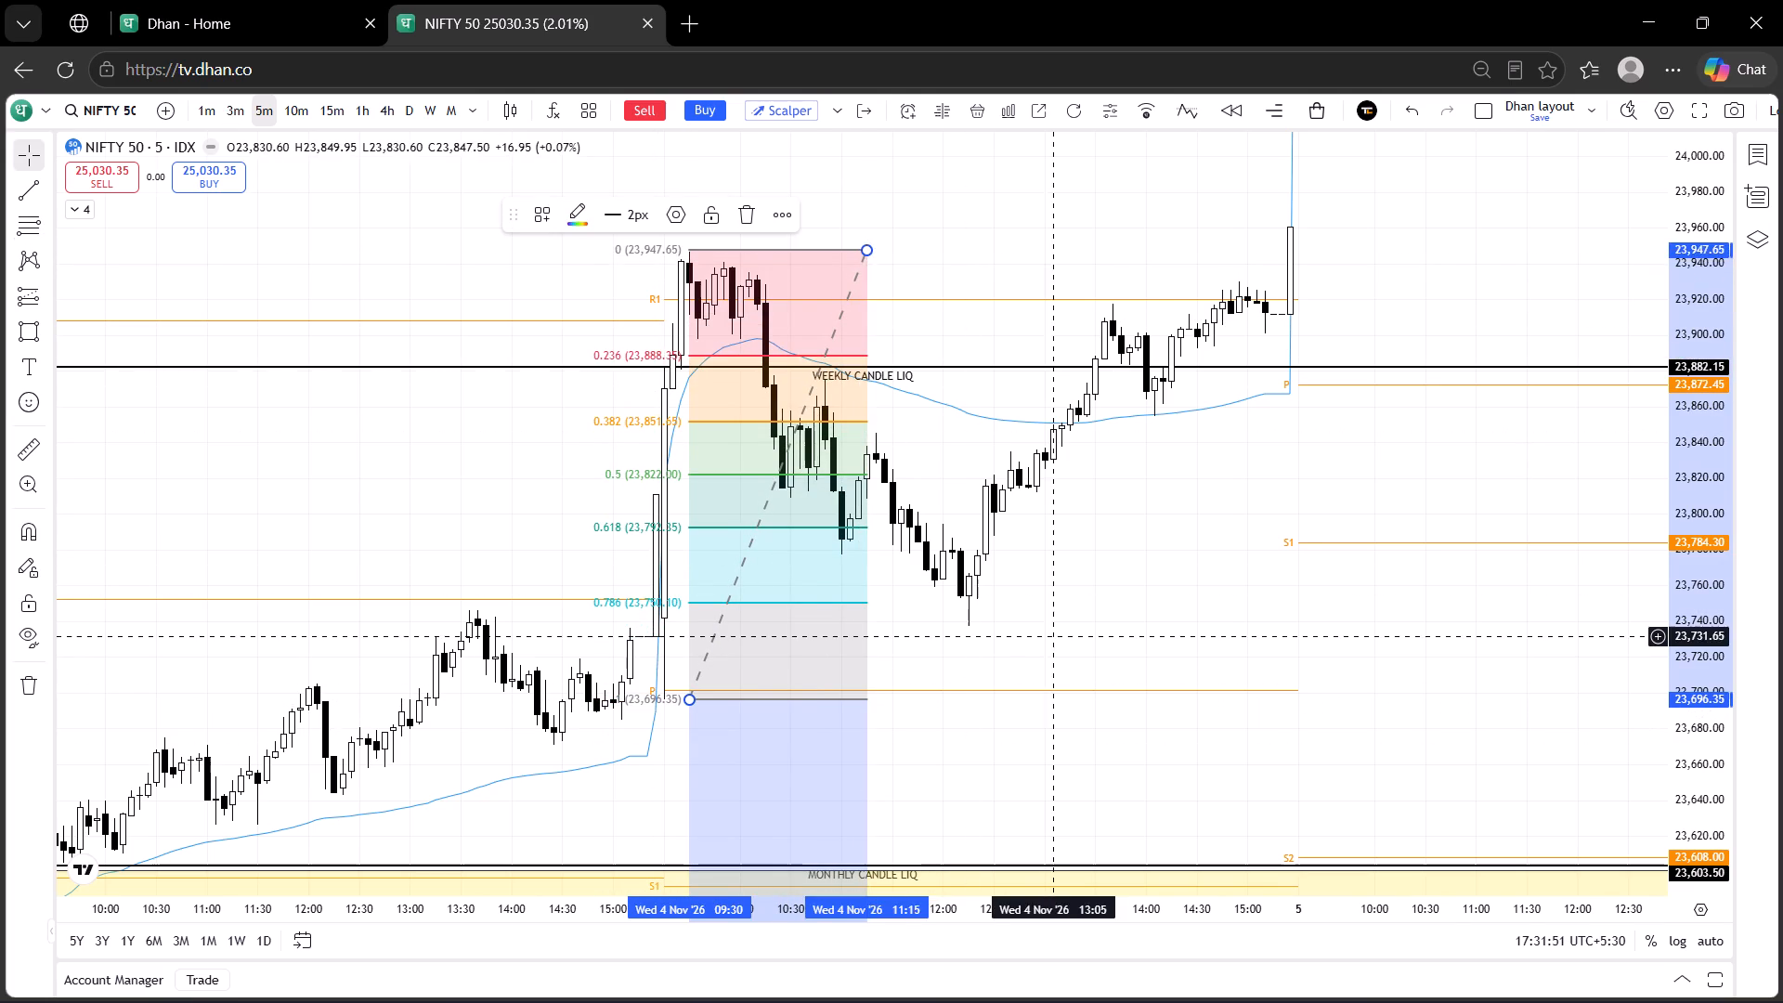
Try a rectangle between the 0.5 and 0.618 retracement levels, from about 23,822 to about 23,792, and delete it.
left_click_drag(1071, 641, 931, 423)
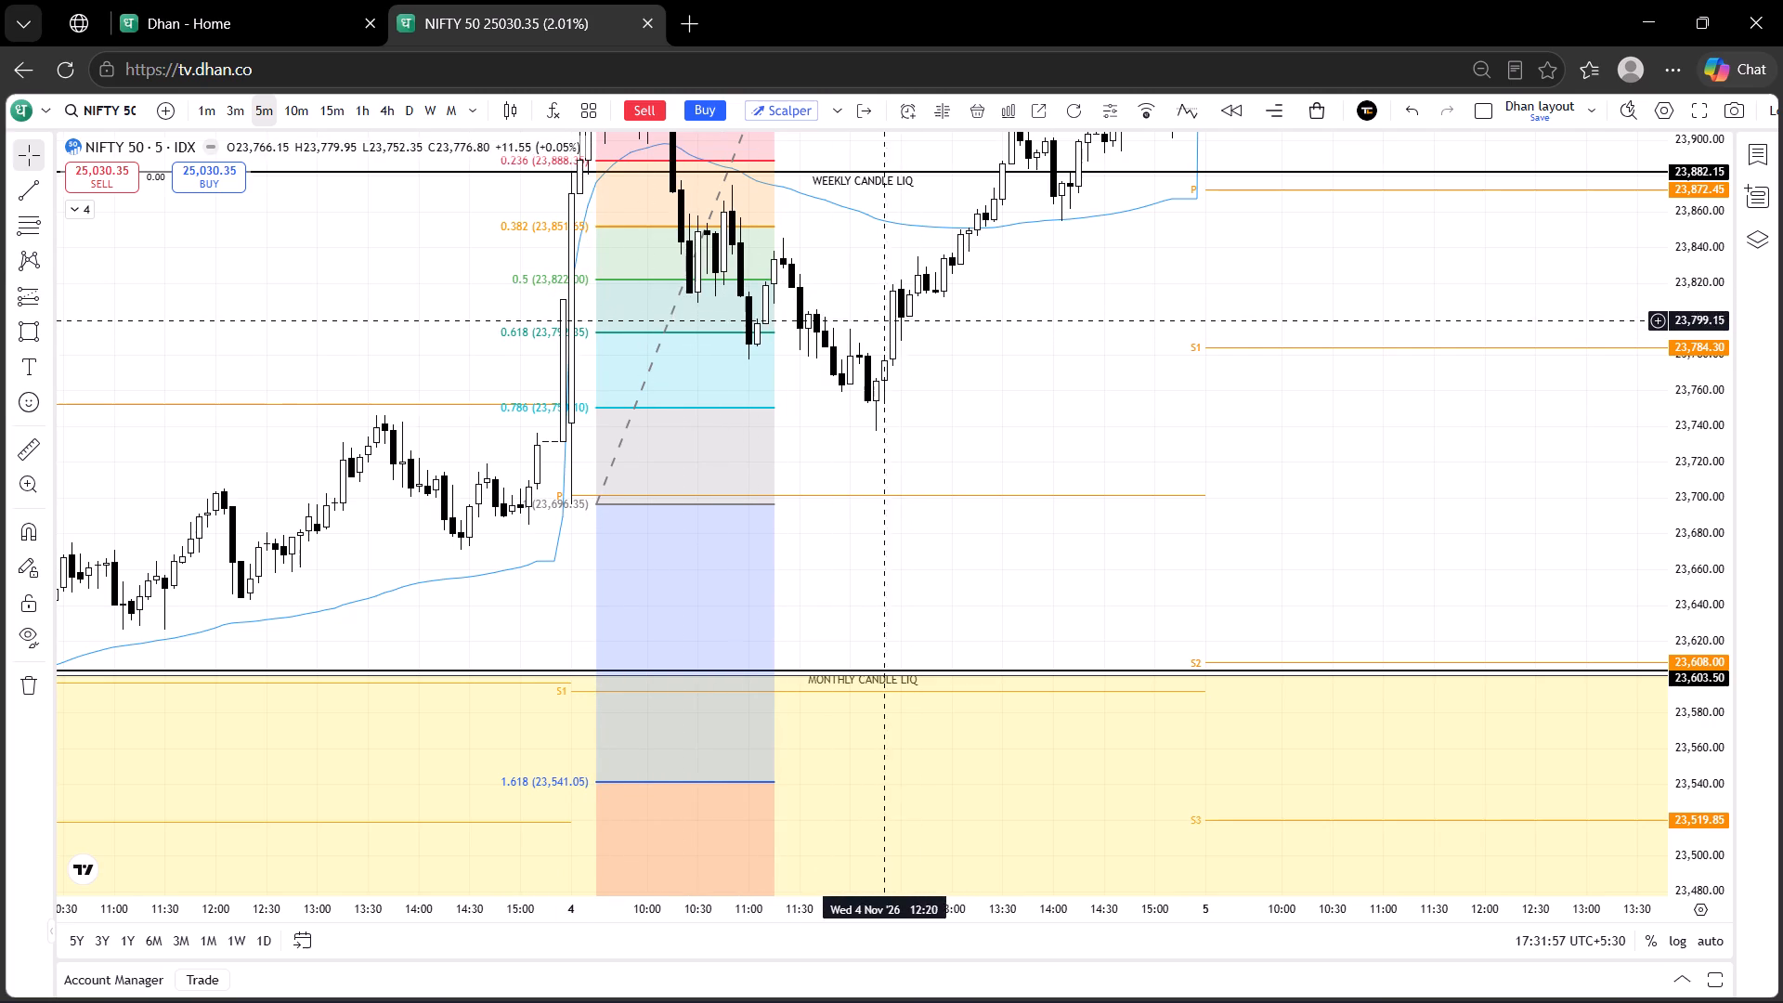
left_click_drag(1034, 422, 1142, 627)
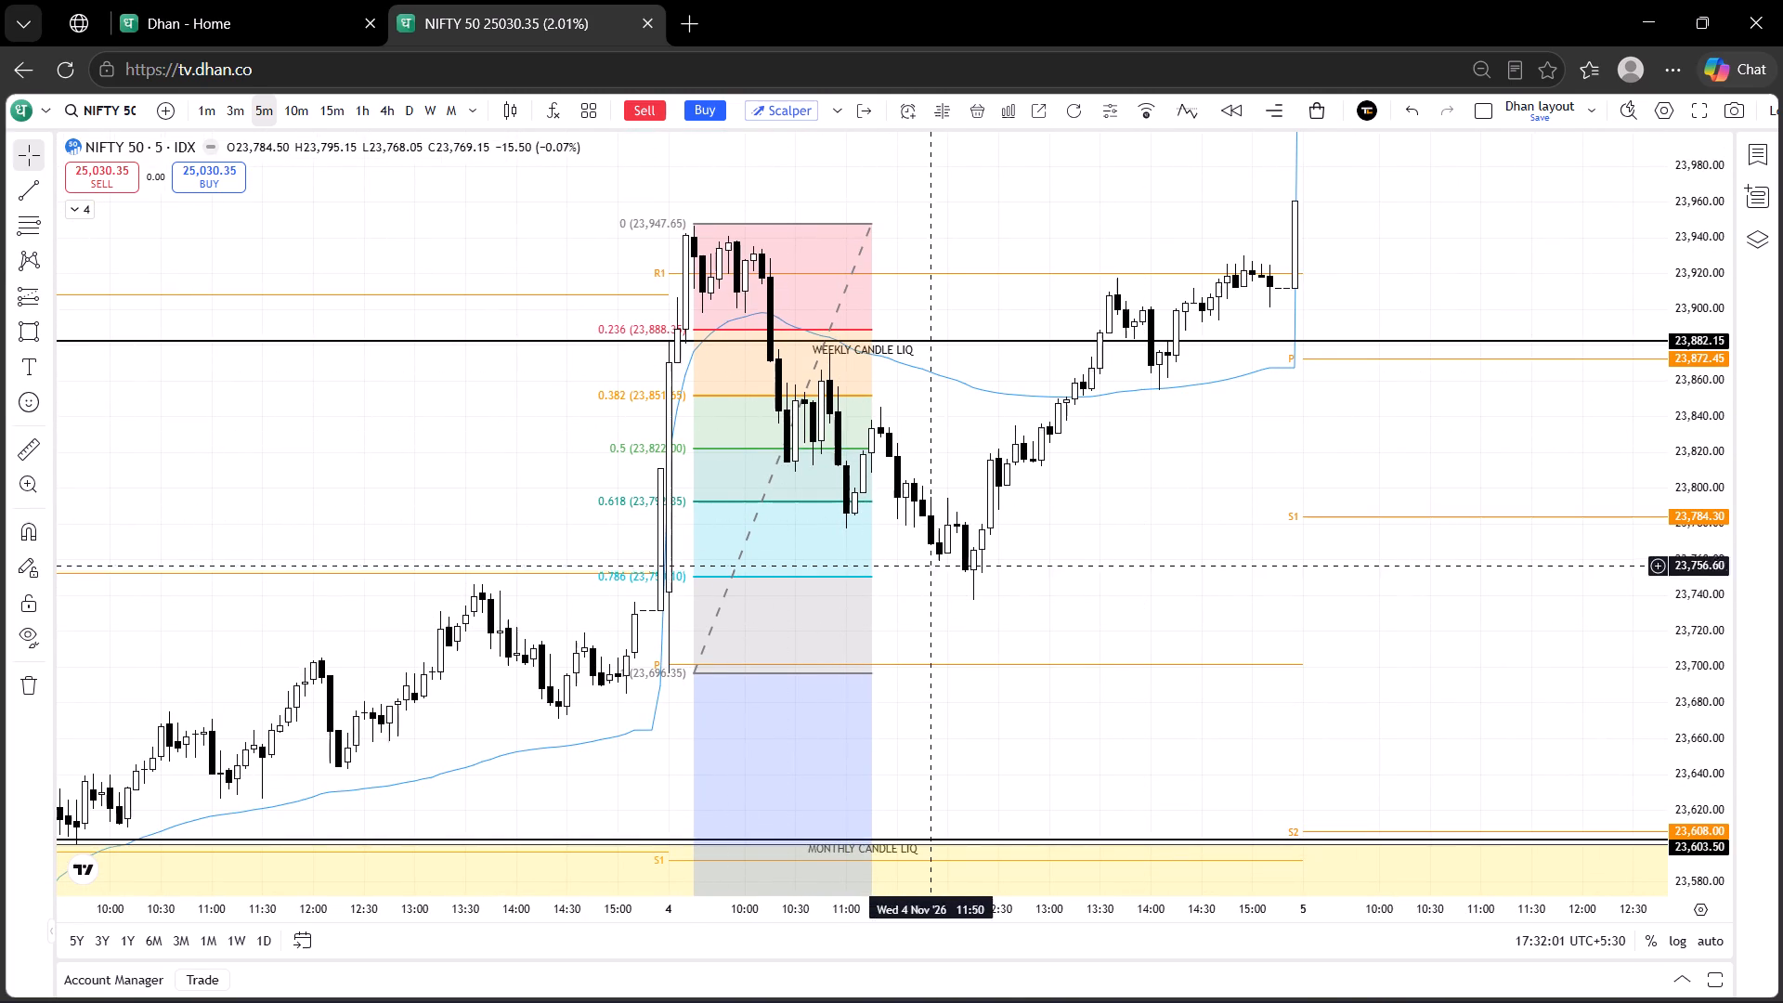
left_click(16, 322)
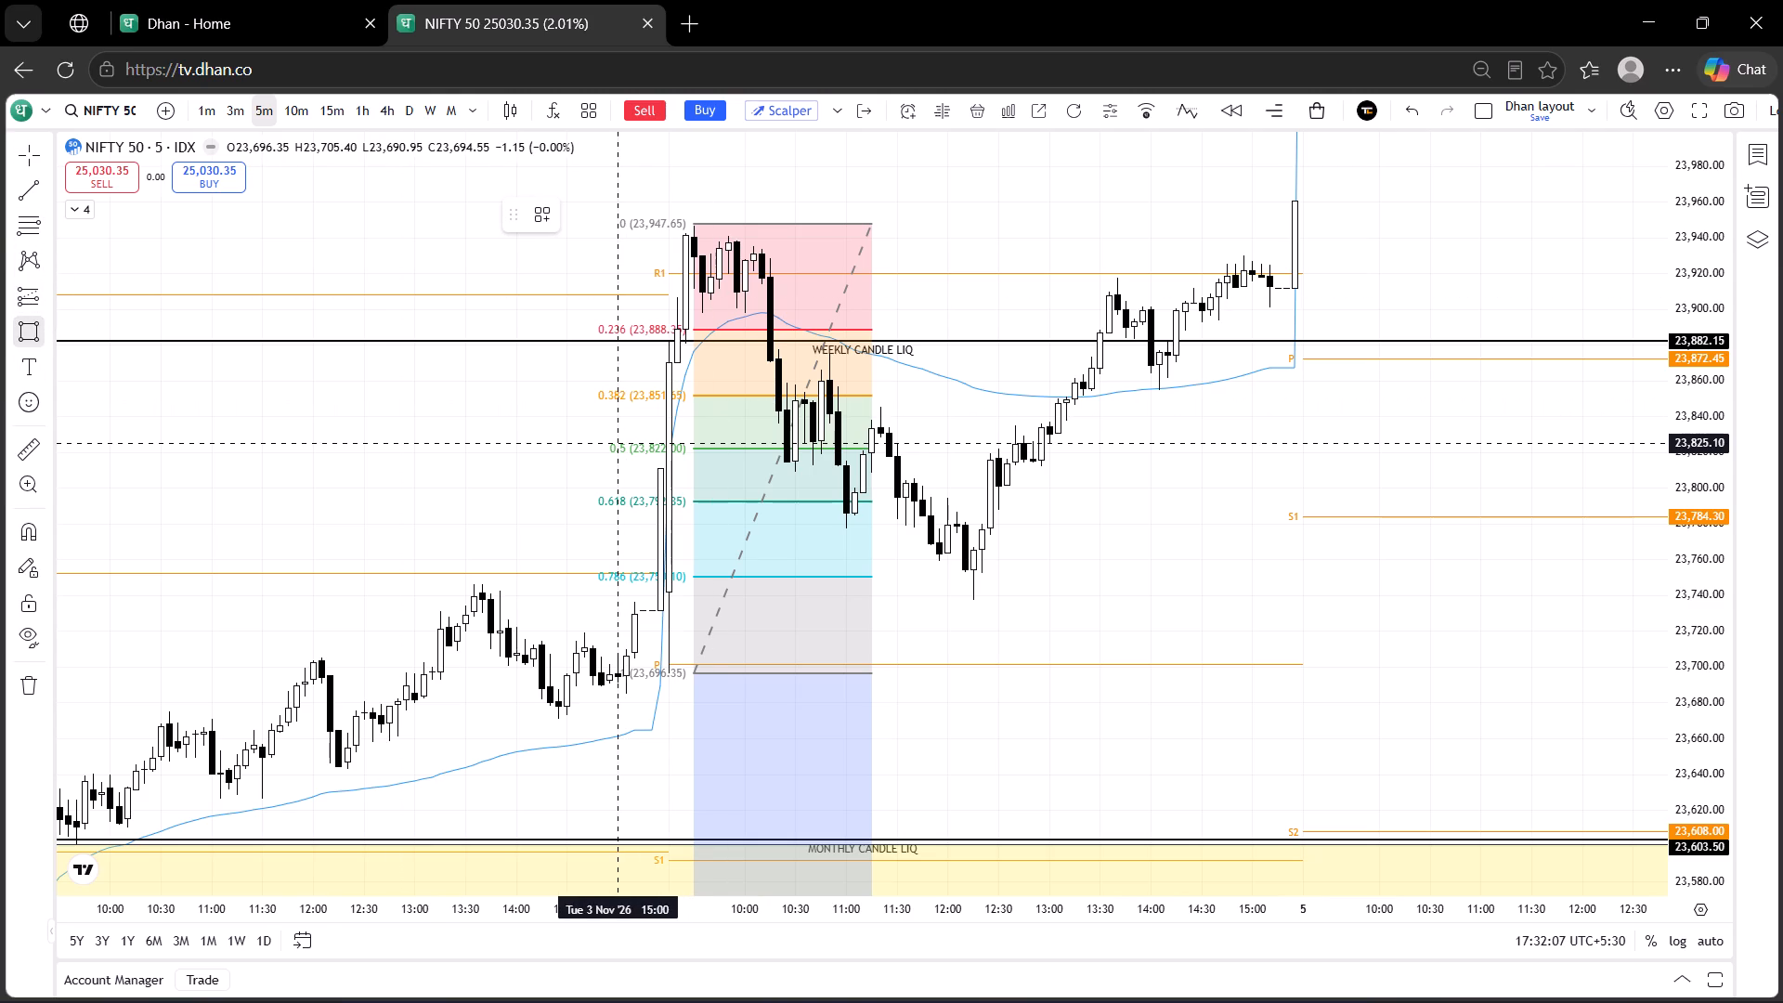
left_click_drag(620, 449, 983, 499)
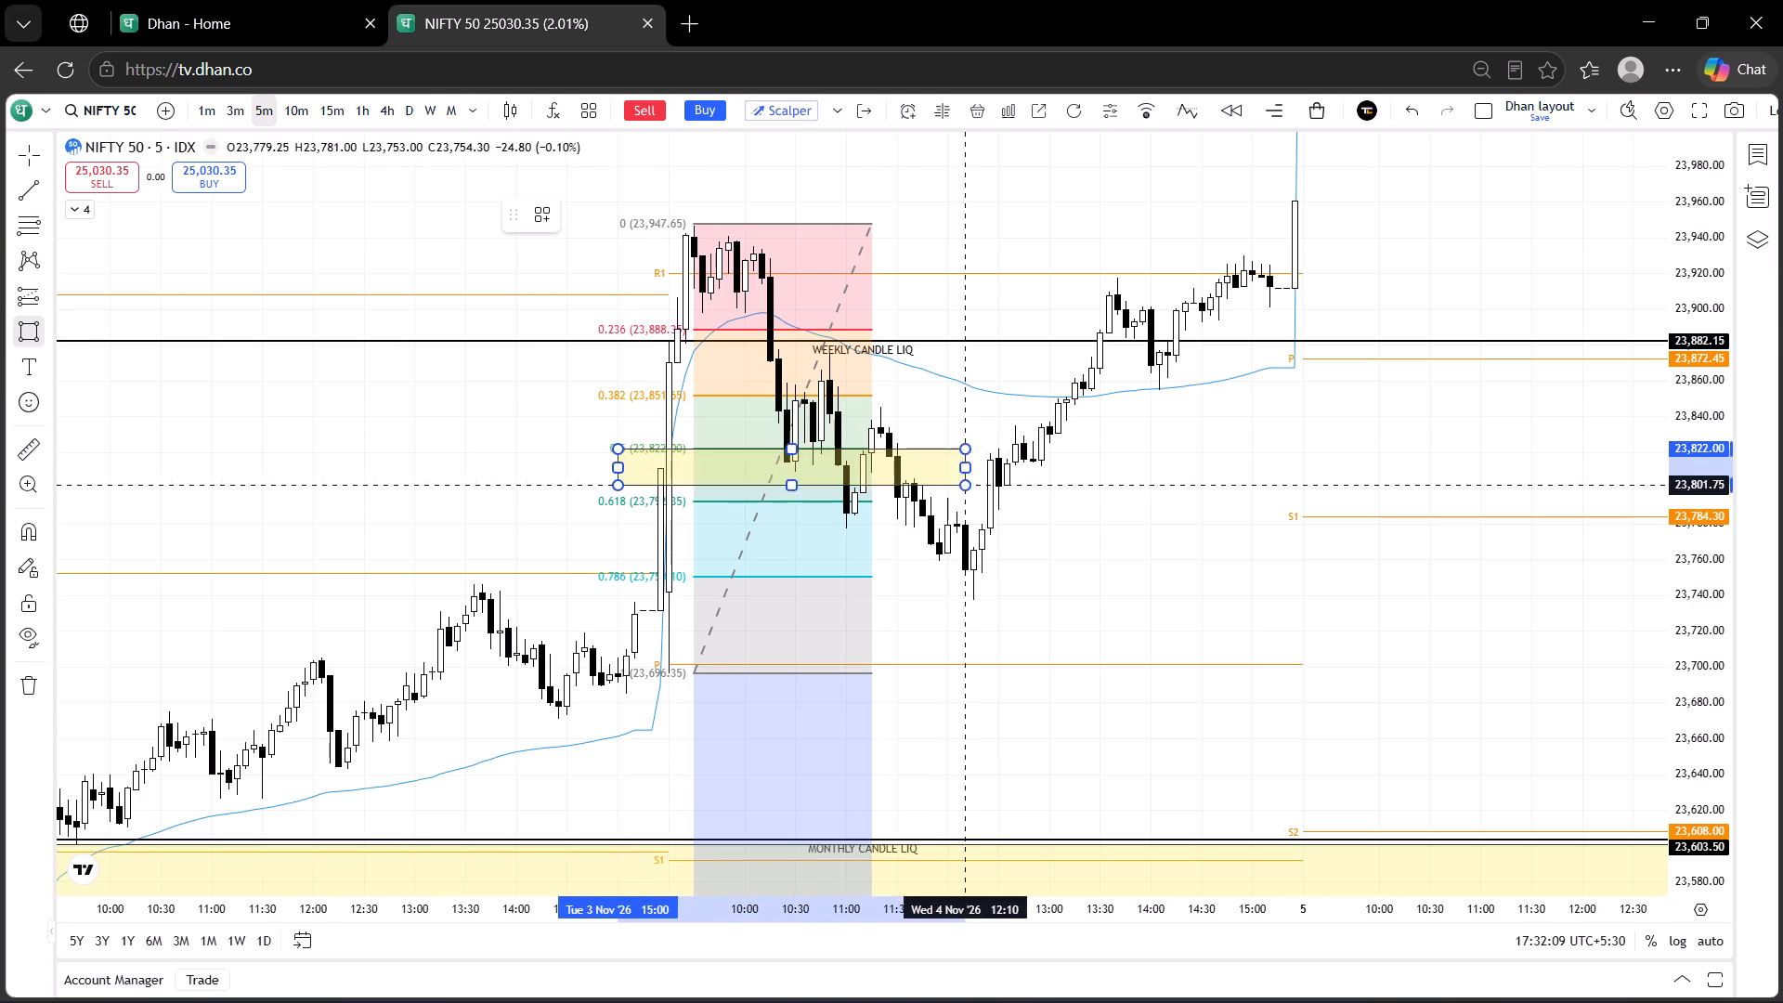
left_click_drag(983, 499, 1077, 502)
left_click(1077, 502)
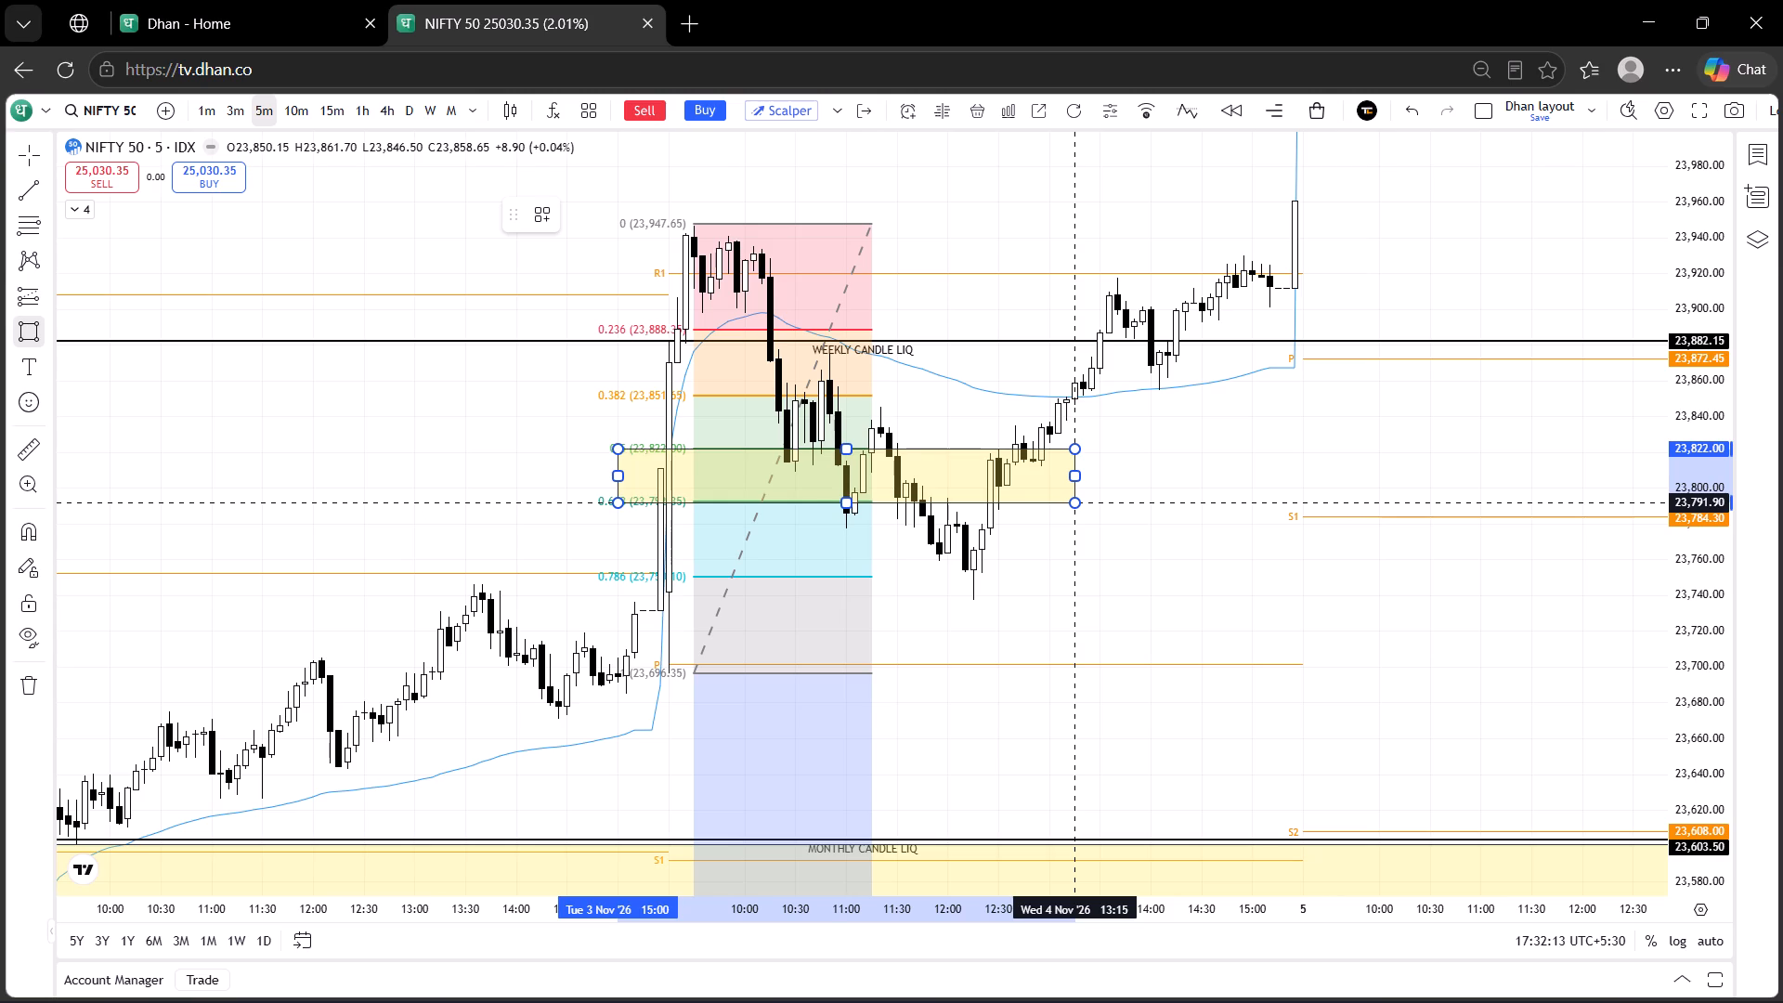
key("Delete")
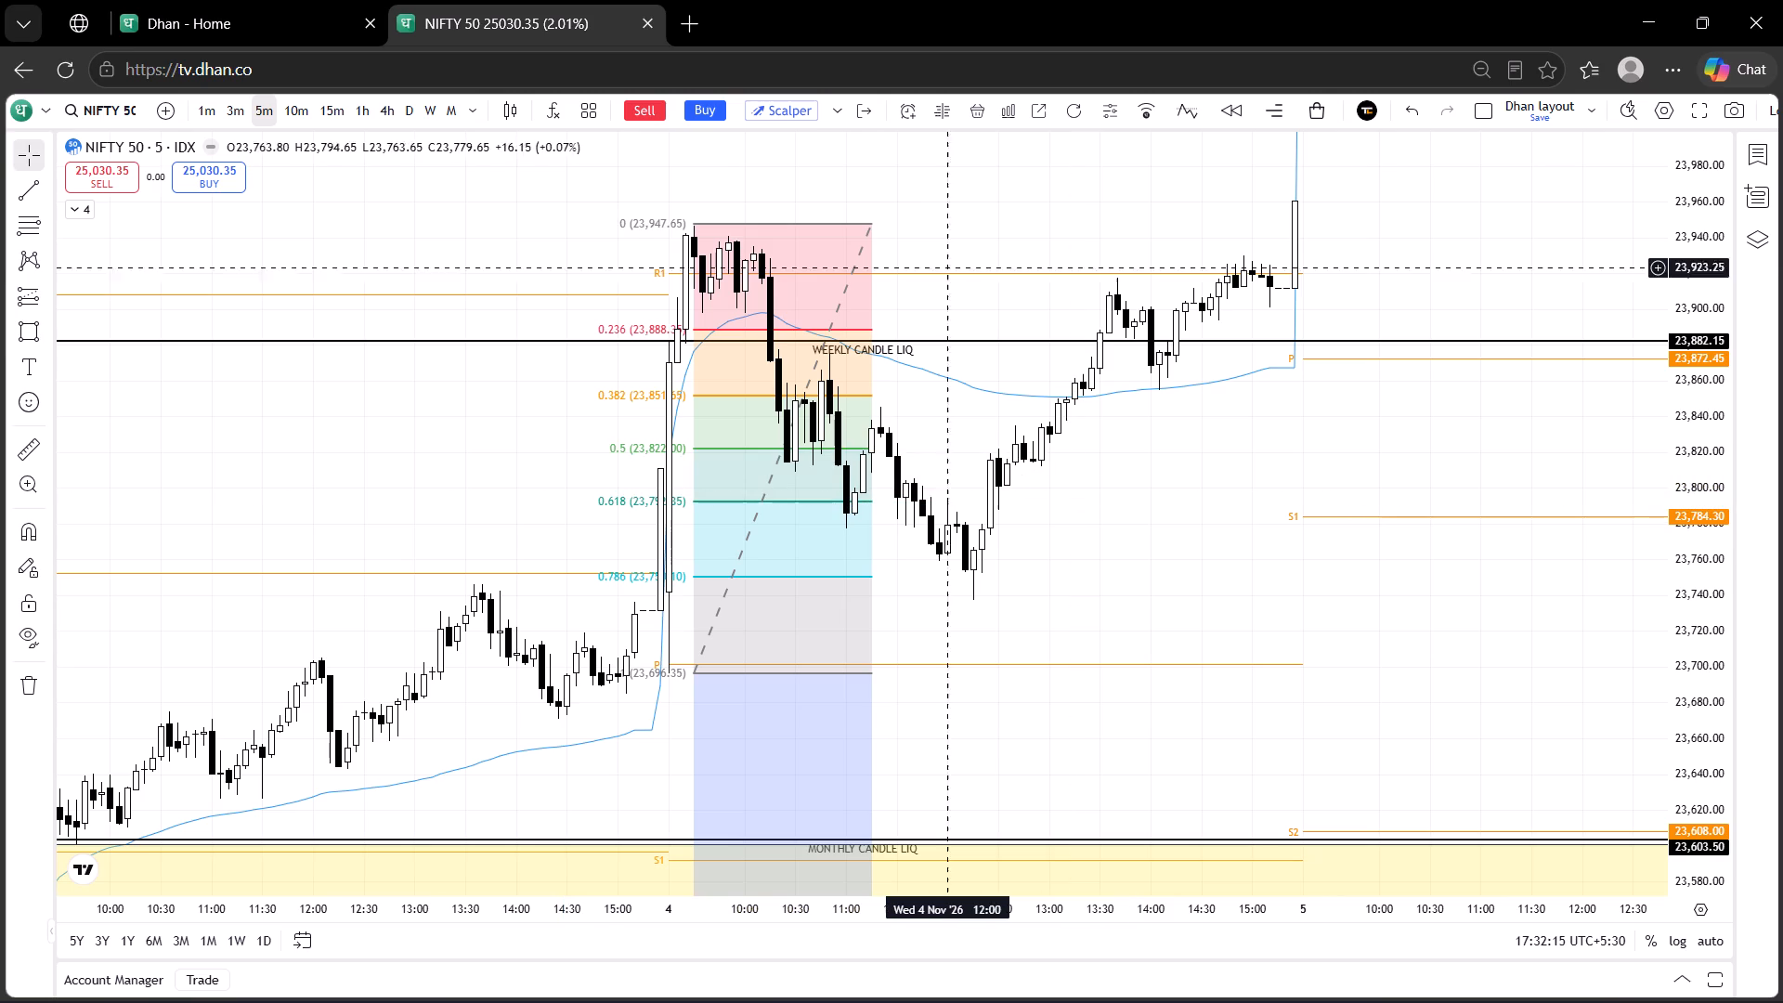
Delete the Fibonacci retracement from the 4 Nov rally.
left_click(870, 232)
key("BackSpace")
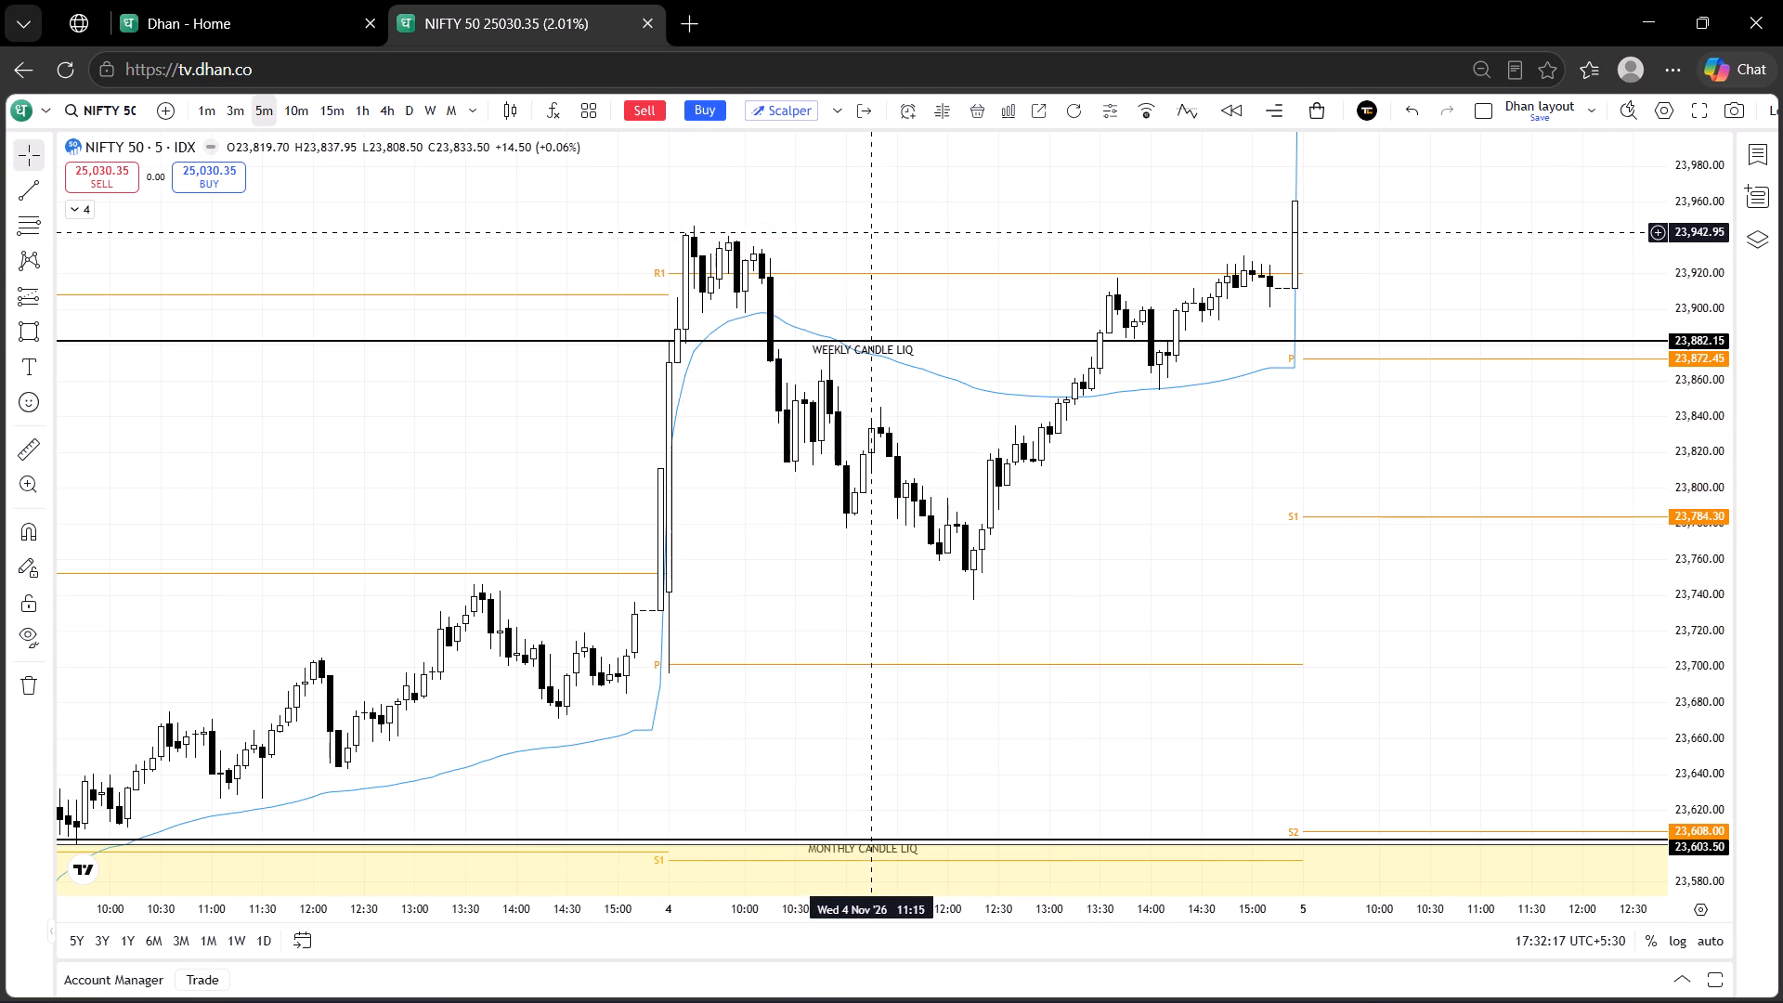
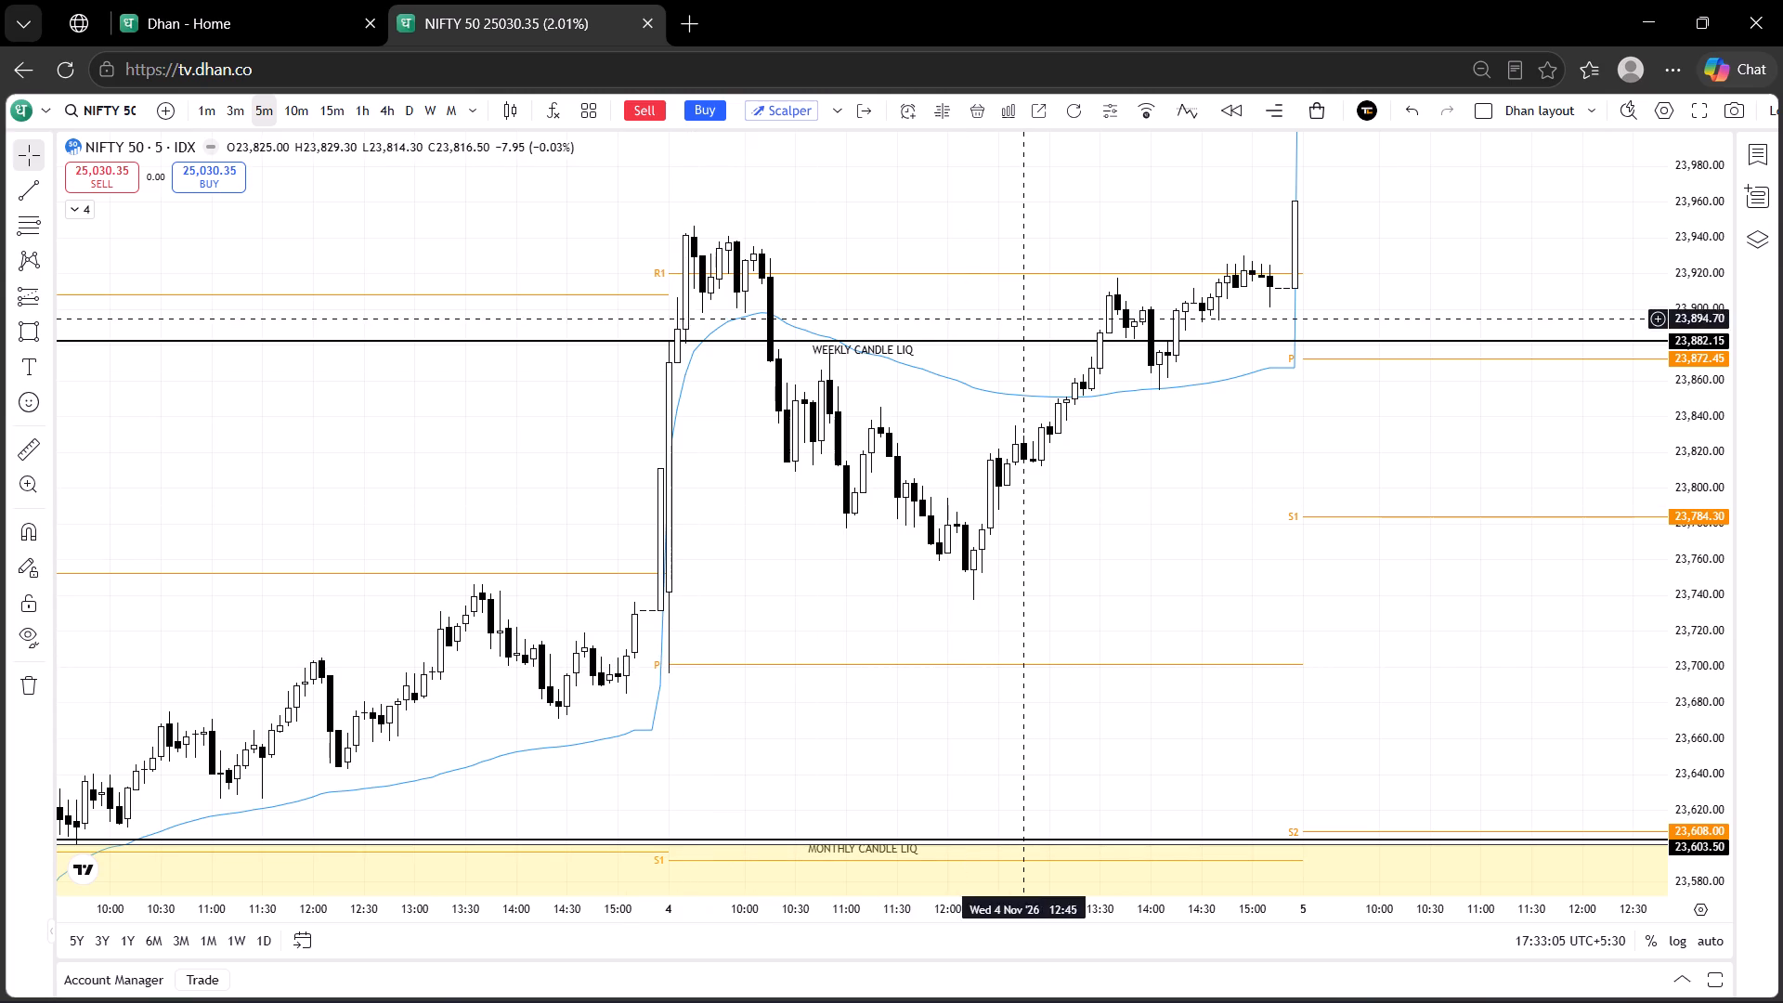
Delete the yellow rectangle zone spanning about 23,270 to 23,600, just below the MONTHLY CANDLE LIQ line.
left_click_drag(639, 605, 1017, 208)
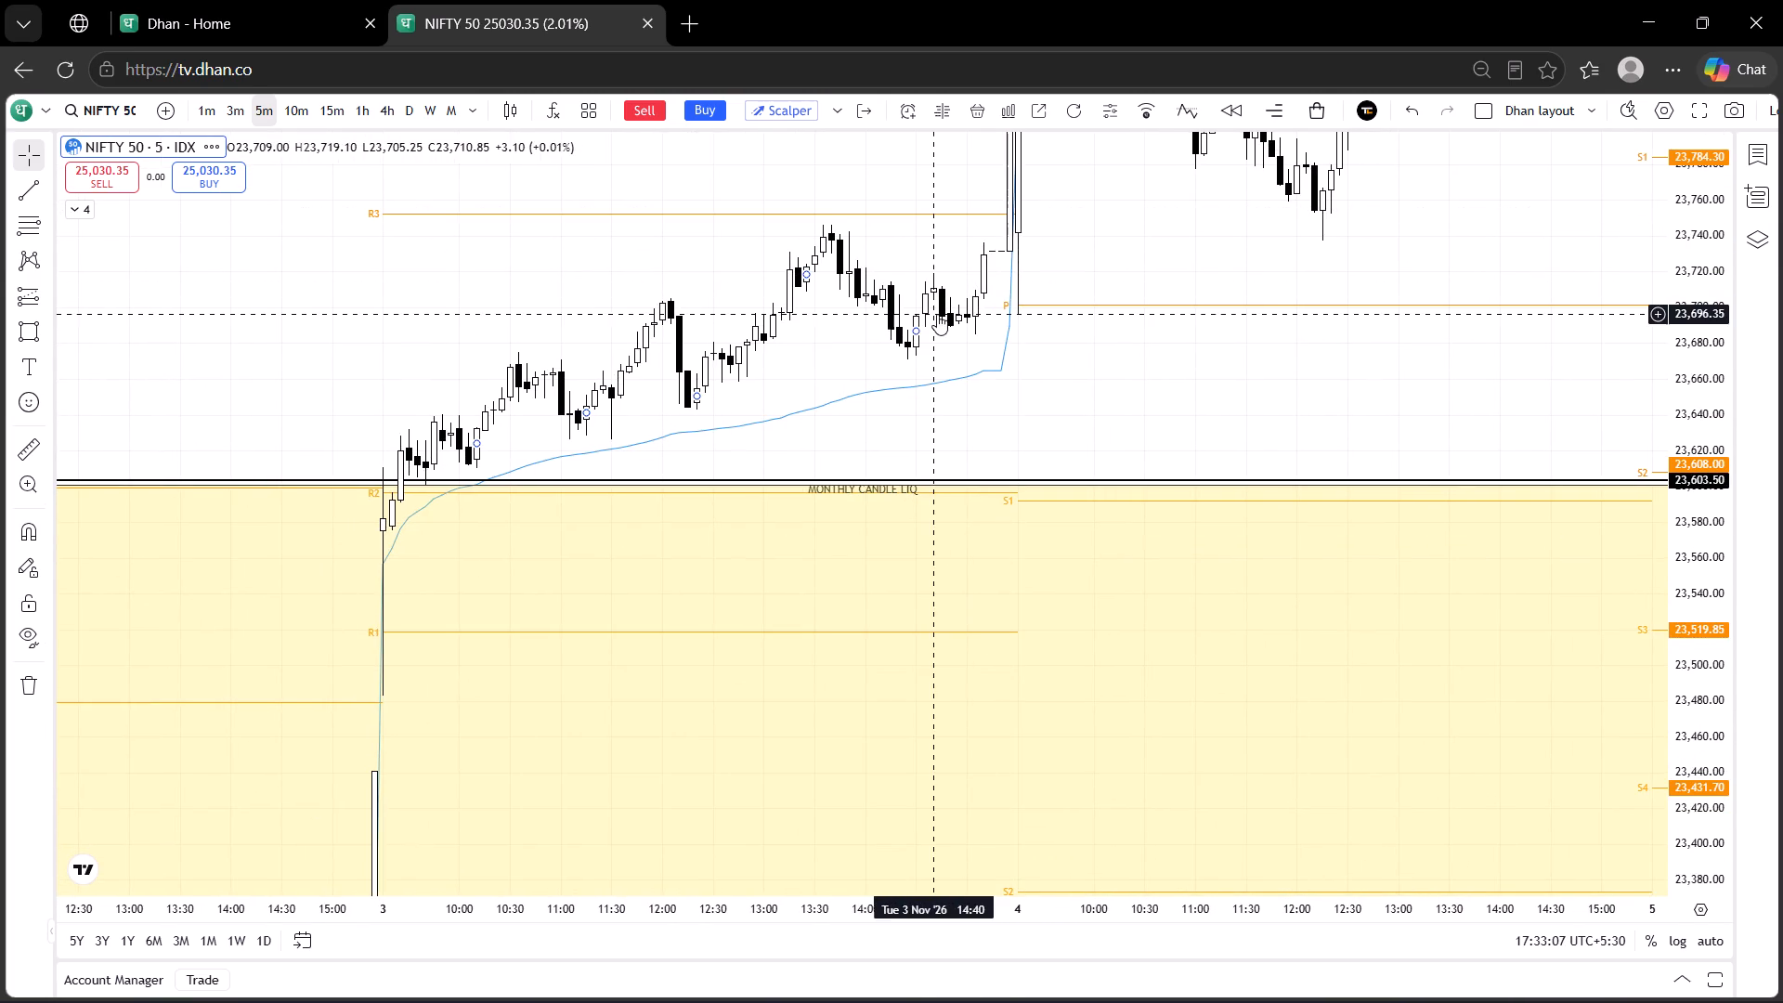
left_click(937, 314)
left_click_drag(1688, 198, 1646, 787)
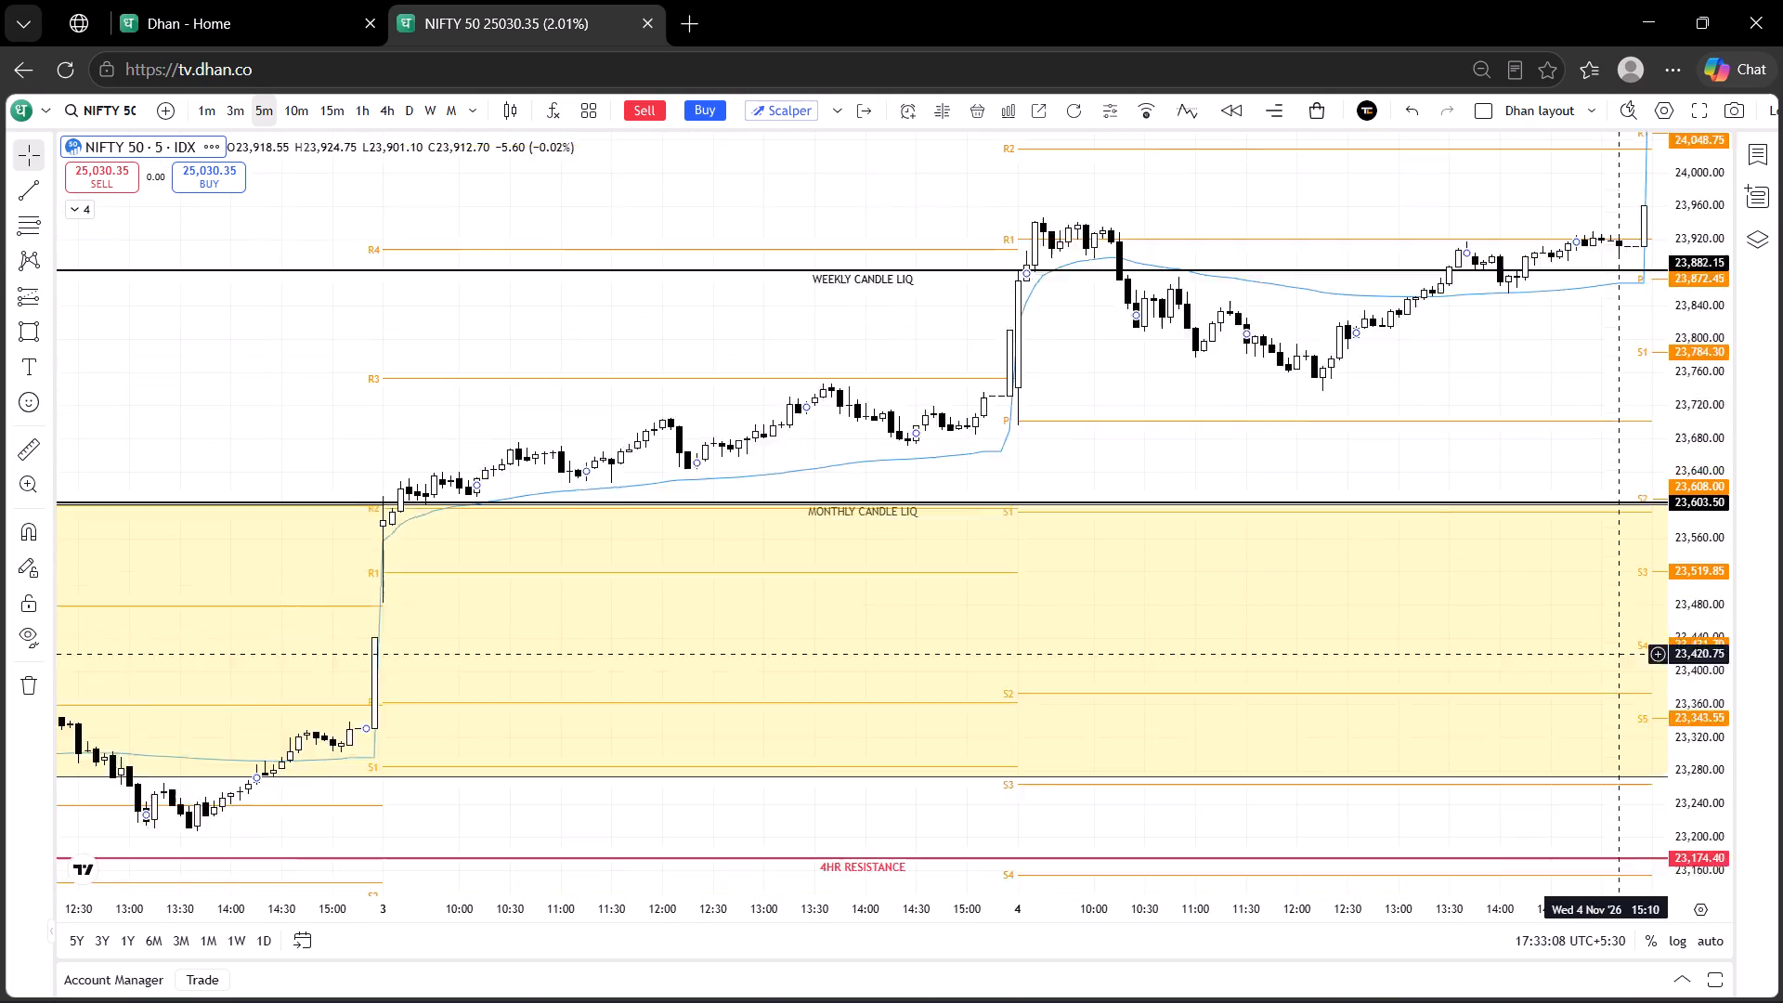
left_click_drag(1646, 787, 1657, 806)
left_click_drag(875, 904, 899, 902)
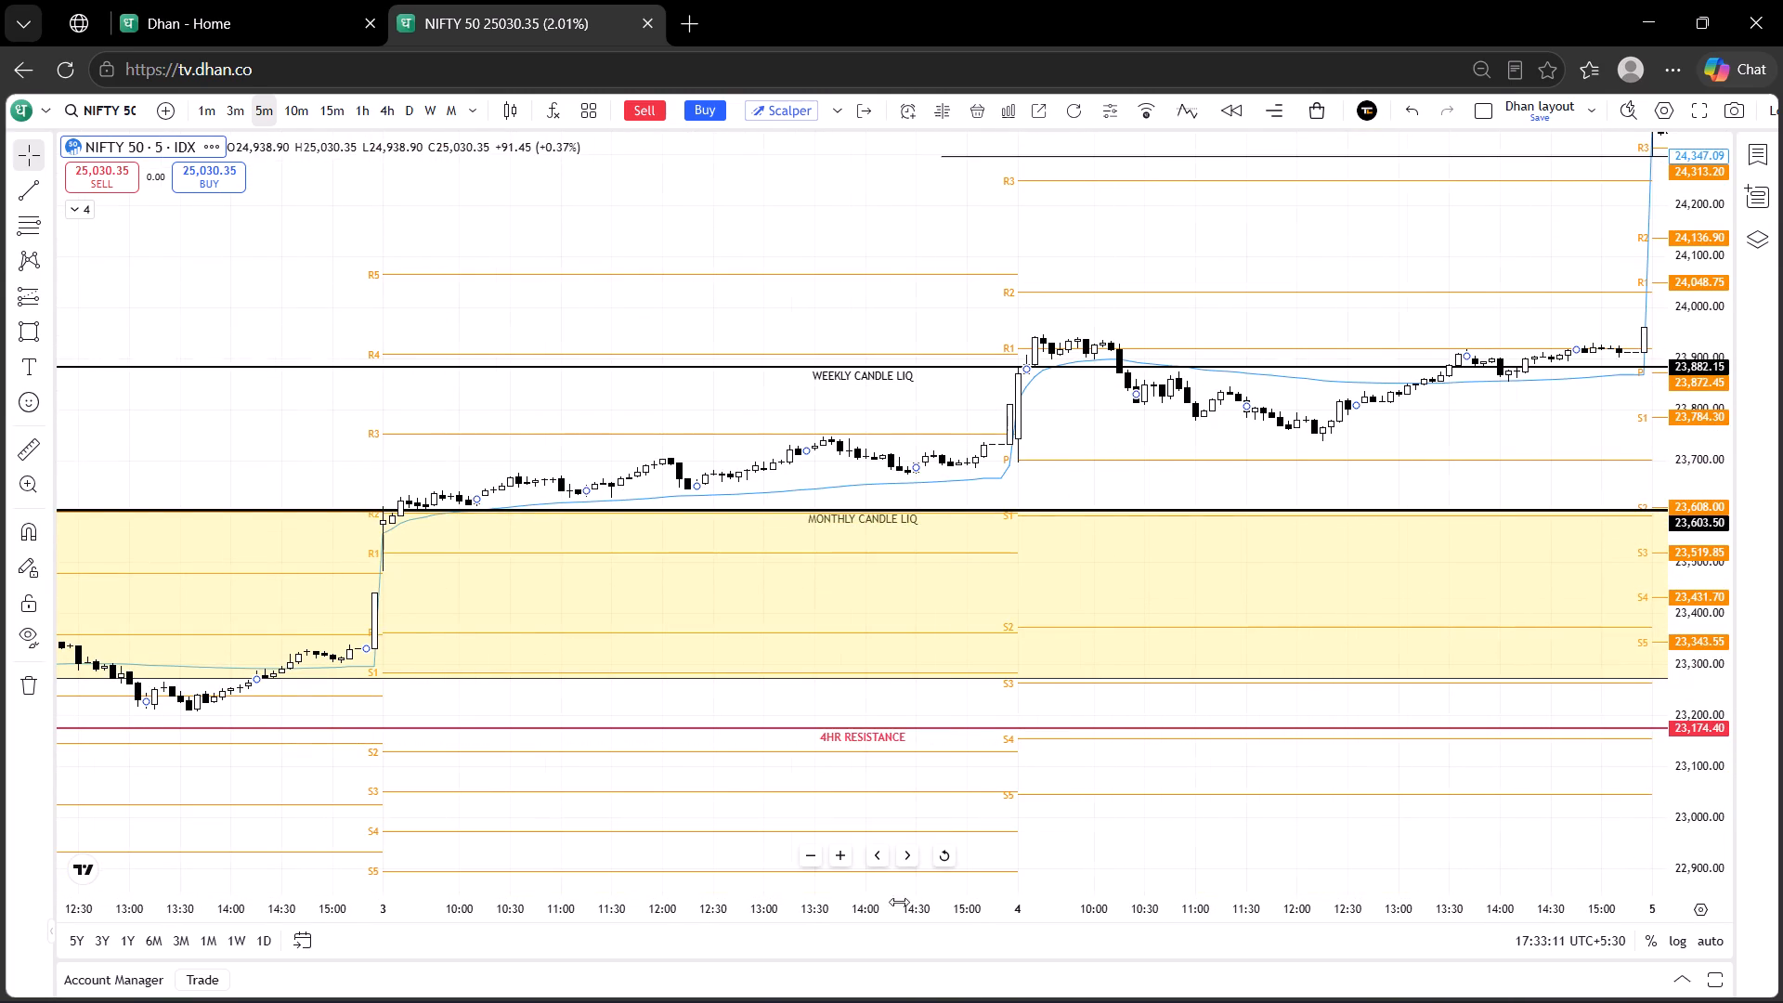
left_click_drag(899, 902, 1672, 972)
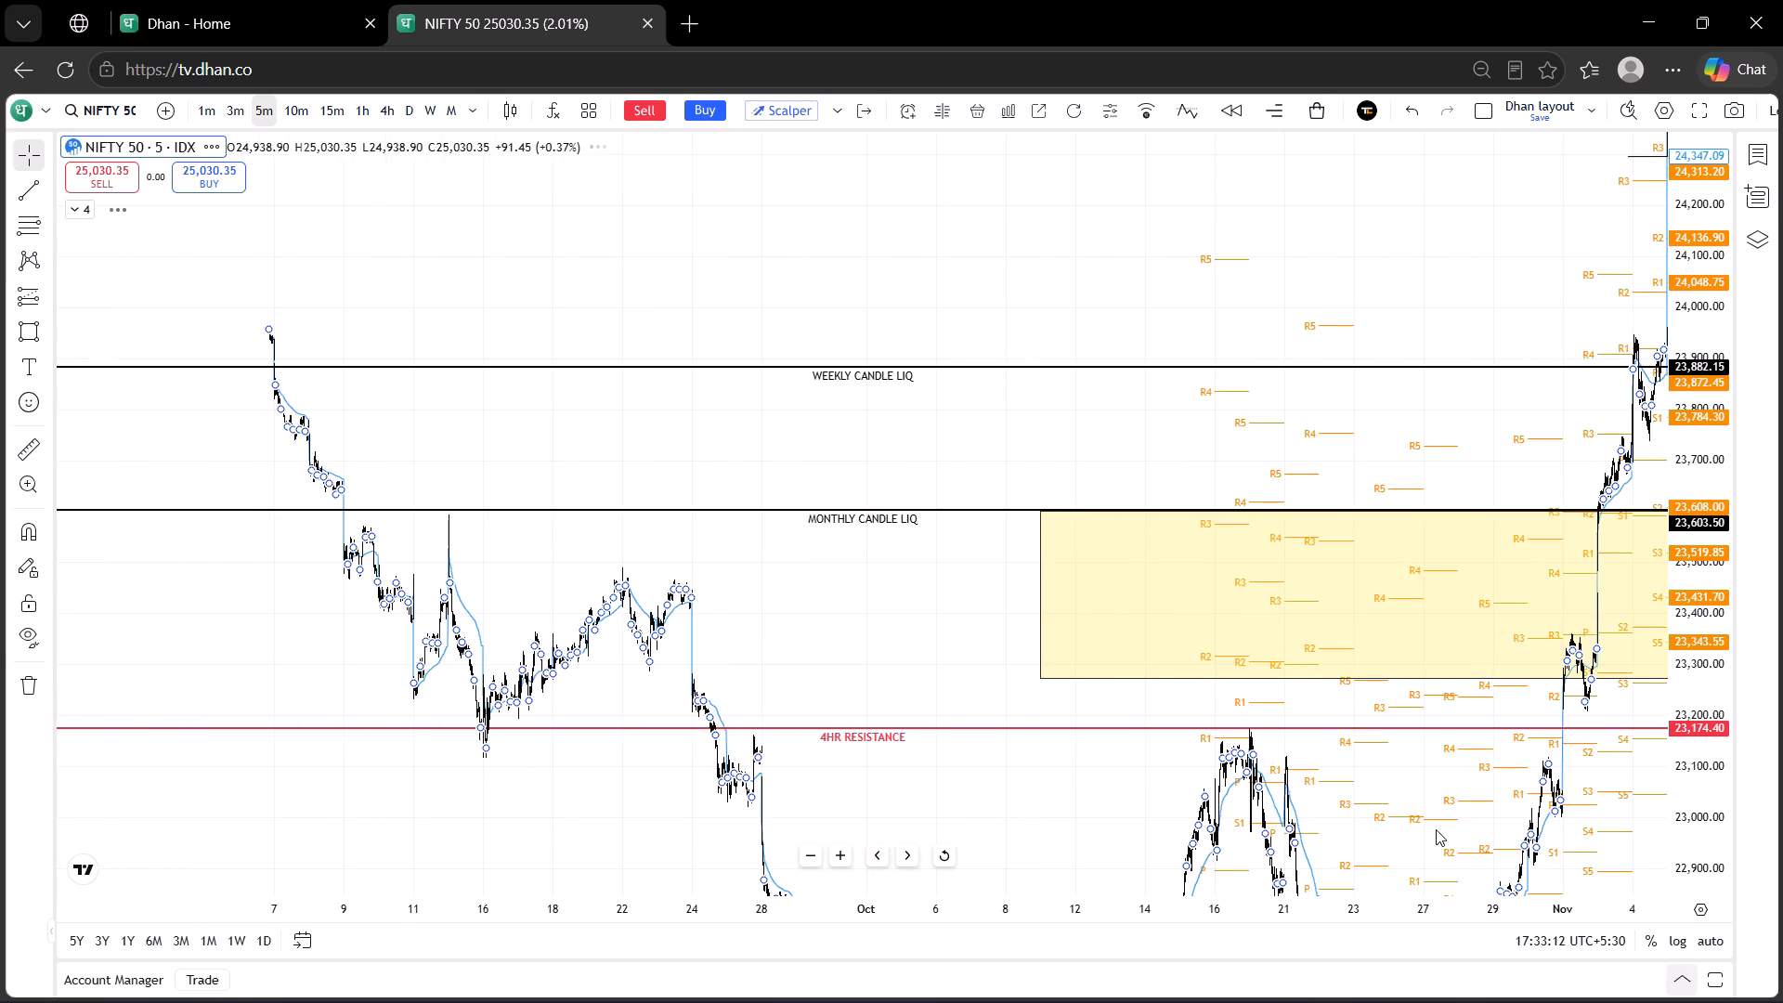
left_click_drag(897, 564, 293, 600)
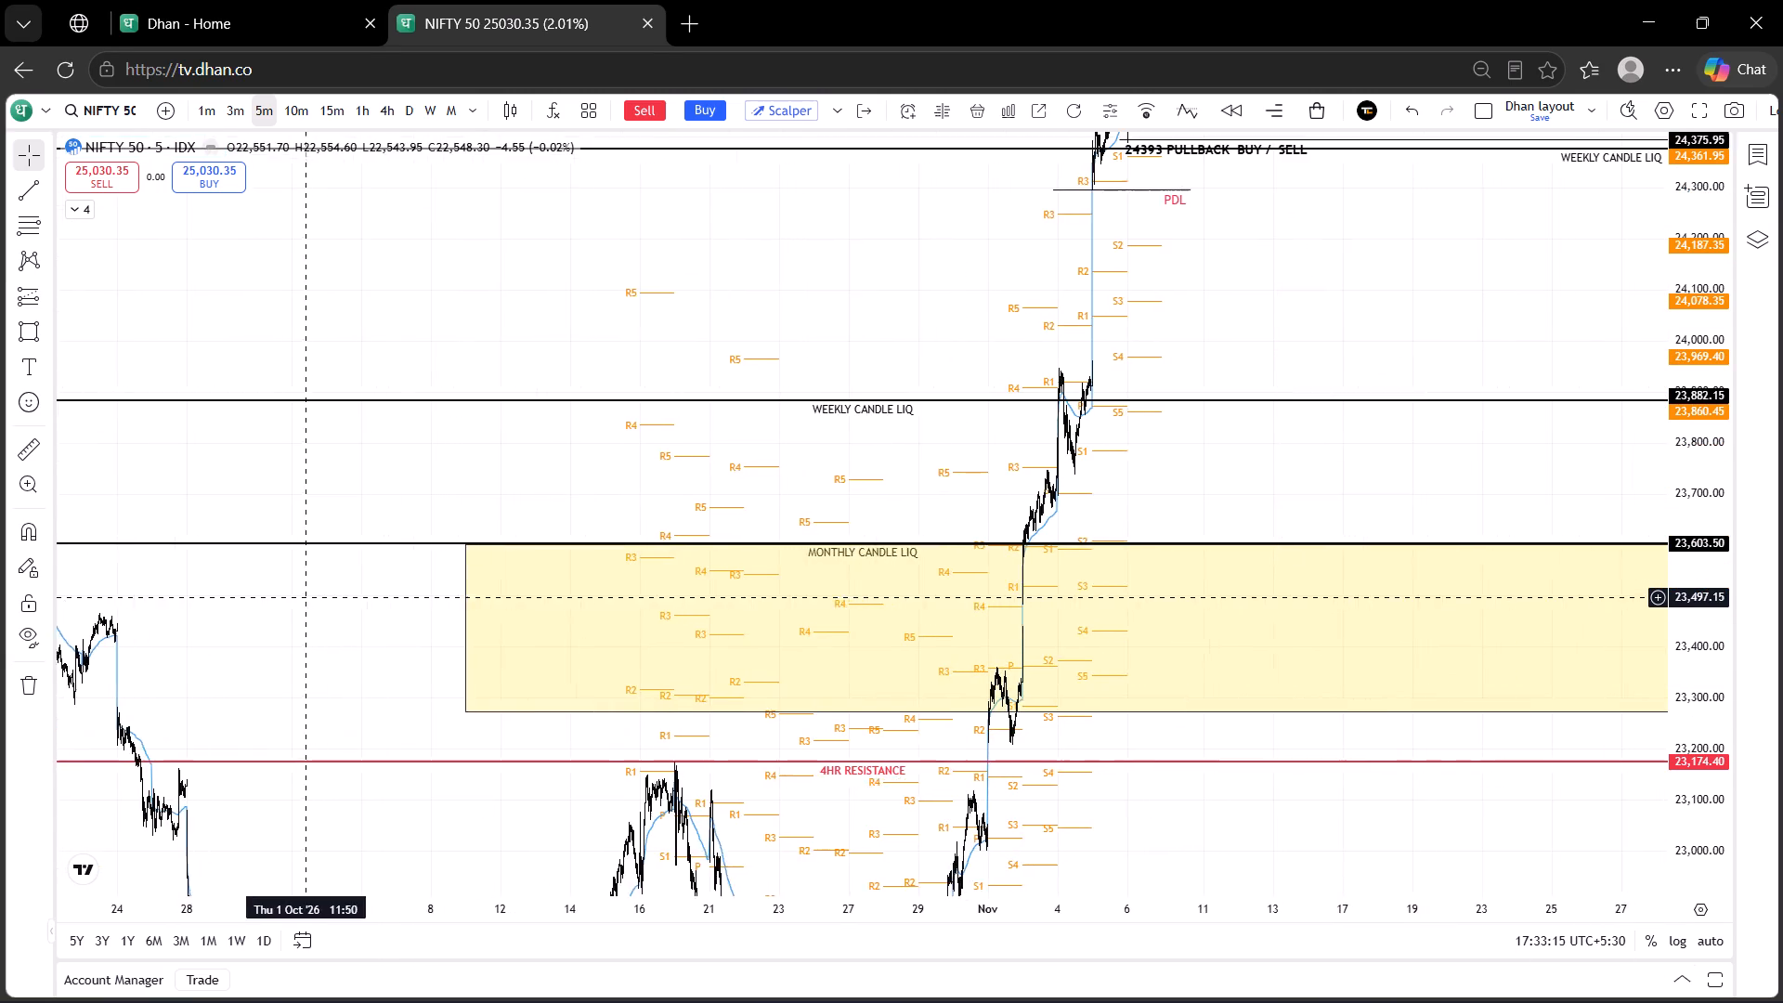
left_click_drag(293, 600, 138, 610)
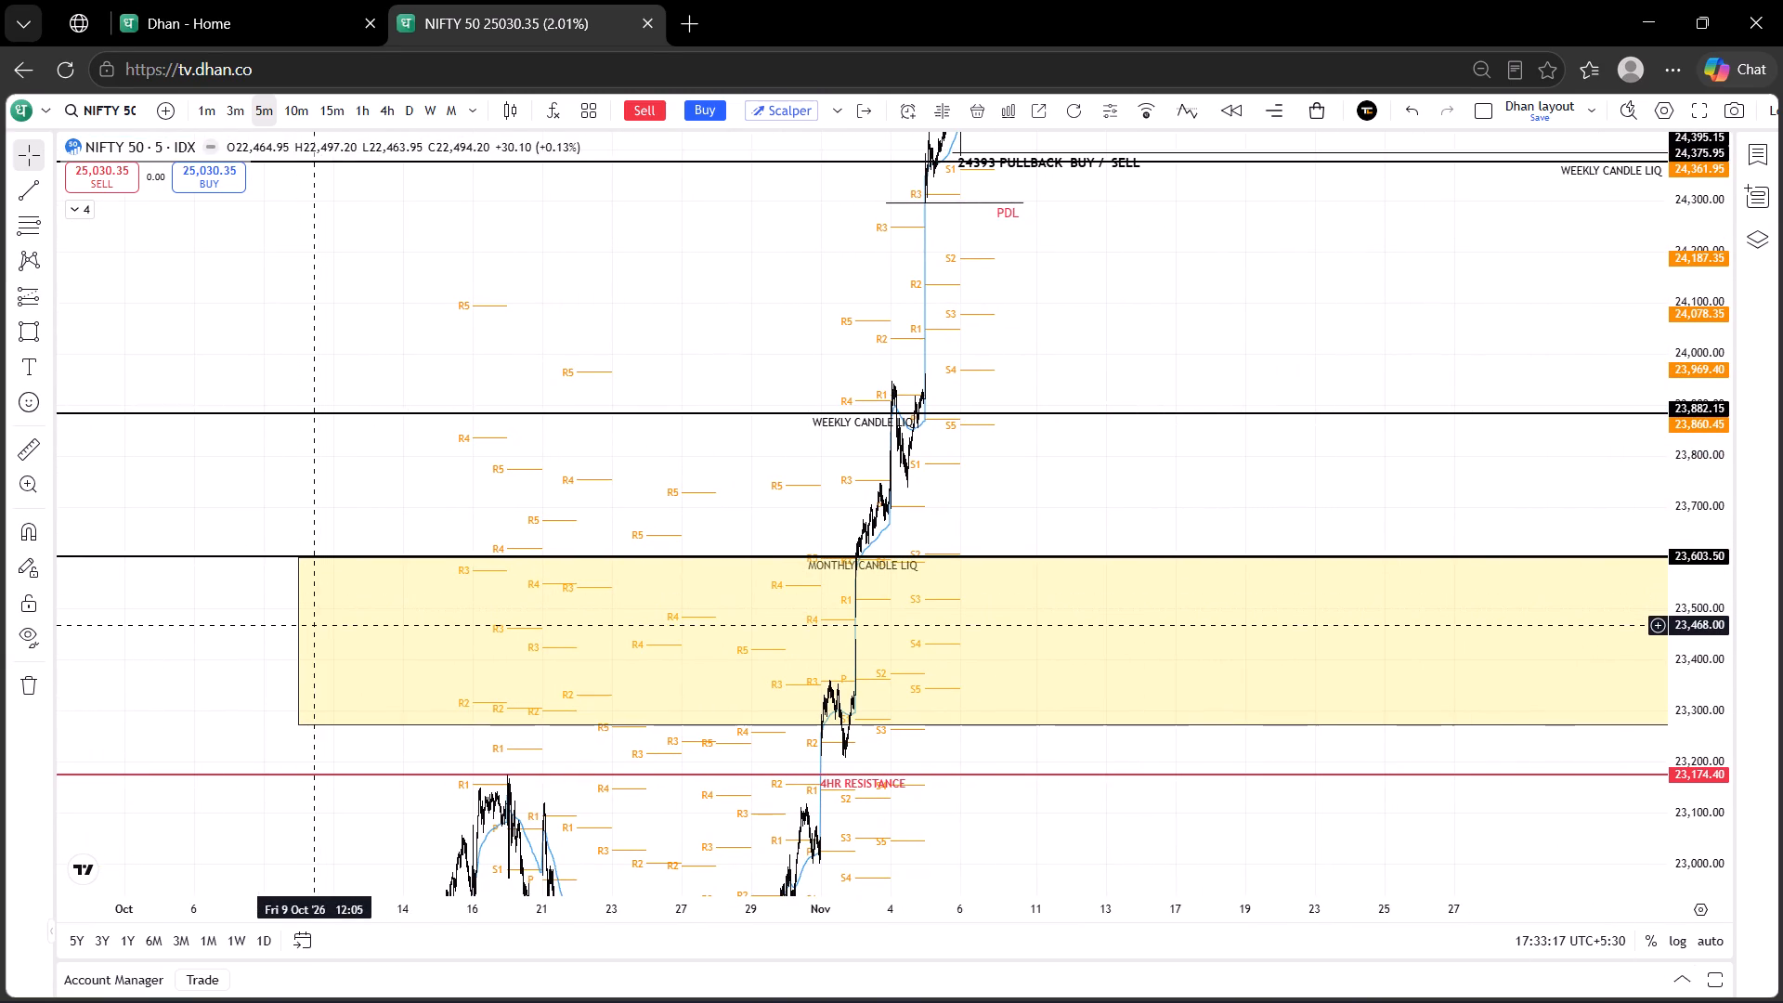
left_click(297, 625)
key("BackSpace")
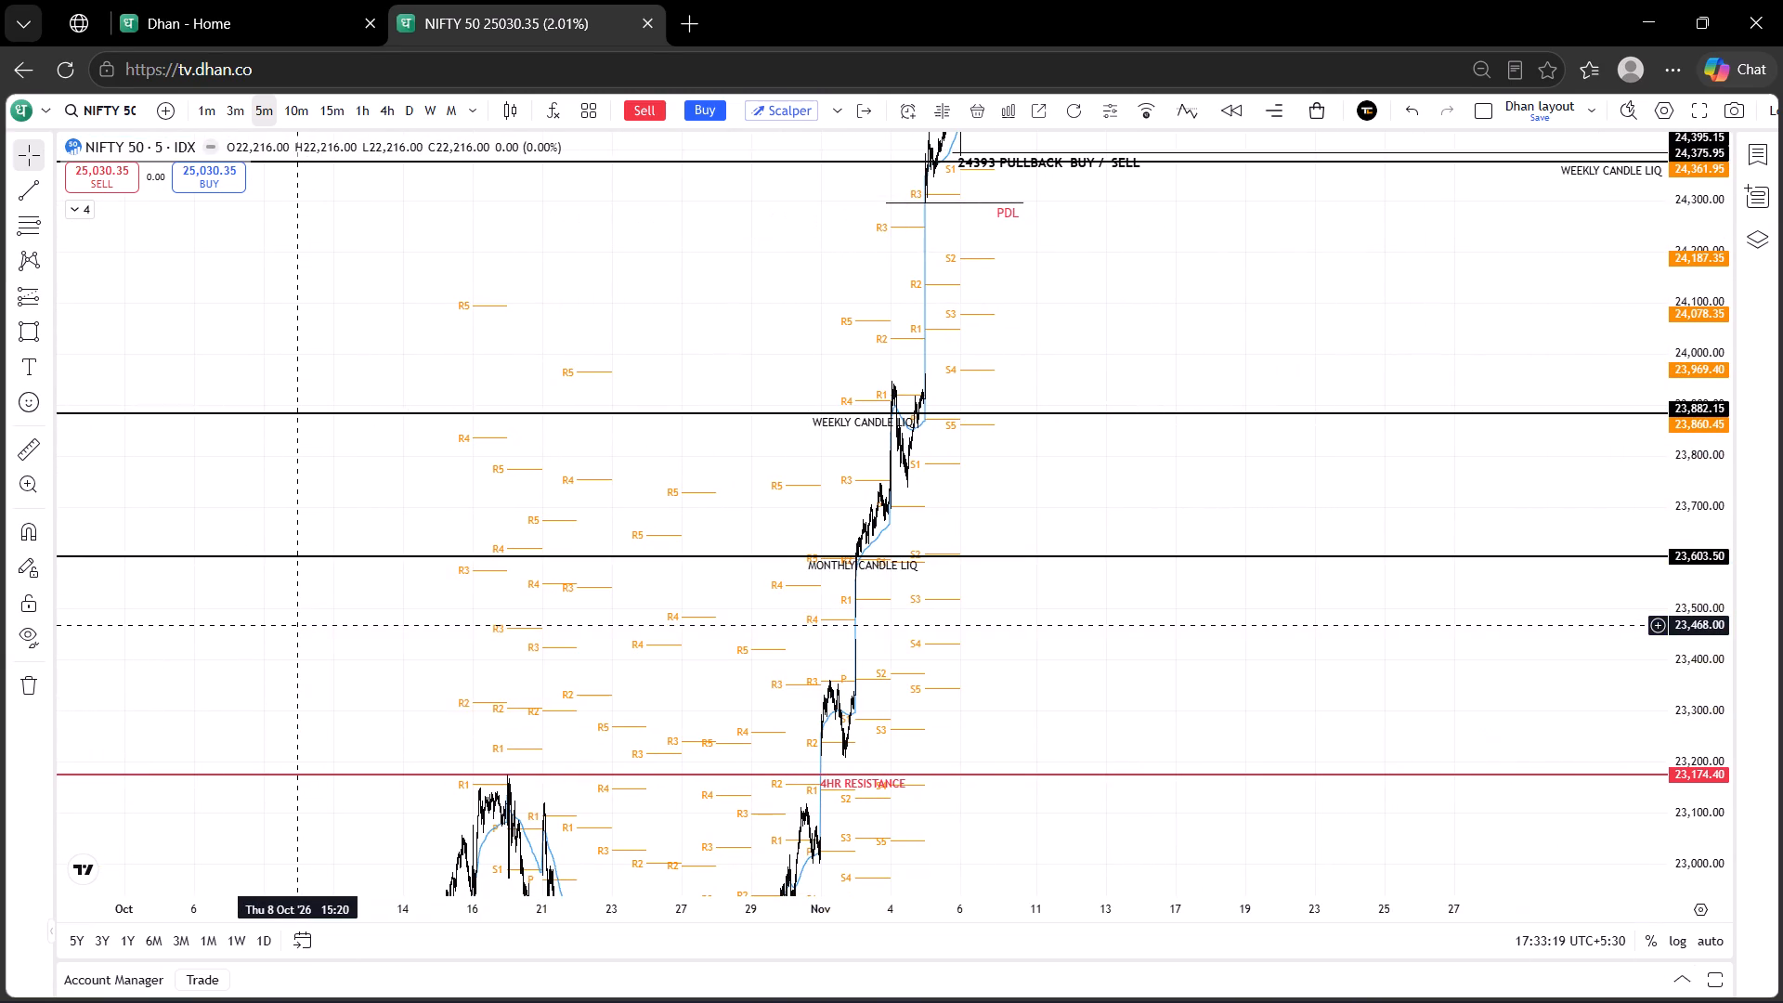
Examine the NIFTY 50 sessions from mid-October to 4 Nov against the daily pivots, VWAP and liquidity lines.
left_click_drag(1060, 901, 825, 909)
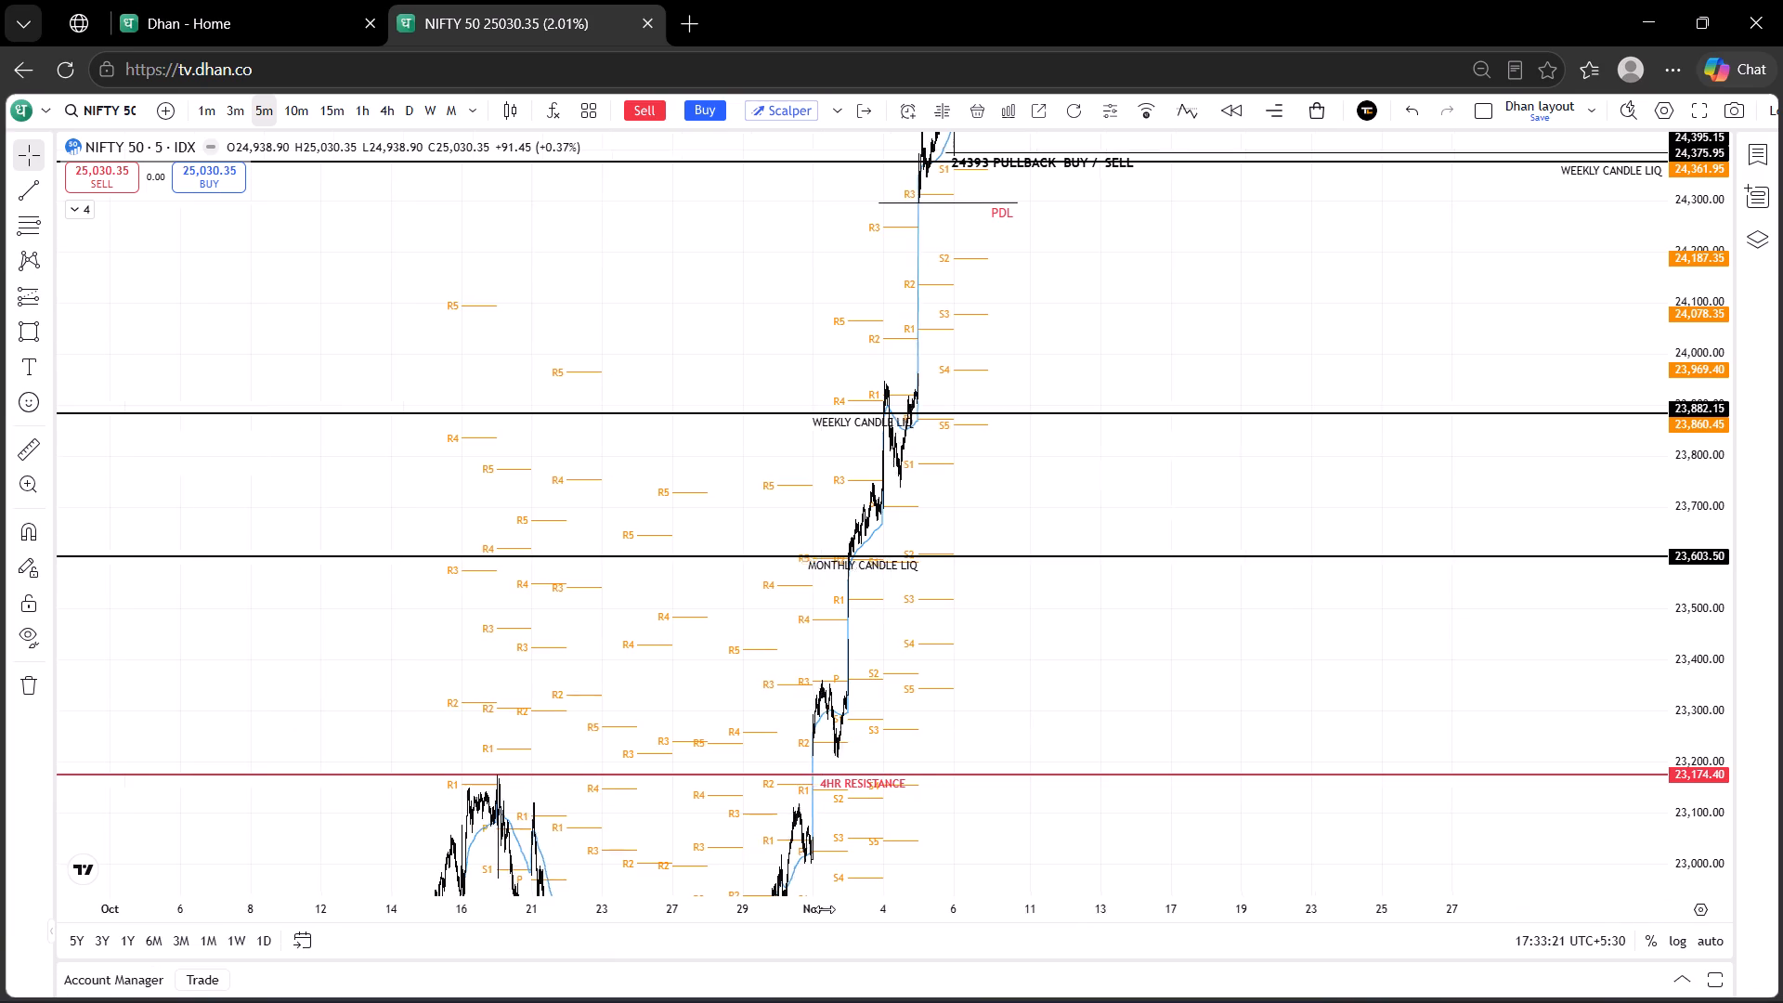
left_click_drag(825, 909, 569, 876)
left_click_drag(588, 683, 1196, 501)
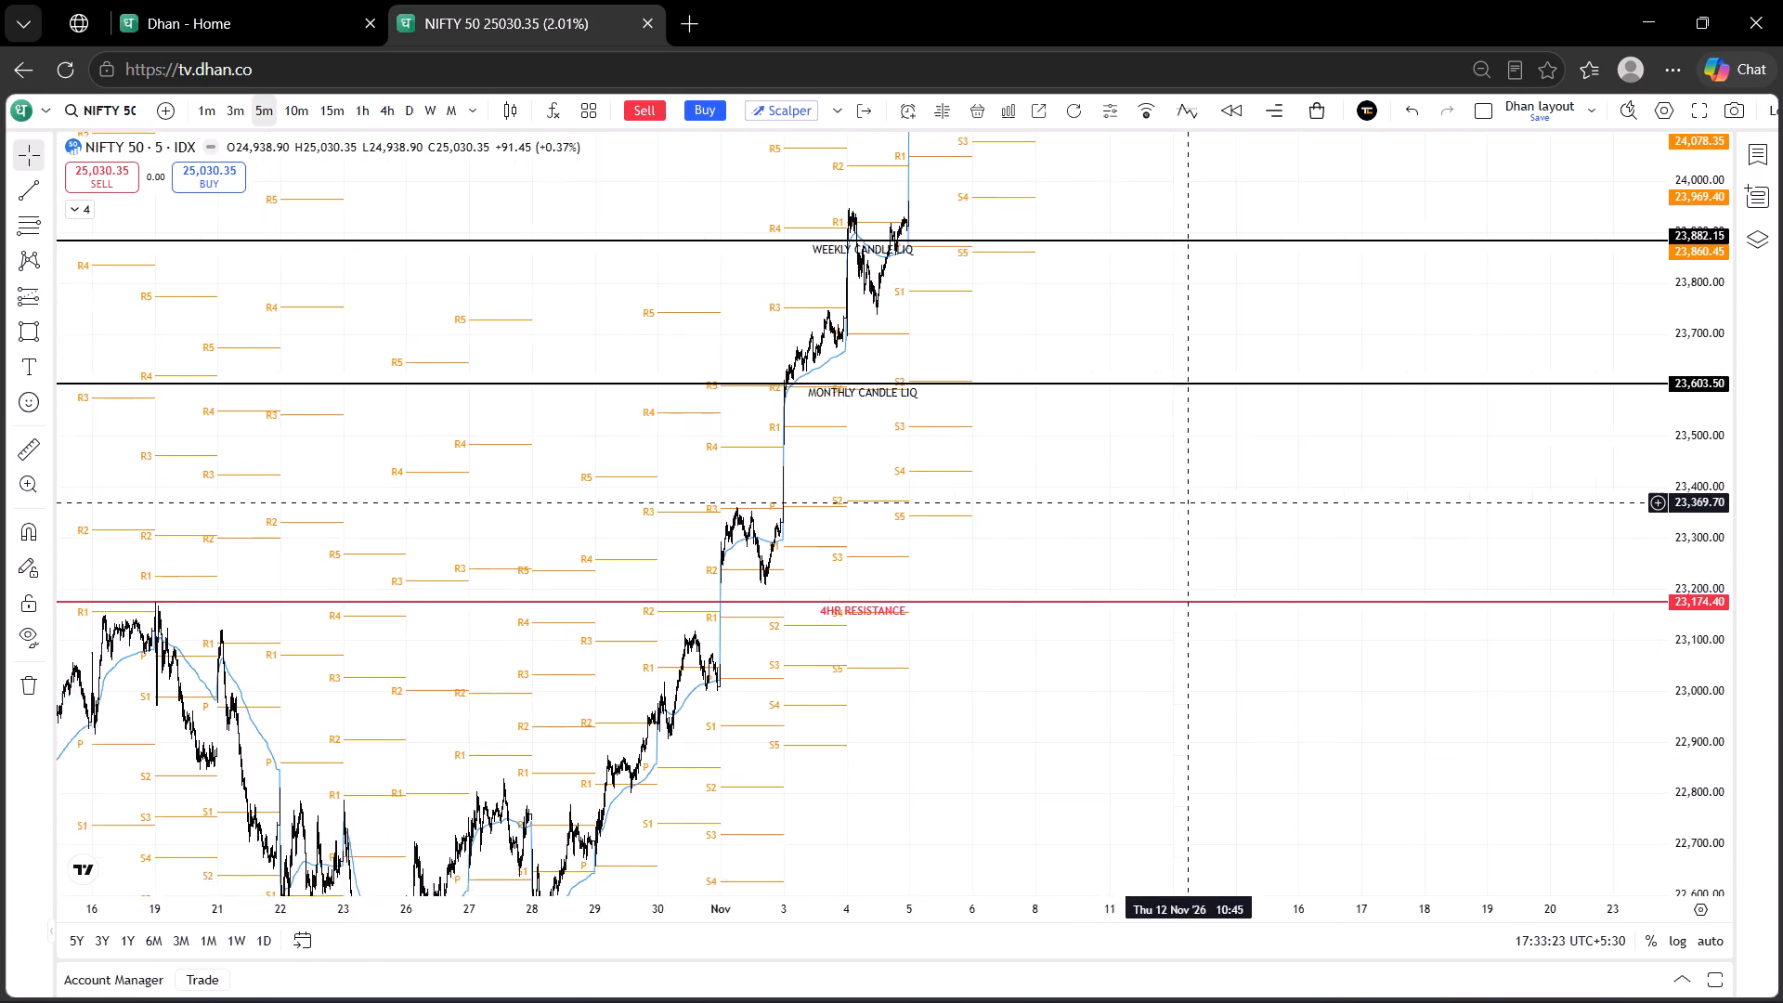
left_click_drag(1196, 501, 1332, 523)
left_click_drag(922, 909, 297, 827)
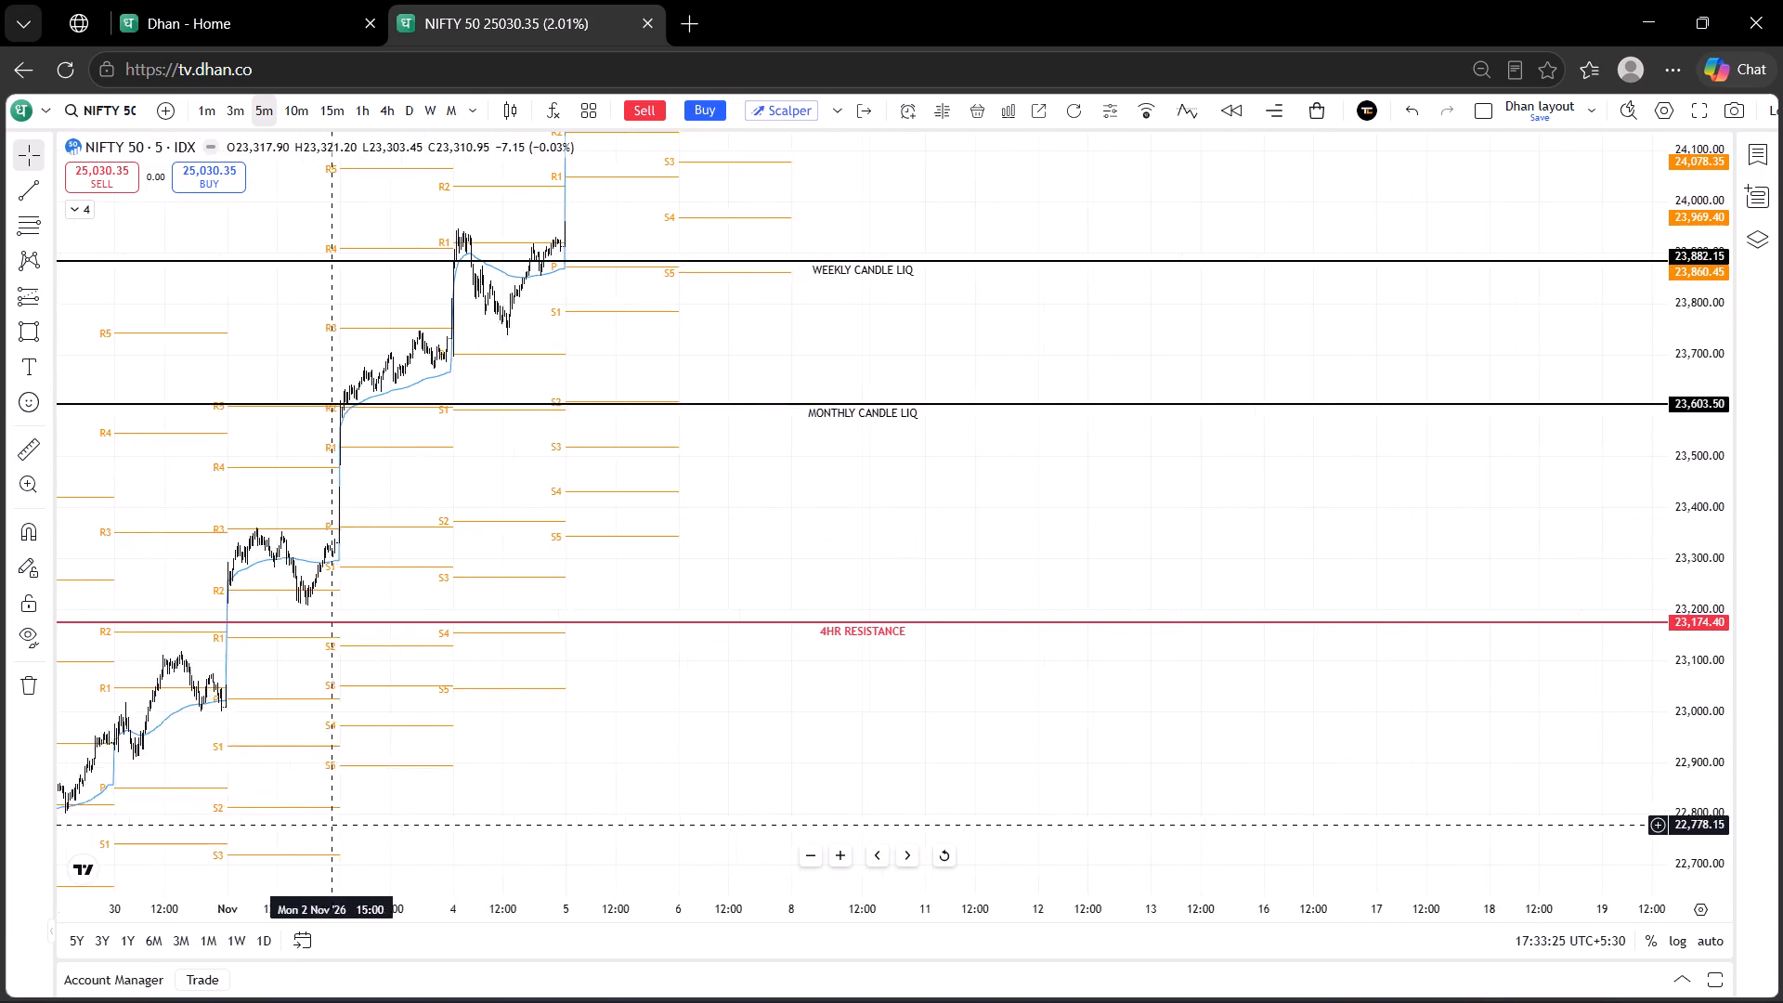
left_click_drag(297, 827, 182, 819)
left_click_drag(372, 906, 0, 702)
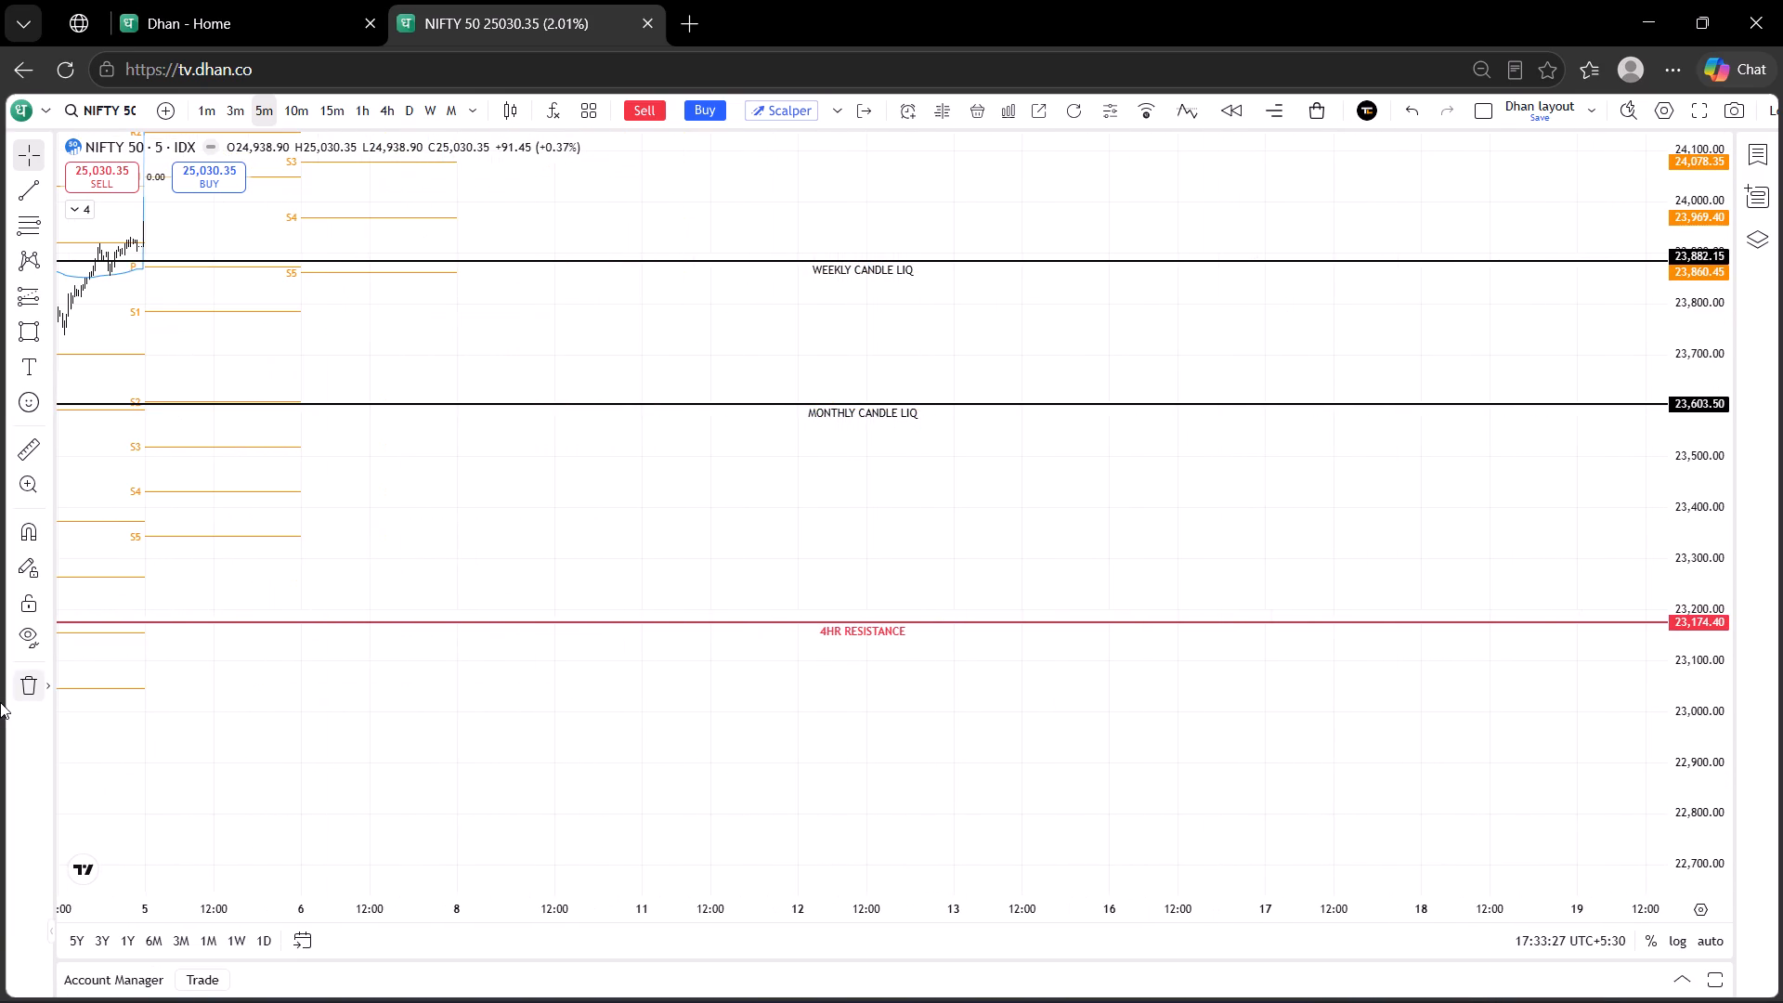
left_click(353, 550)
left_click_drag(353, 550, 900, 619)
left_click_drag(900, 619, 1023, 613)
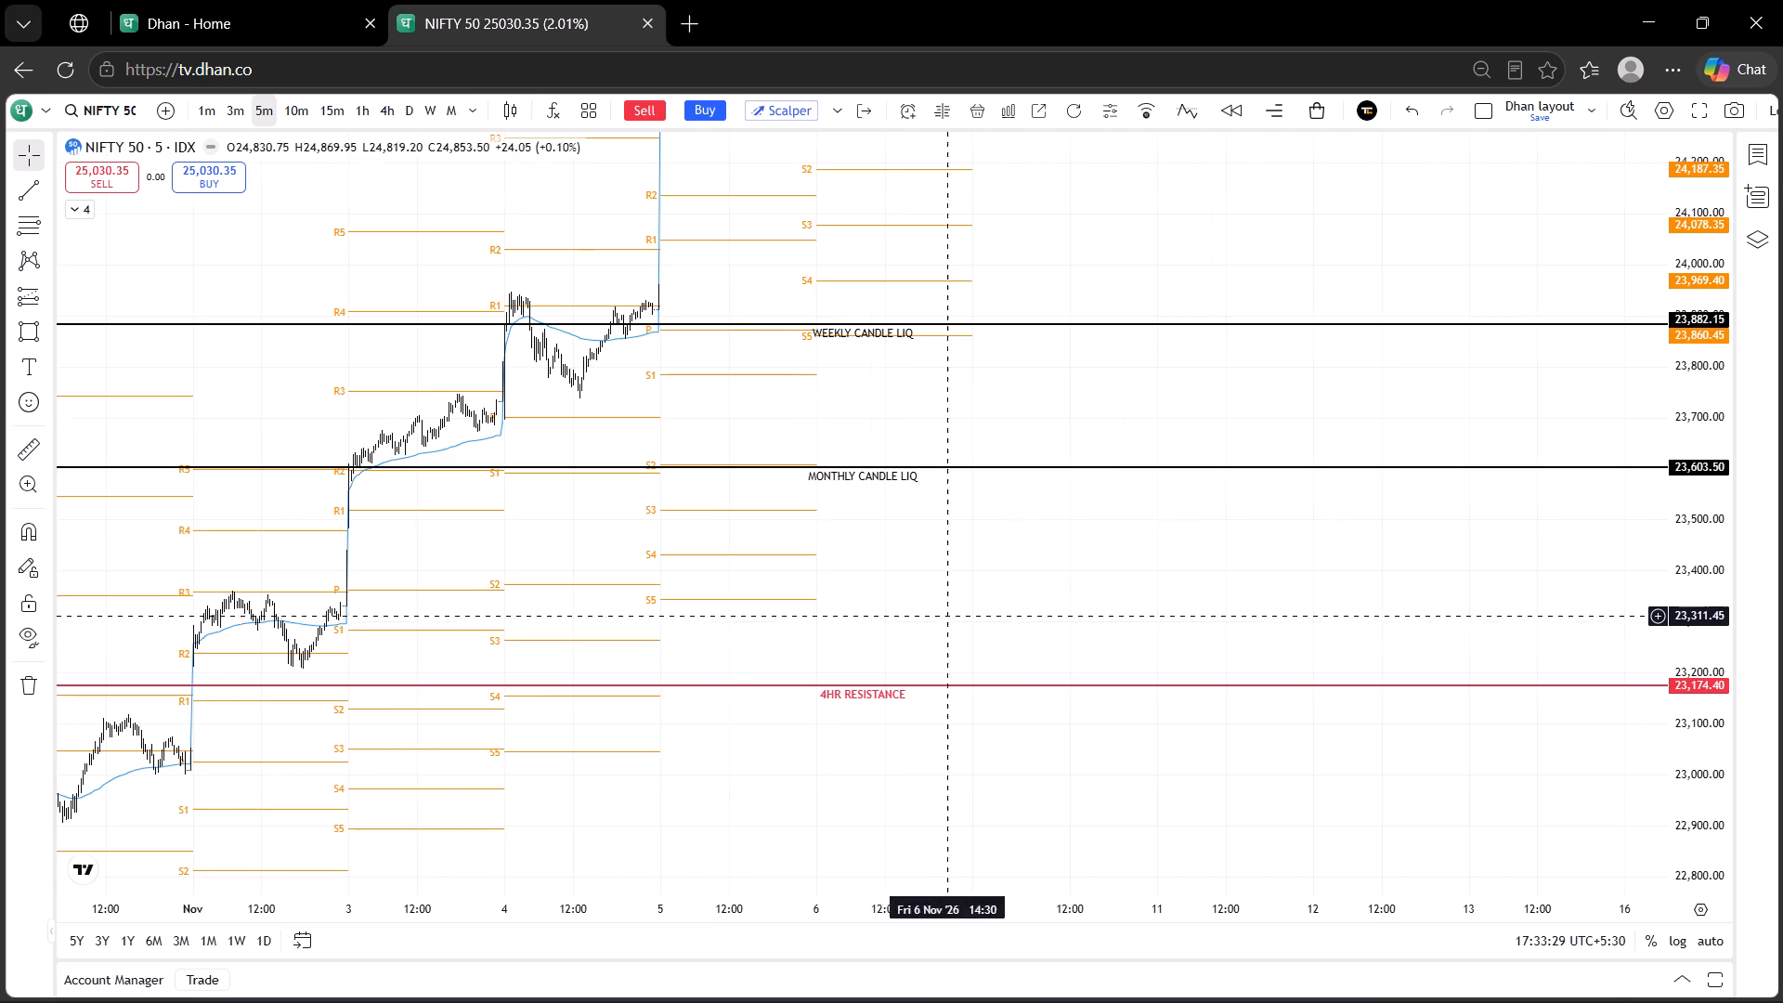
left_click_drag(1023, 613, 1445, 590)
left_click_drag(995, 910, 464, 823)
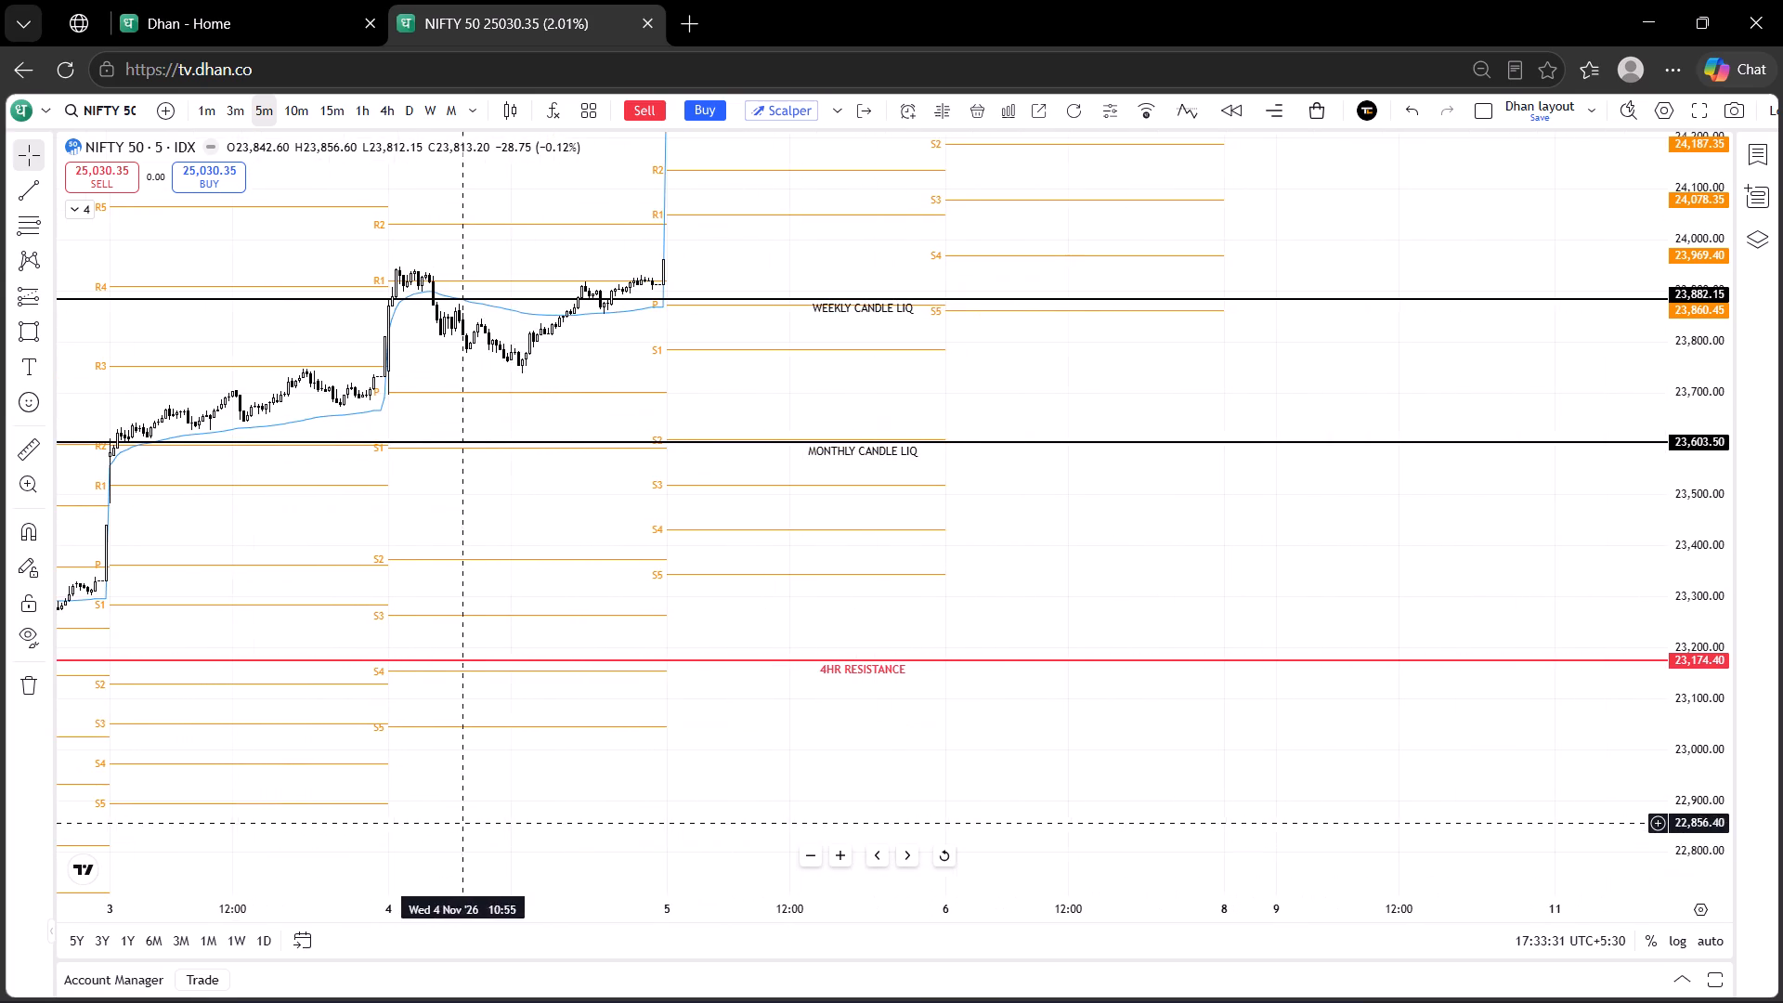
left_click_drag(543, 701, 1160, 775)
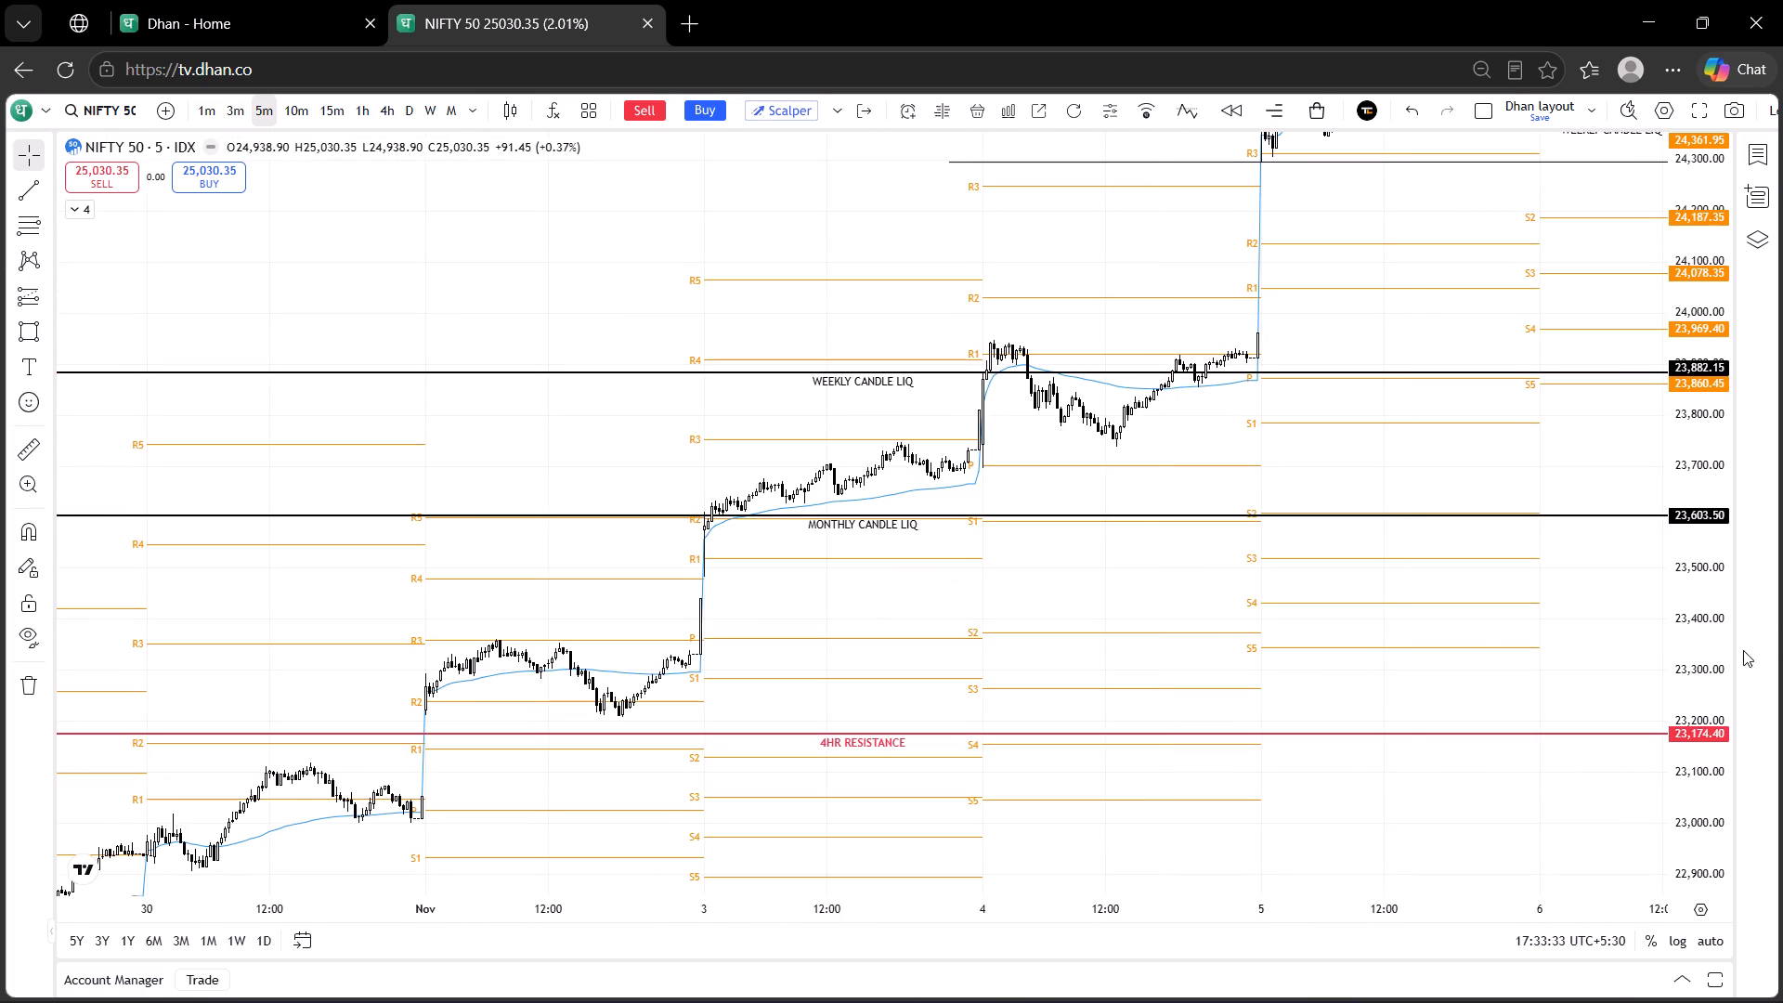
left_click(1705, 692)
left_click_drag(1705, 692, 1693, 301)
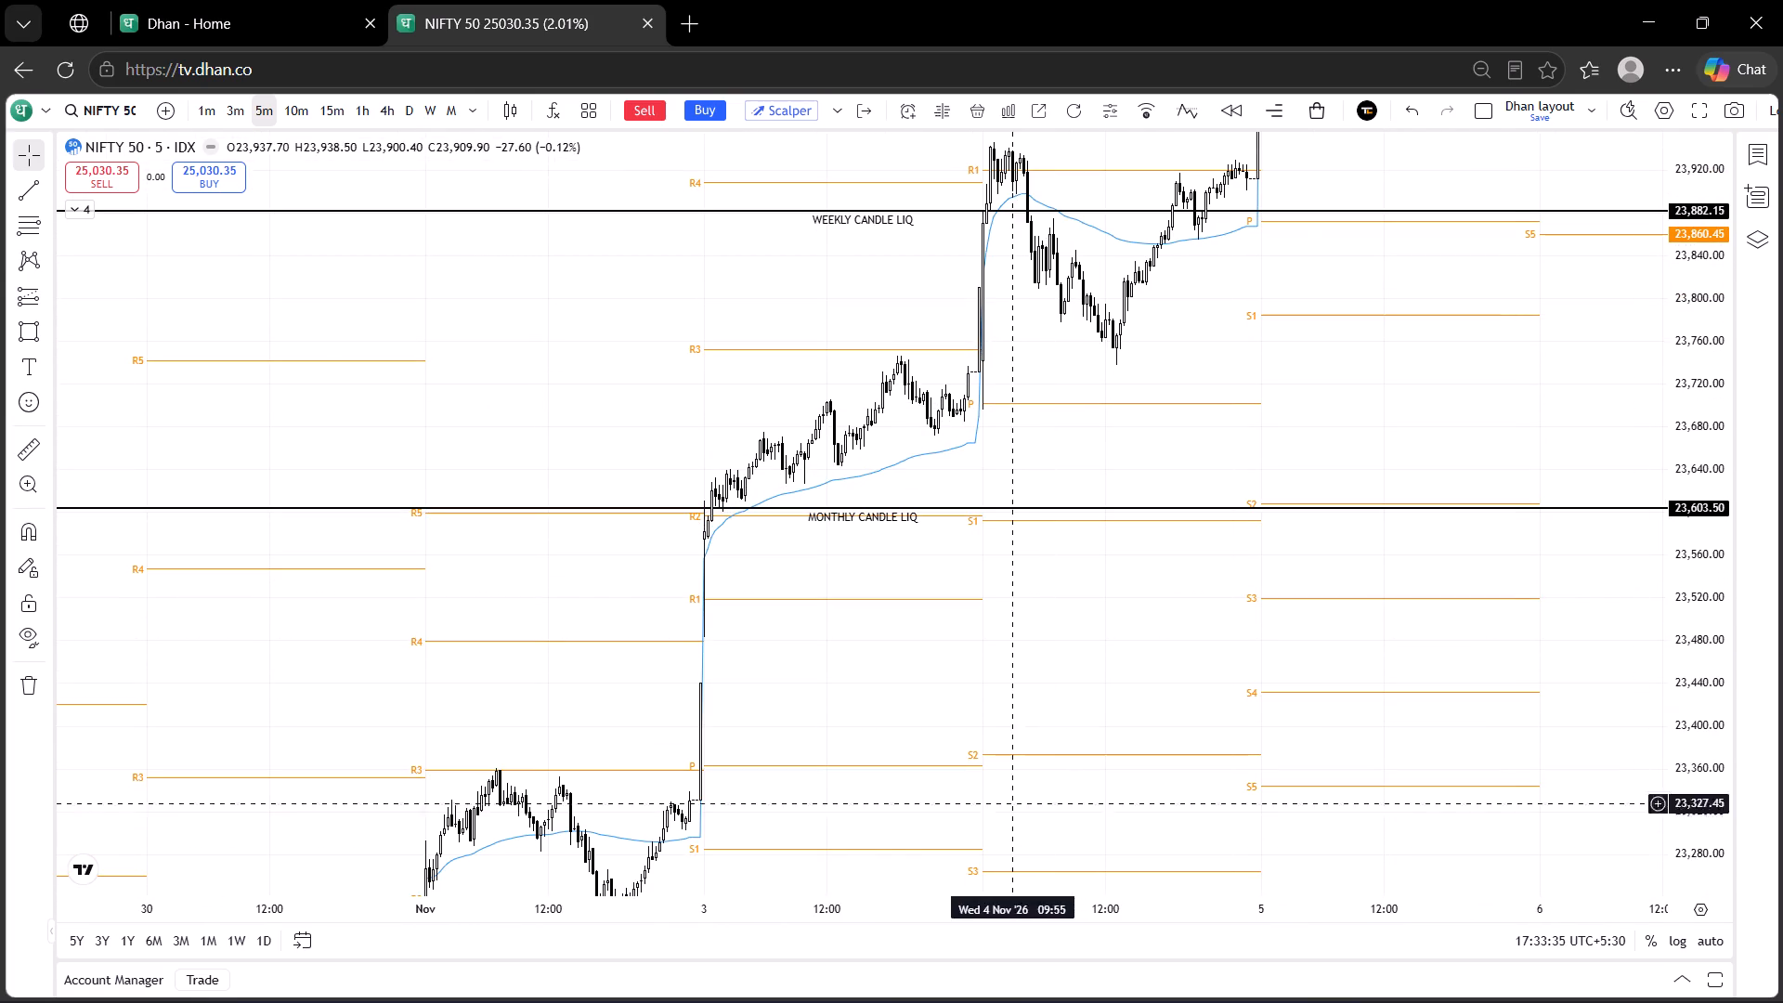
left_click_drag(1061, 913, 682, 854)
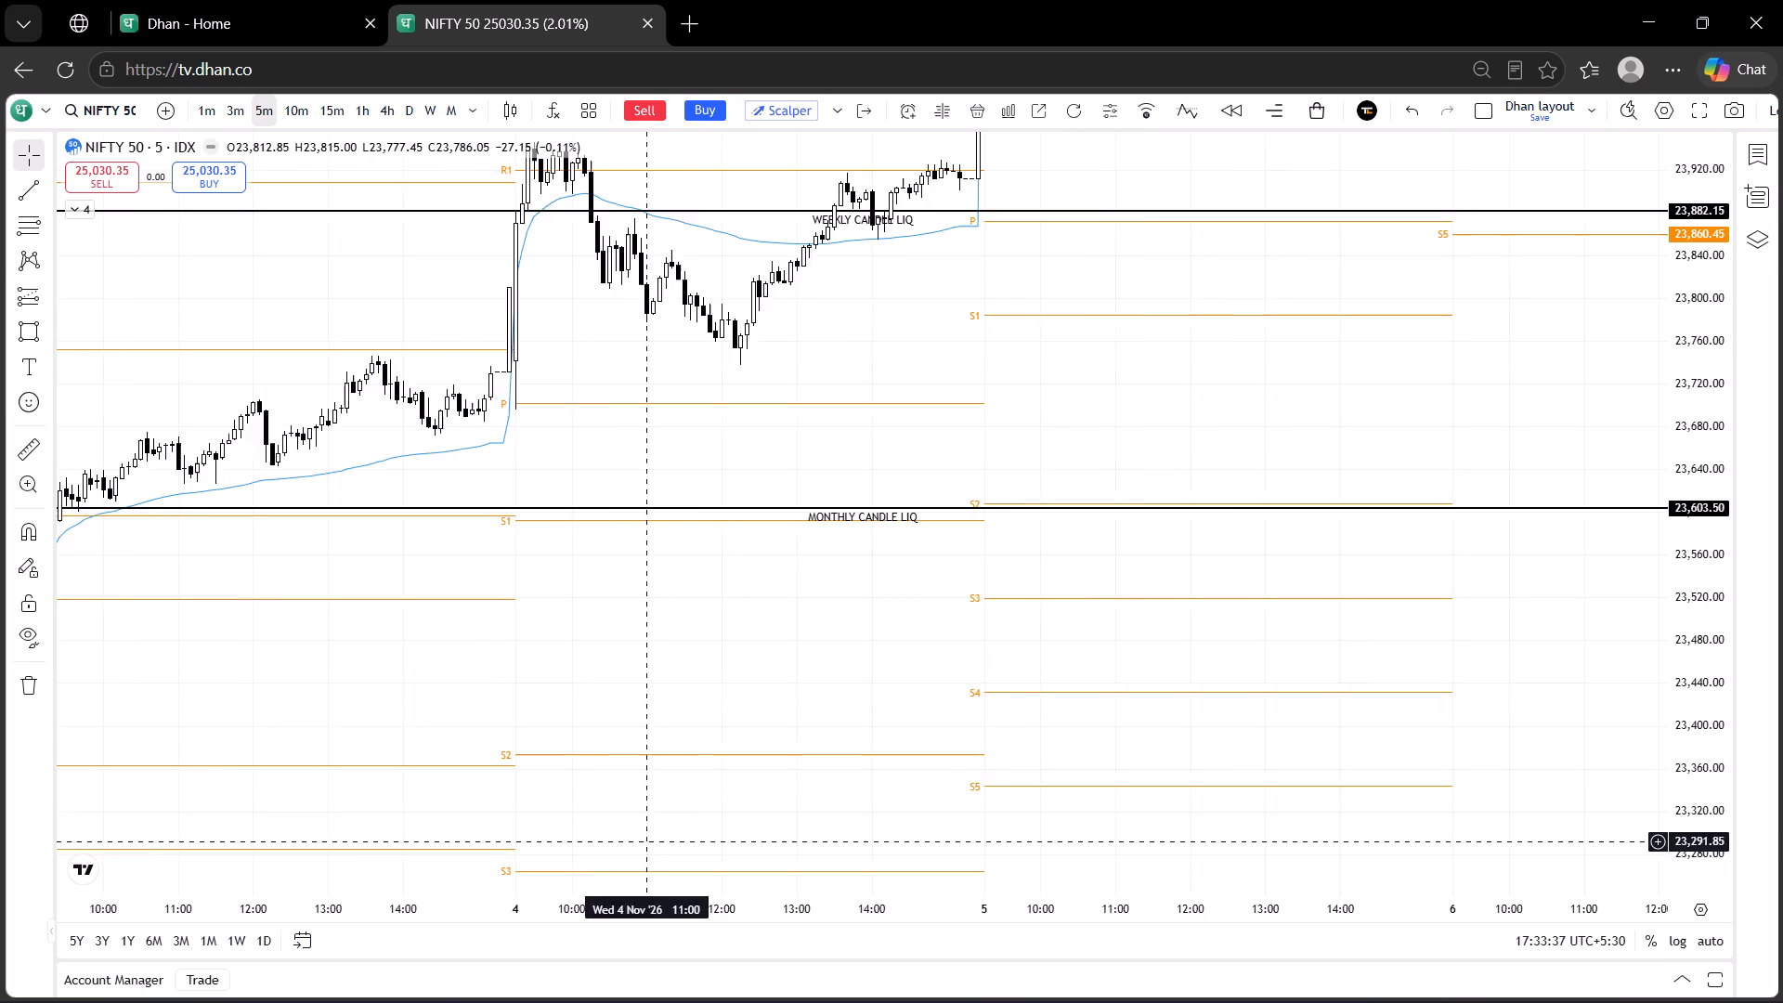
left_click_drag(682, 854, 733, 874)
left_click_drag(1695, 676, 1691, 450)
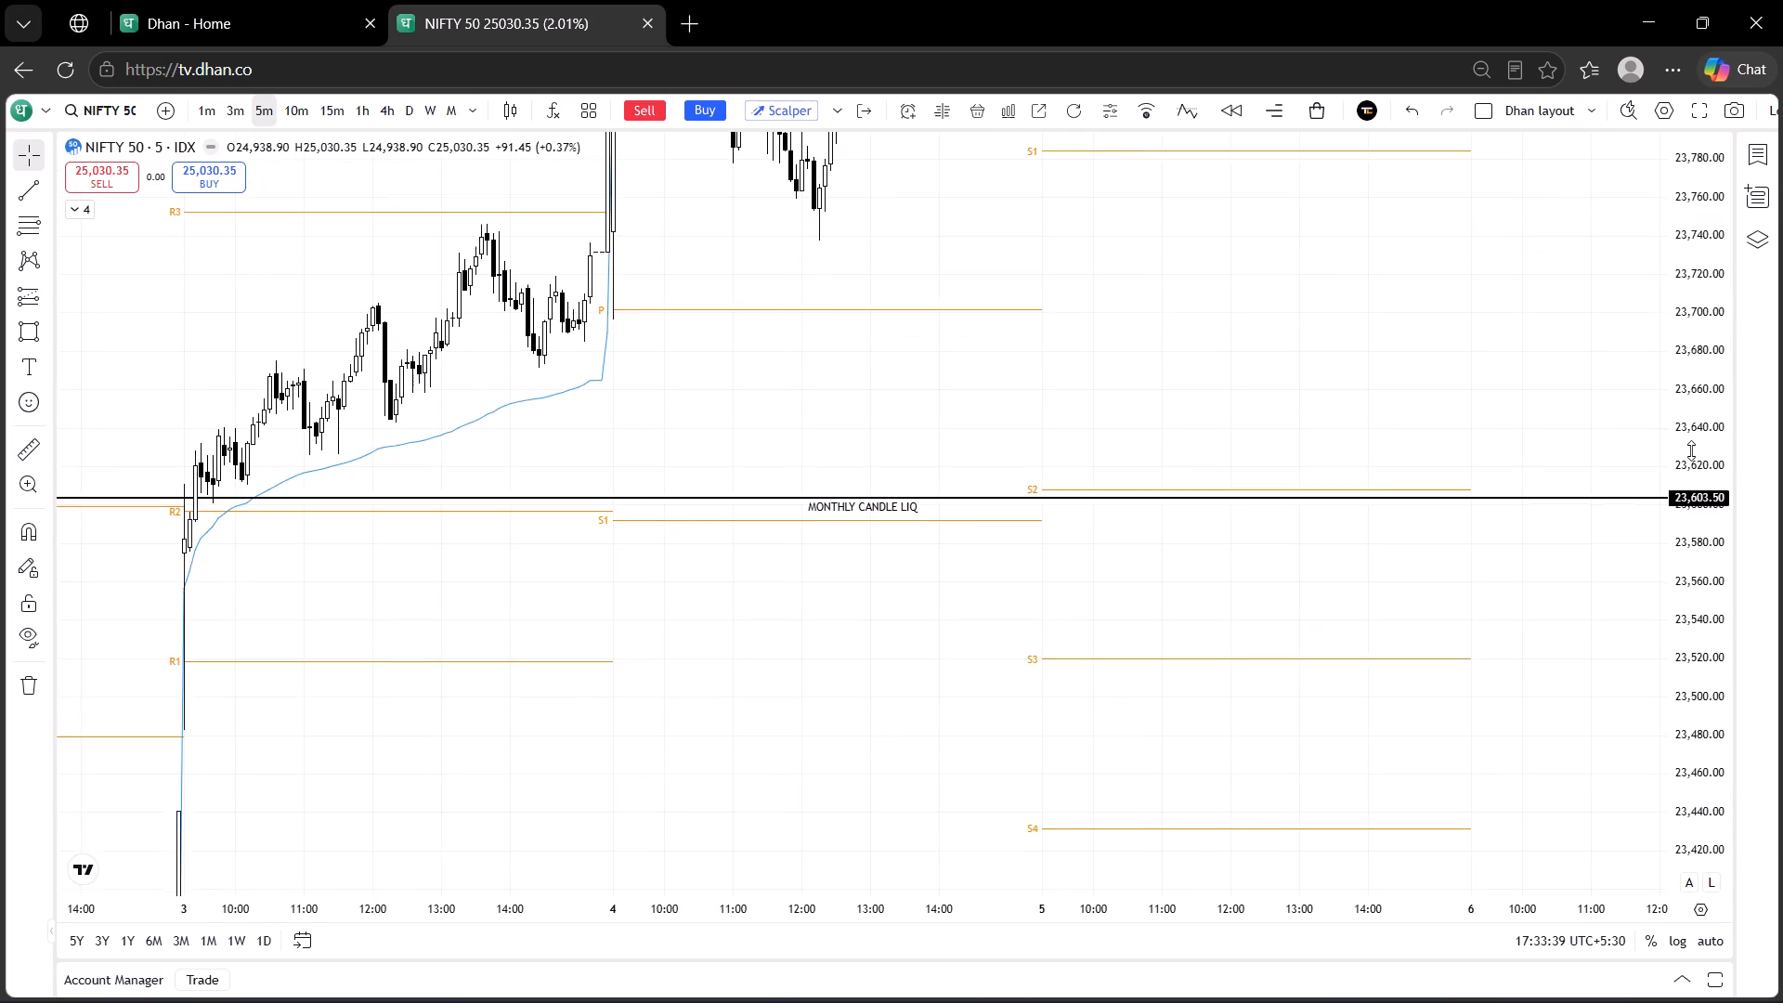
left_click_drag(1691, 450, 1708, 550)
left_click_drag(642, 670, 1267, 686)
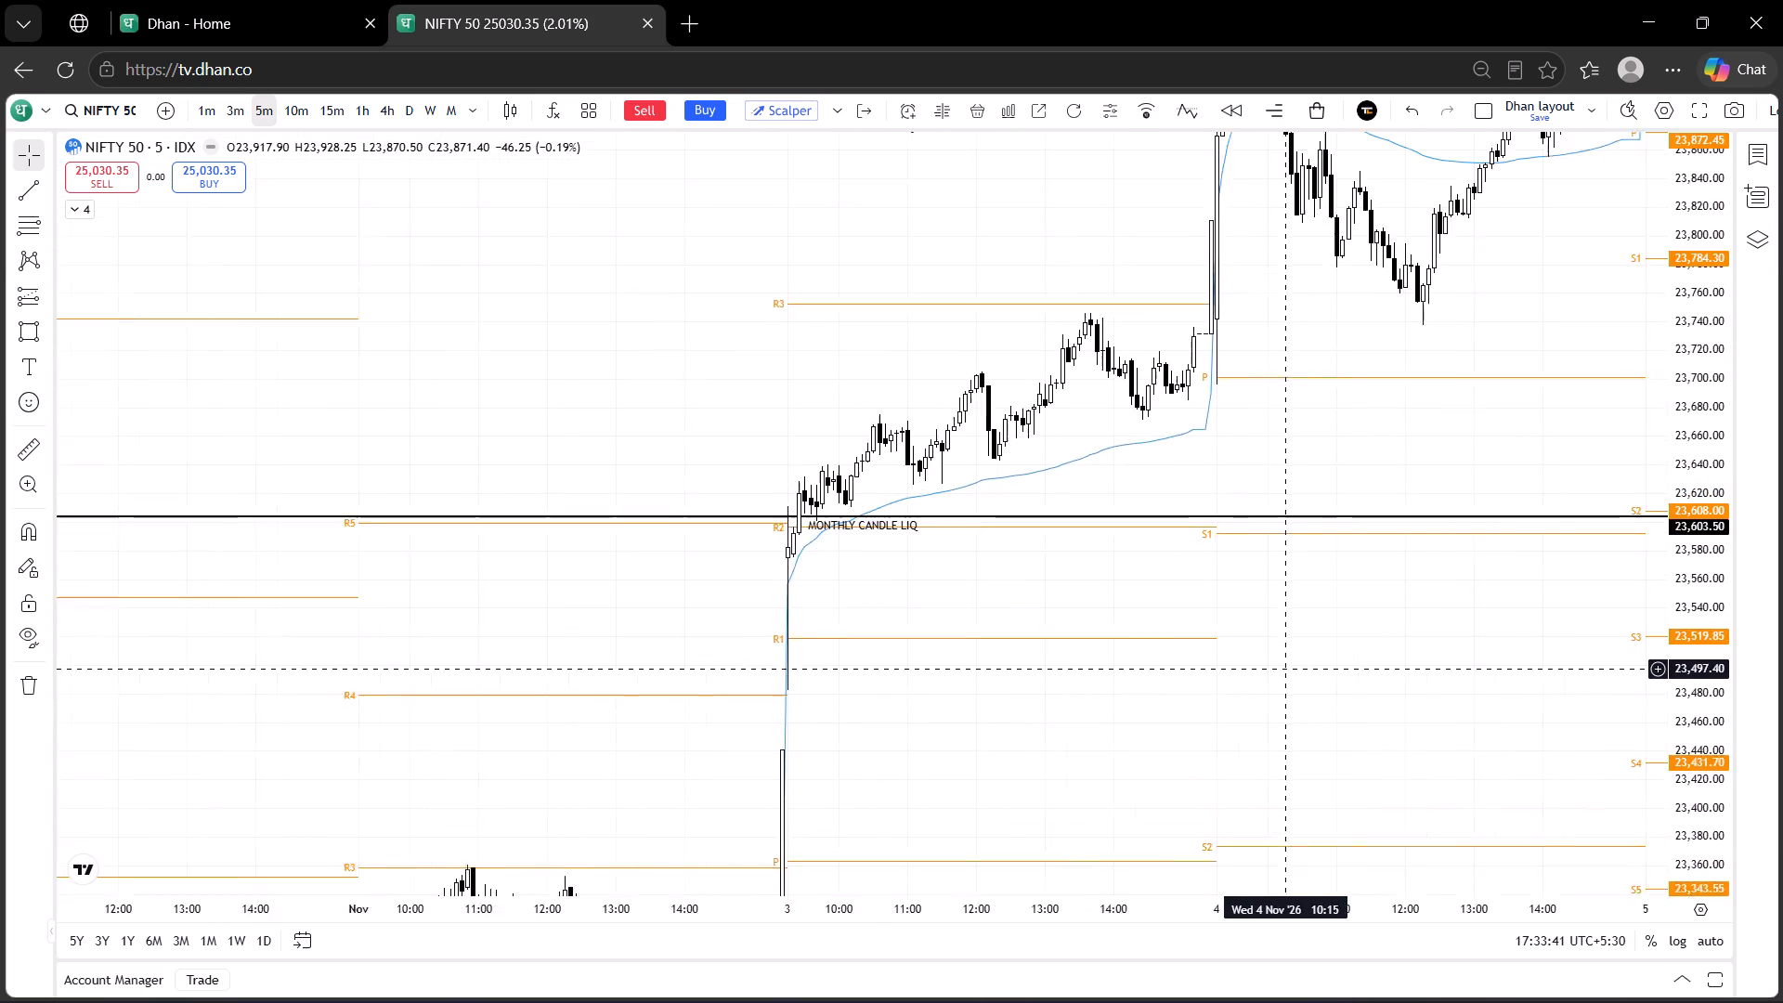
left_click_drag(1267, 686, 1203, 731)
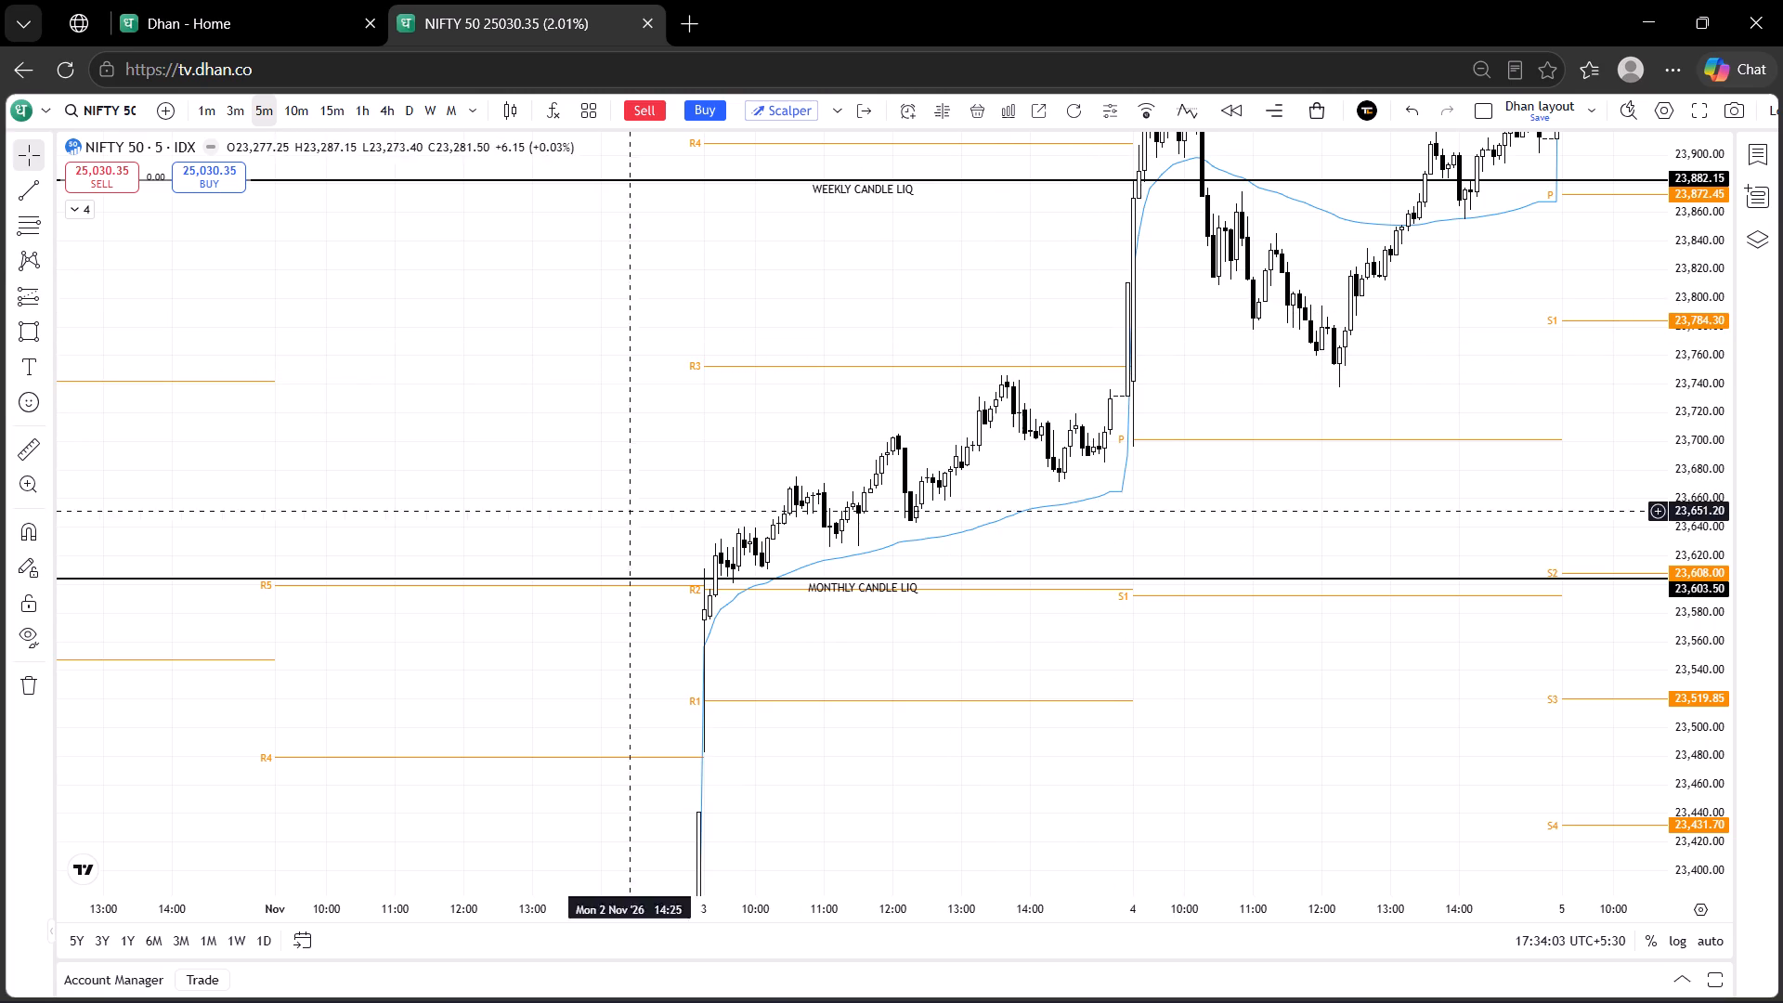
Examine the 30 Oct and 2 Nov sessions, focusing on 2 Nov price action around the R2 and R3 pivots and VWAP.
left_click_drag(436, 731, 528, 612)
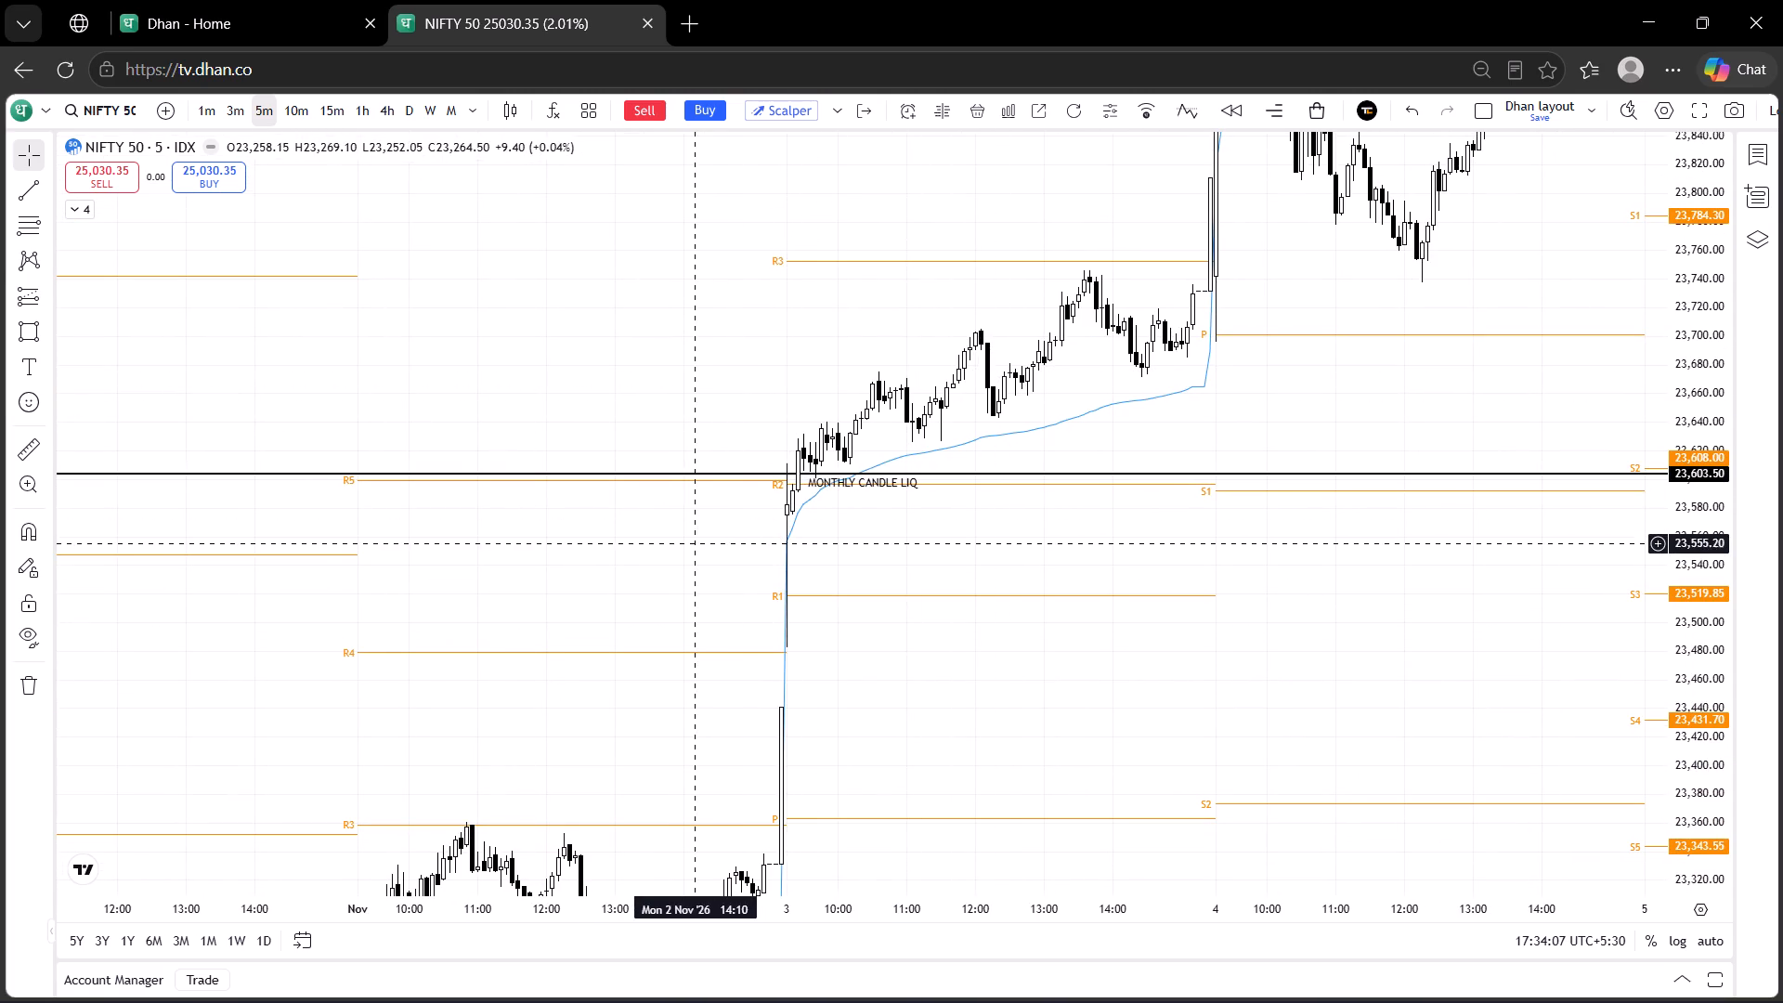
left_click_drag(691, 546, 839, 153)
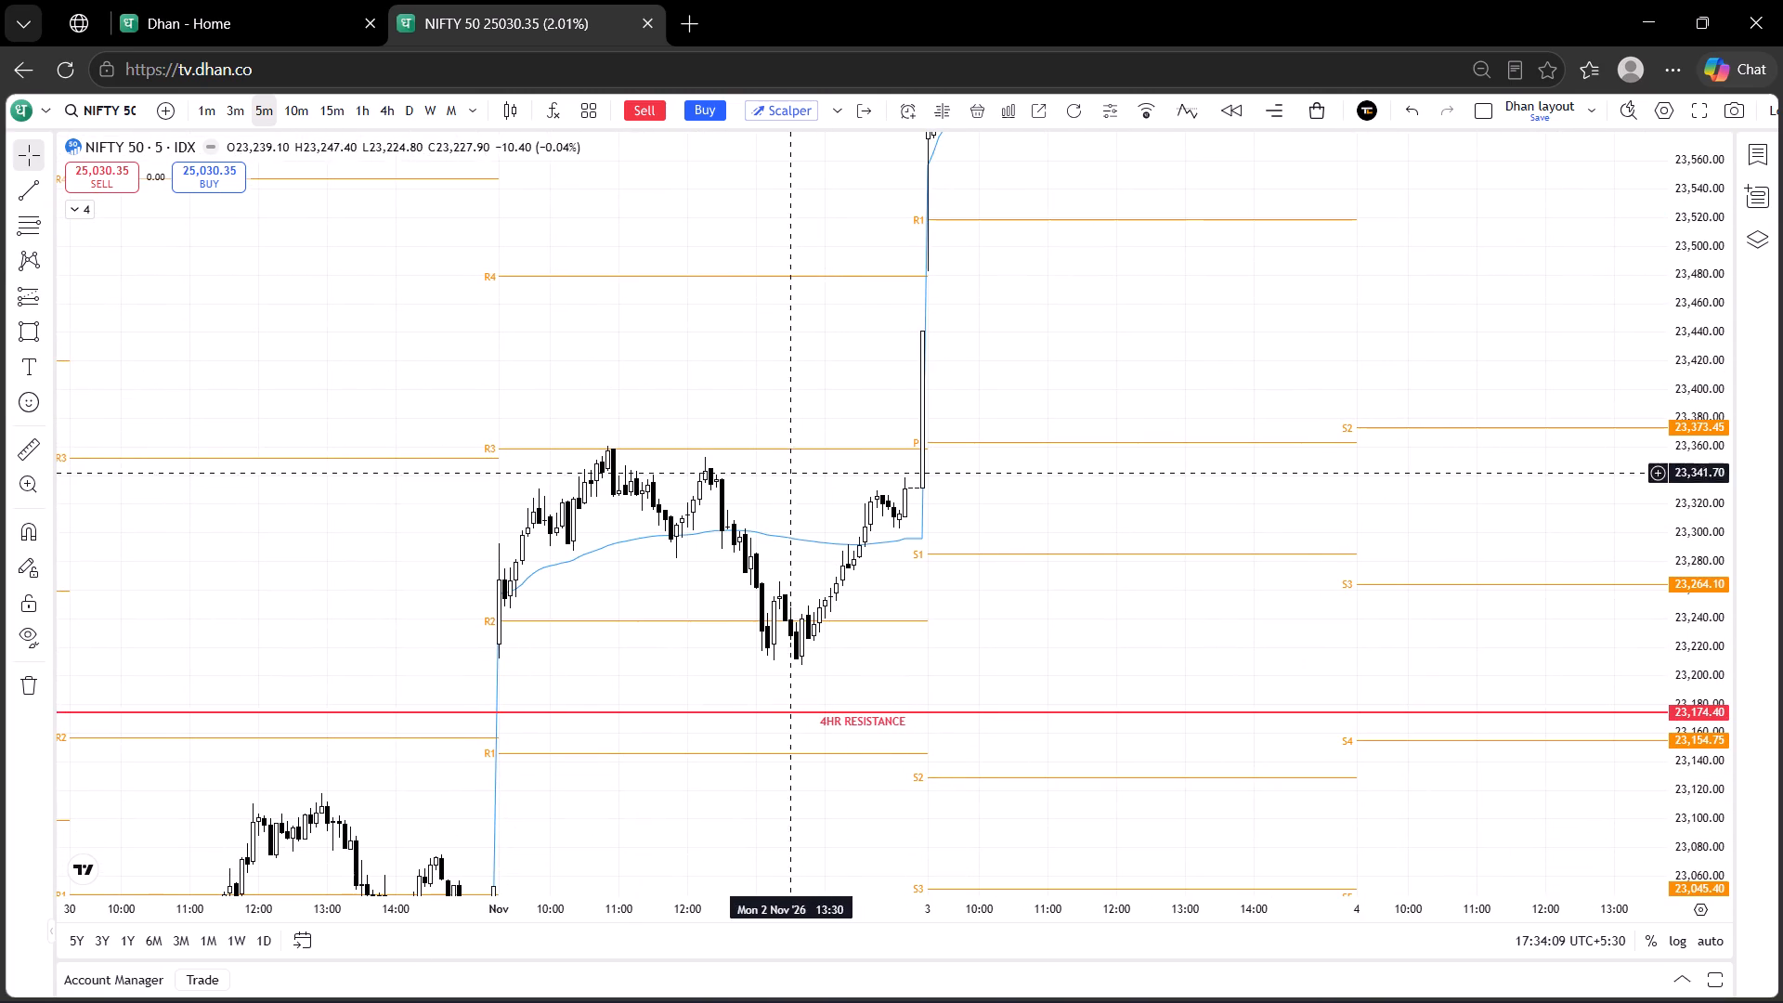
left_click_drag(689, 650, 1202, 166)
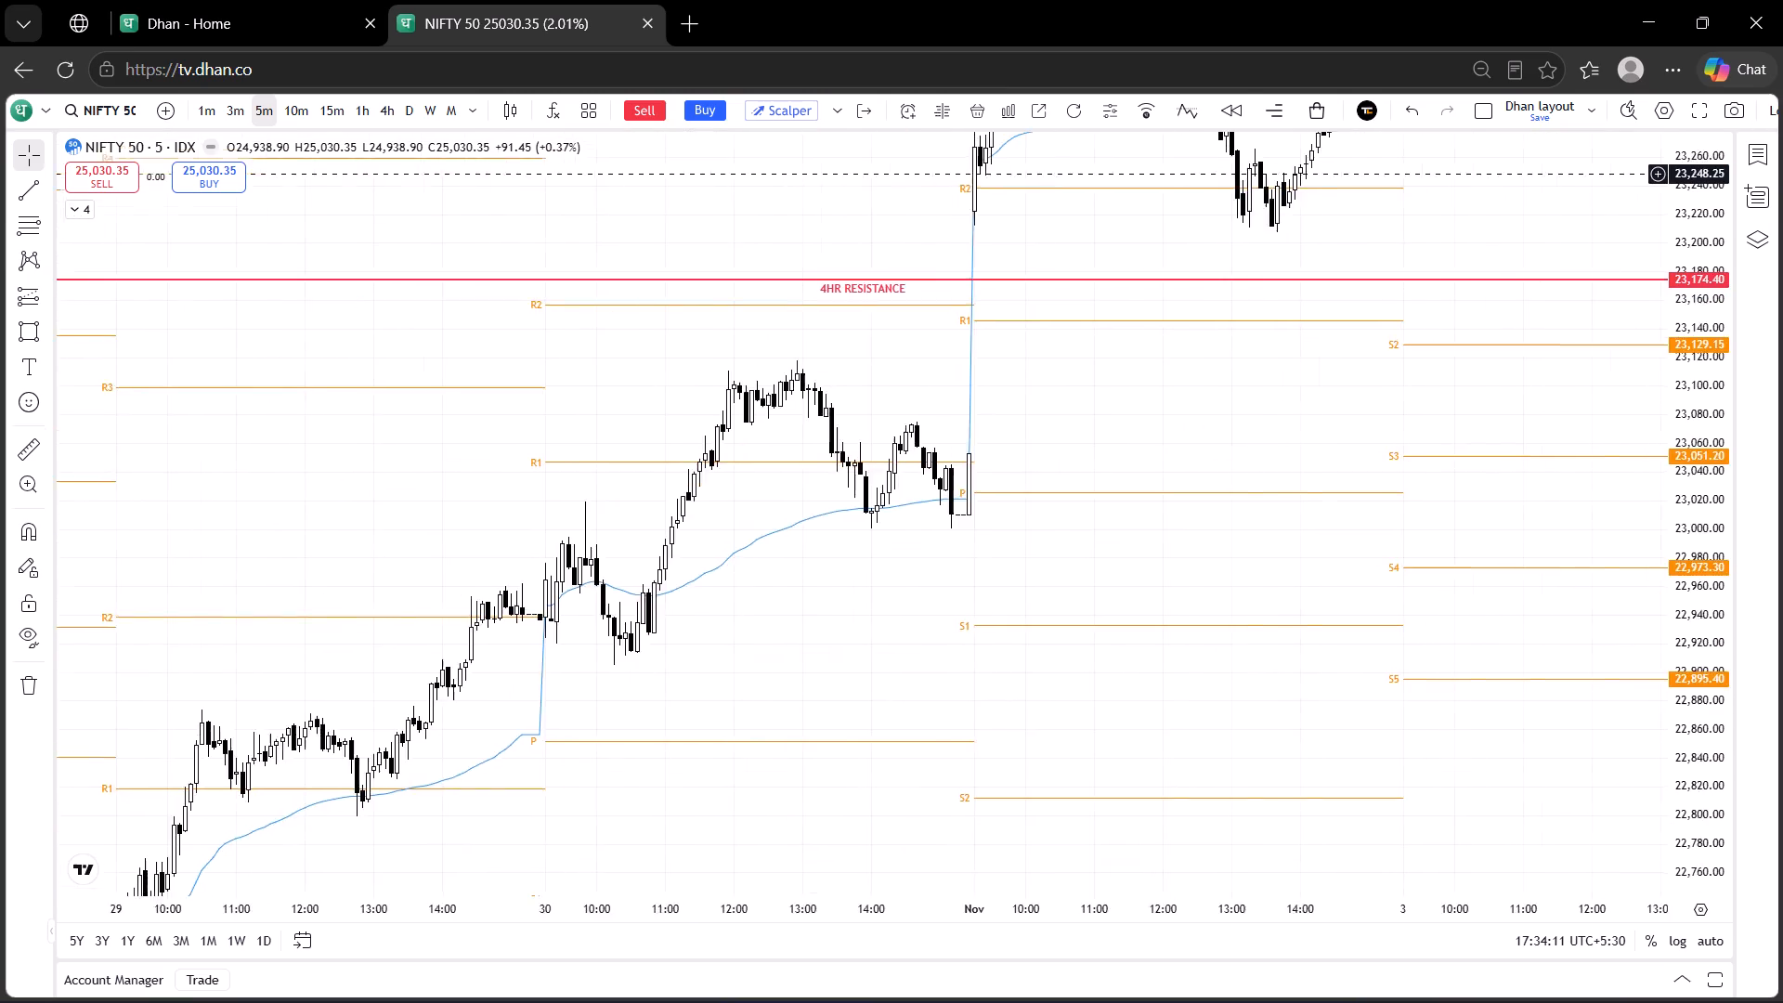
left_click_drag(1202, 166, 1029, 493)
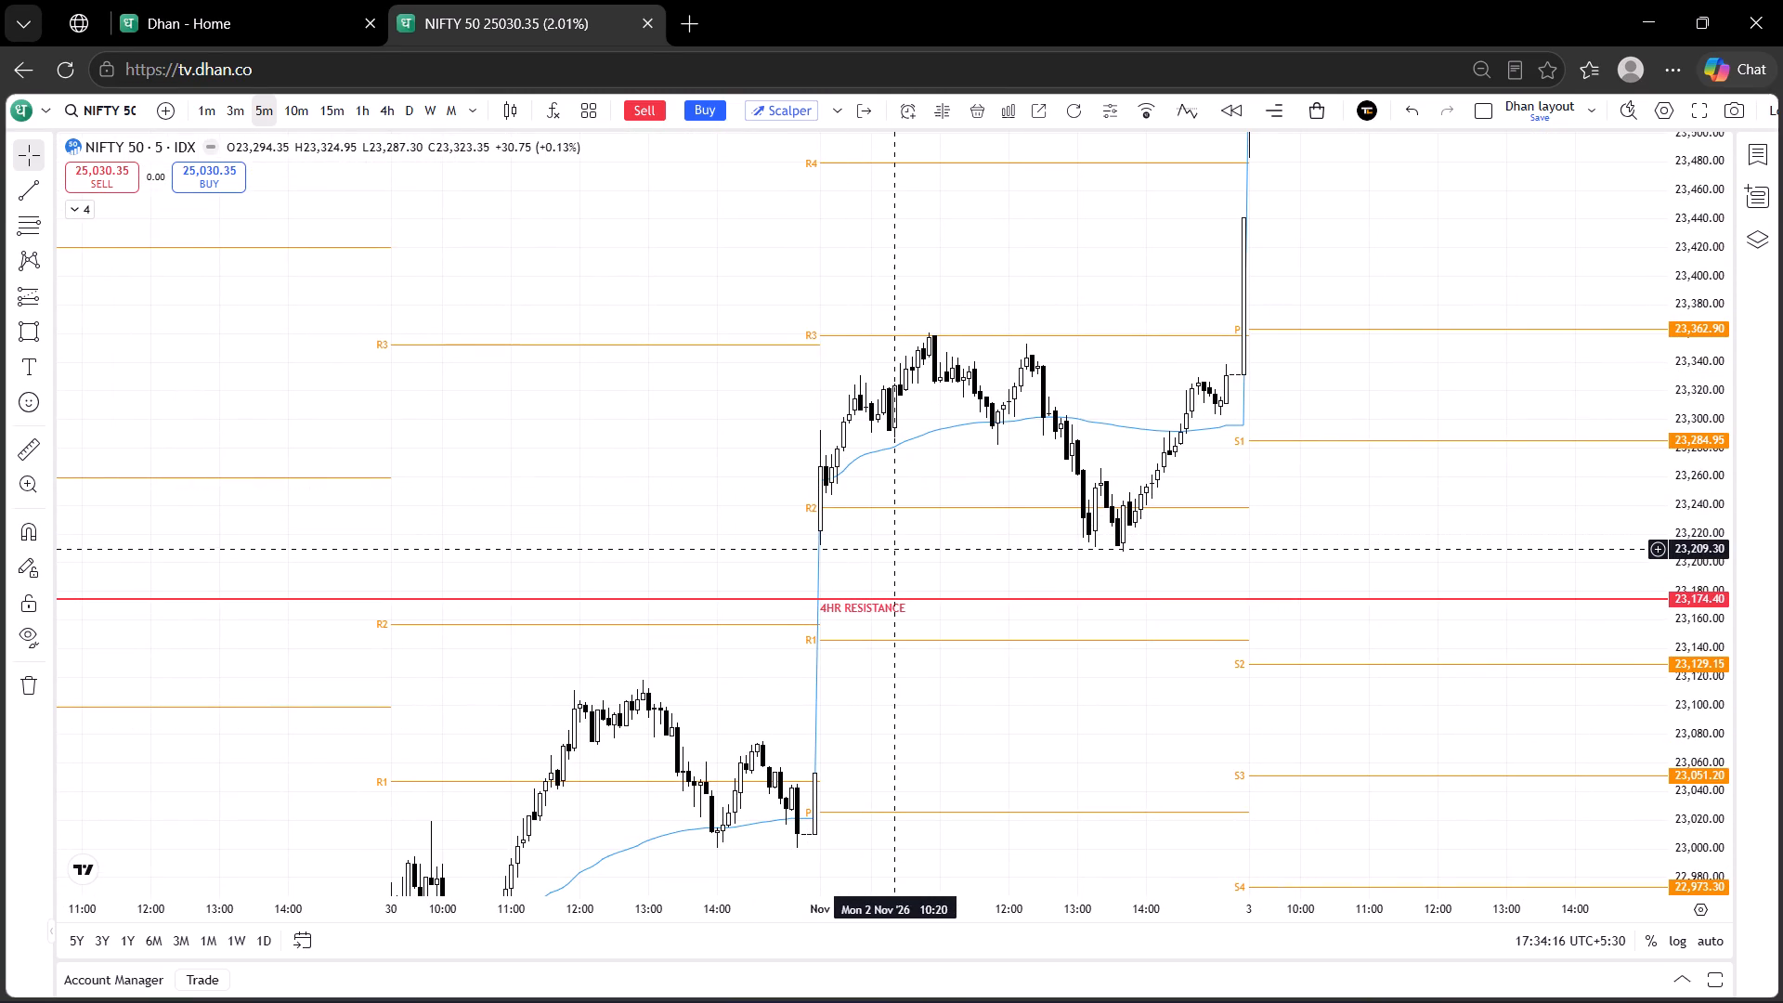
left_click_drag(955, 555, 932, 577)
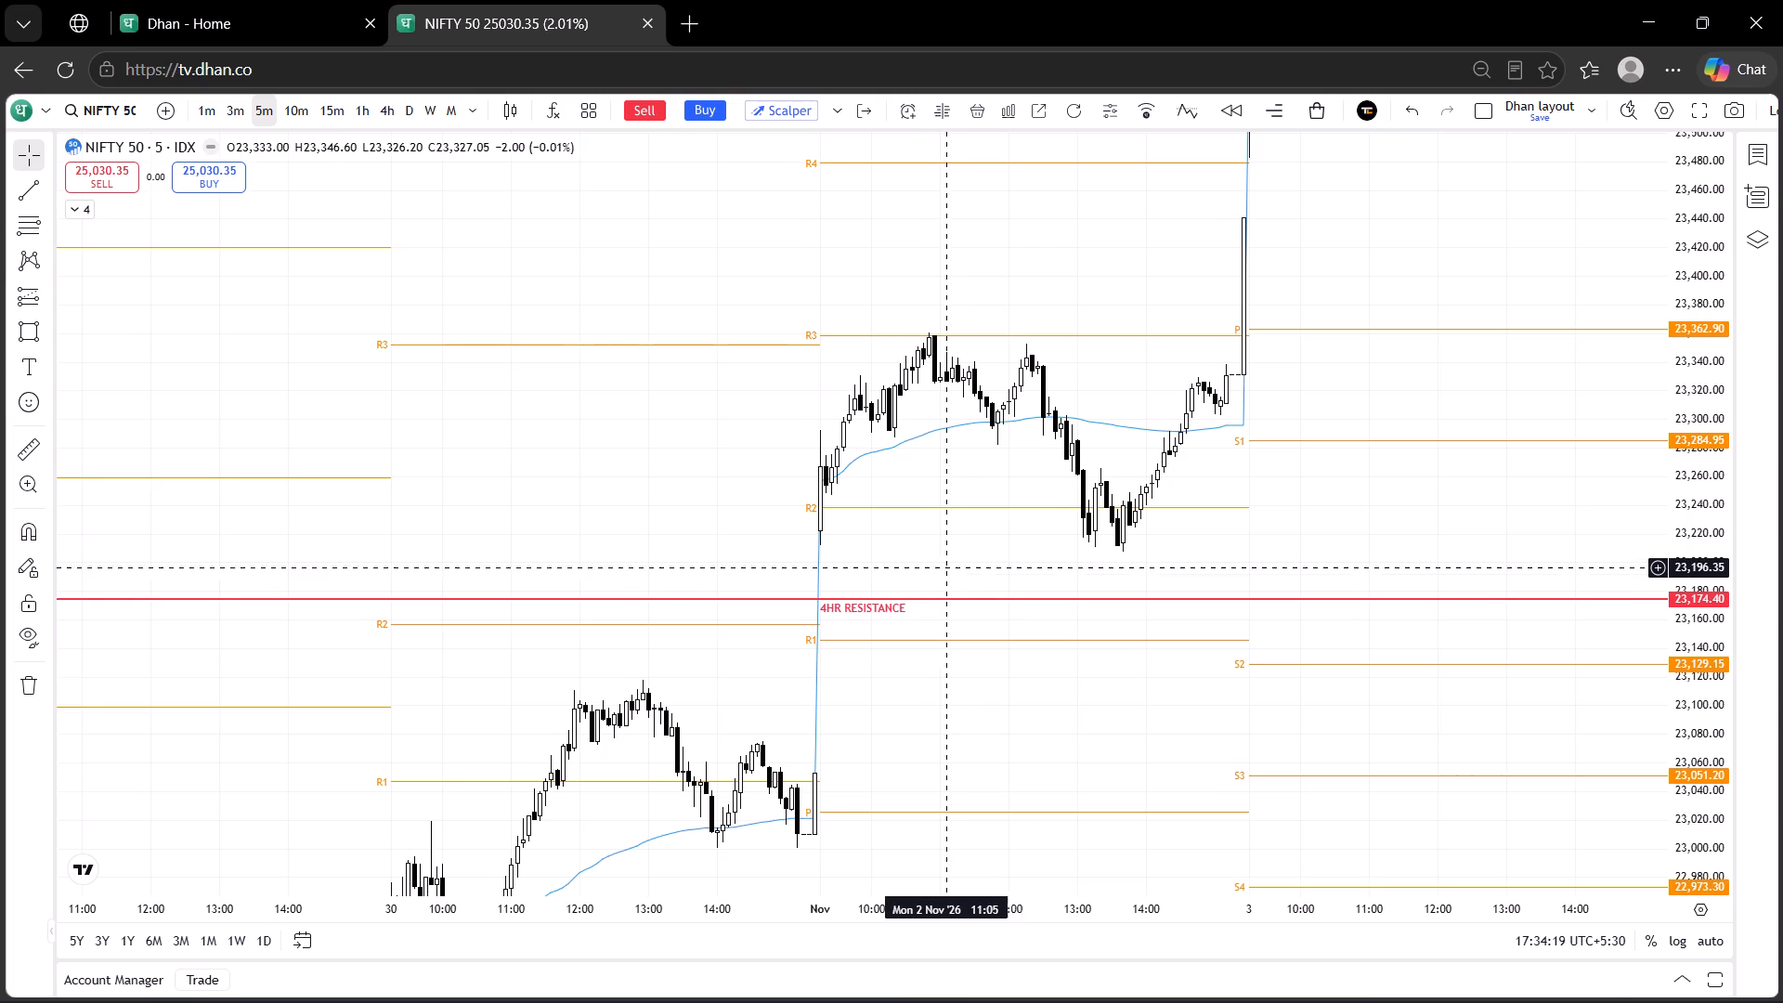
left_click_drag(932, 577, 898, 607)
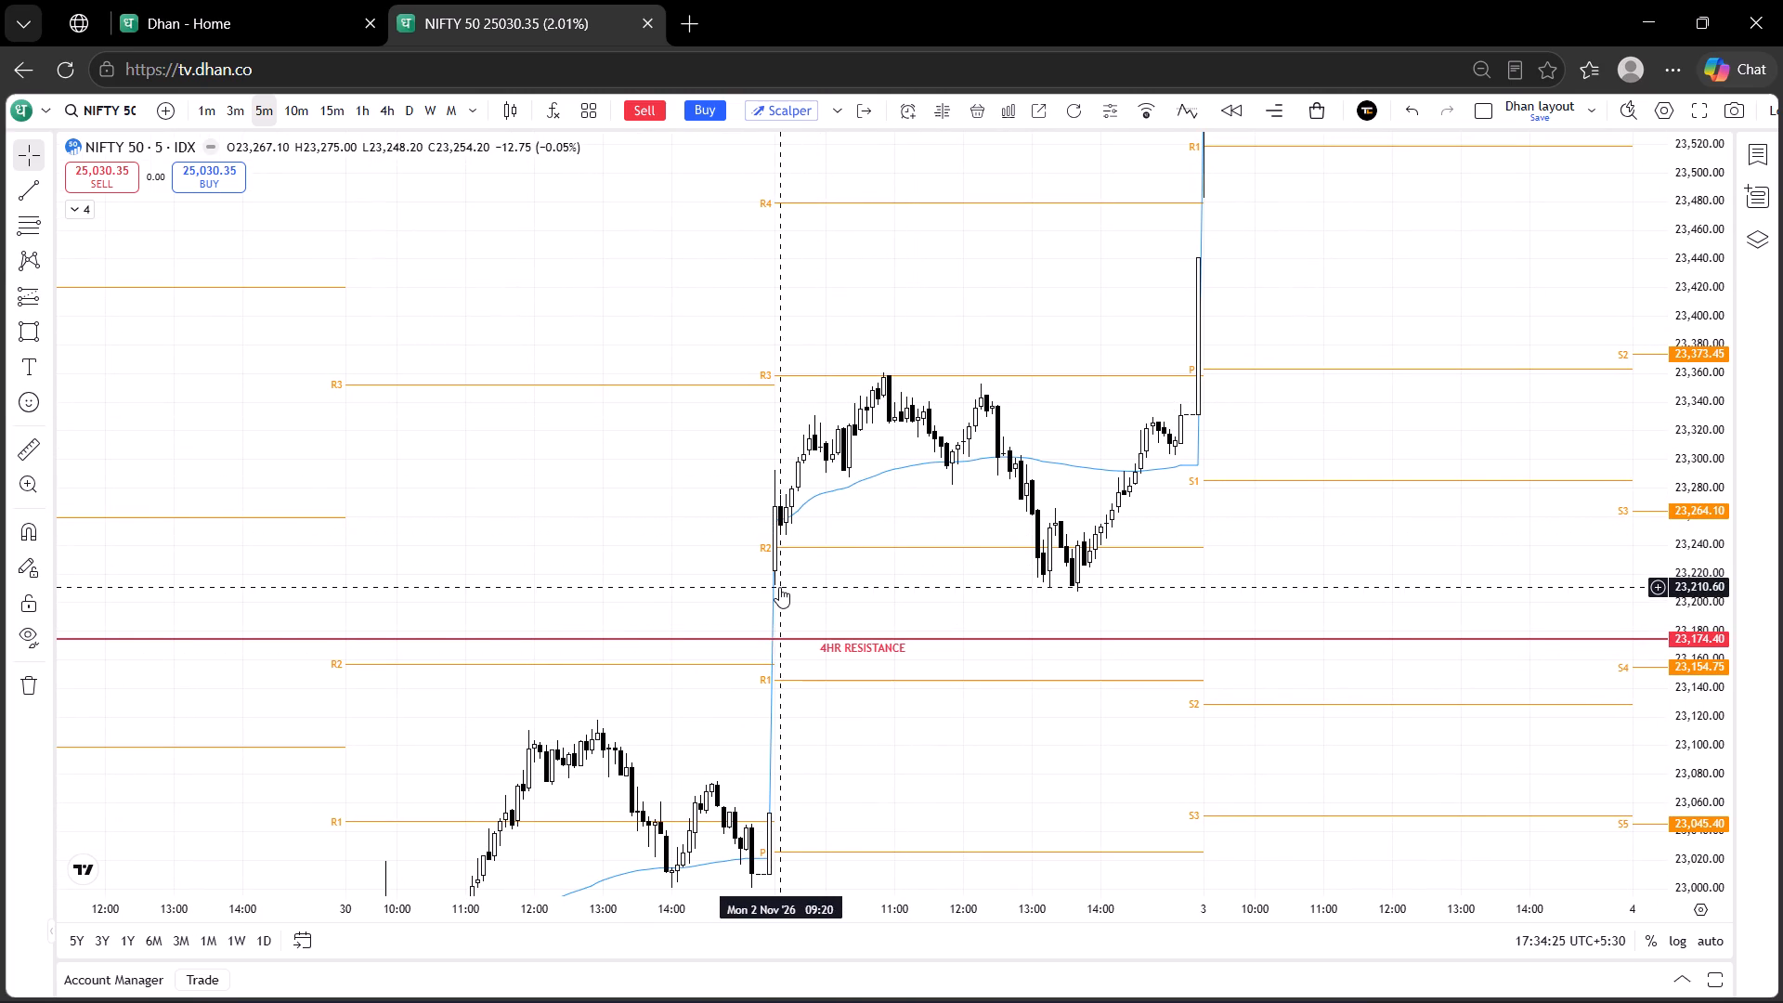
left_click_drag(779, 587, 770, 567)
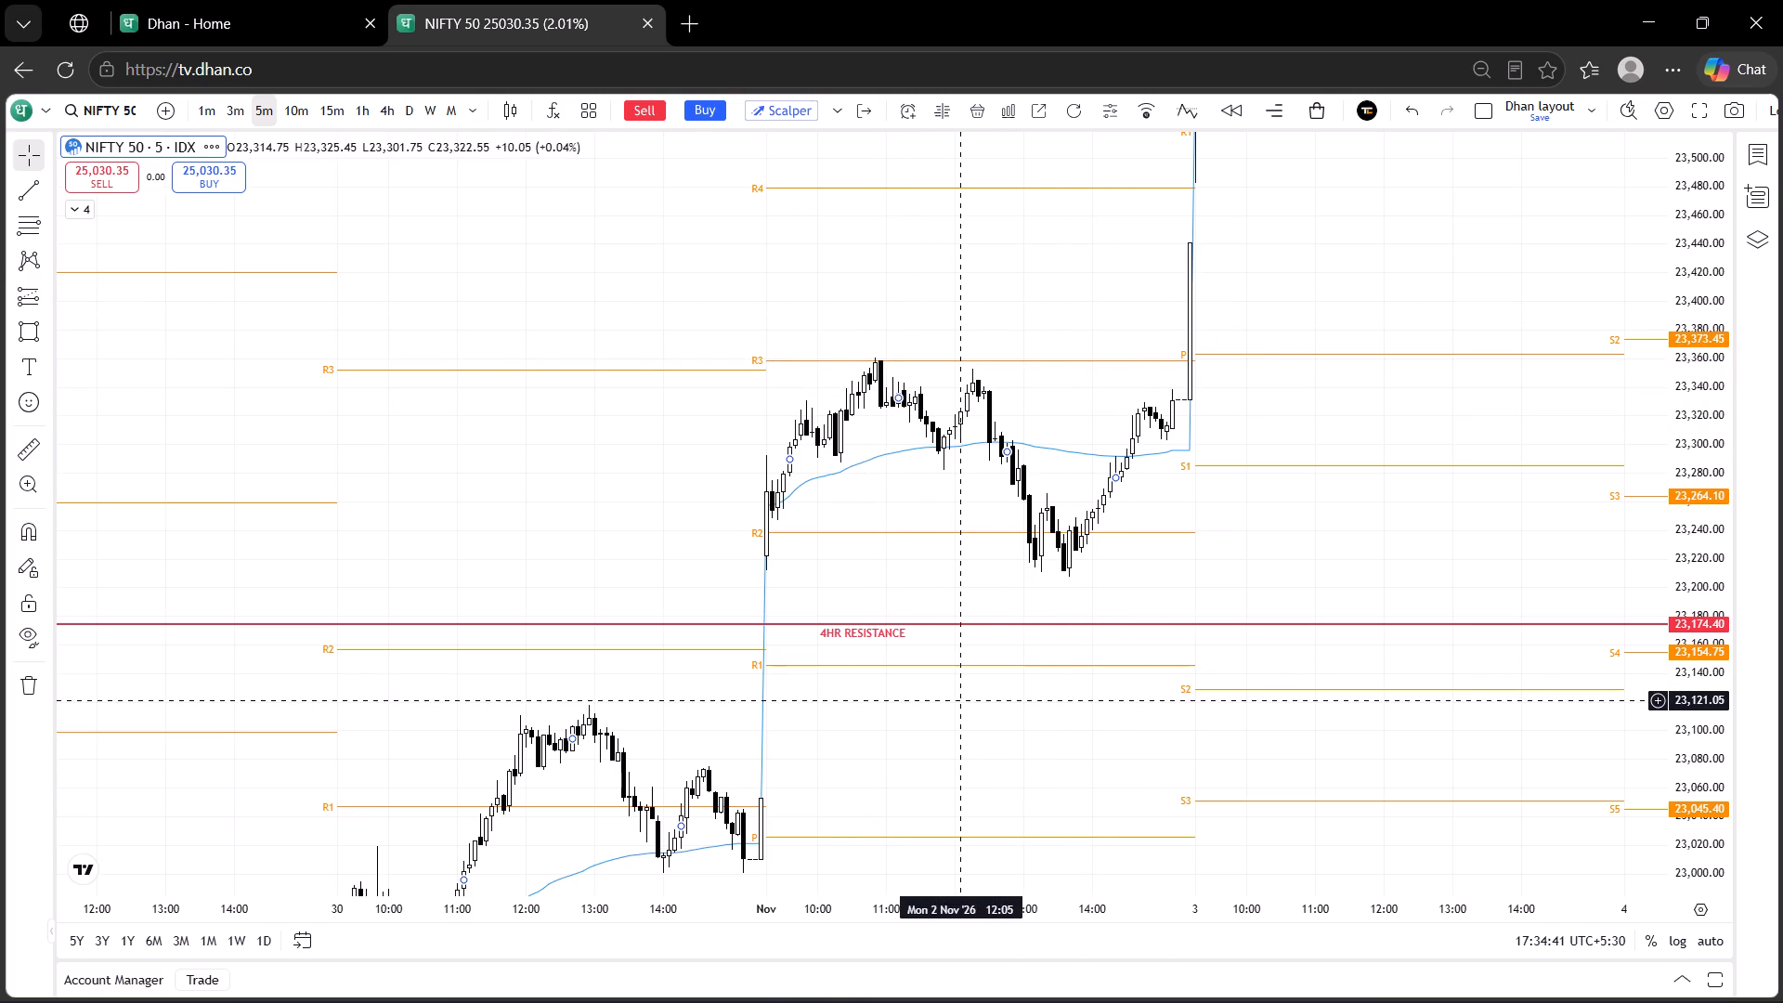
left_click_drag(960, 700, 971, 680)
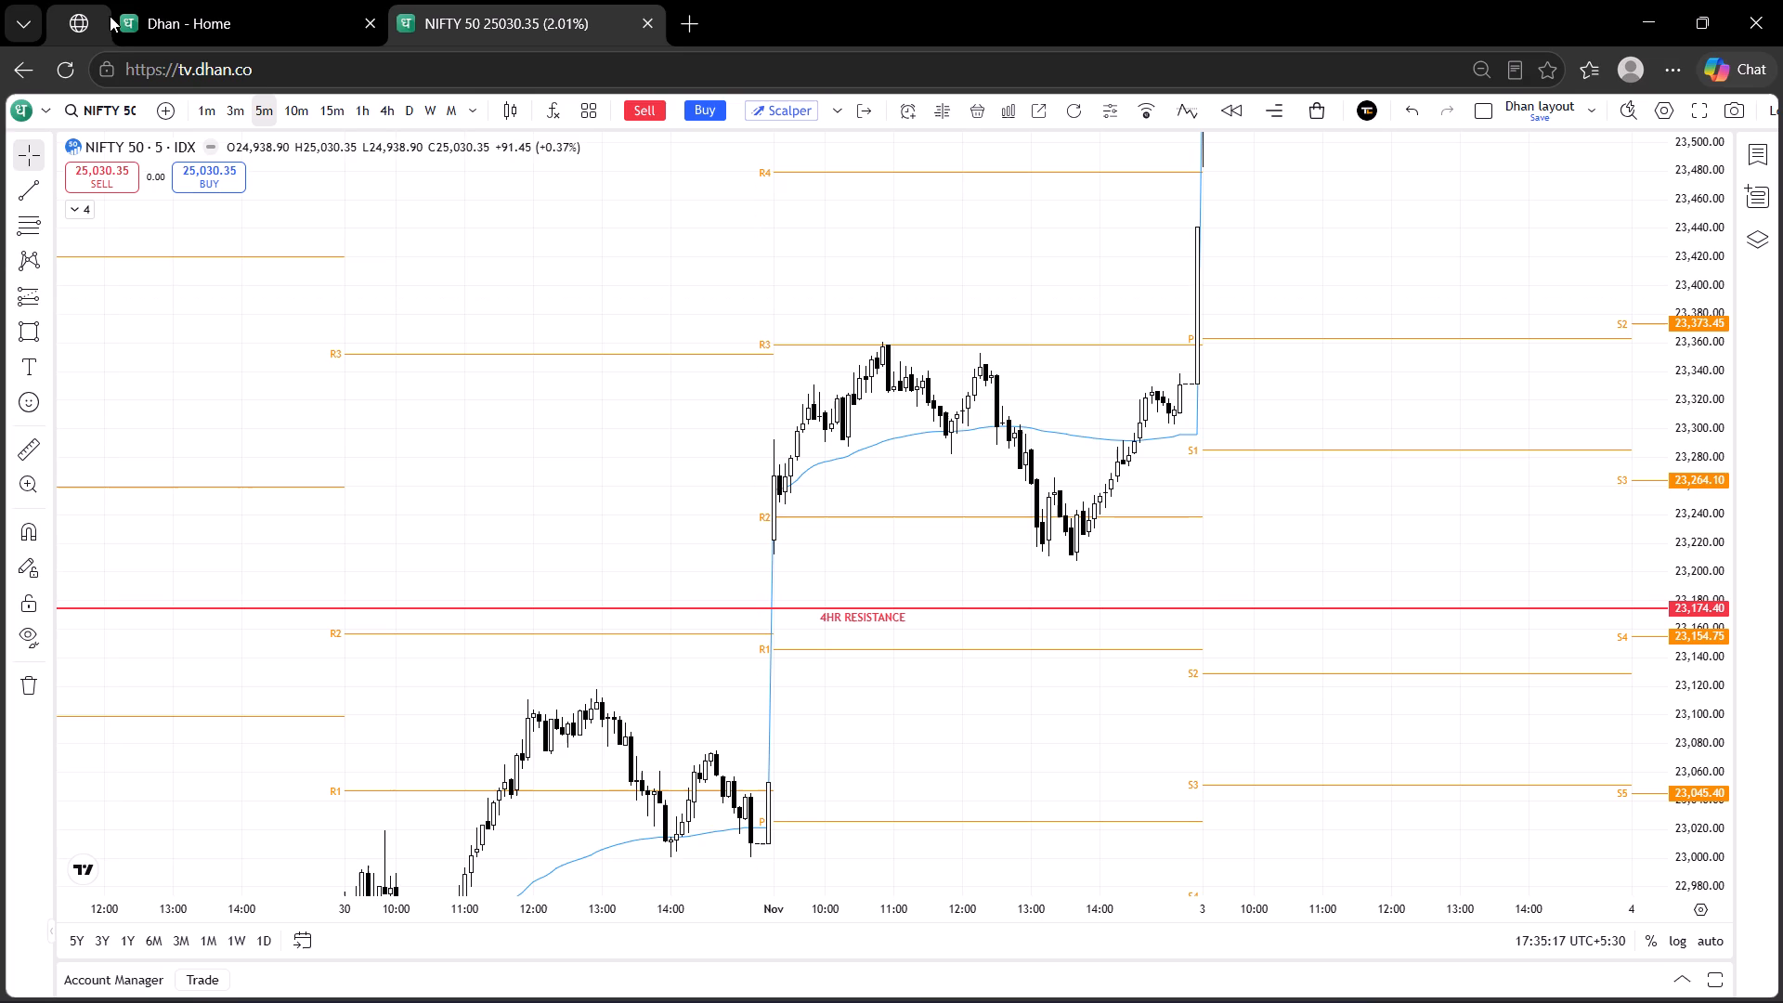
Draw a horizontal trend line along the 2 Nov lows at about 23,214, from 30 Oct 15:20 to 2 Nov 14:50.
left_click(20, 195)
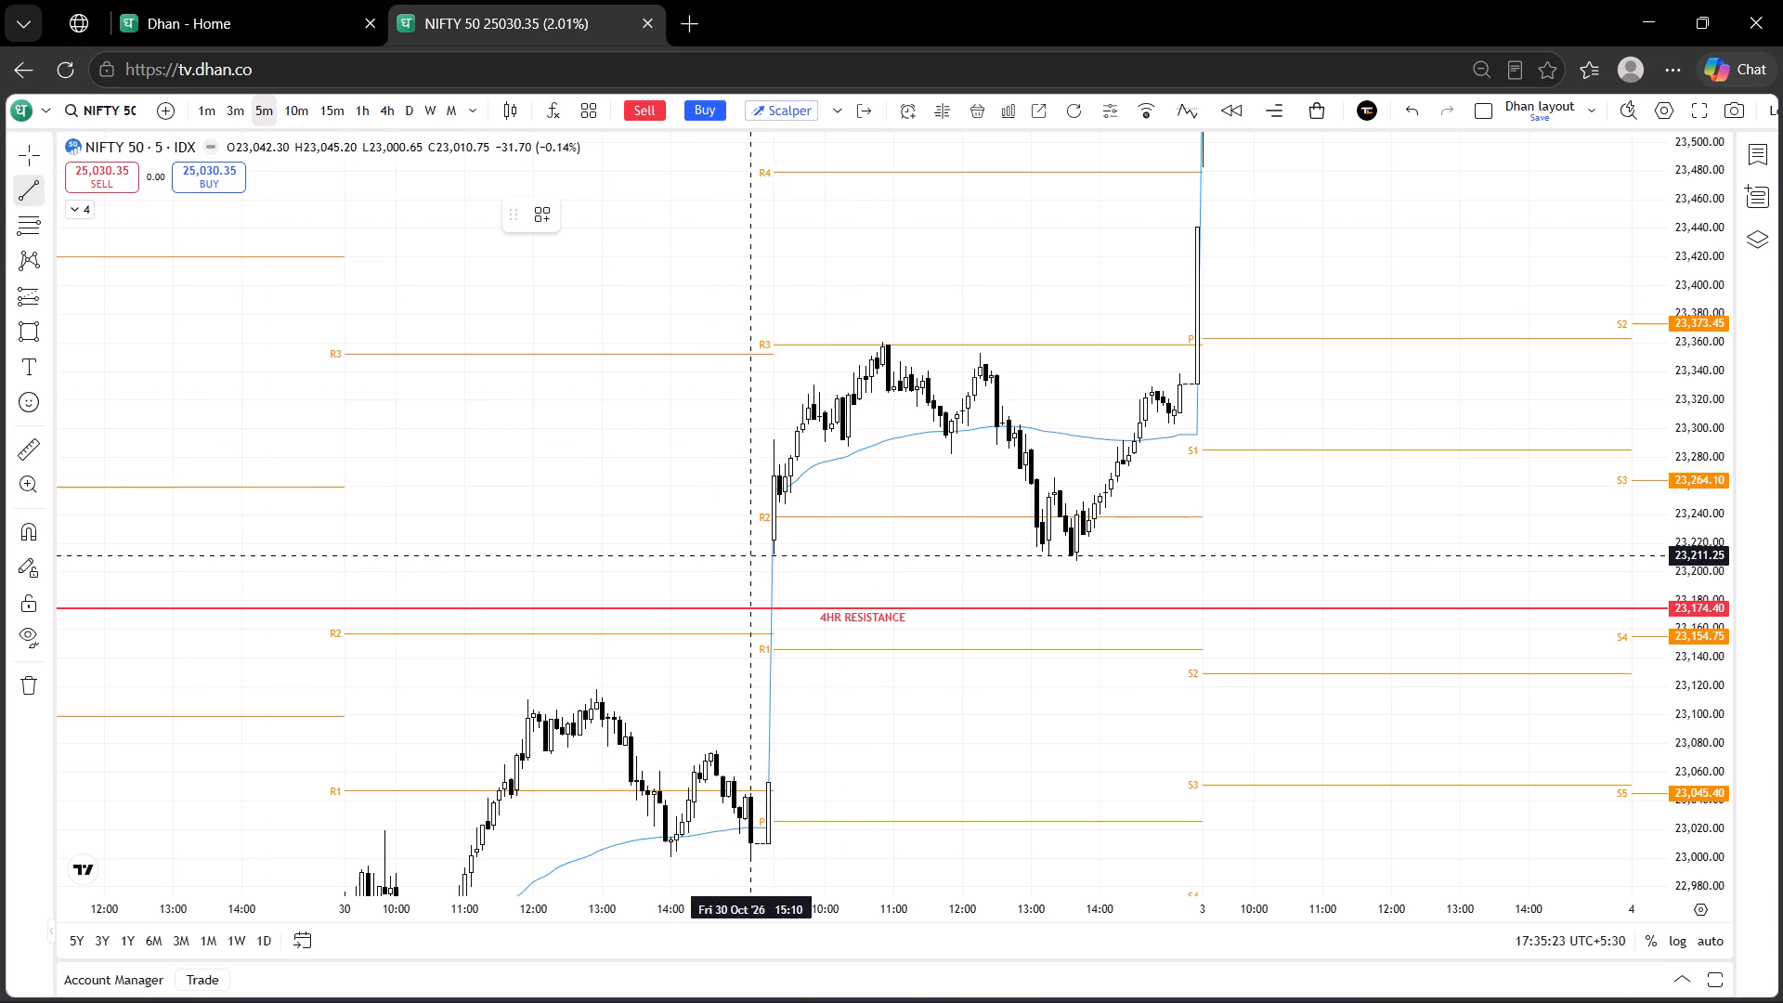
left_click_drag(763, 552, 912, 568)
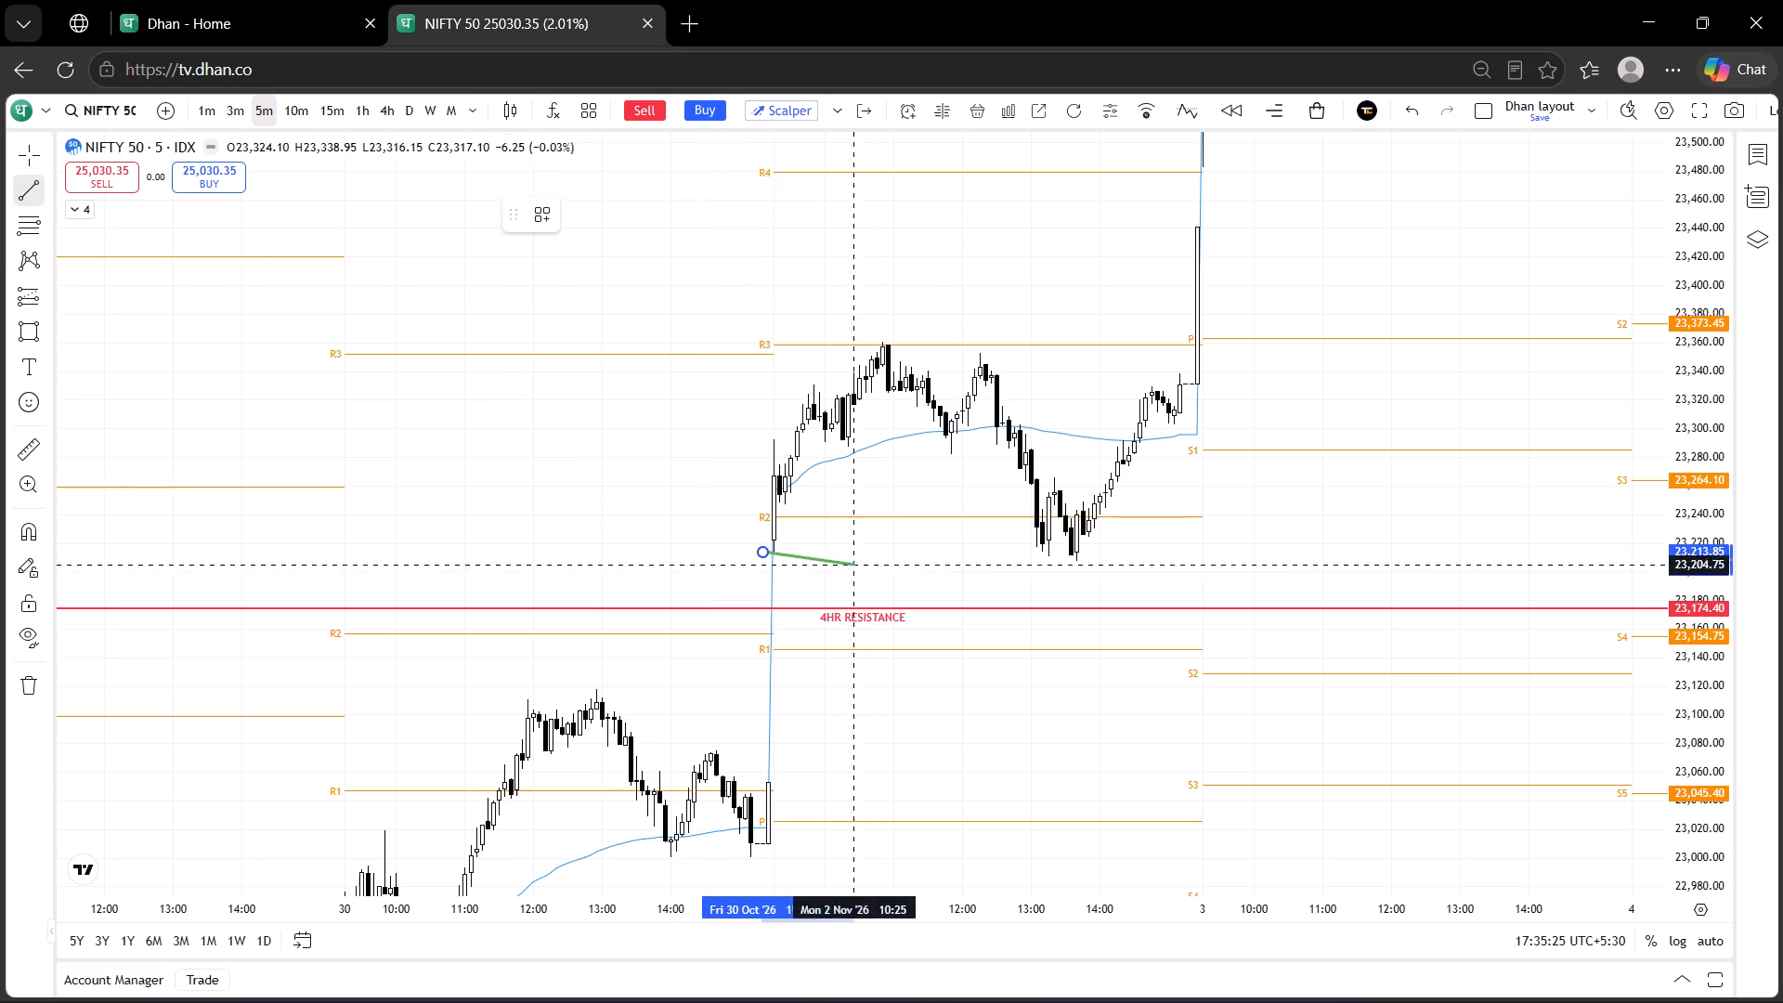
left_click_drag(912, 568, 1156, 552)
left_click(1156, 552)
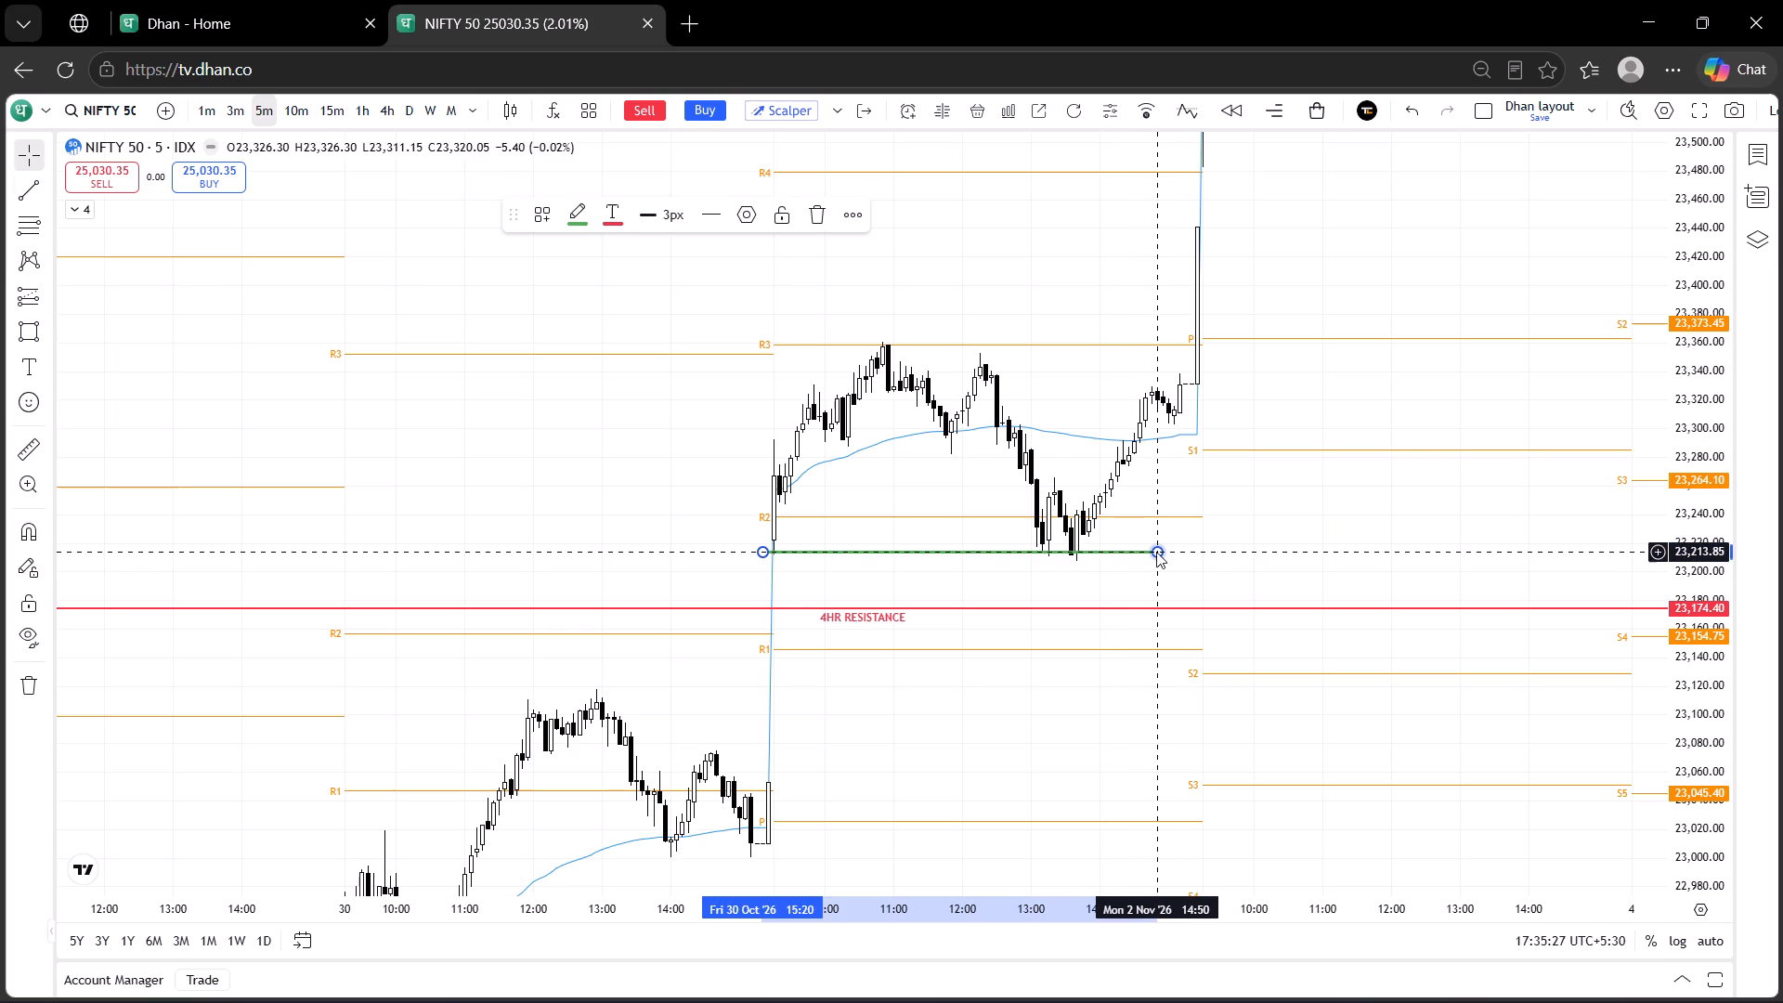
Style the trend line along the 2 Nov lows in red with a 2px width.
left_click(655, 213)
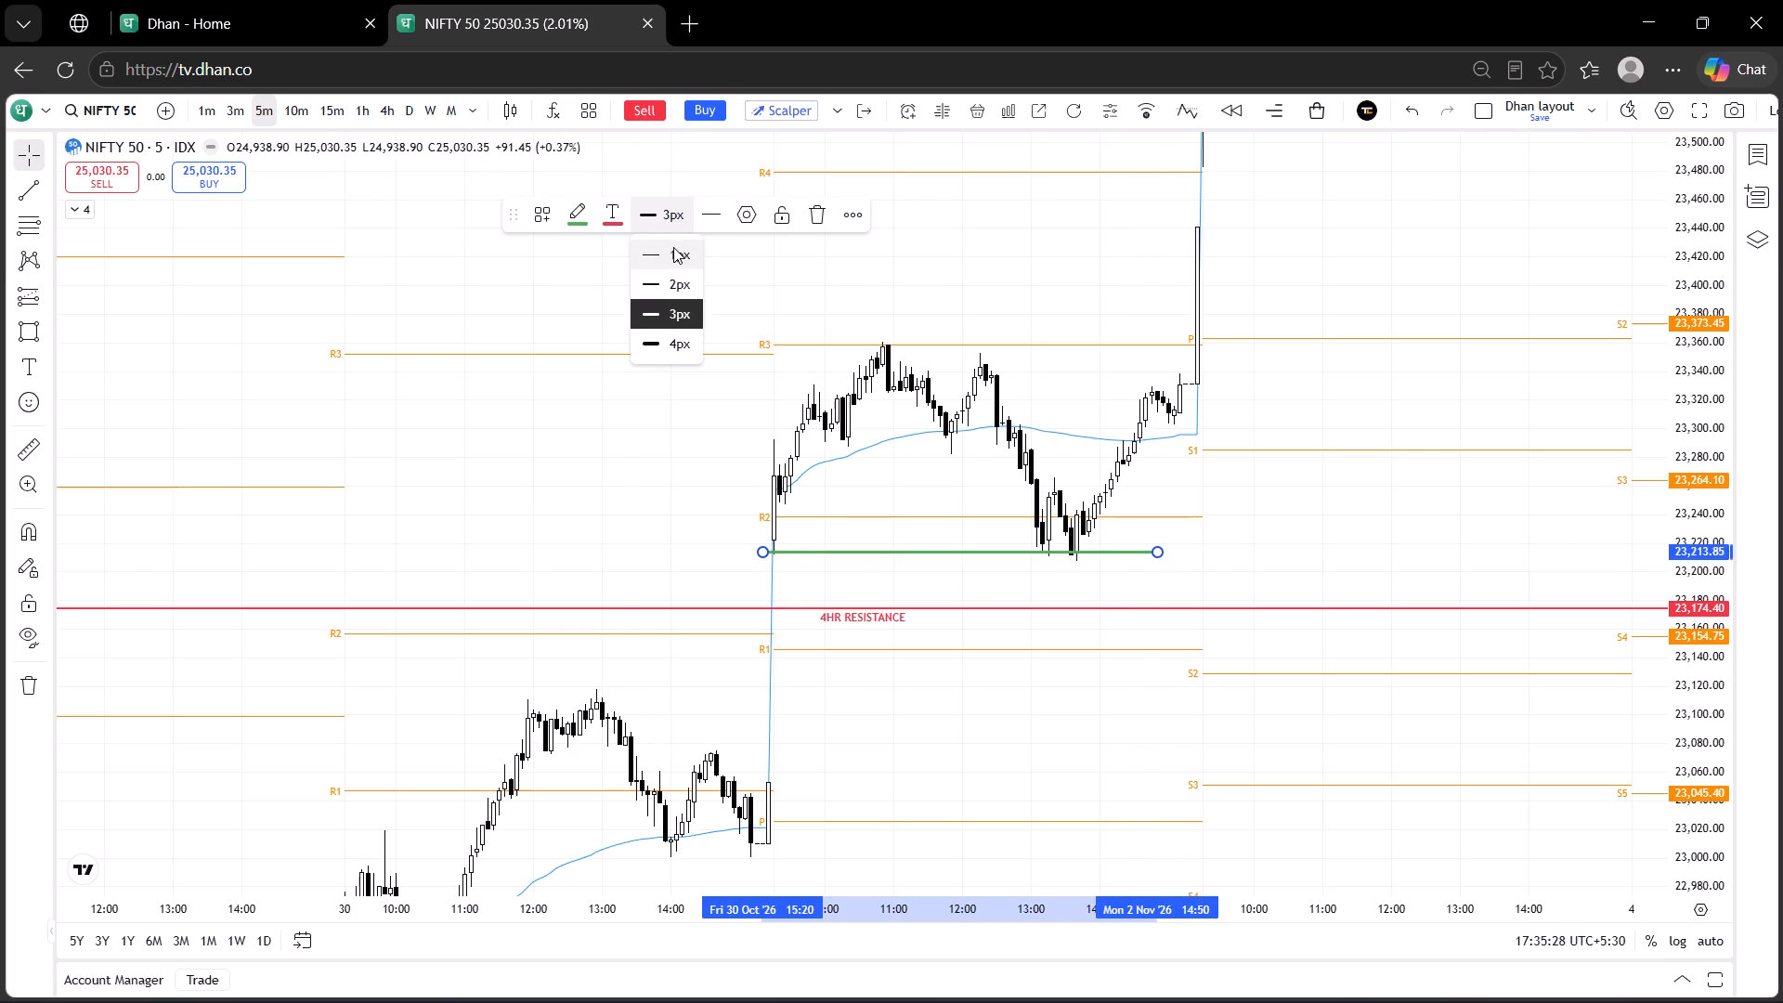
left_click(673, 247)
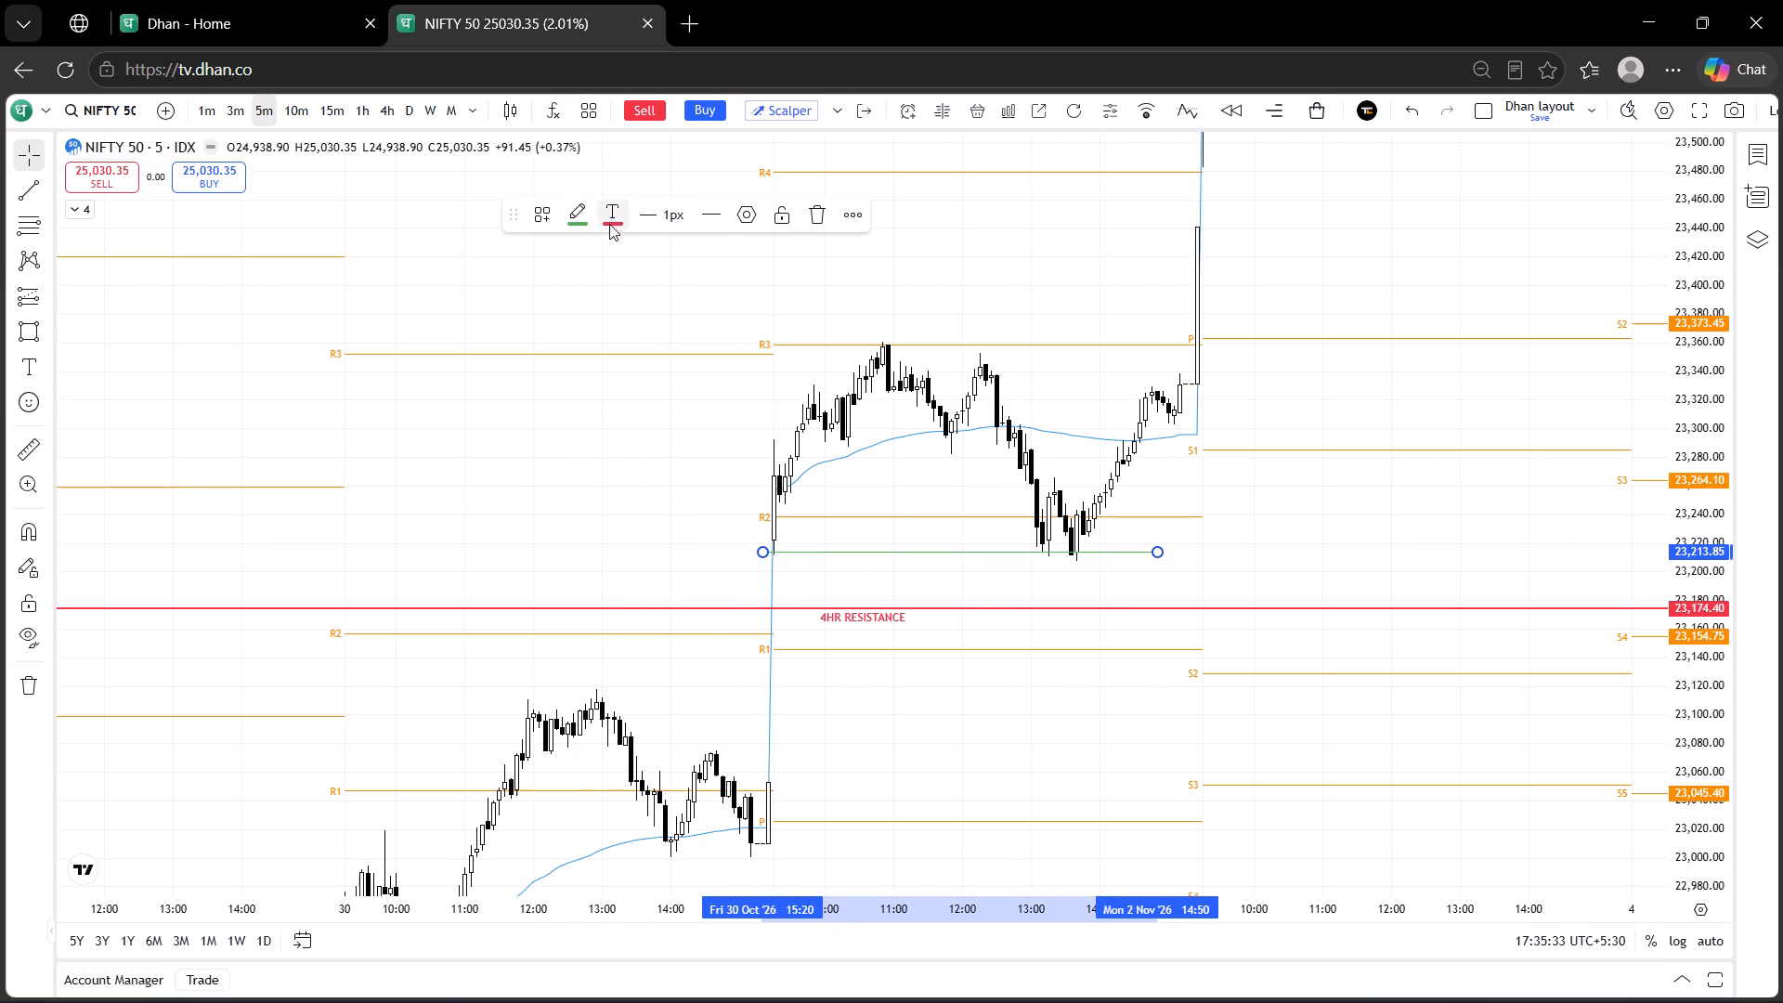
left_click(579, 209)
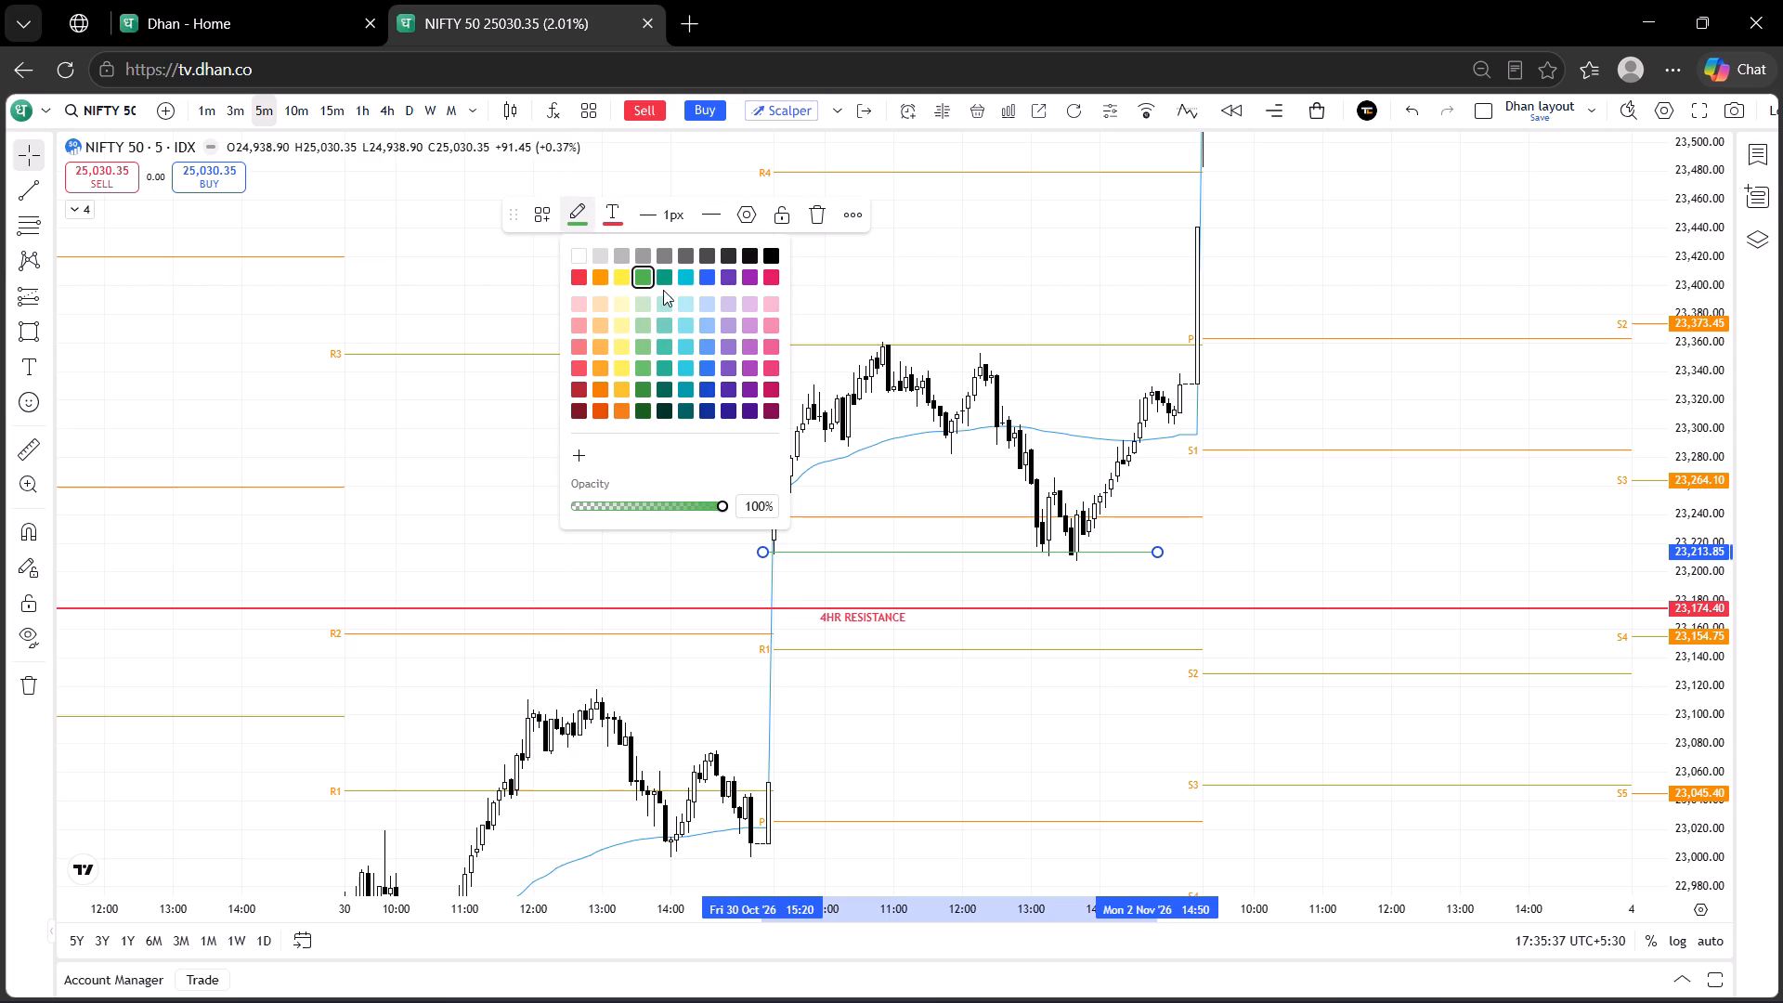
left_click(576, 282)
left_click(657, 210)
left_click(678, 271)
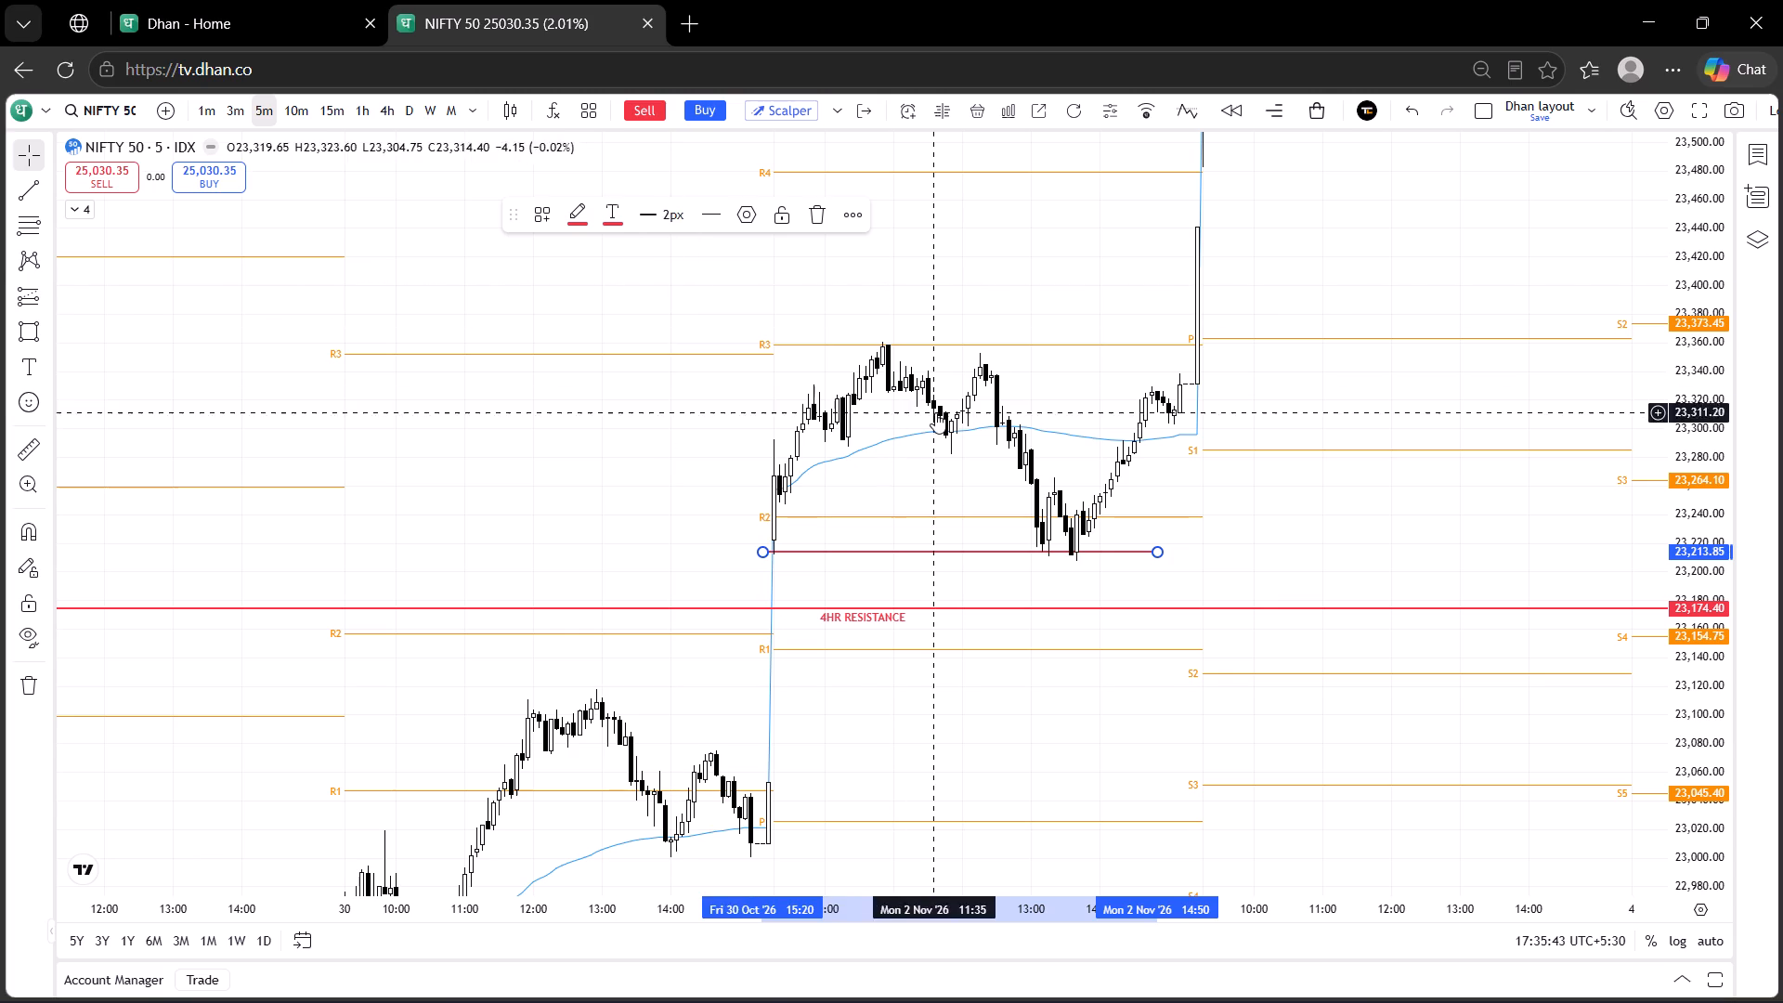
Lower the red trend line along the 2 Nov lows to about 23,211.
left_click(995, 588)
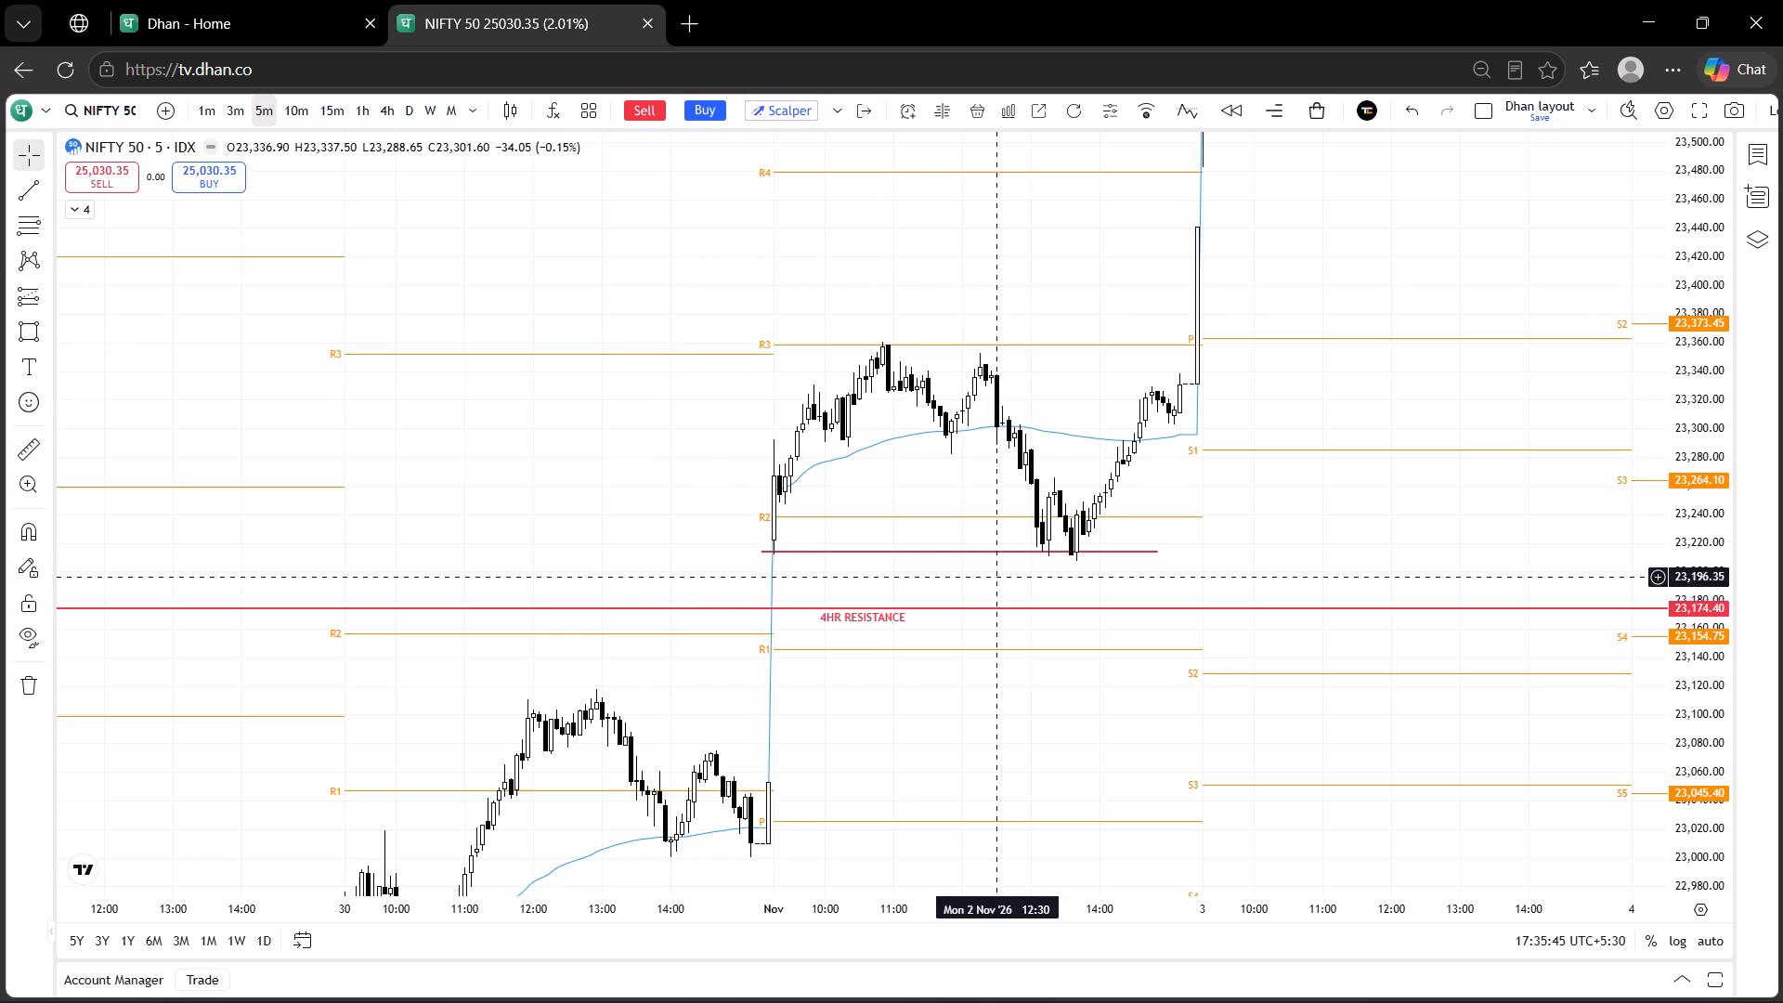
left_click(996, 552)
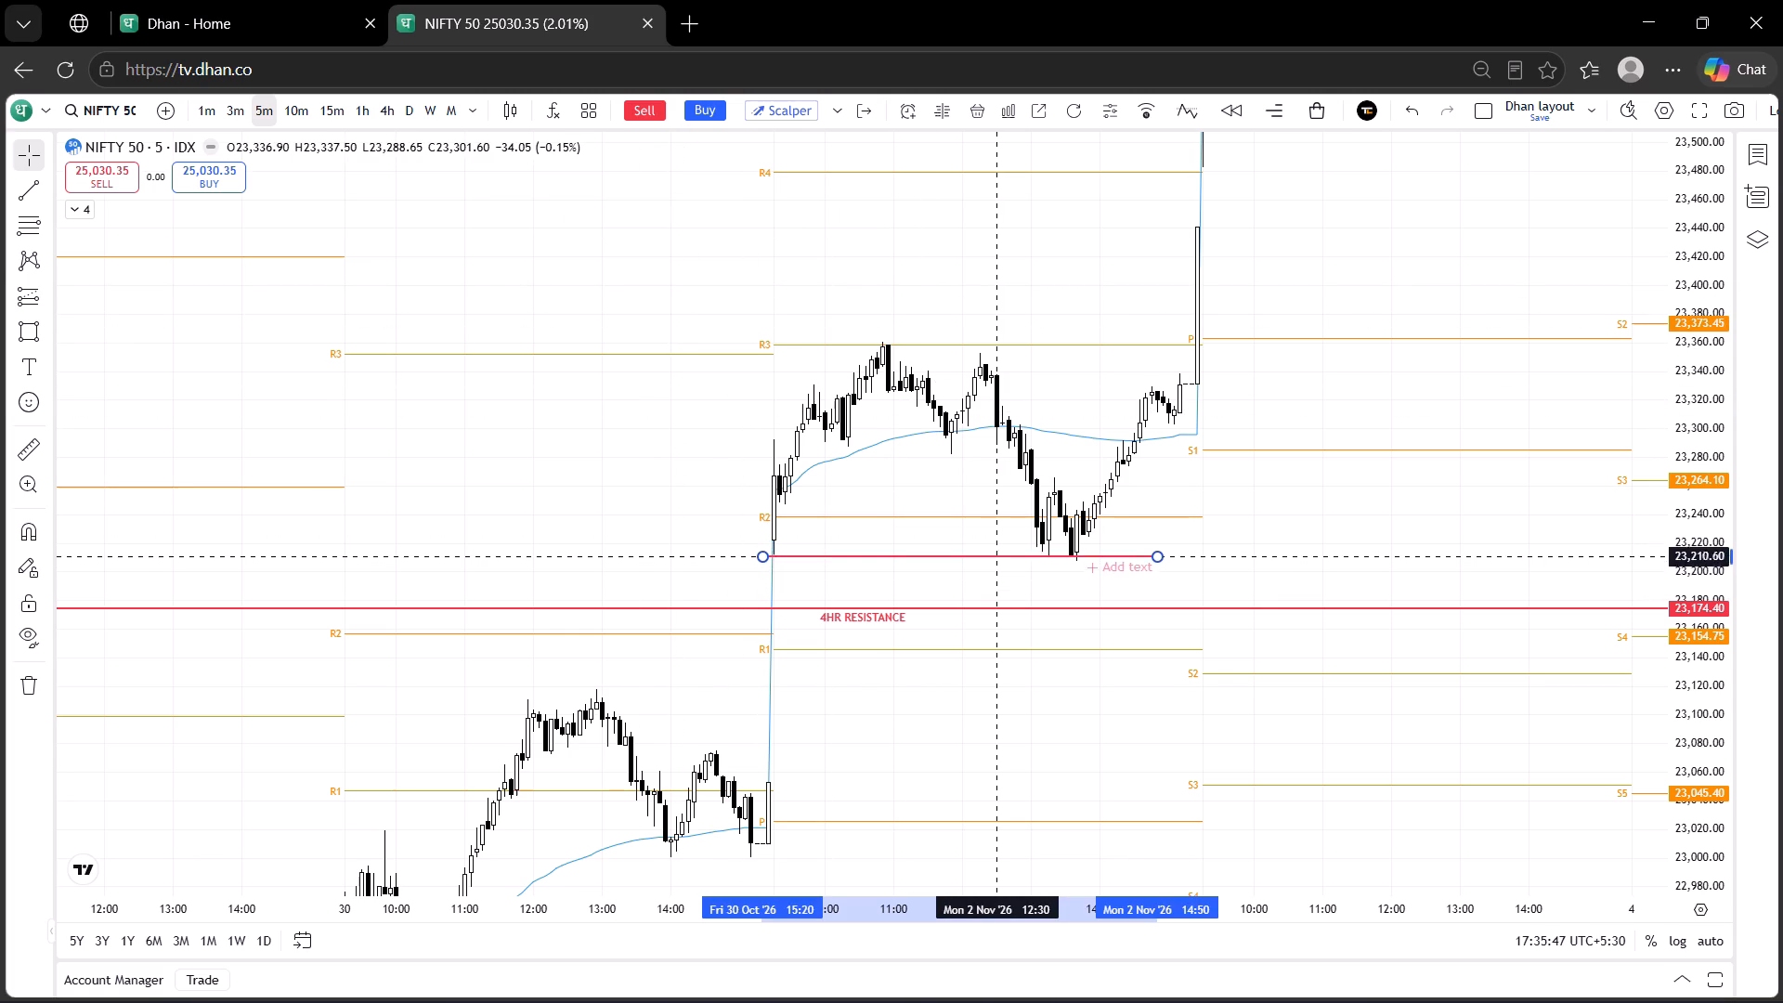
Label the trend line along the 2 Nov lows "liq..sweep" in bold, aligned to the bottom center.
double_click(1126, 563)
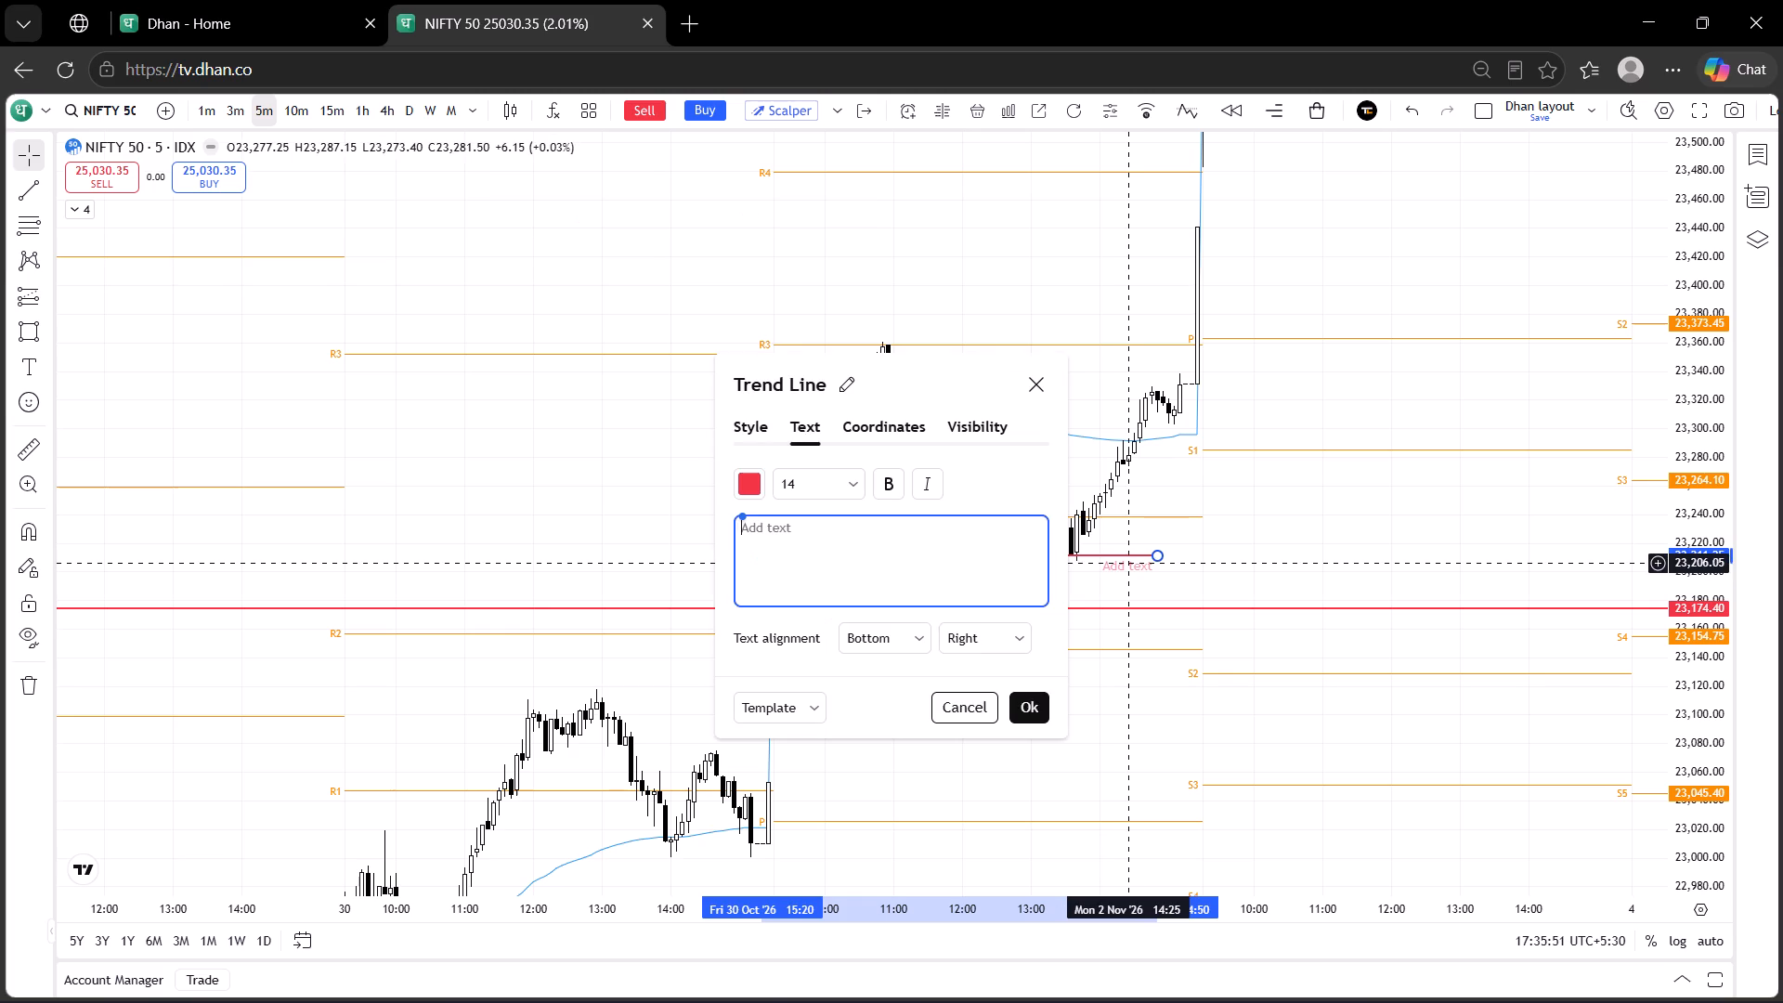
key("l")
type("iq")
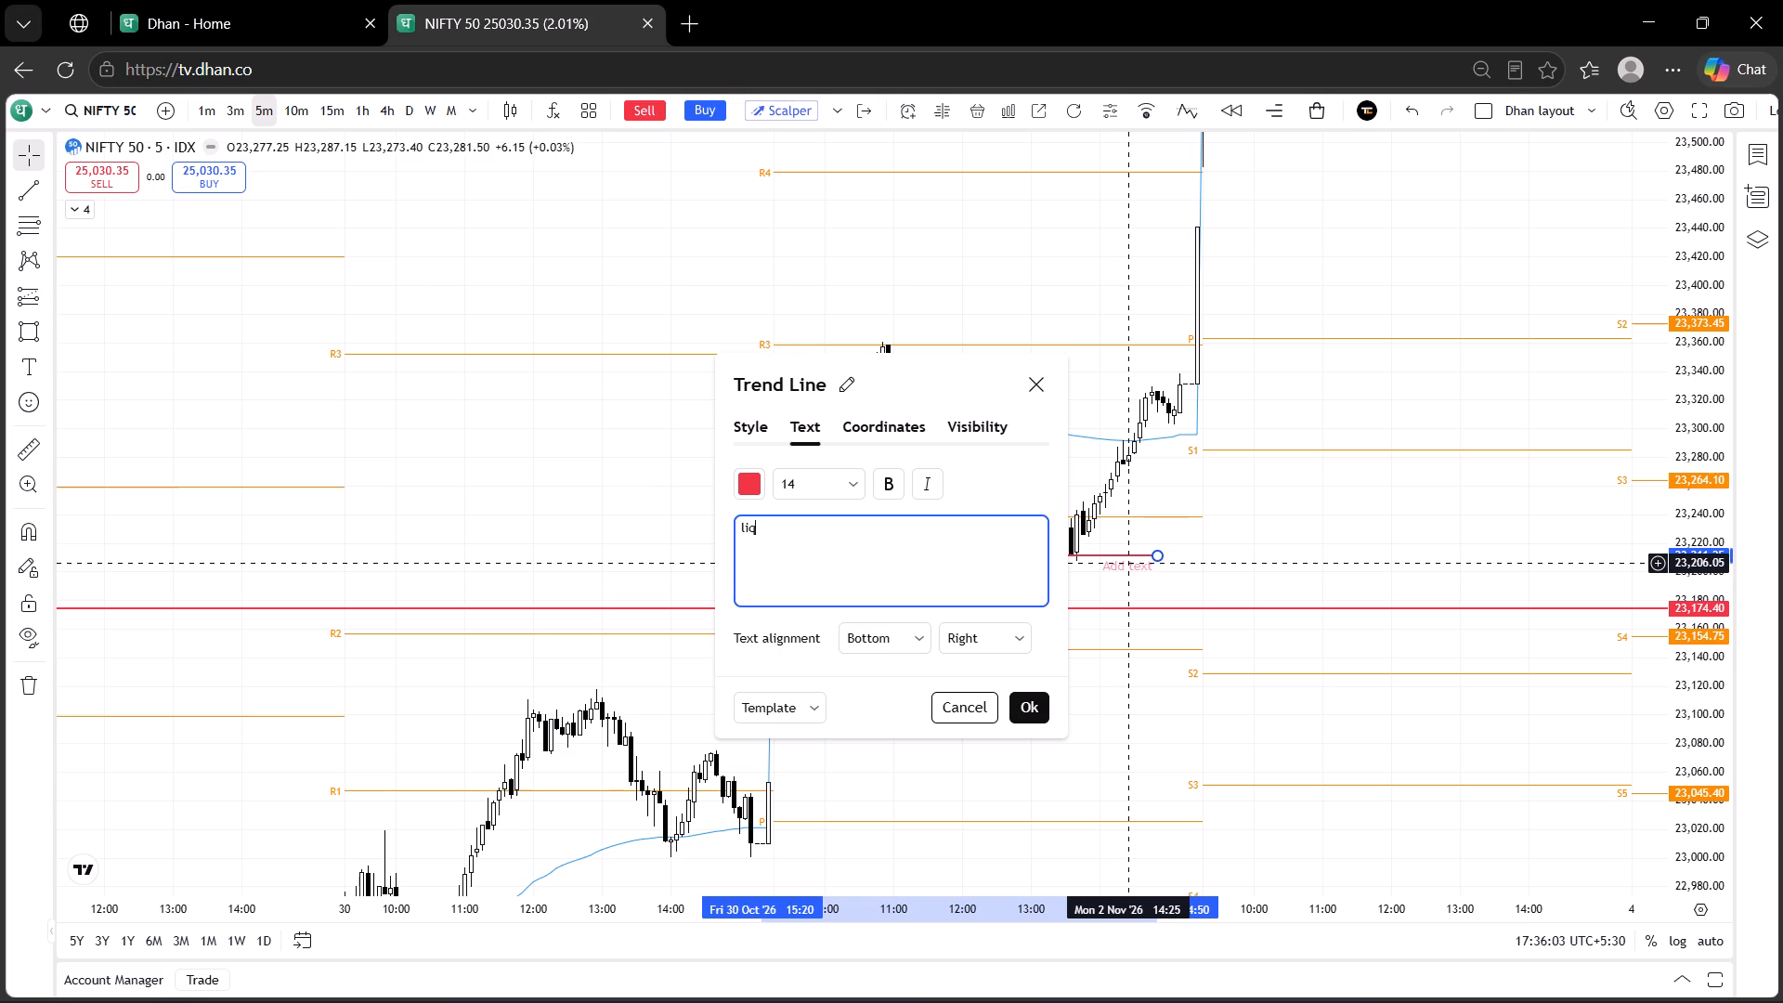
type("..")
type("sw")
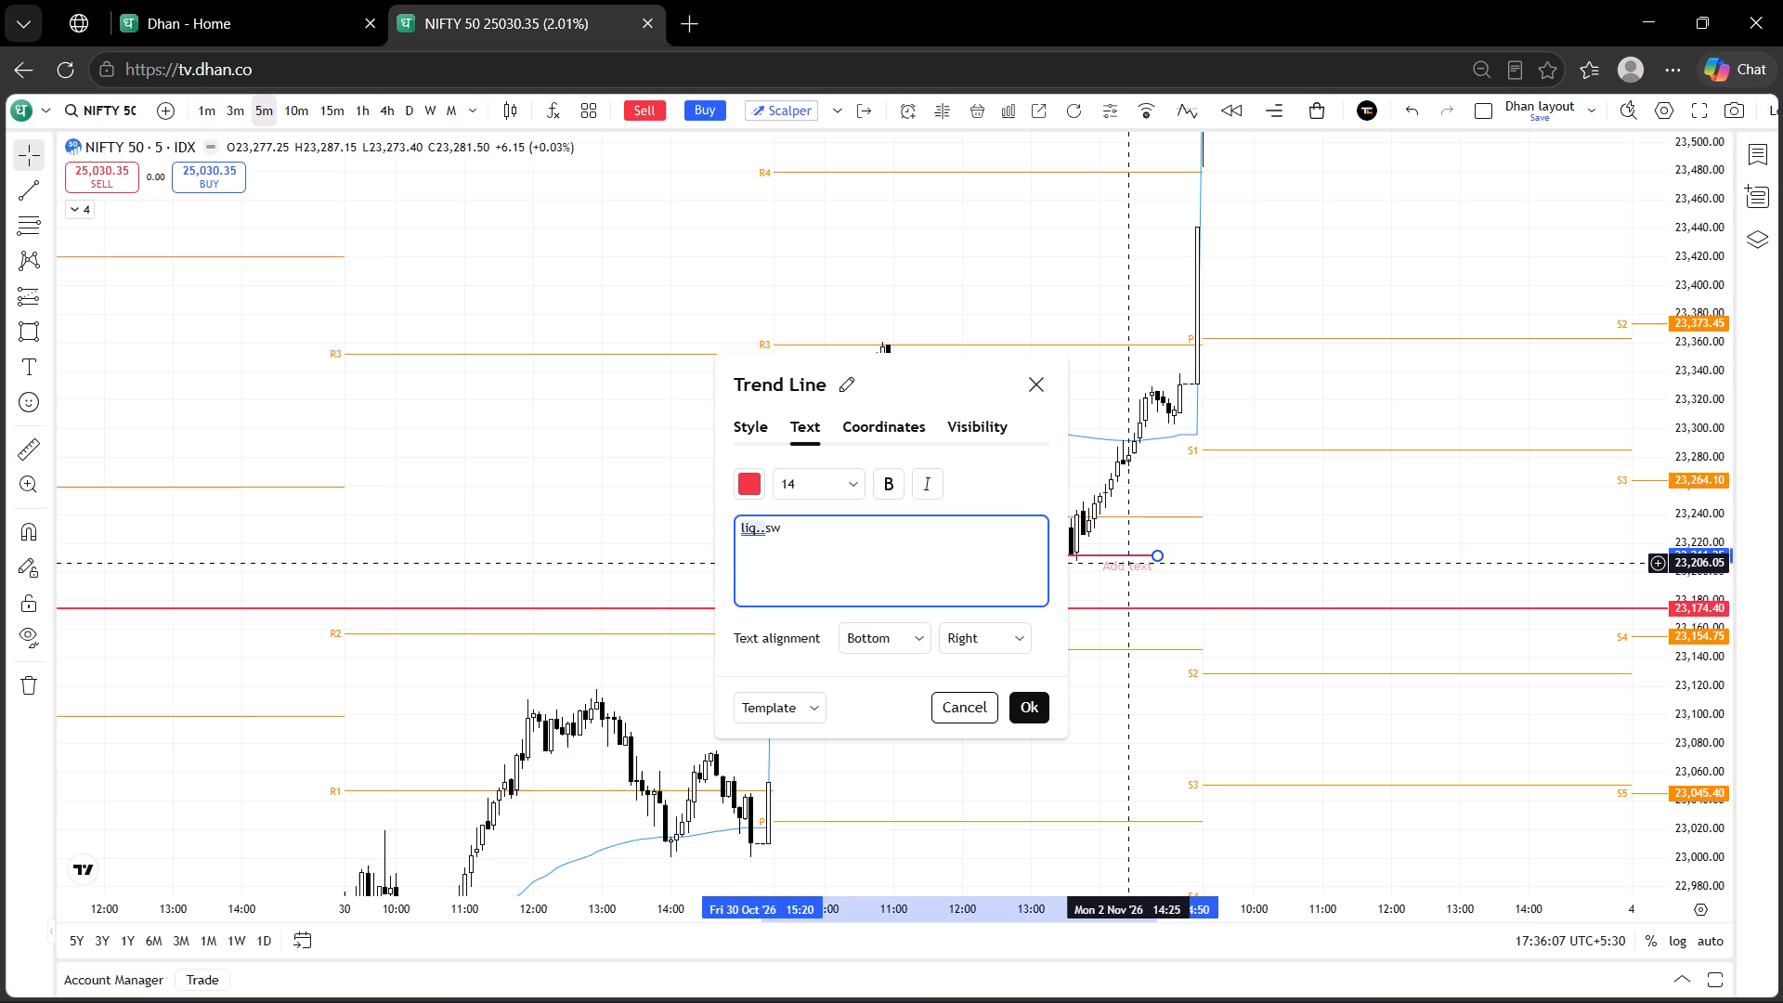
type("eep")
left_click(895, 476)
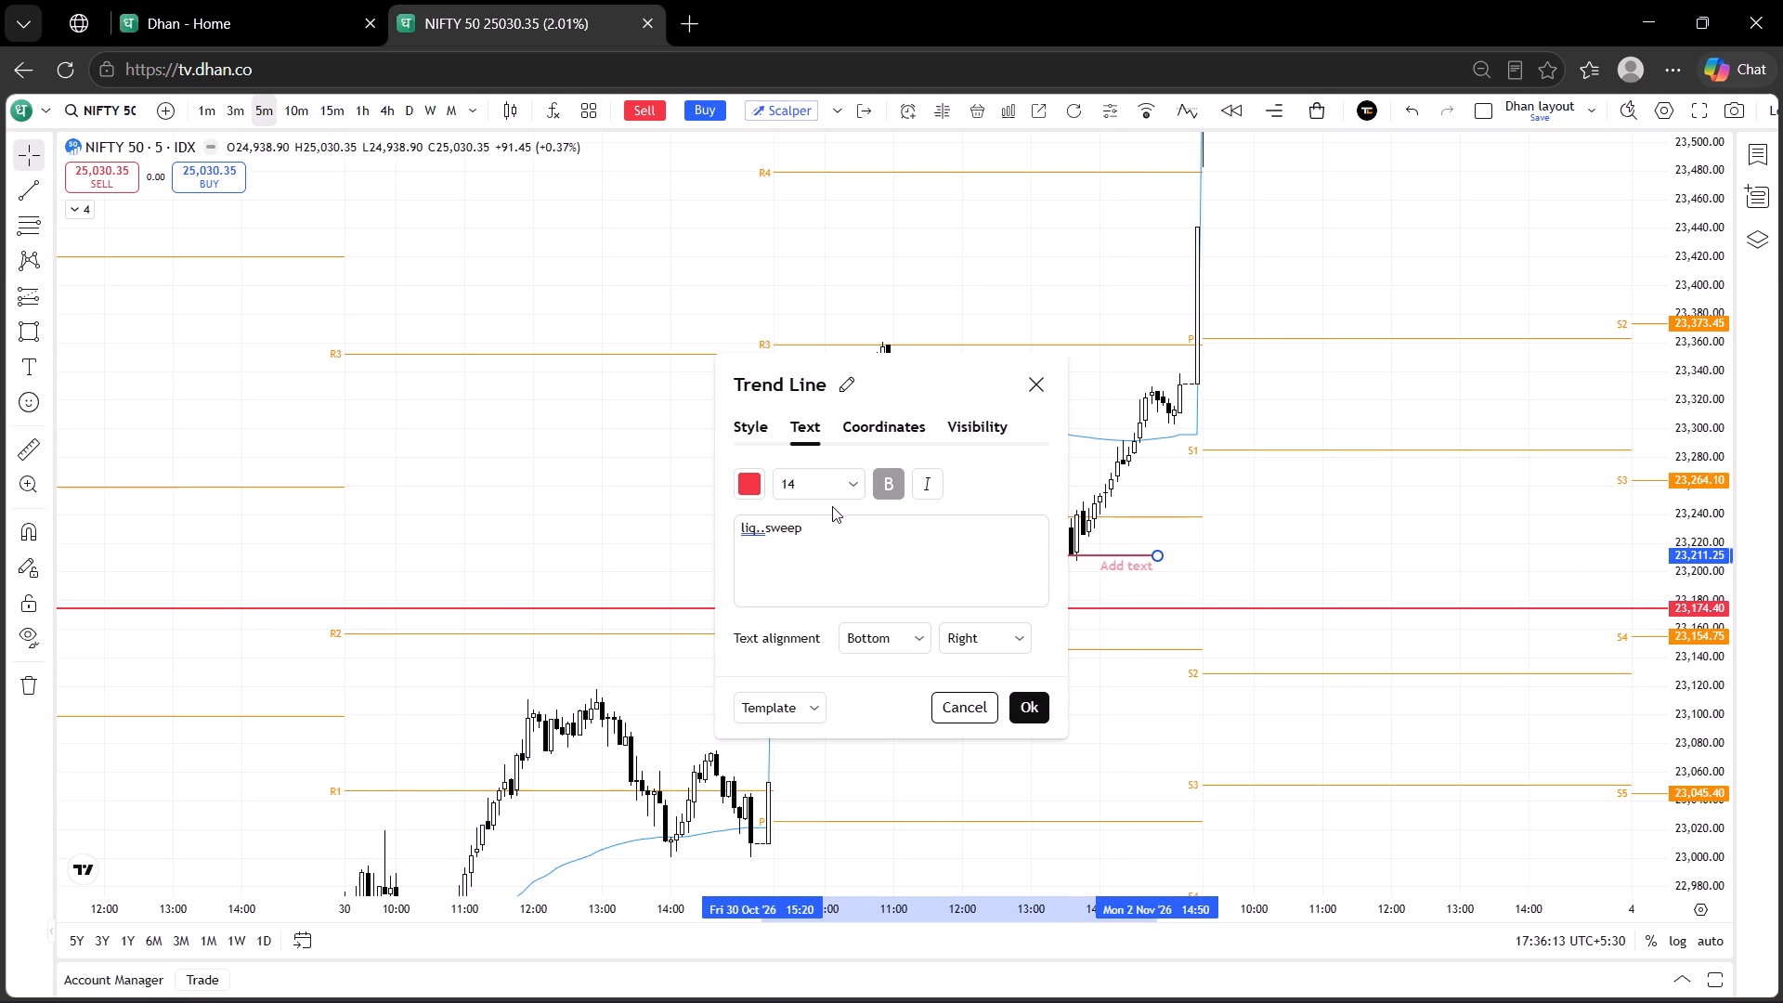
left_click(834, 534)
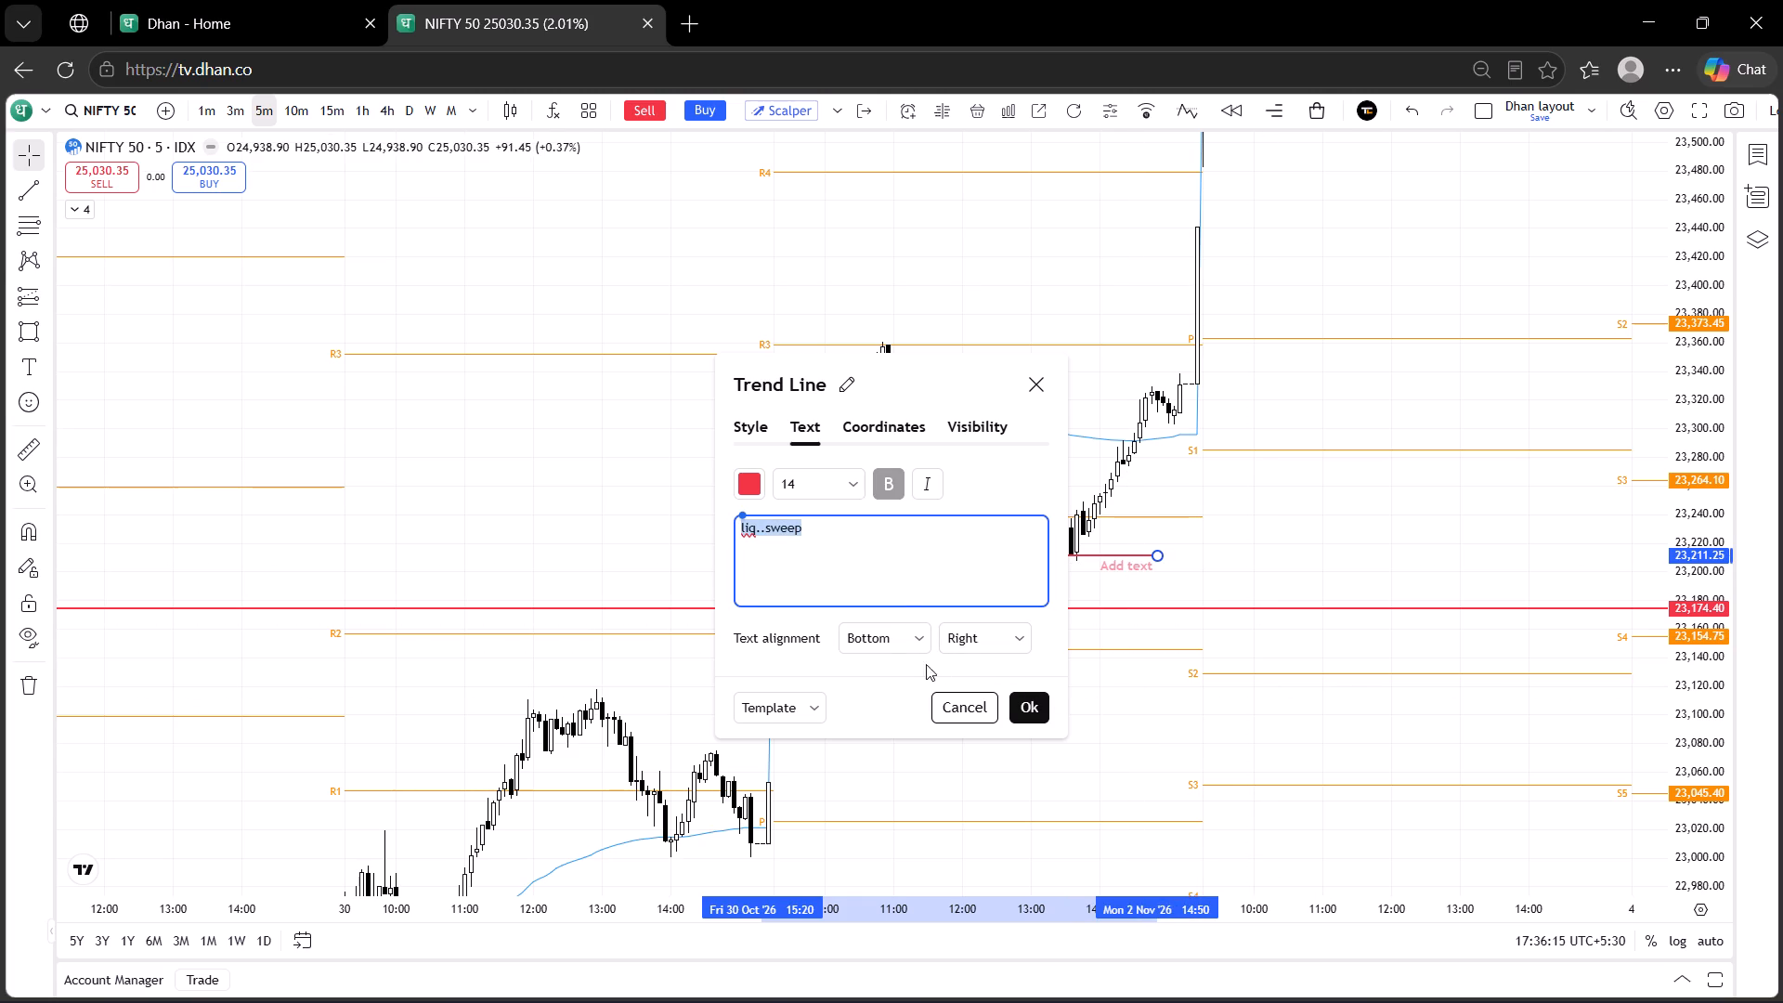
left_click(1013, 642)
left_click(987, 704)
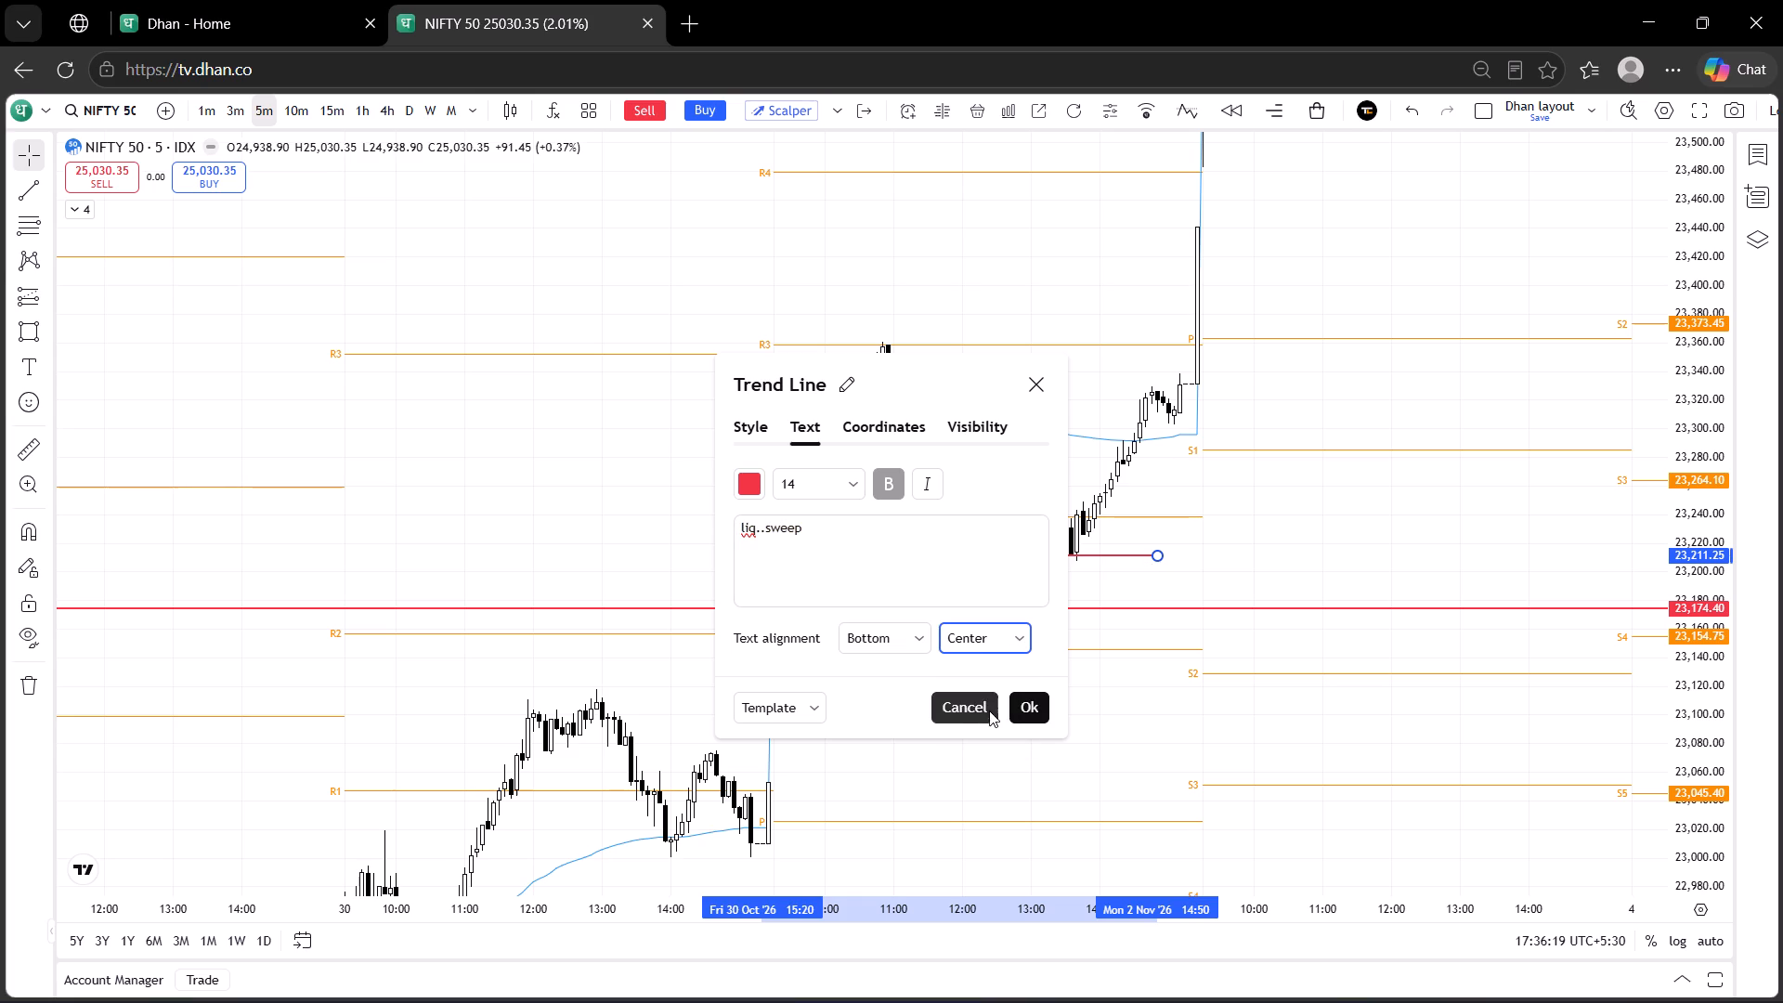
left_click(1022, 708)
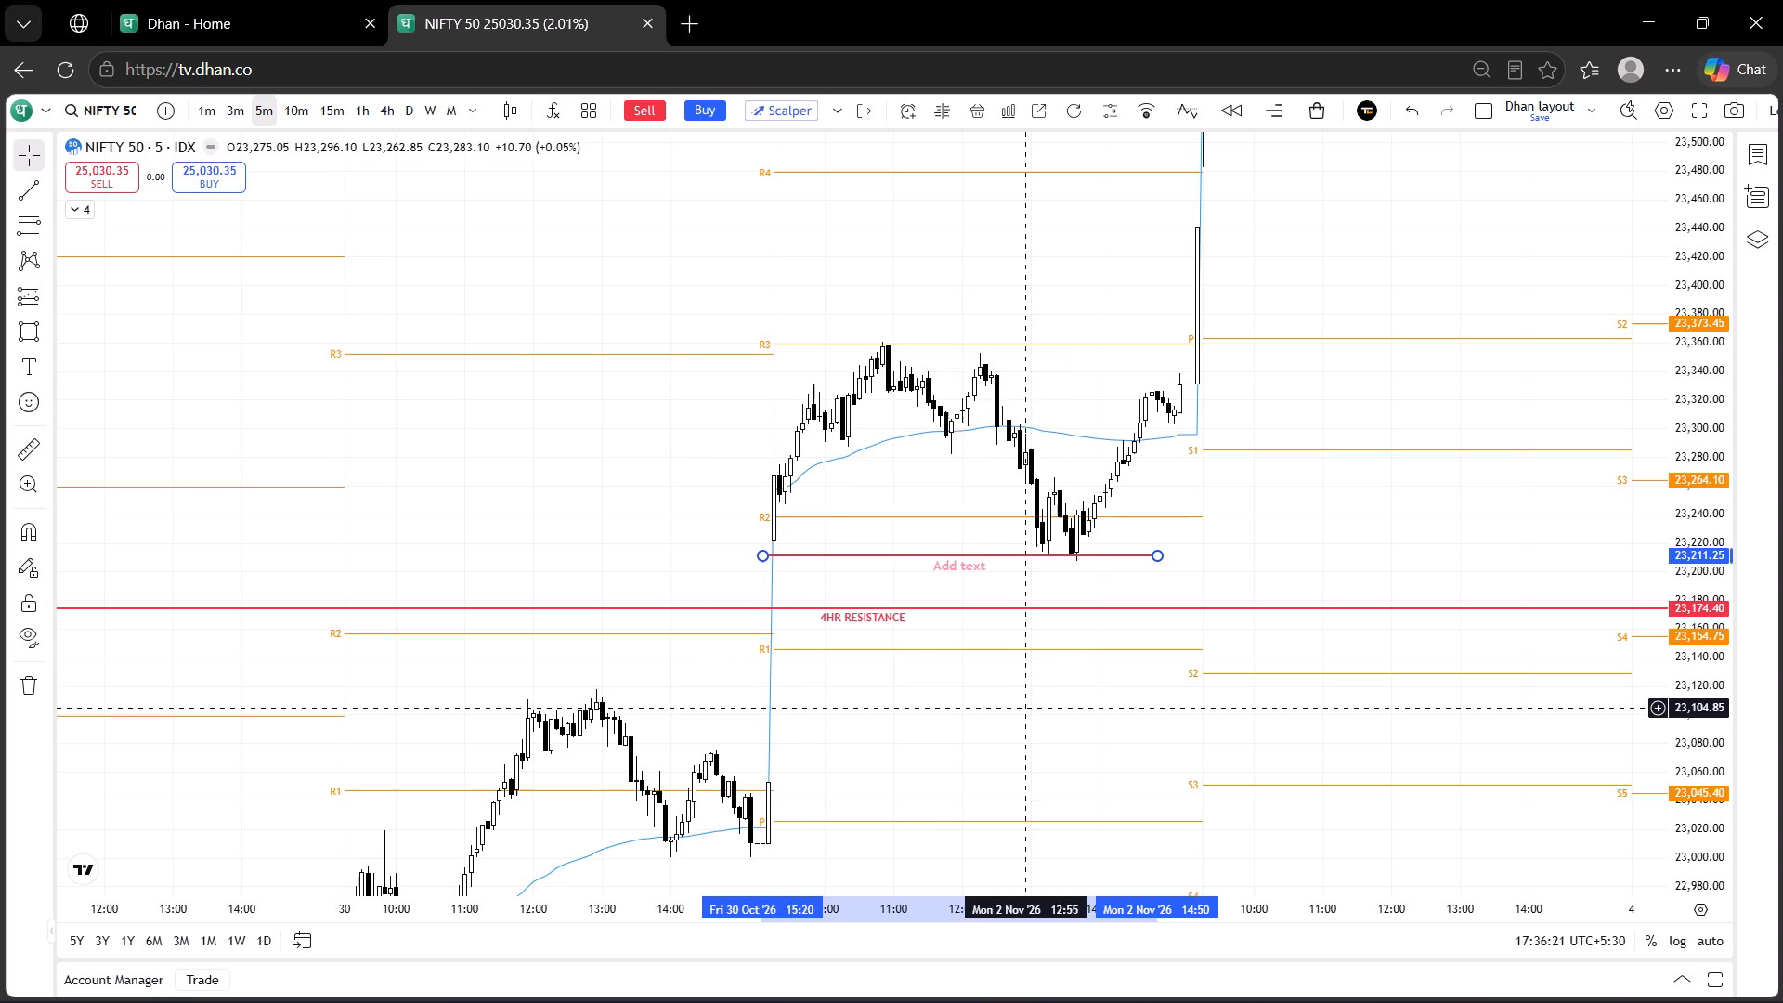
Change the "liq..sweep" label's text colour to black.
double_click(964, 567)
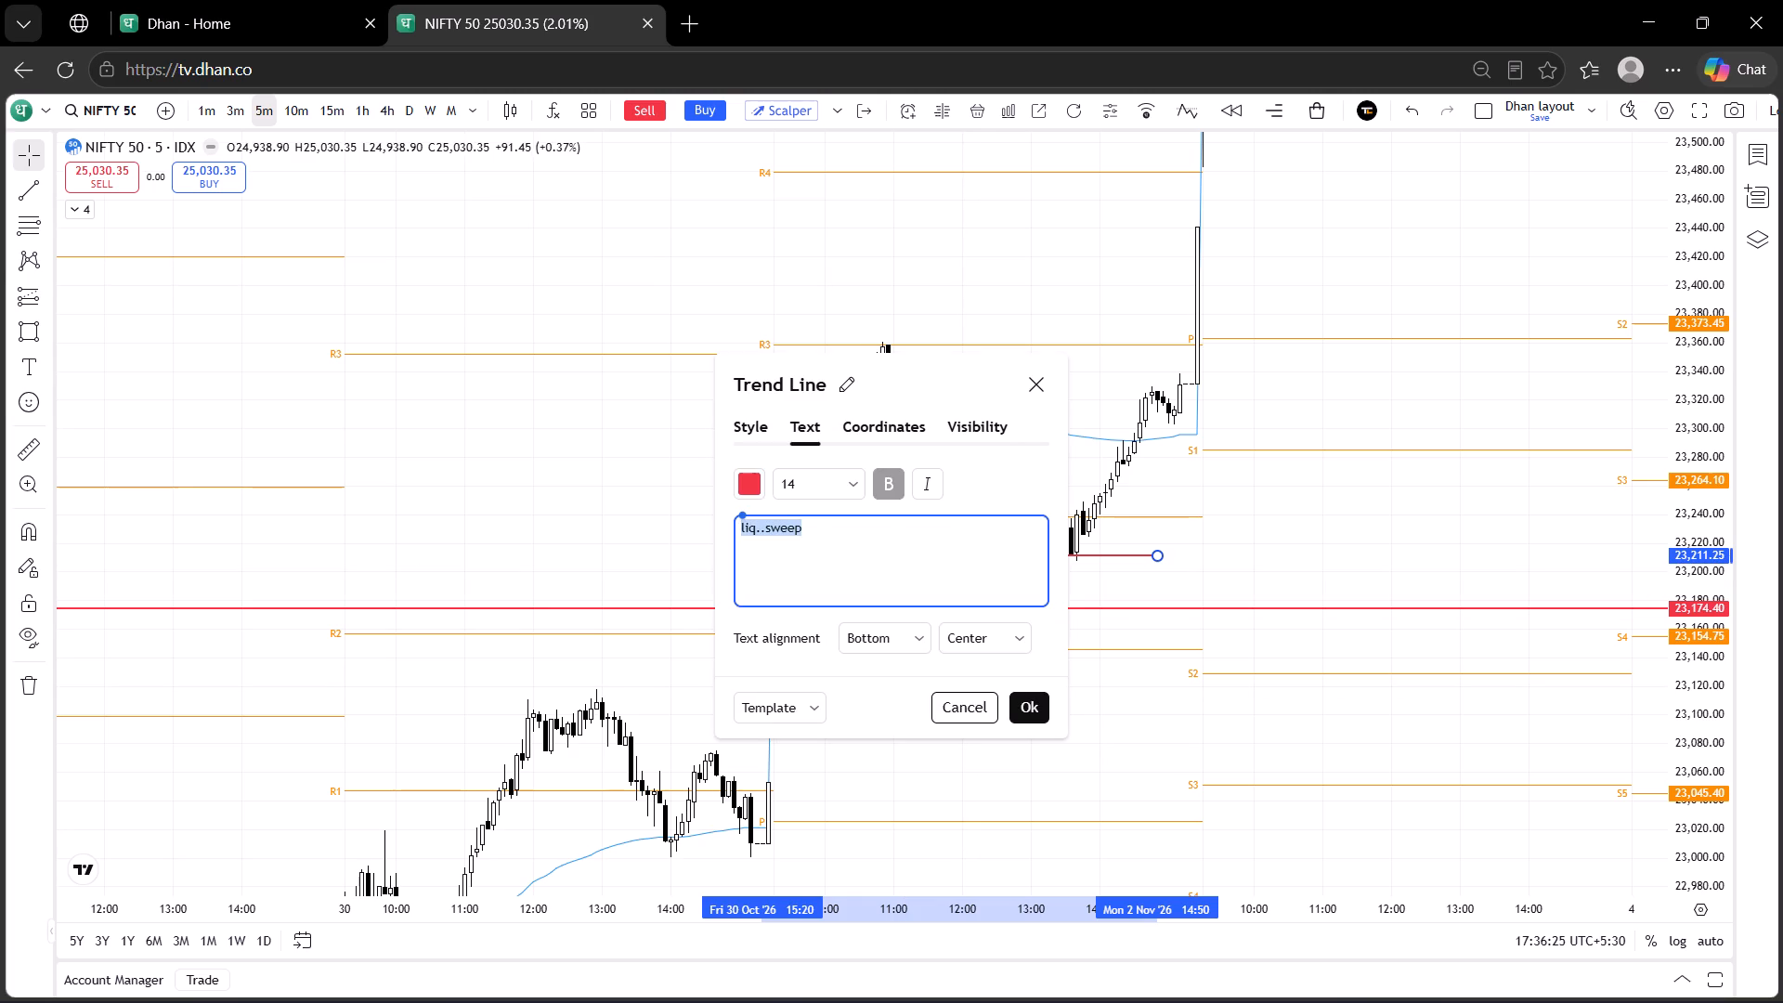
left_click(741, 488)
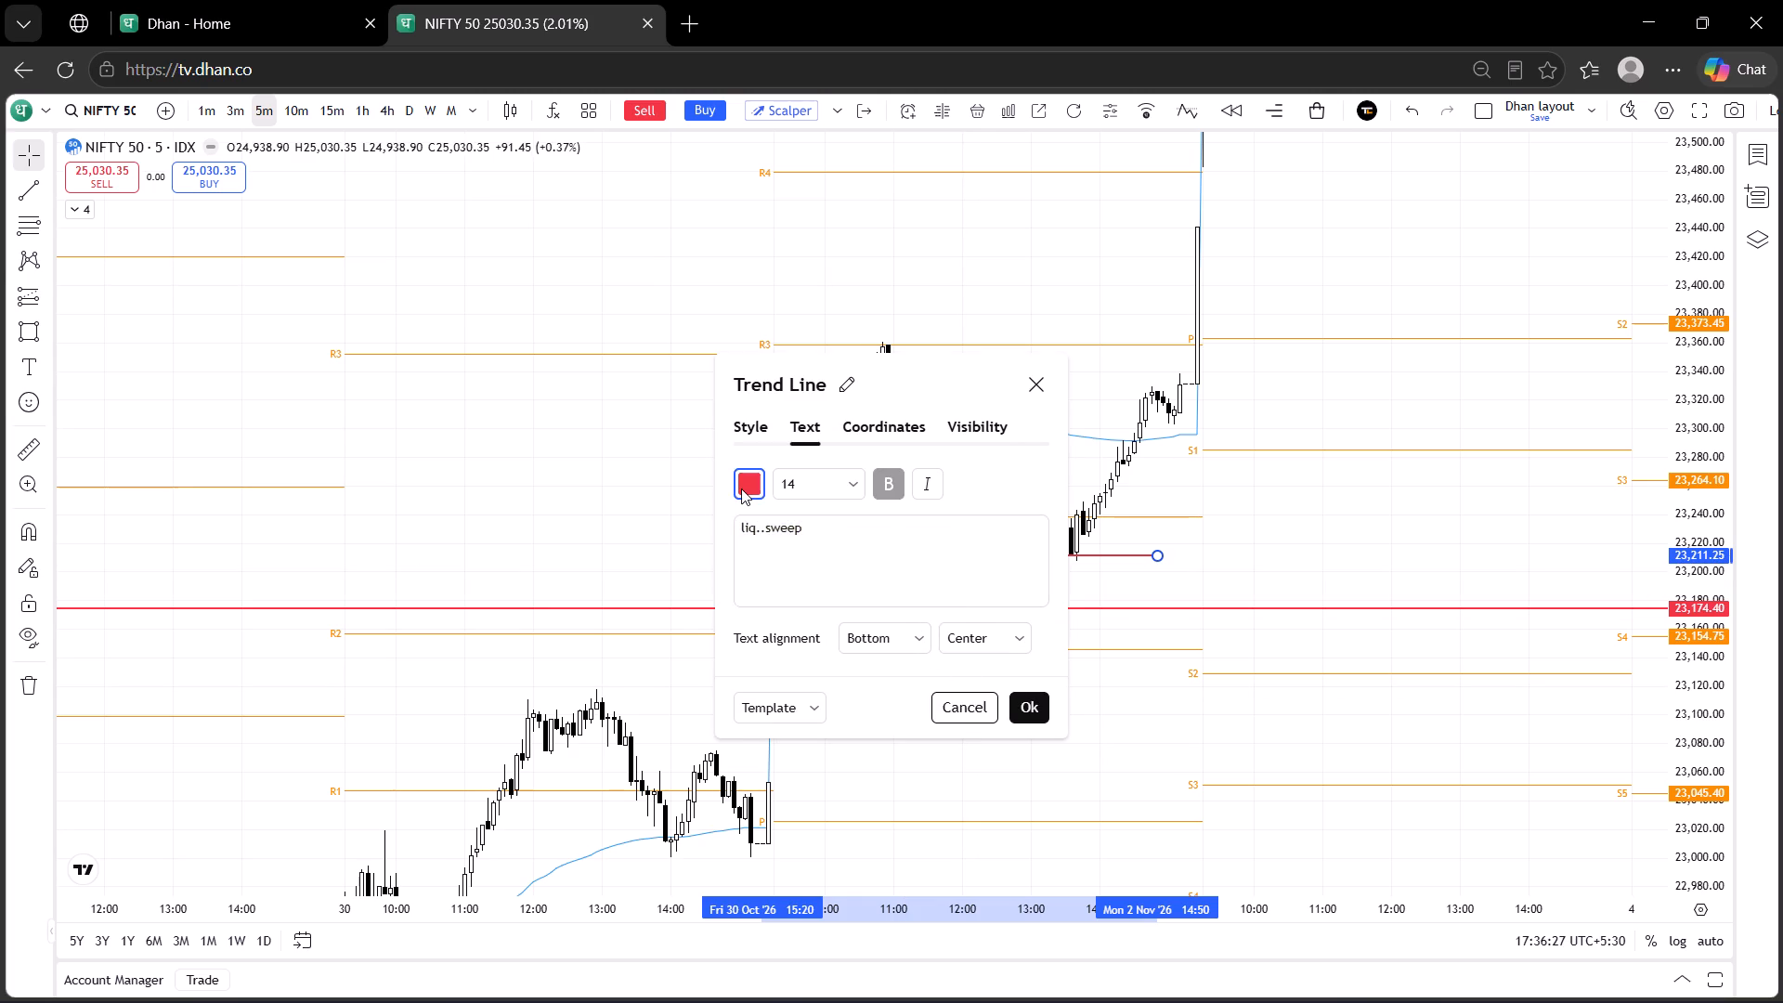
left_click(944, 520)
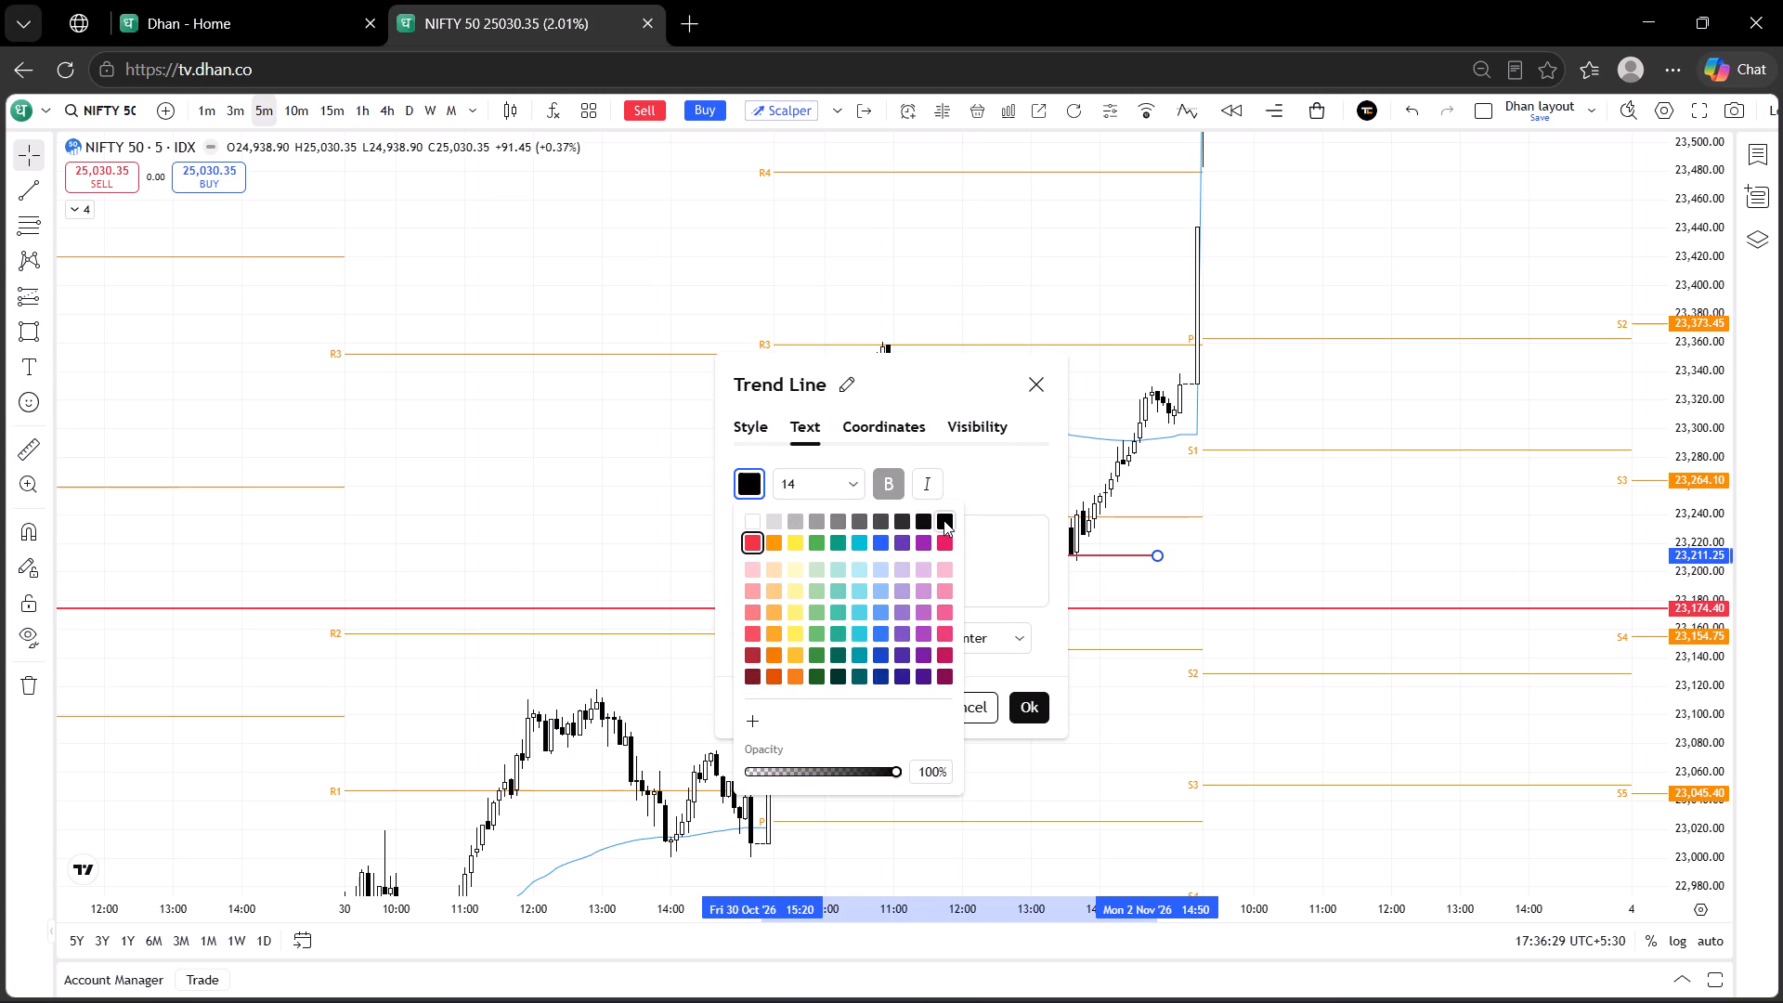
left_click(1034, 705)
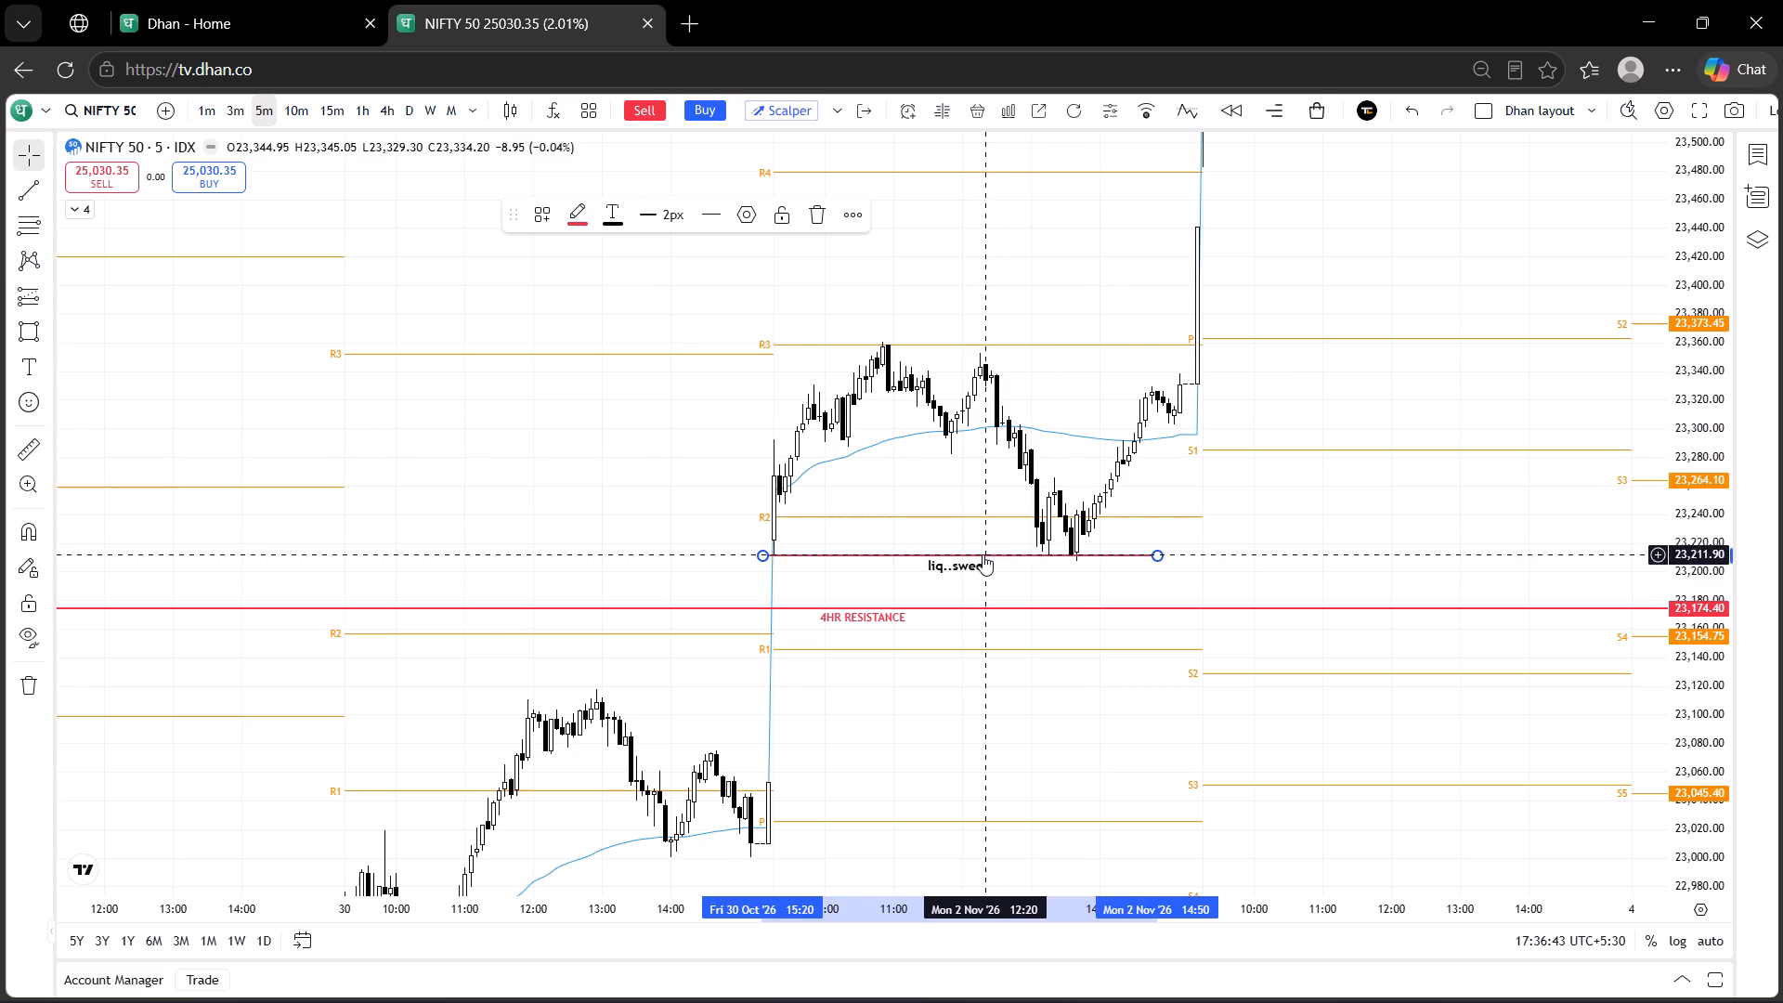
Set the "liq..sweep" trend line's width to 1px and nudge it into place along the 2 Nov lows.
double_click(839, 539)
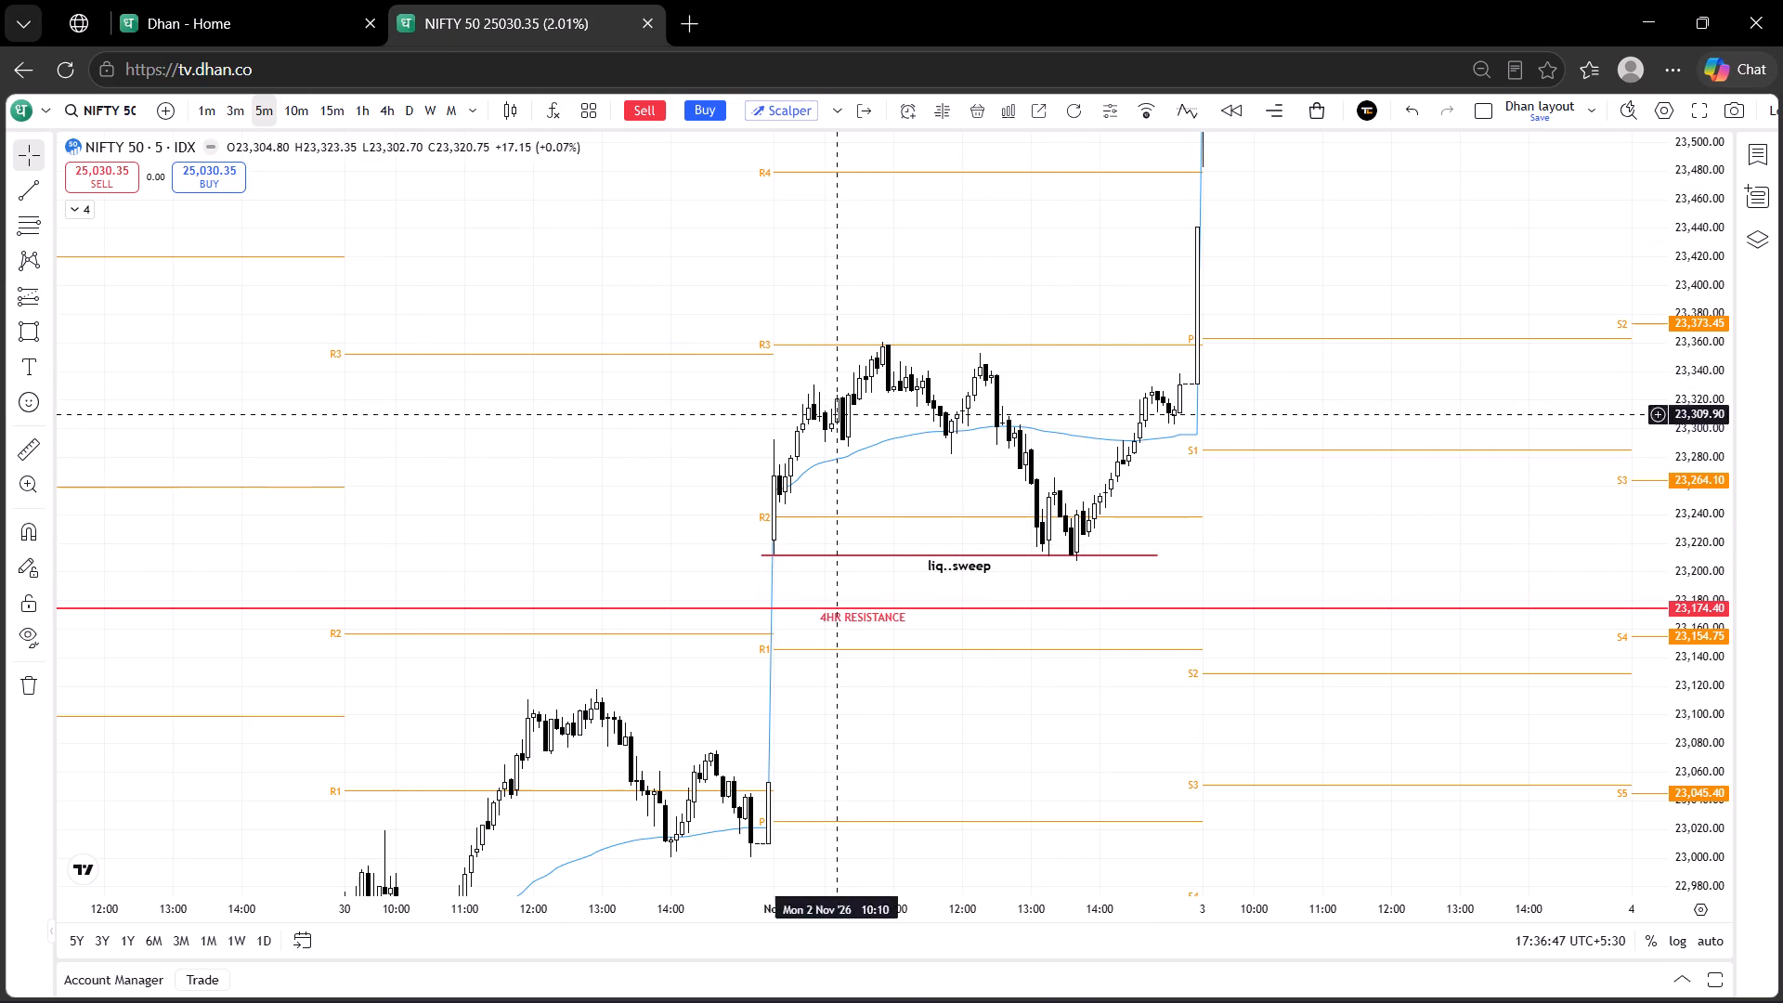
left_click(886, 558)
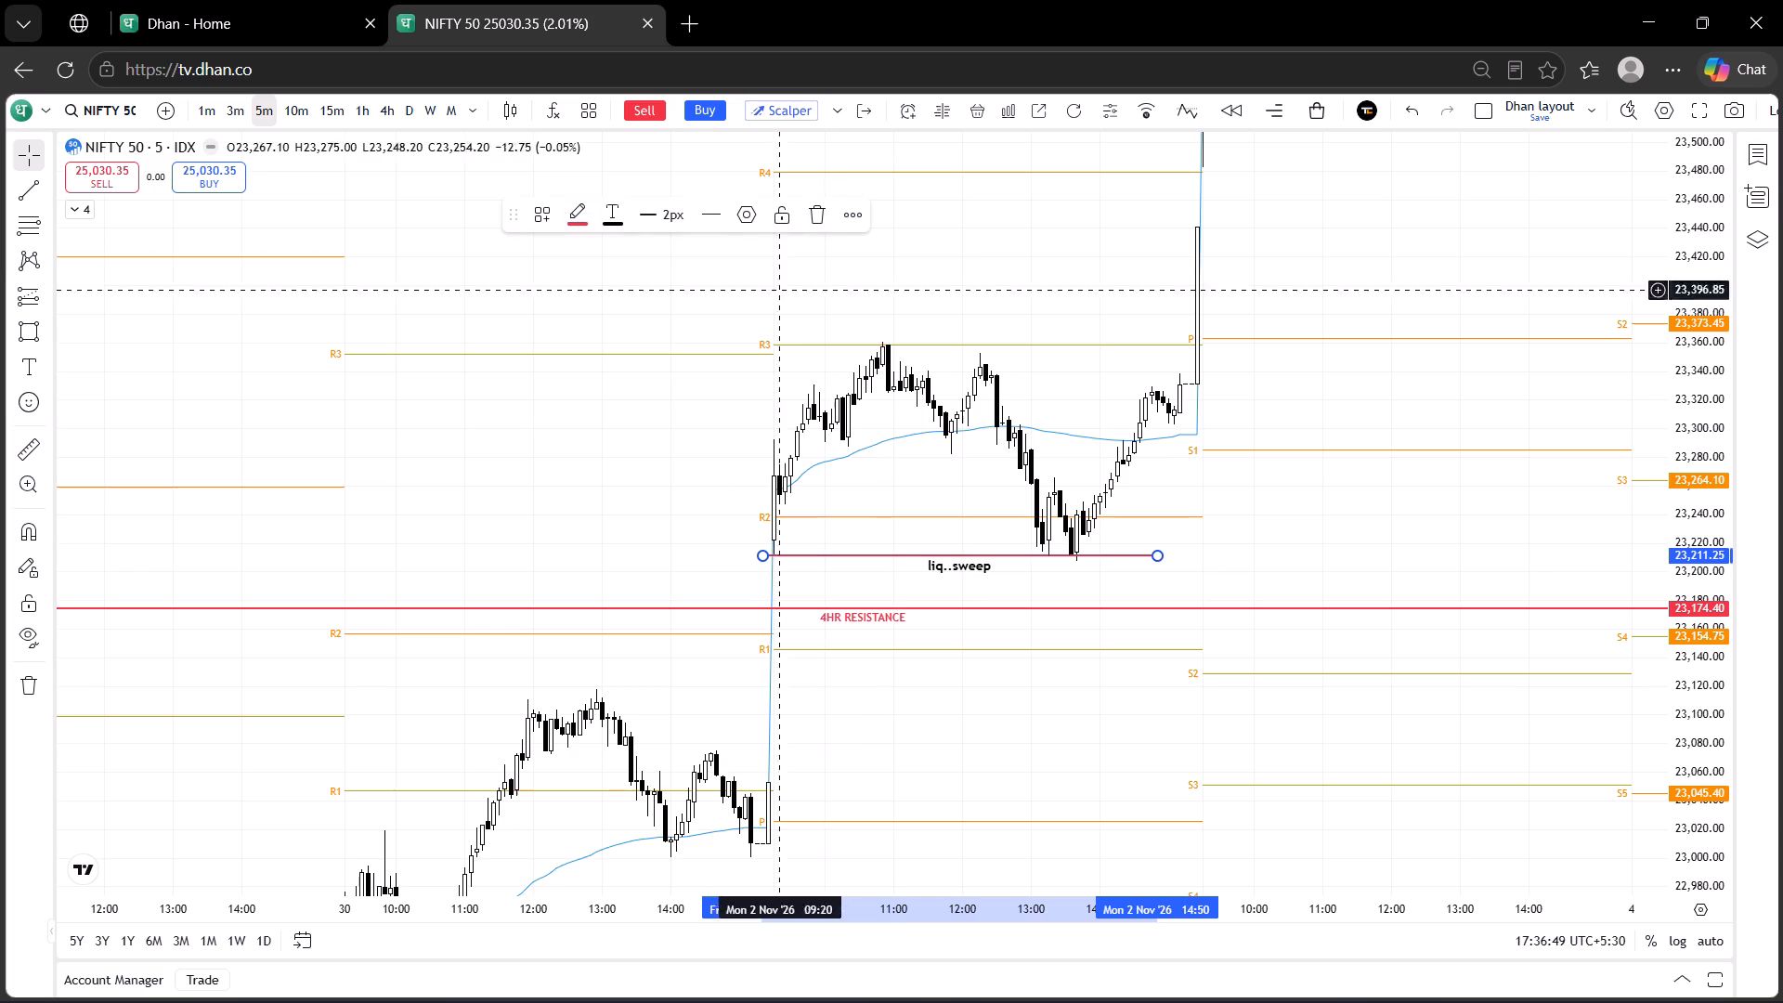
left_click(584, 209)
left_click(657, 214)
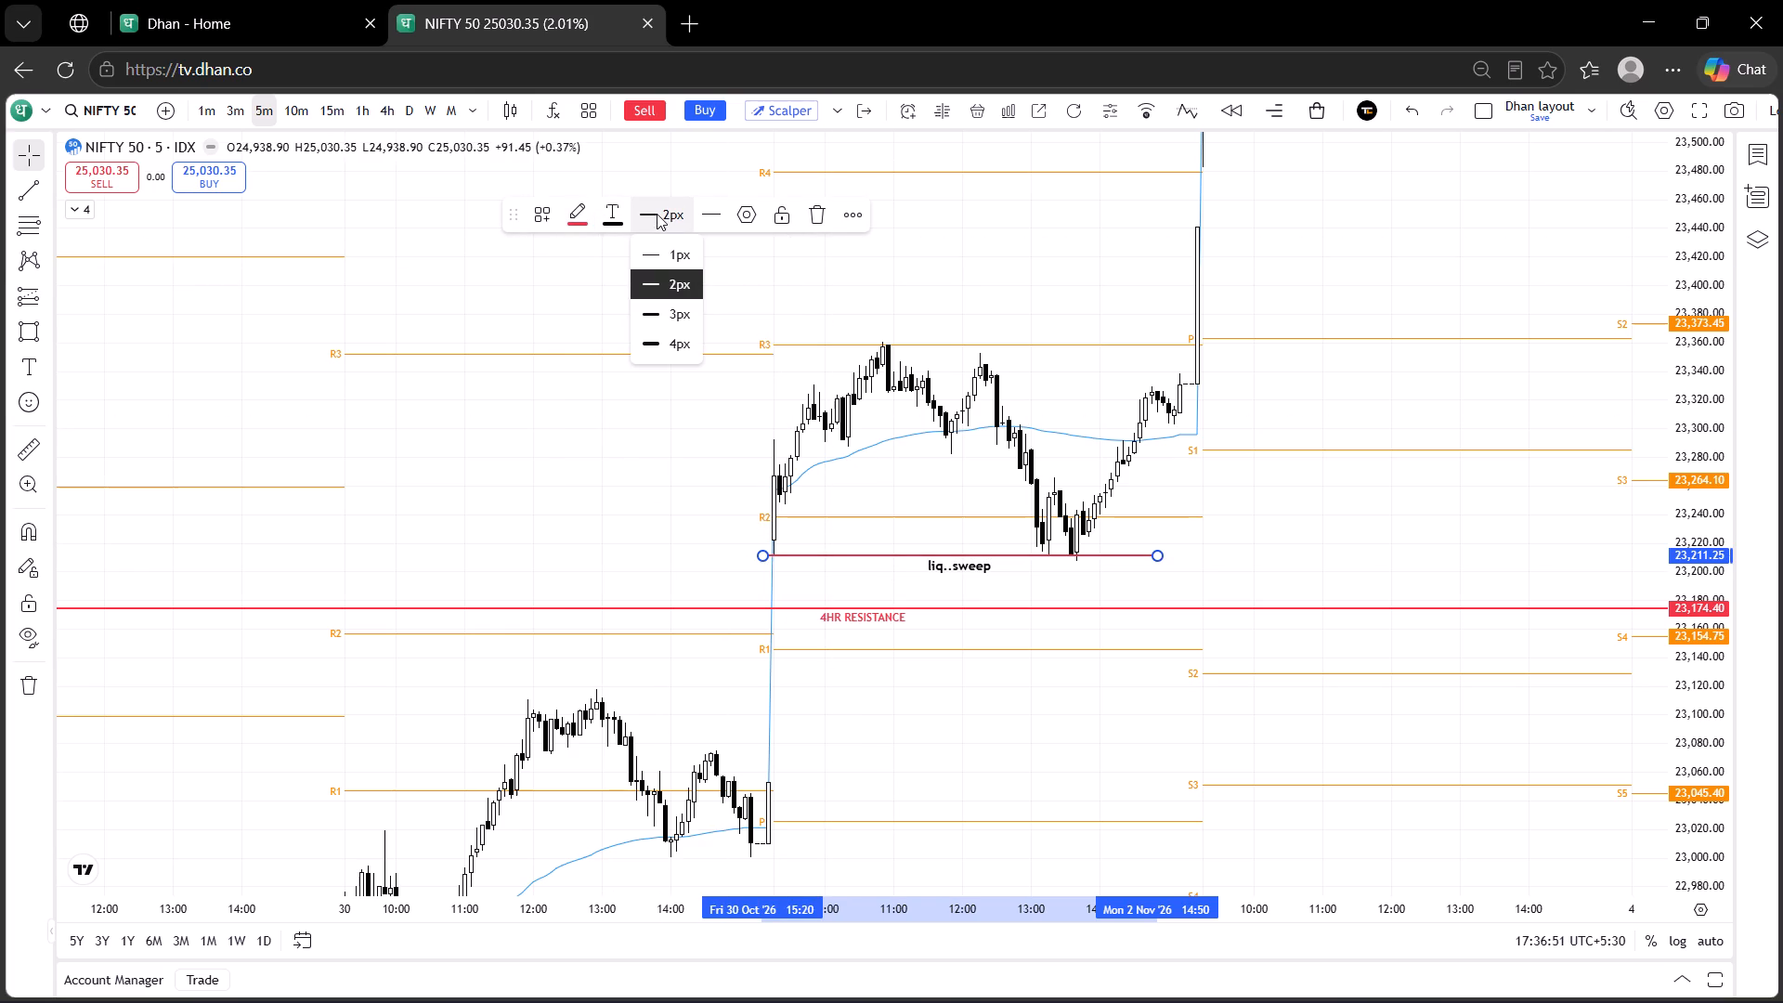
left_click(664, 244)
left_click(715, 404)
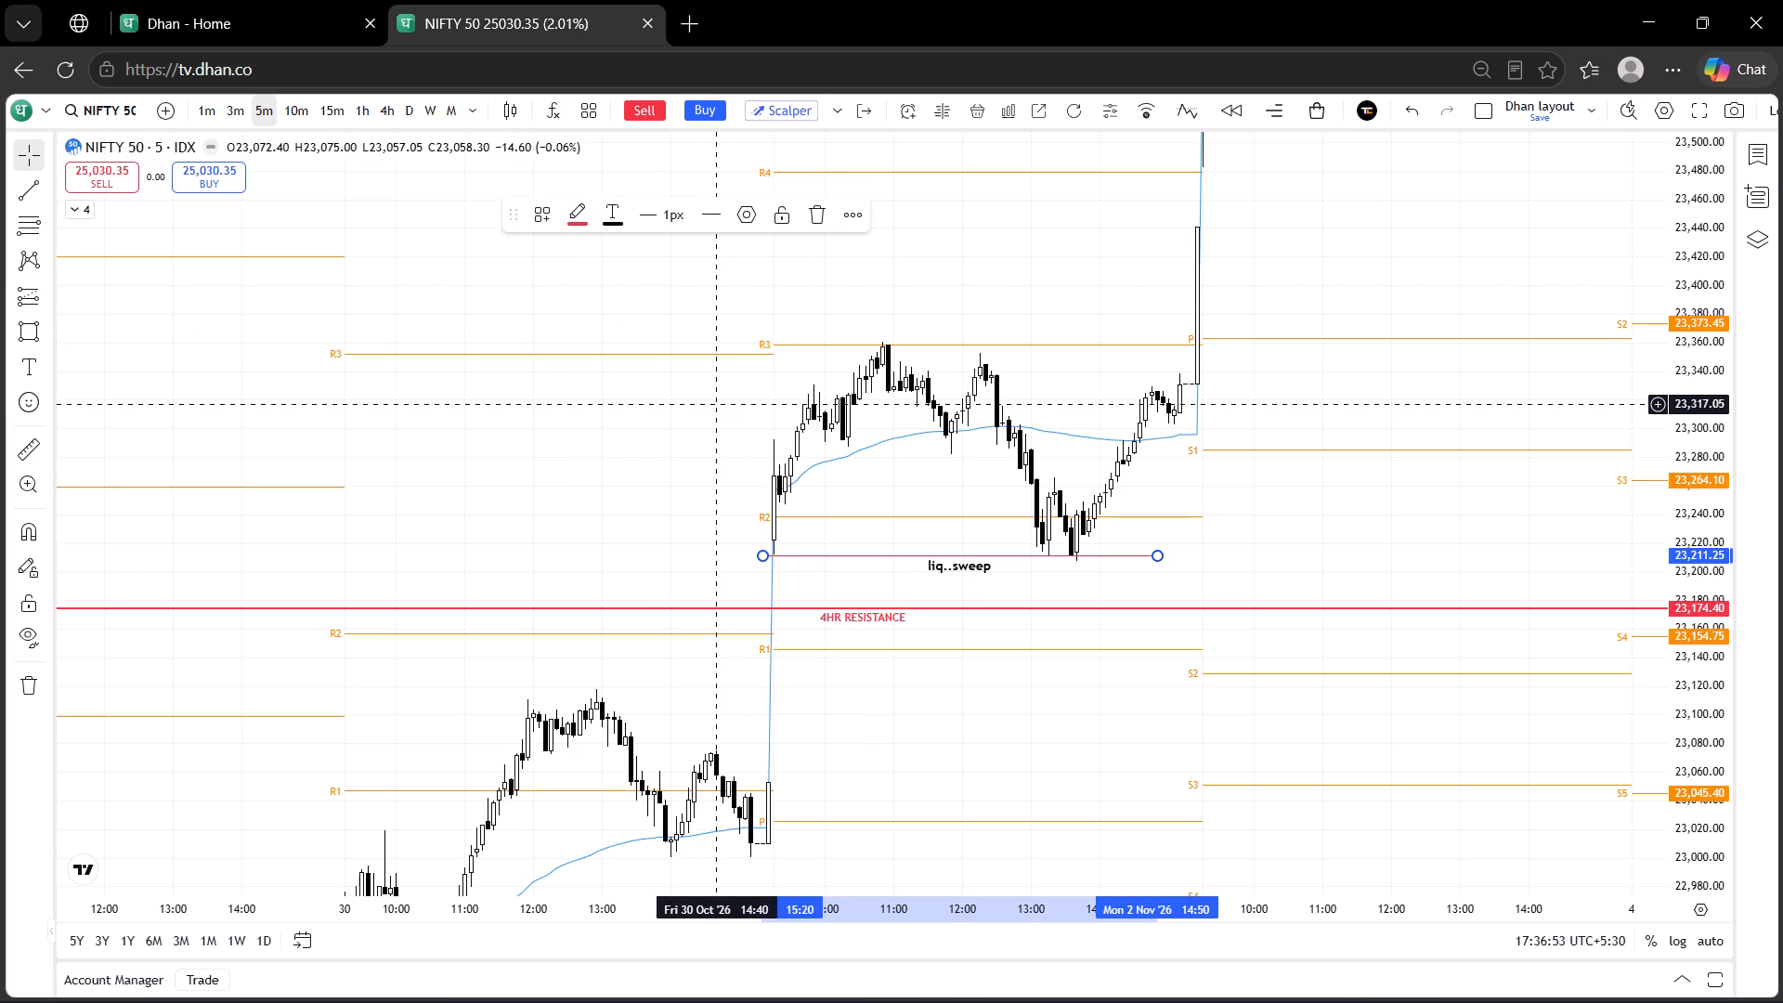
left_click(962, 554)
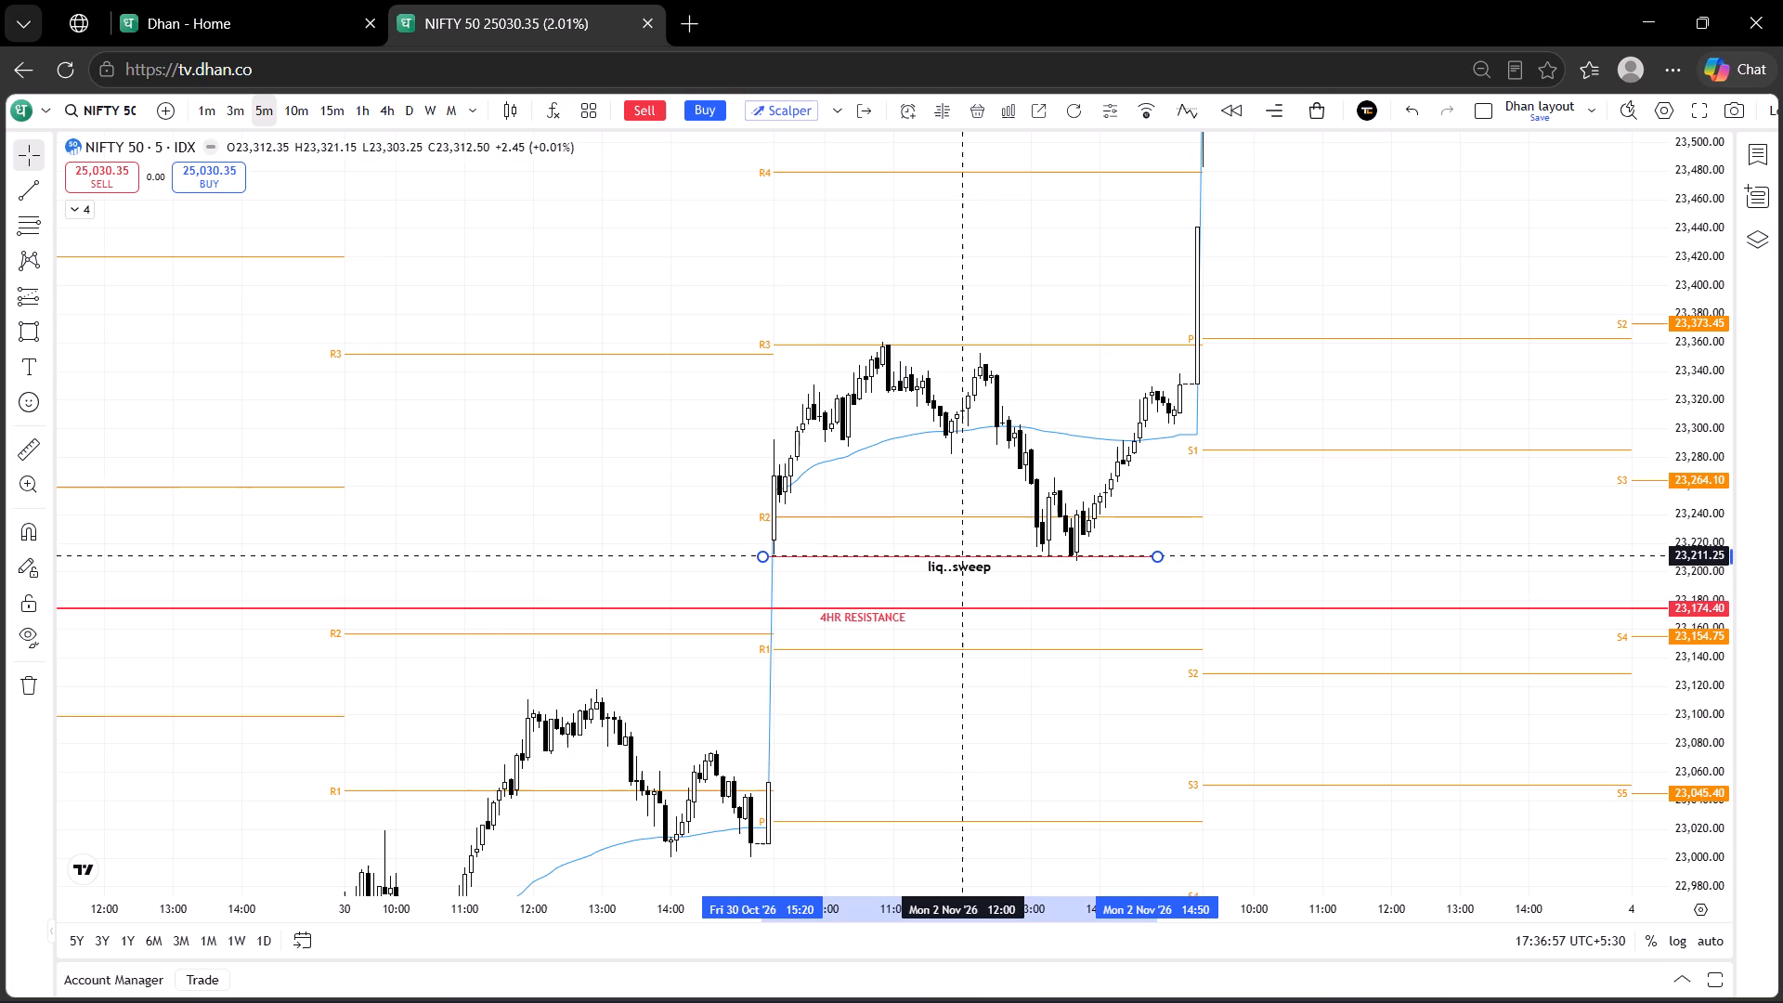
left_click(1045, 672)
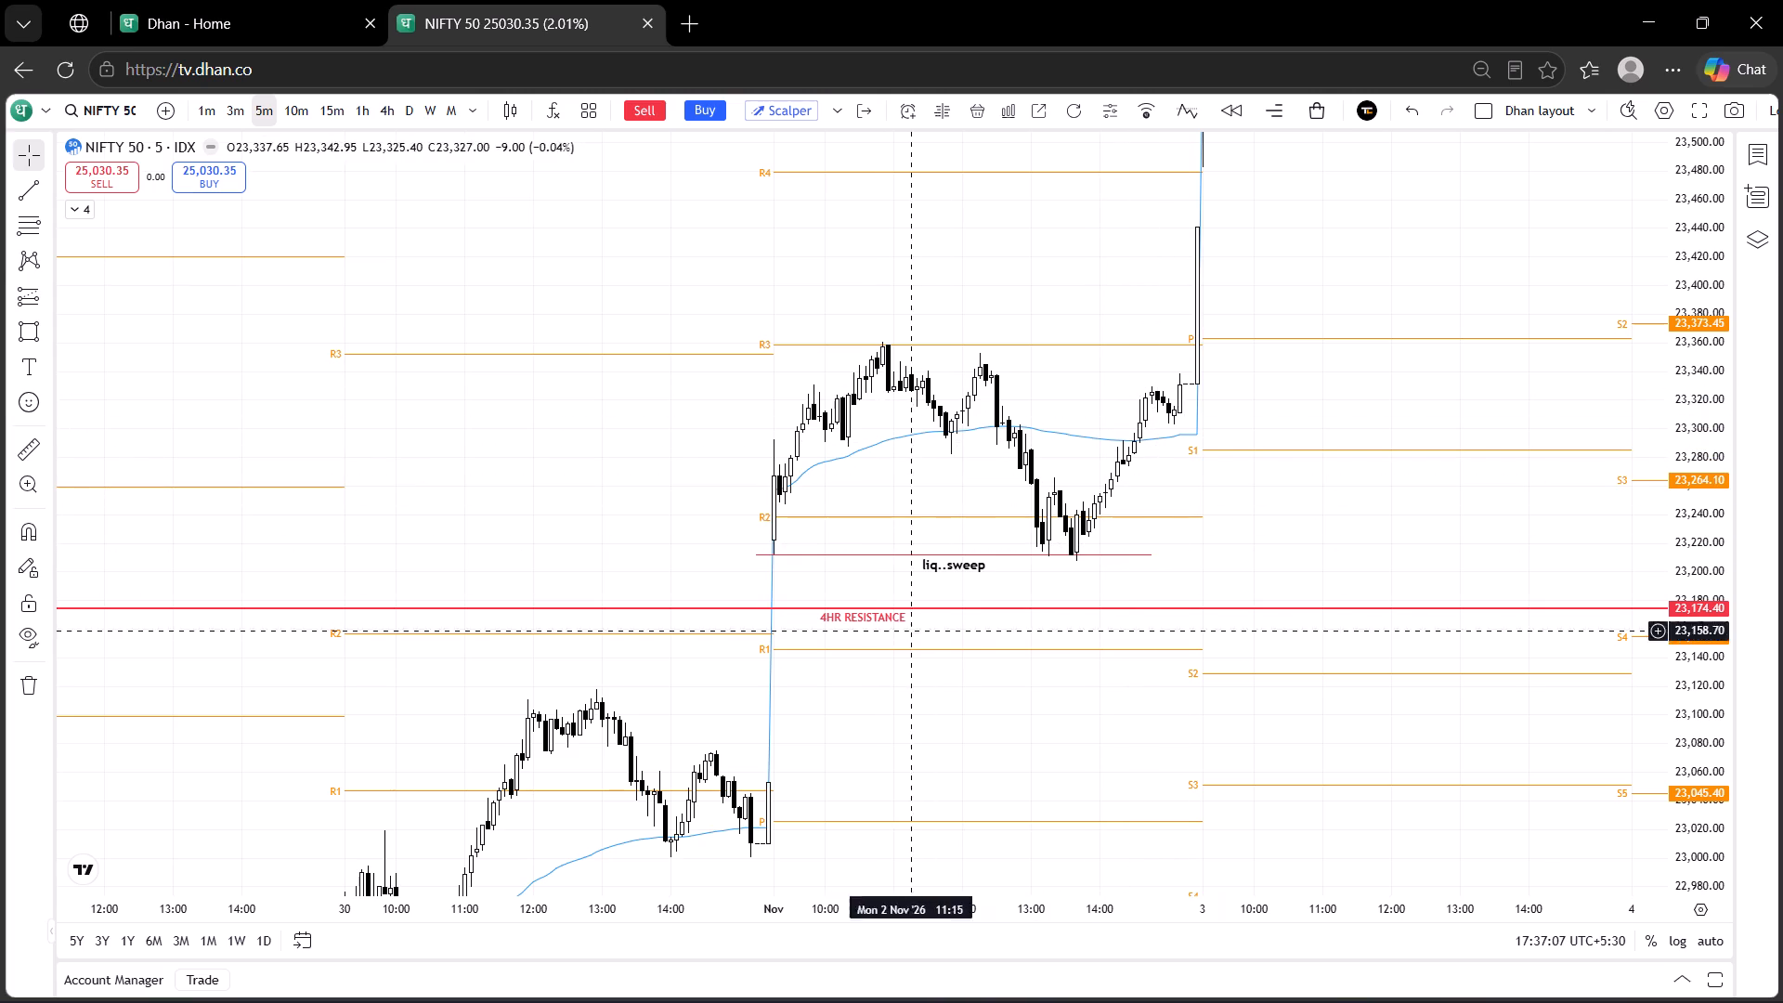
Examine the 29 and 30 Oct sessions against the daily pivots and VWAP, below the 4HR RESISTANCE line.
left_click_drag(1011, 719, 1278, 221)
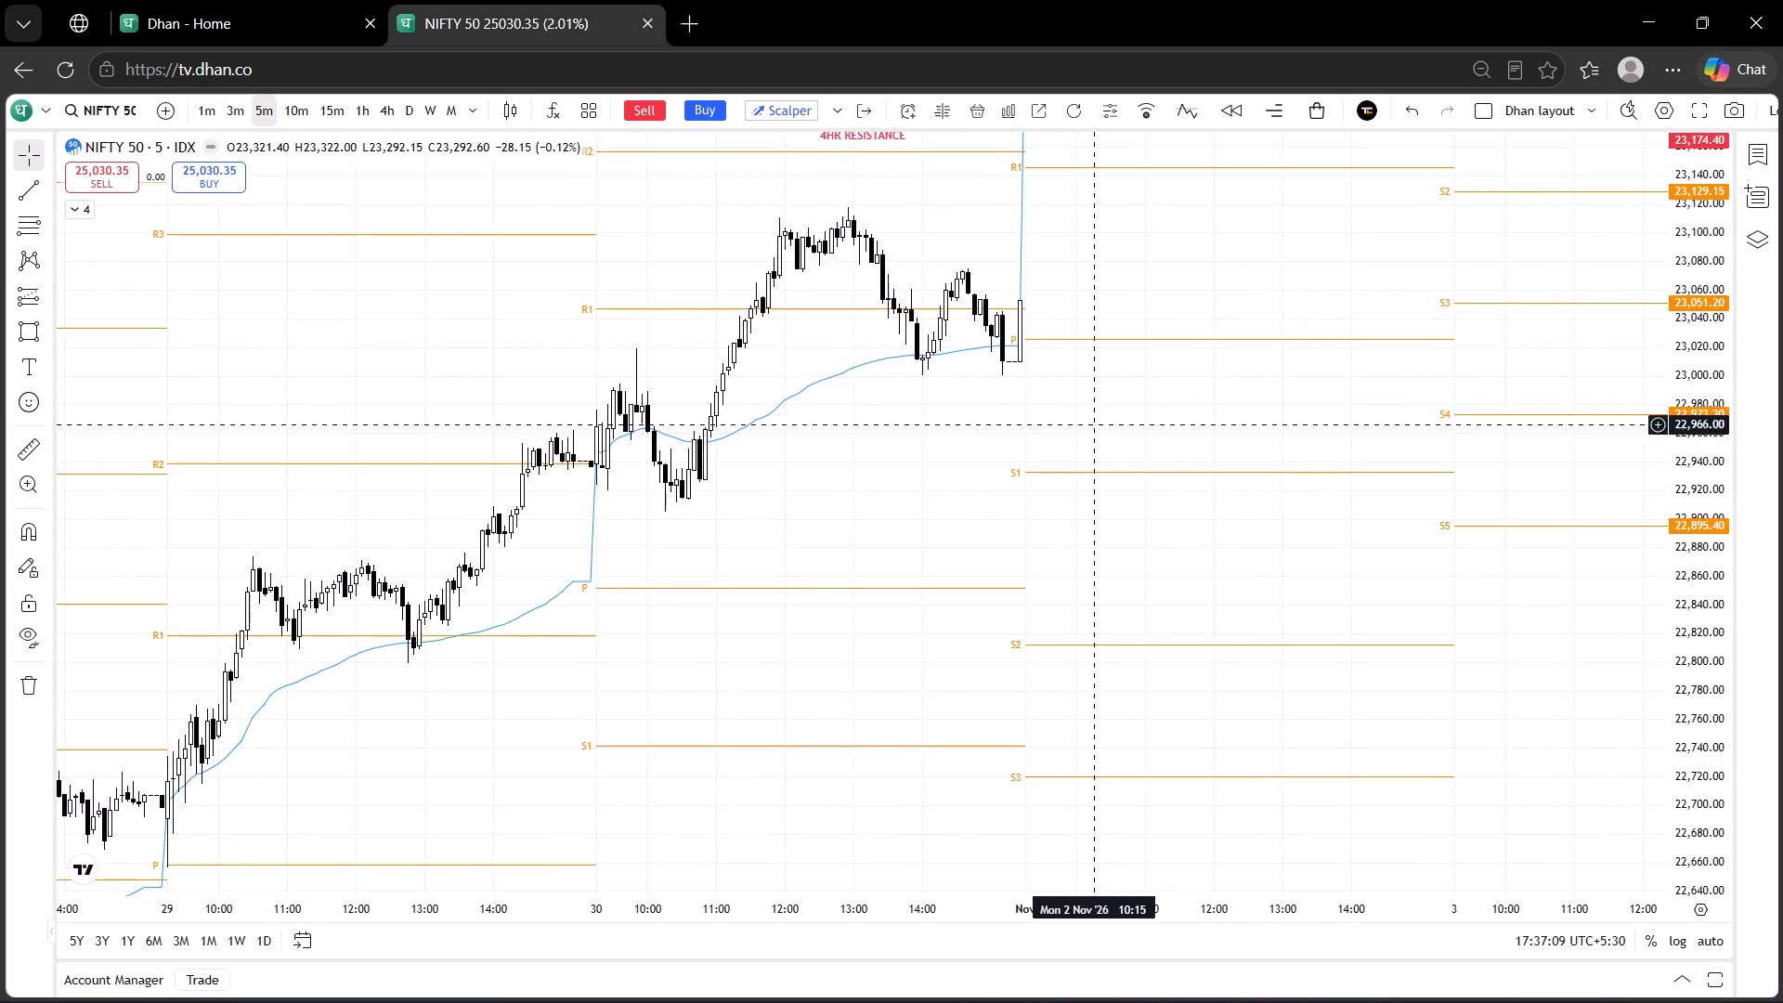
left_click_drag(1110, 425, 1132, 580)
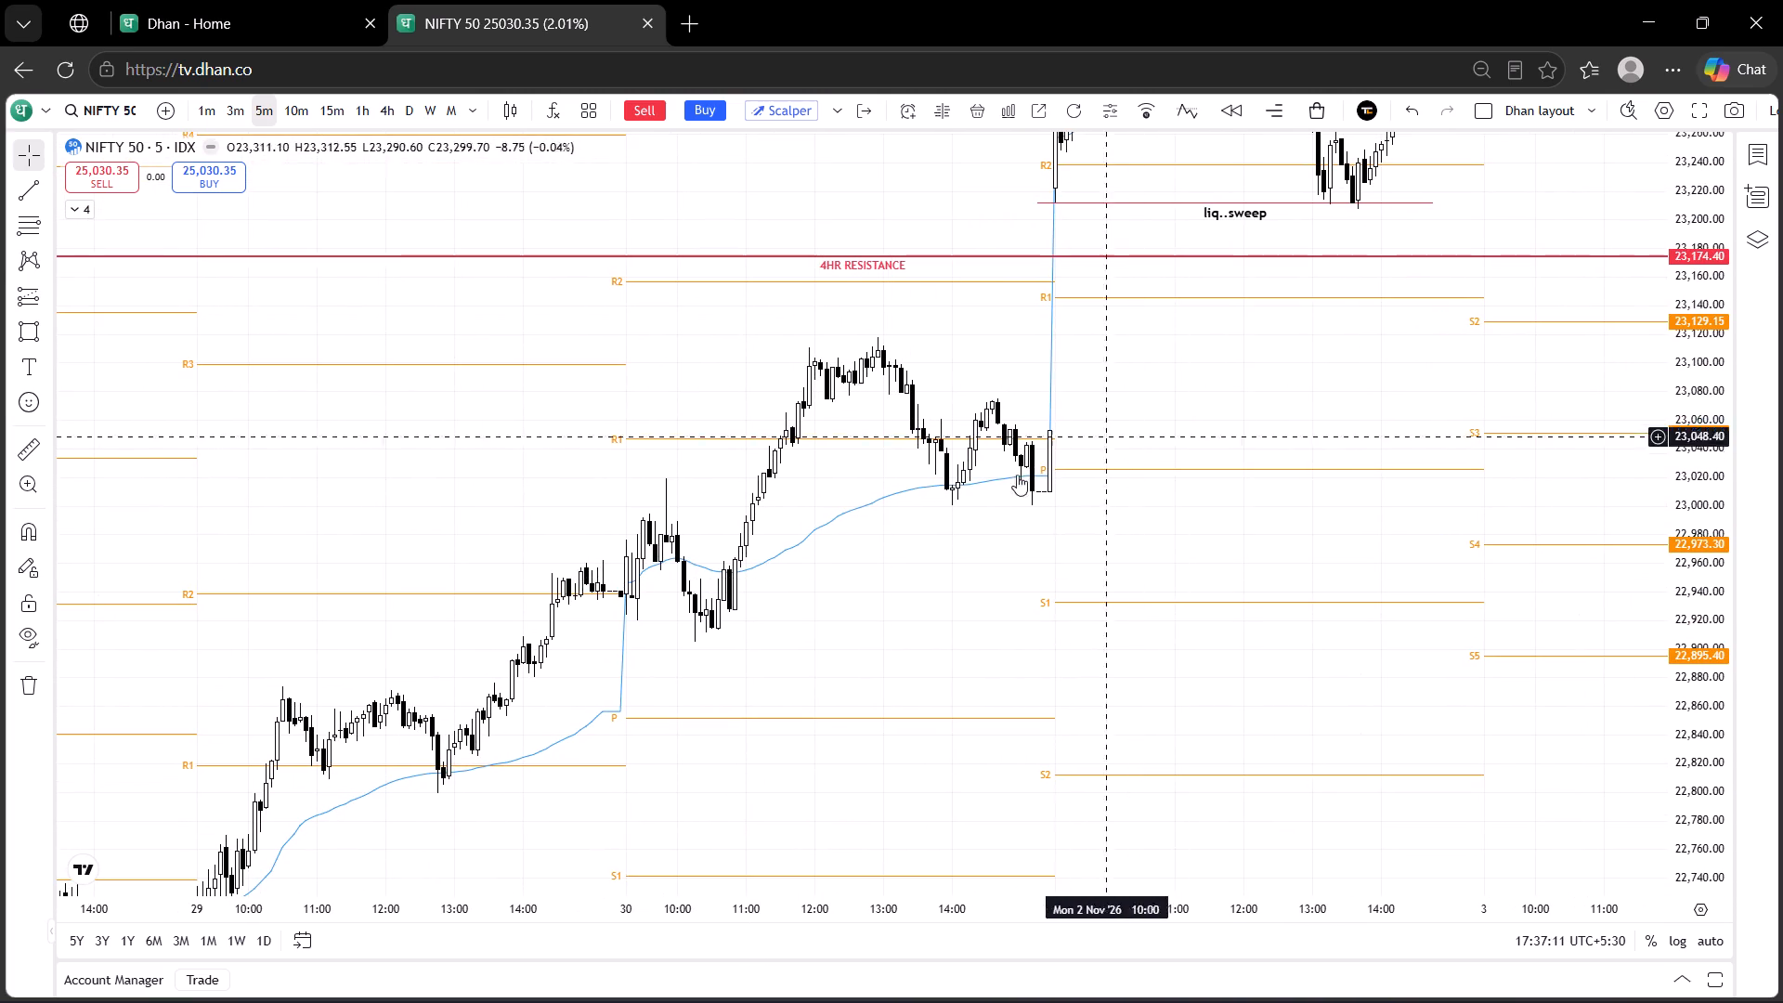
left_click_drag(959, 549, 1049, 450)
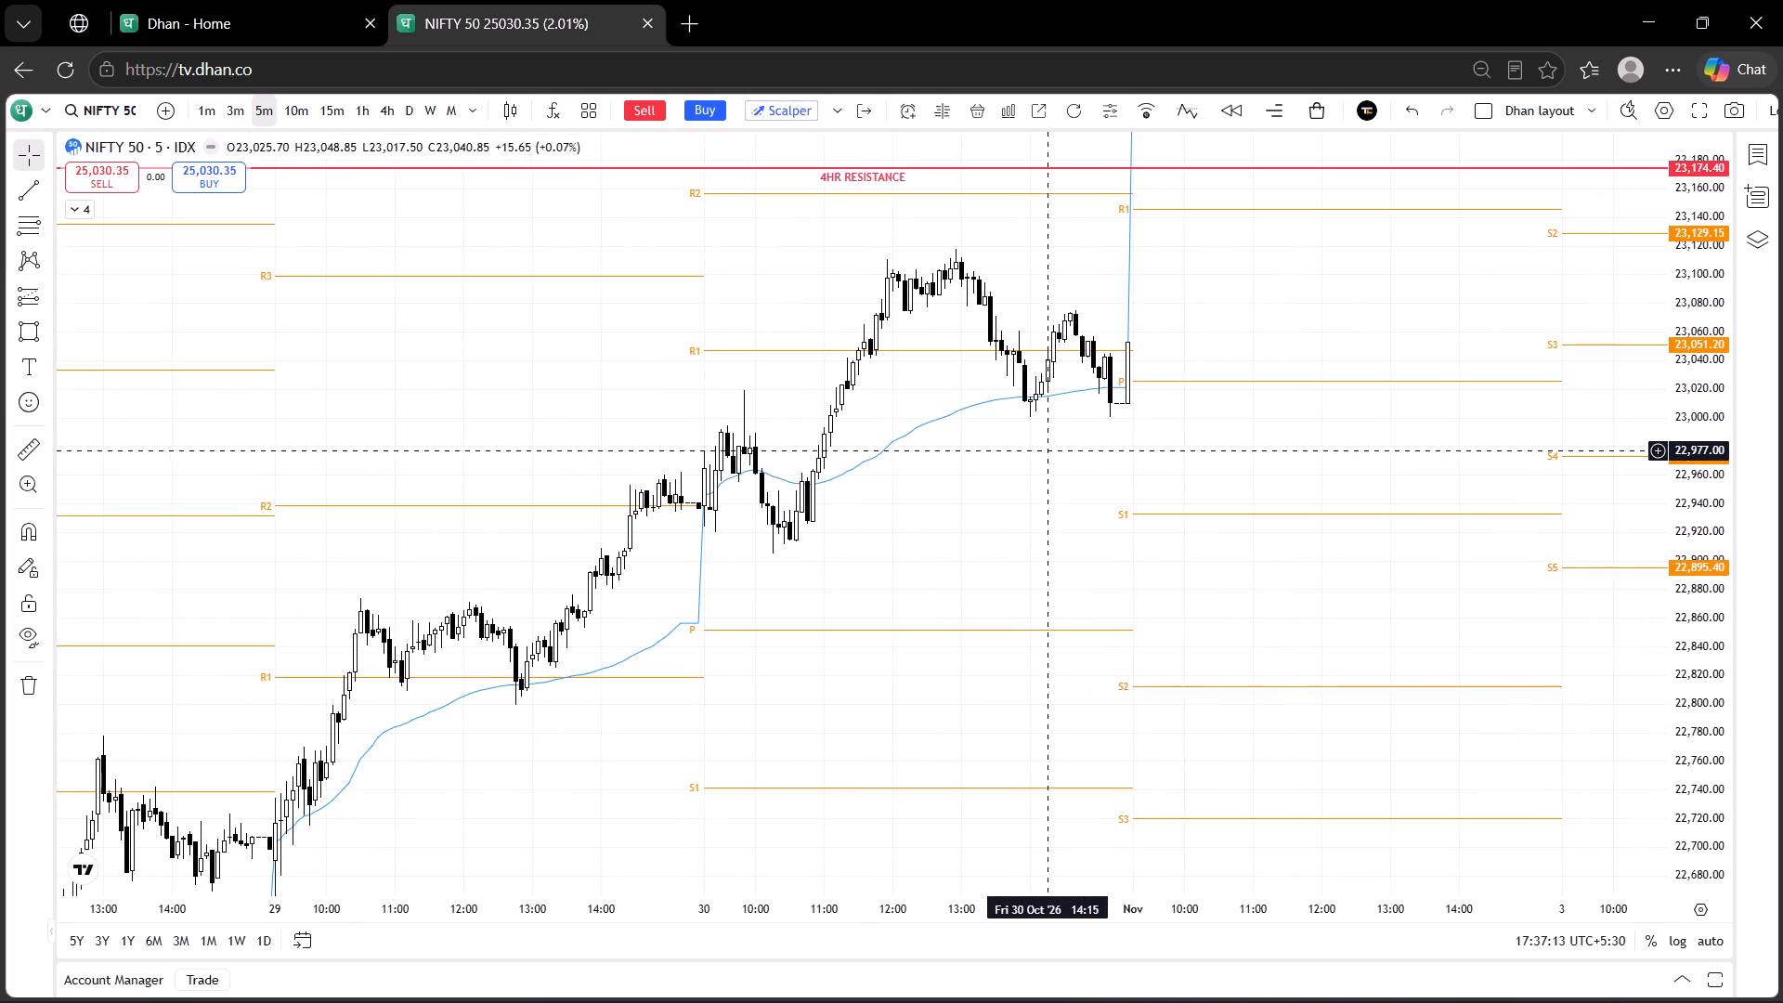
left_click_drag(1024, 494, 844, 599)
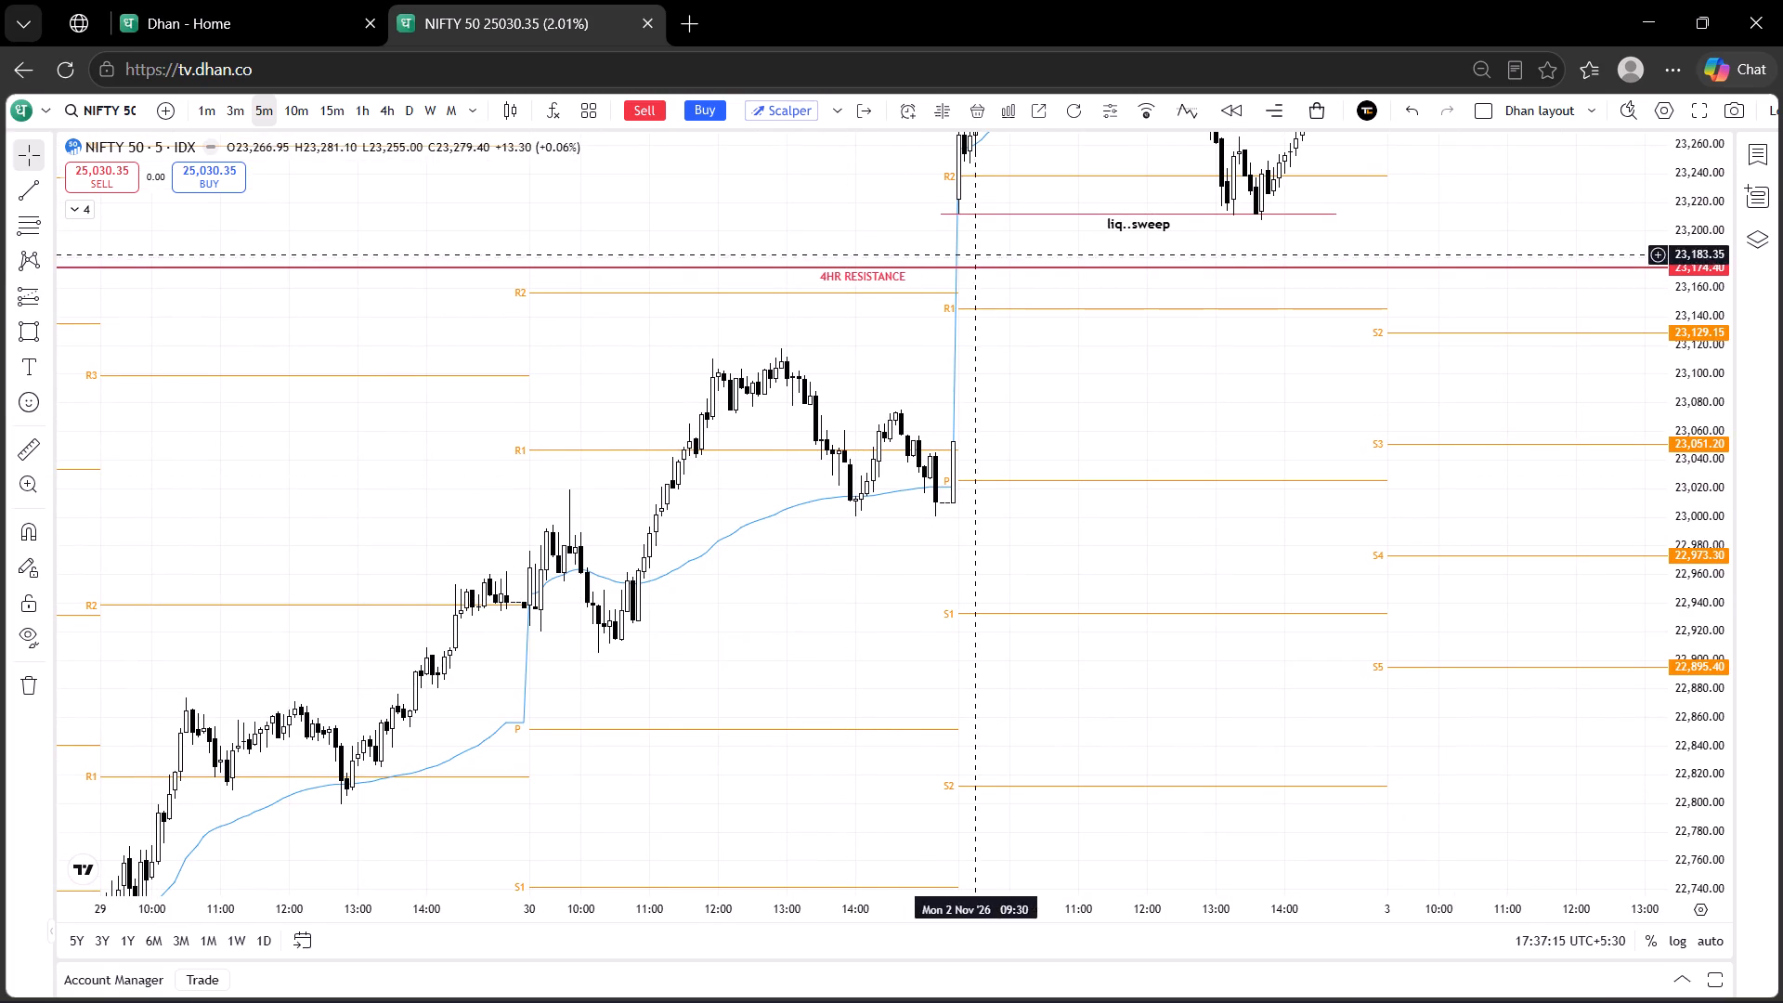
left_click_drag(681, 646, 900, 577)
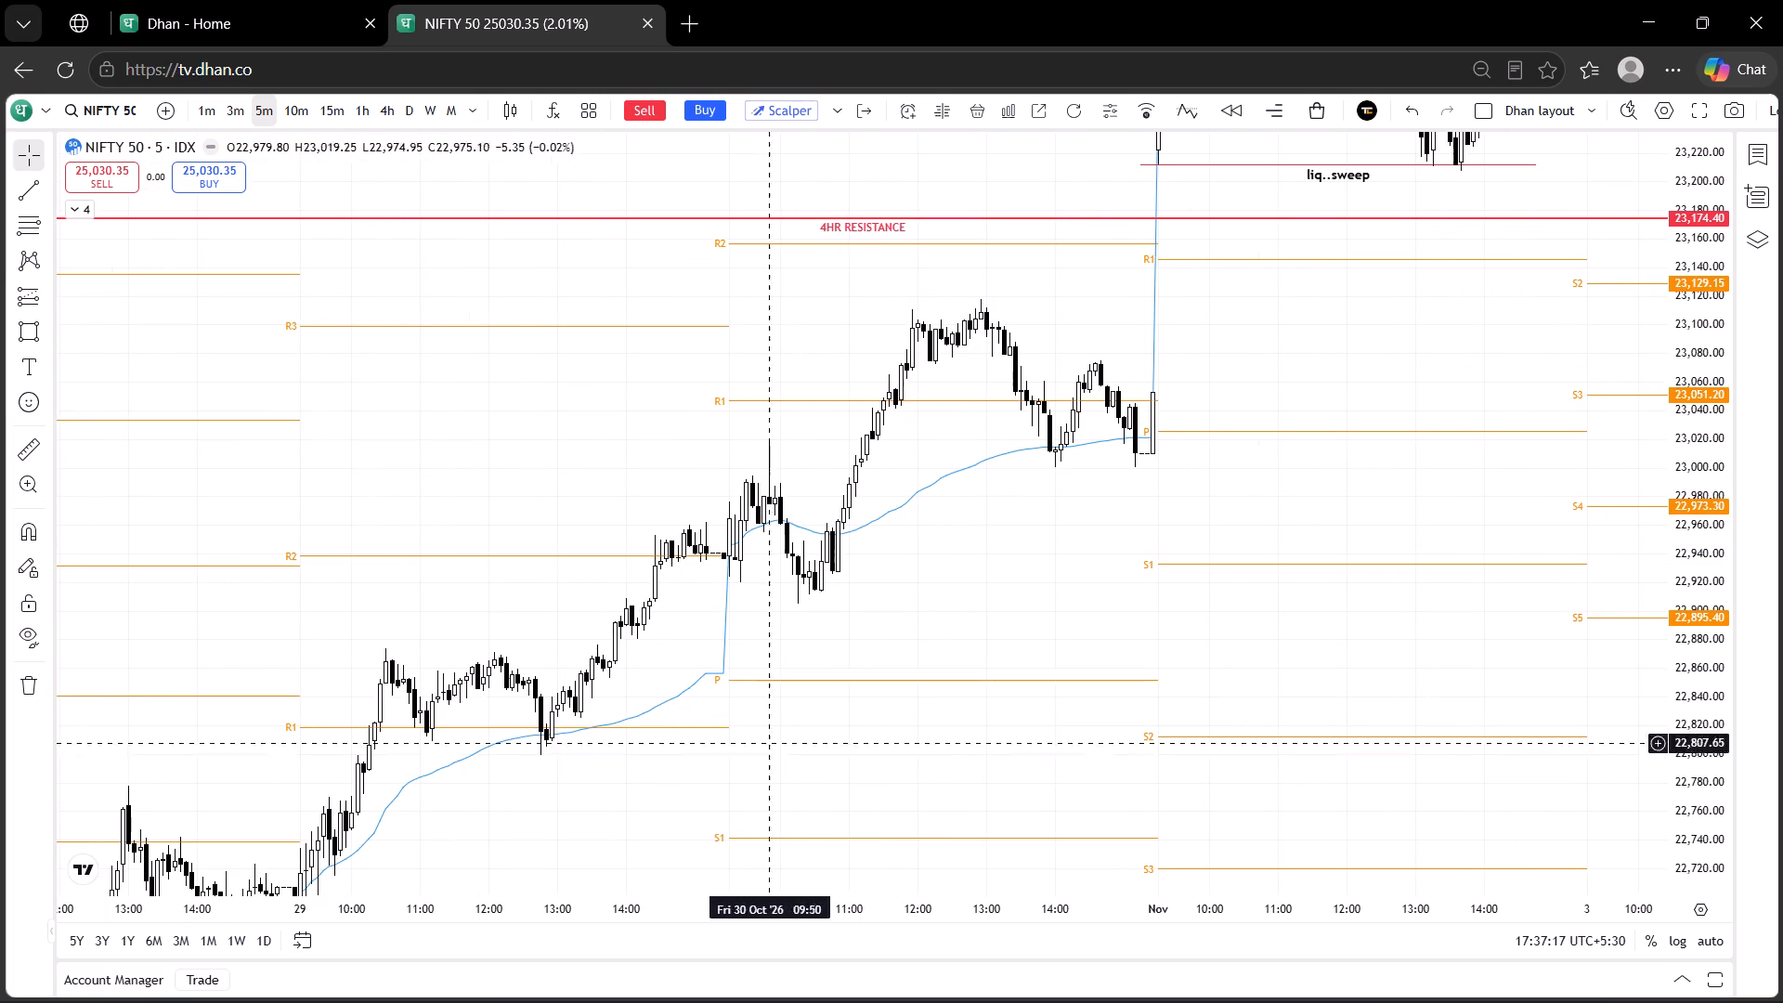
left_click_drag(870, 907, 642, 830)
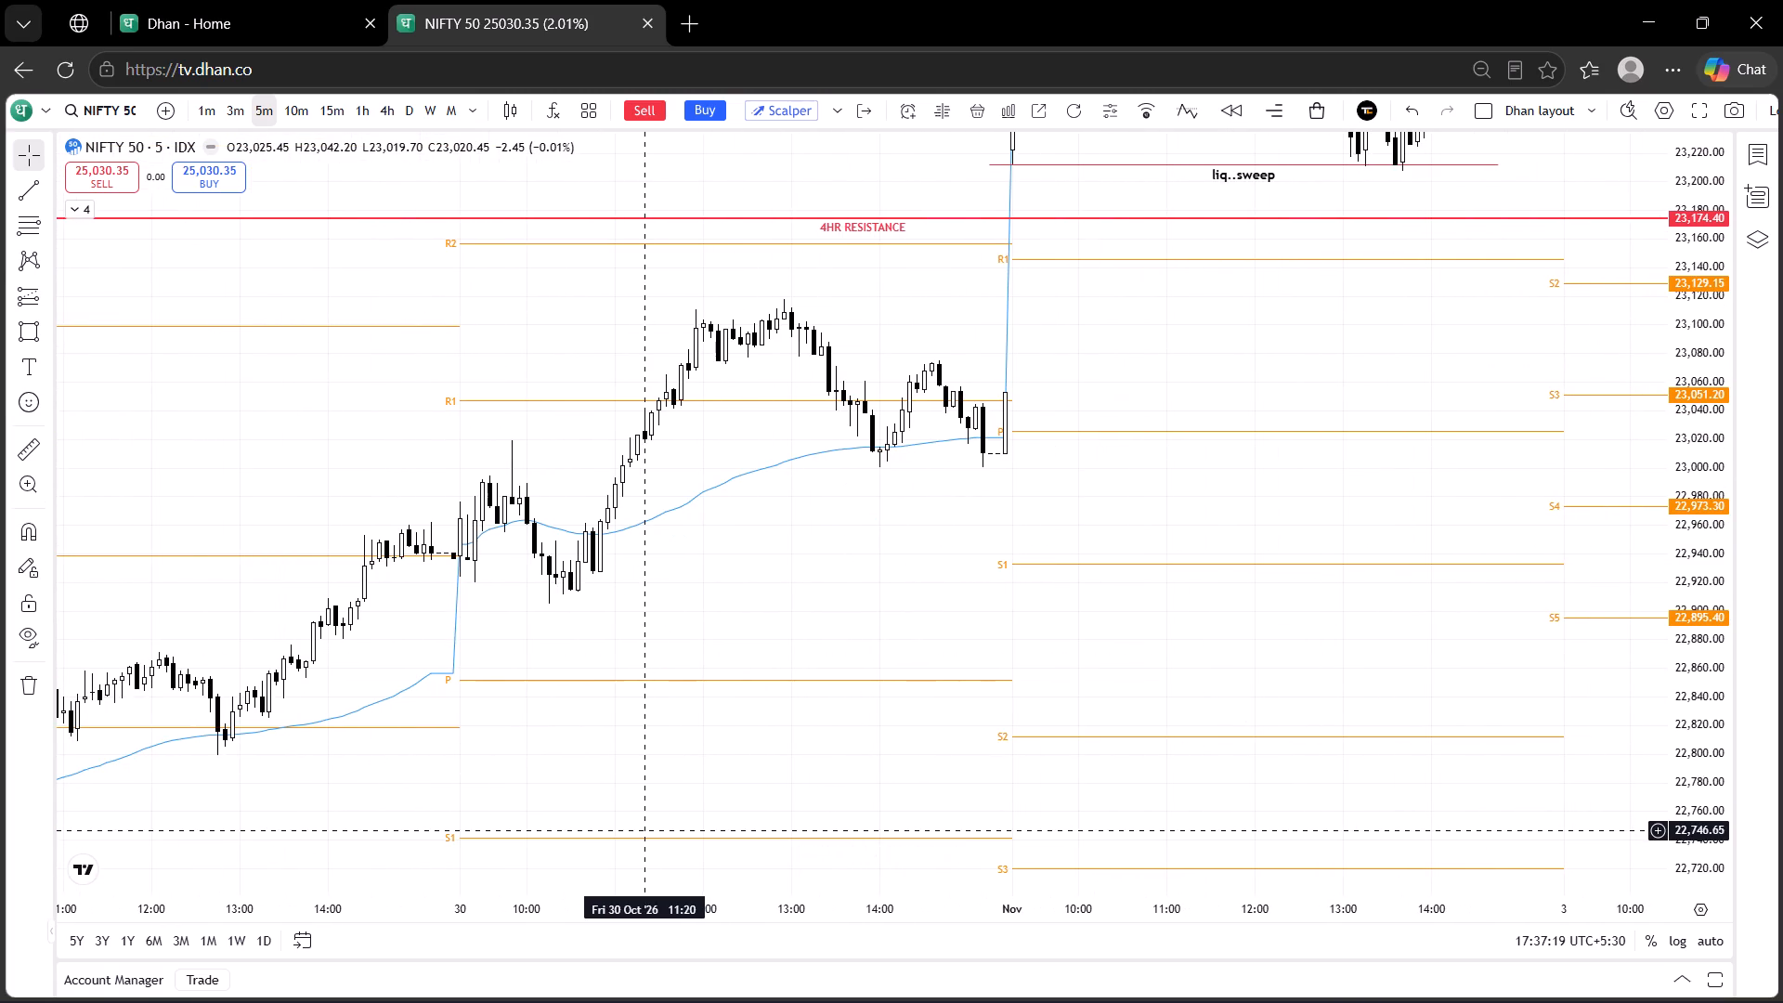
left_click_drag(569, 671, 708, 656)
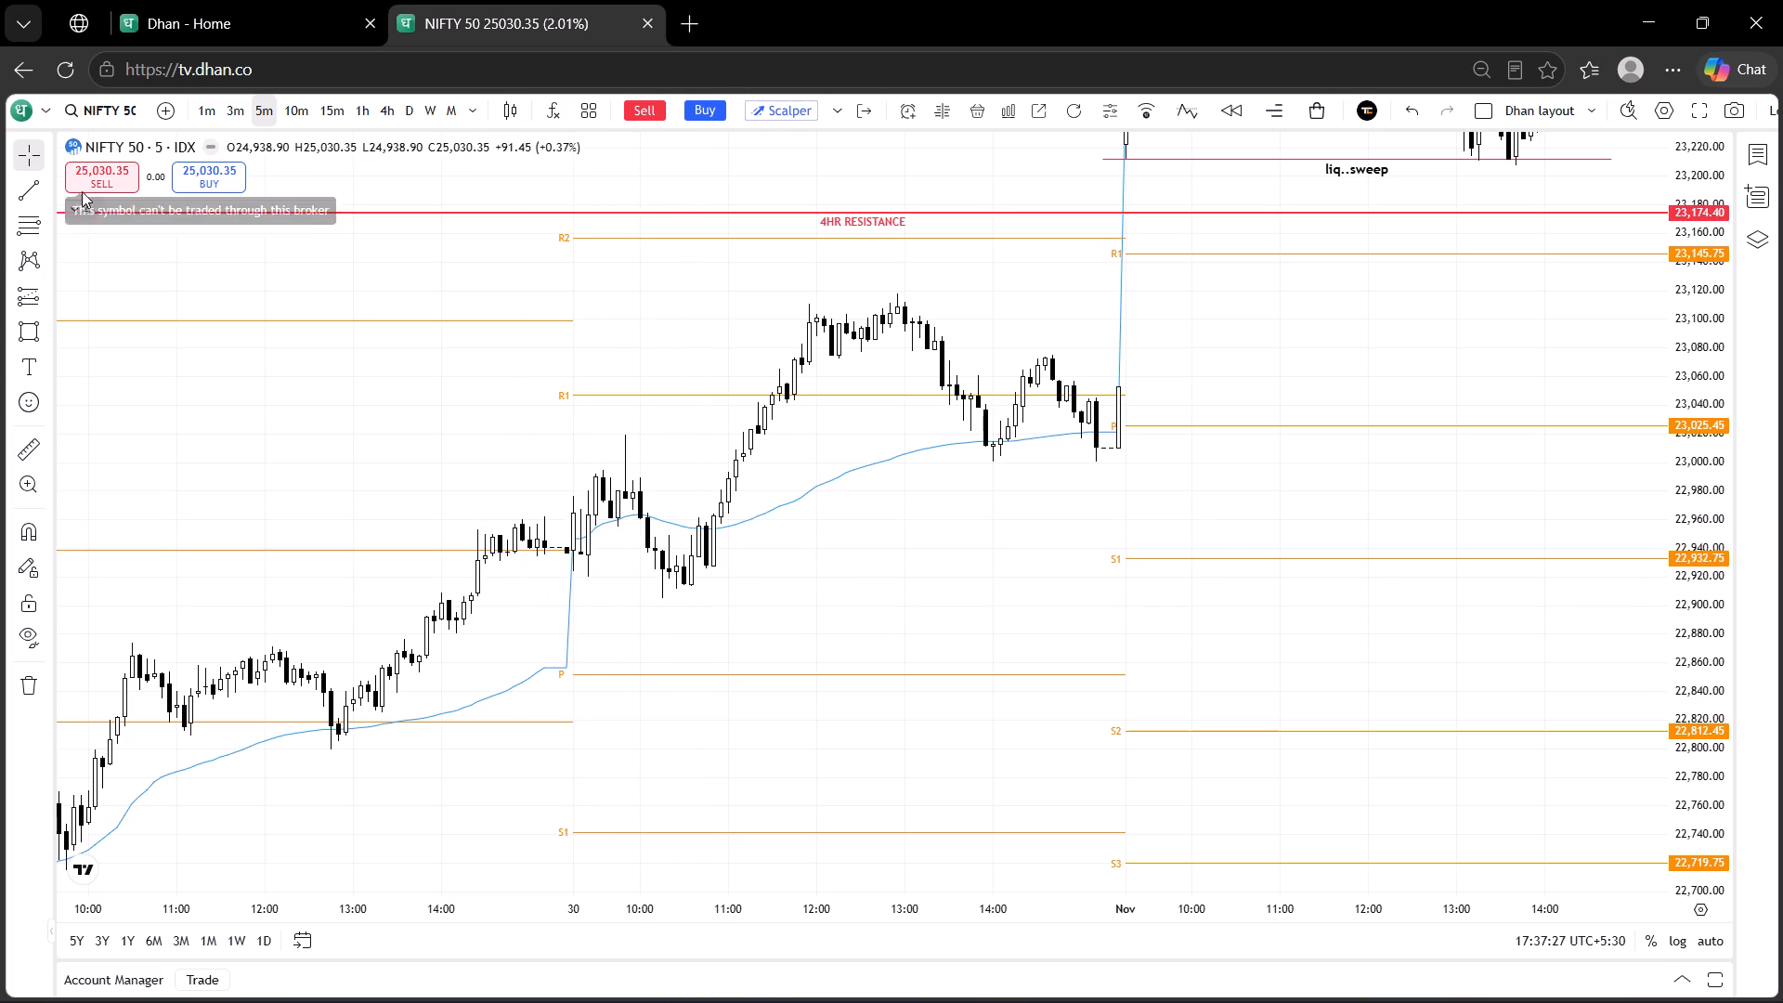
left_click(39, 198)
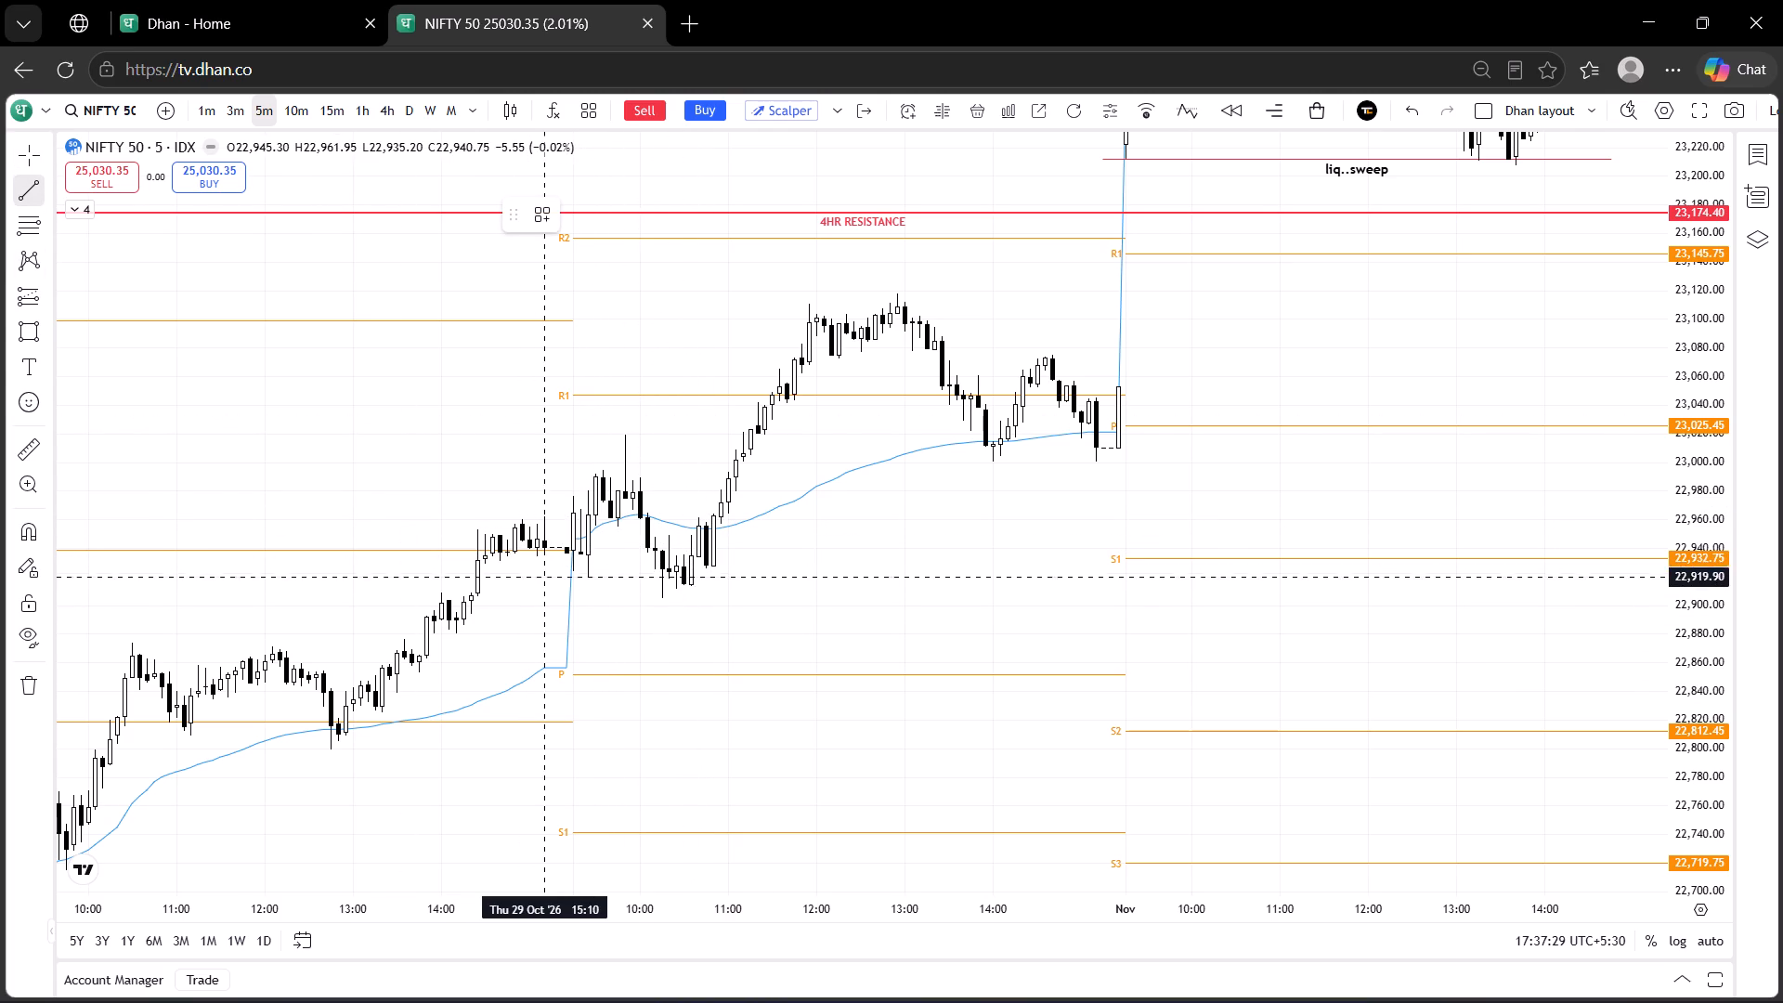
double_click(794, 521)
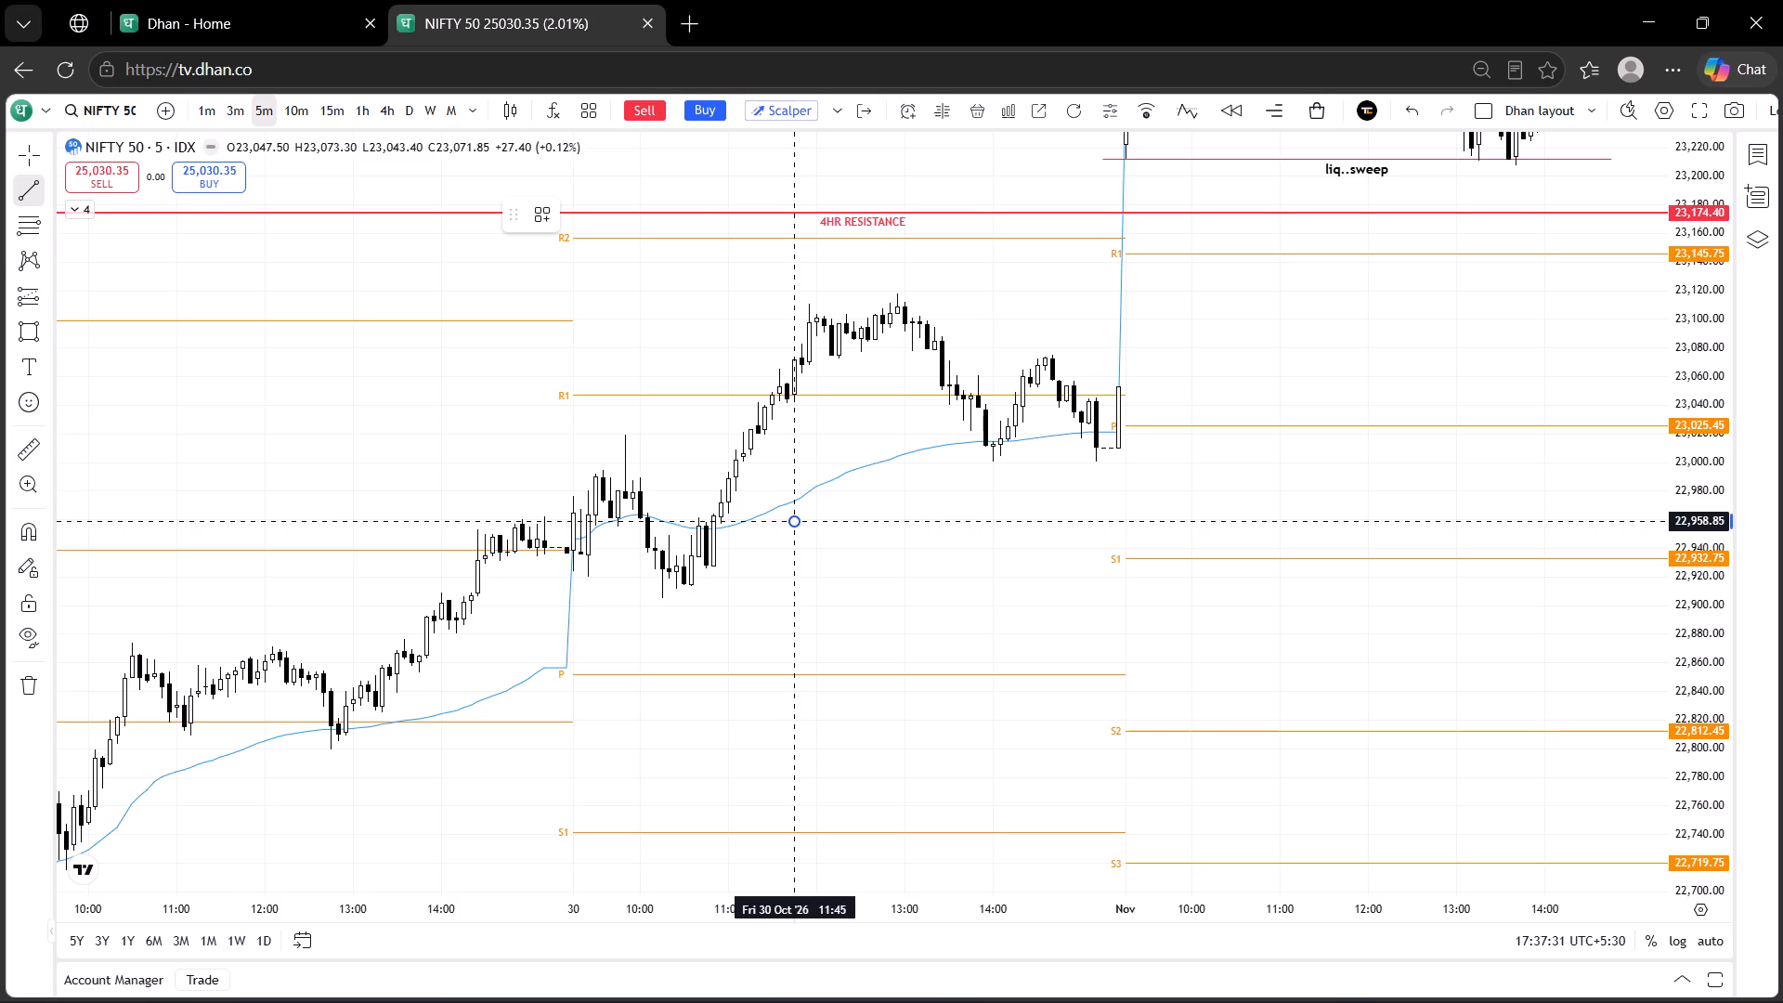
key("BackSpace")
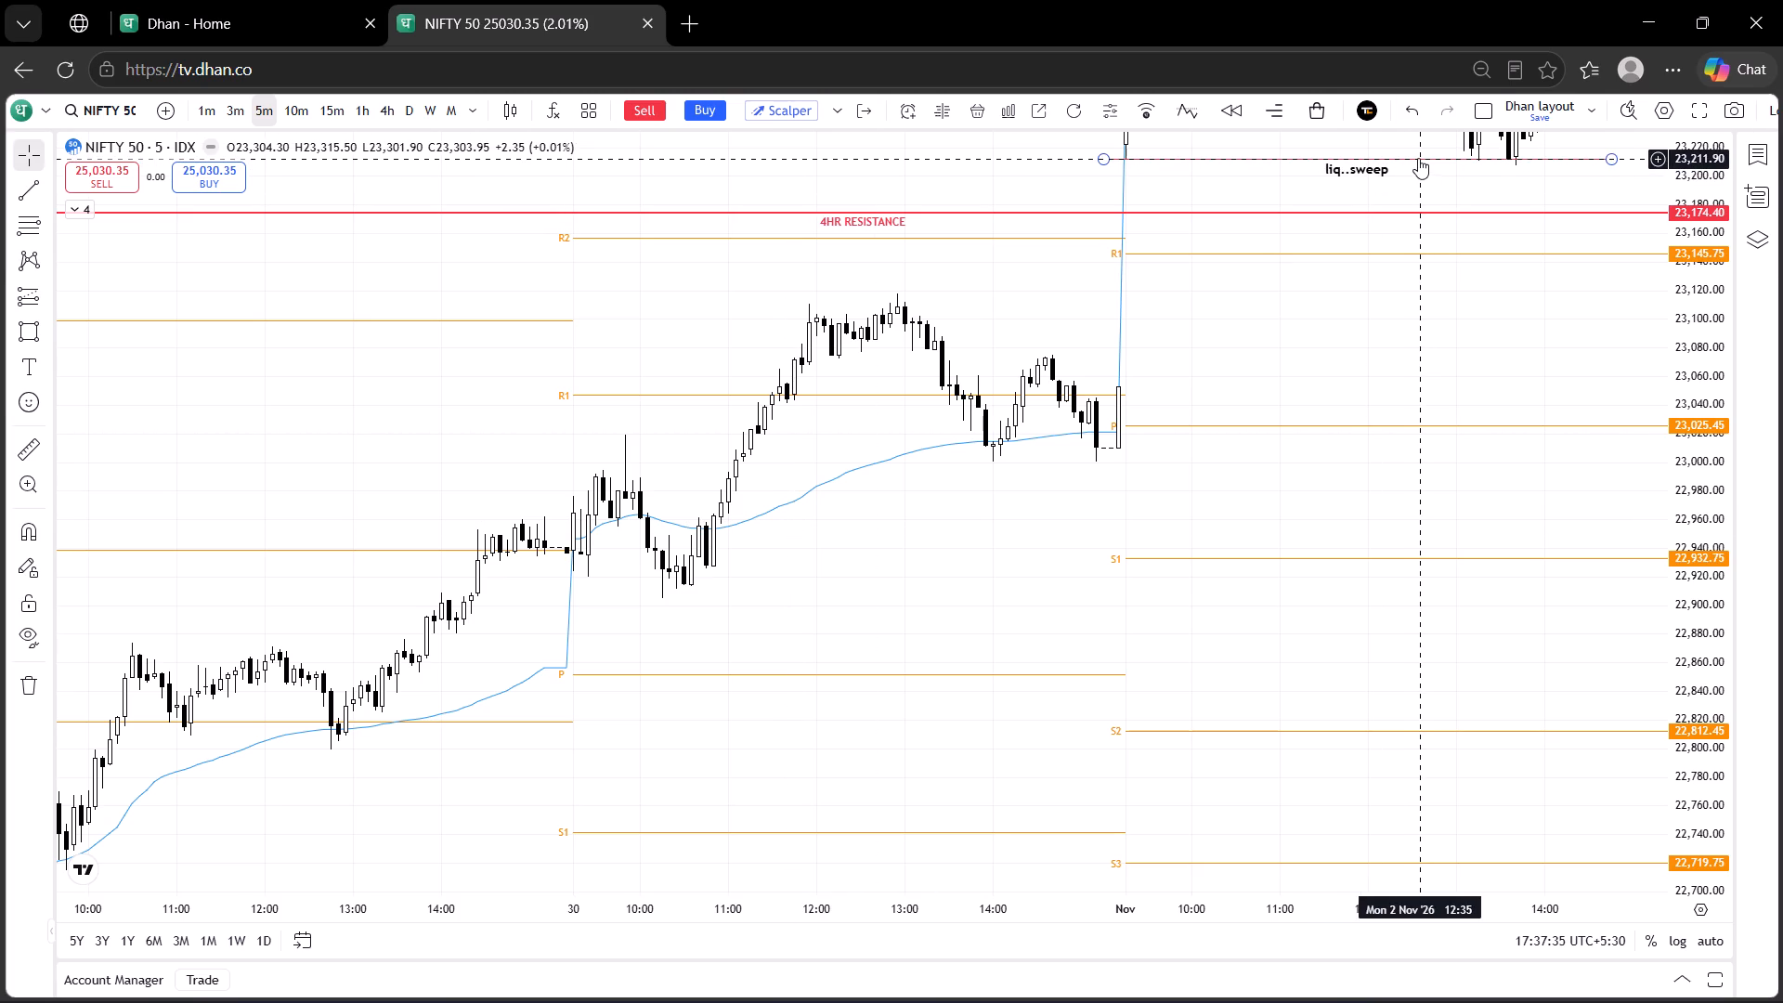
Place a copy of the "liq..sweep" line along the 30 Oct morning lows at about 22,924, from 29 Oct 15:20 to 30 Oct 14:50.
left_click_drag(1418, 158, 839, 609, "ctrl")
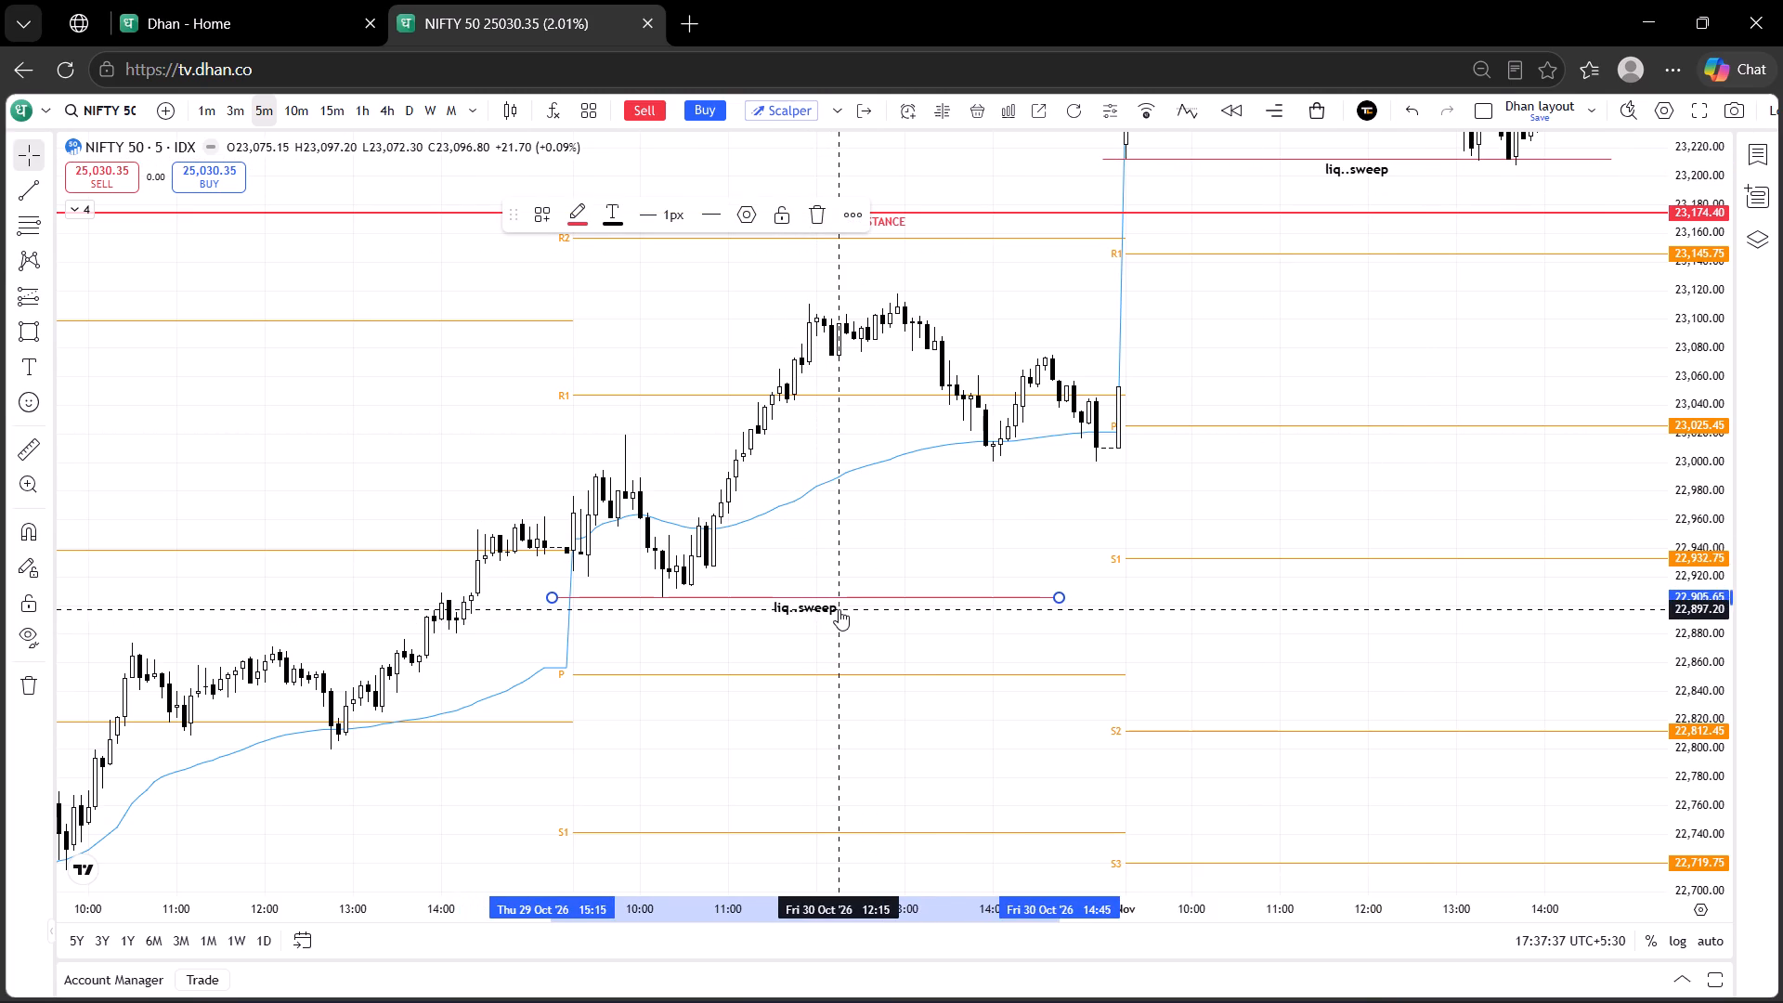
left_click_drag(839, 609, 843, 585, "ctrl")
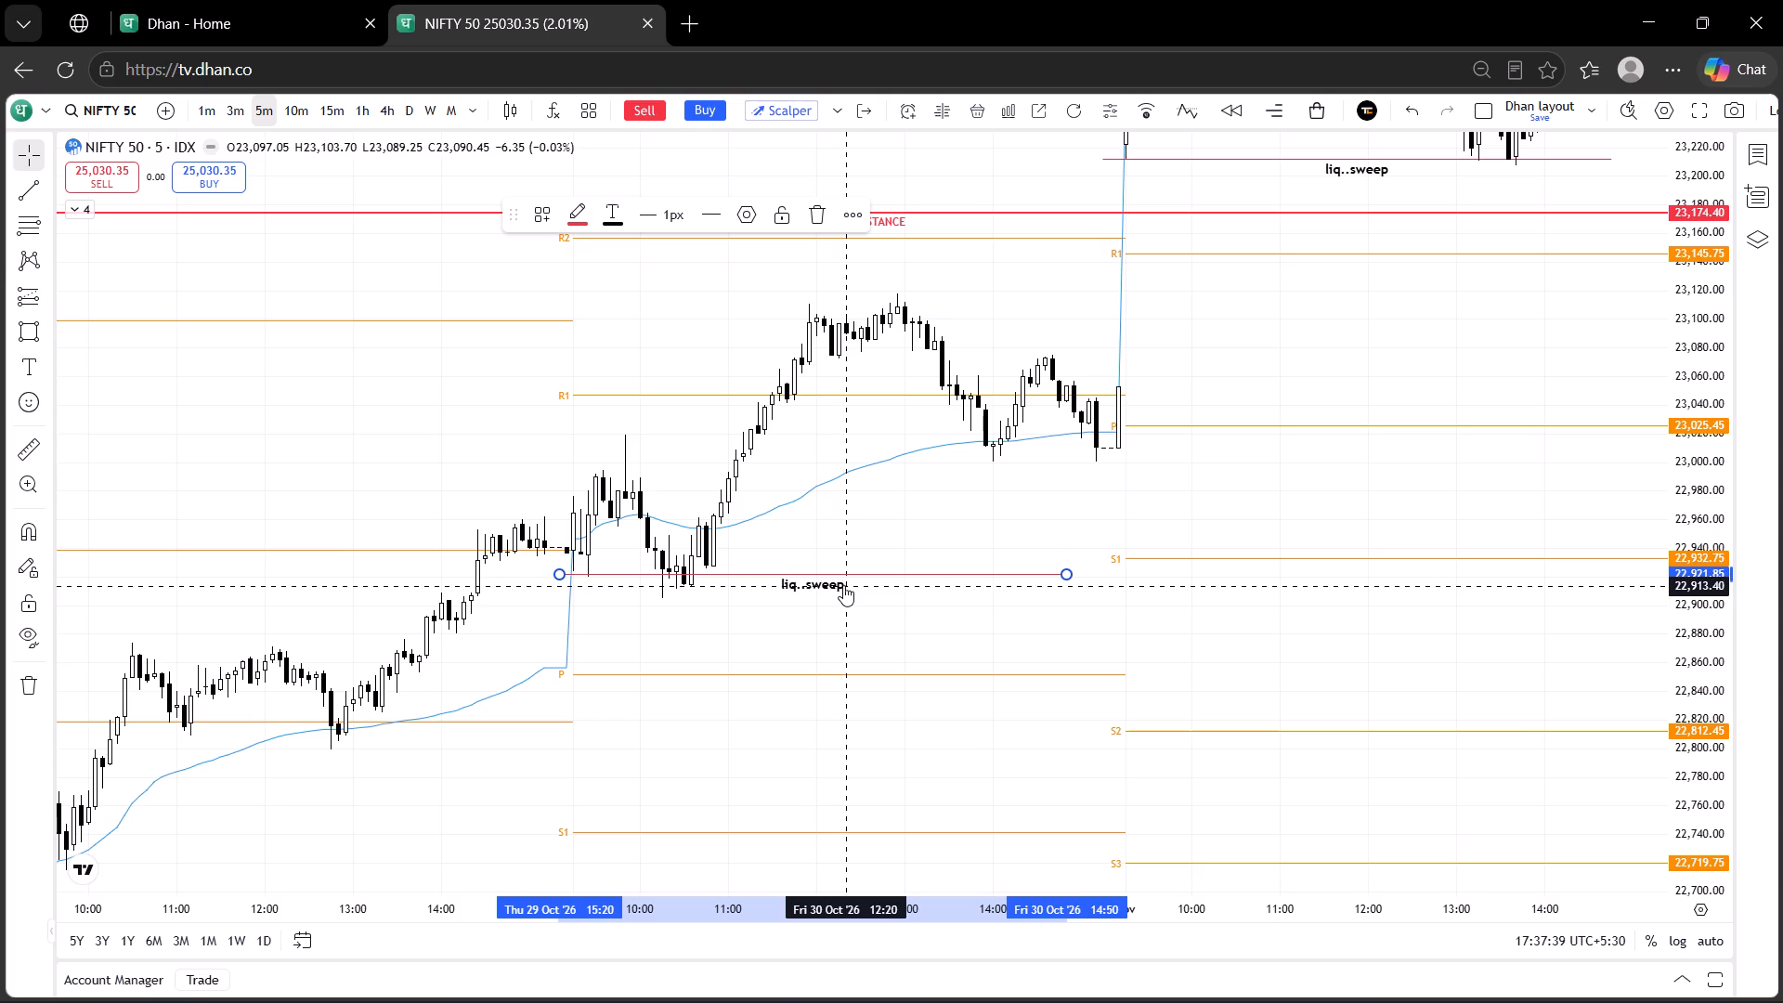
left_click_drag(843, 585, 843, 582, "ctrl")
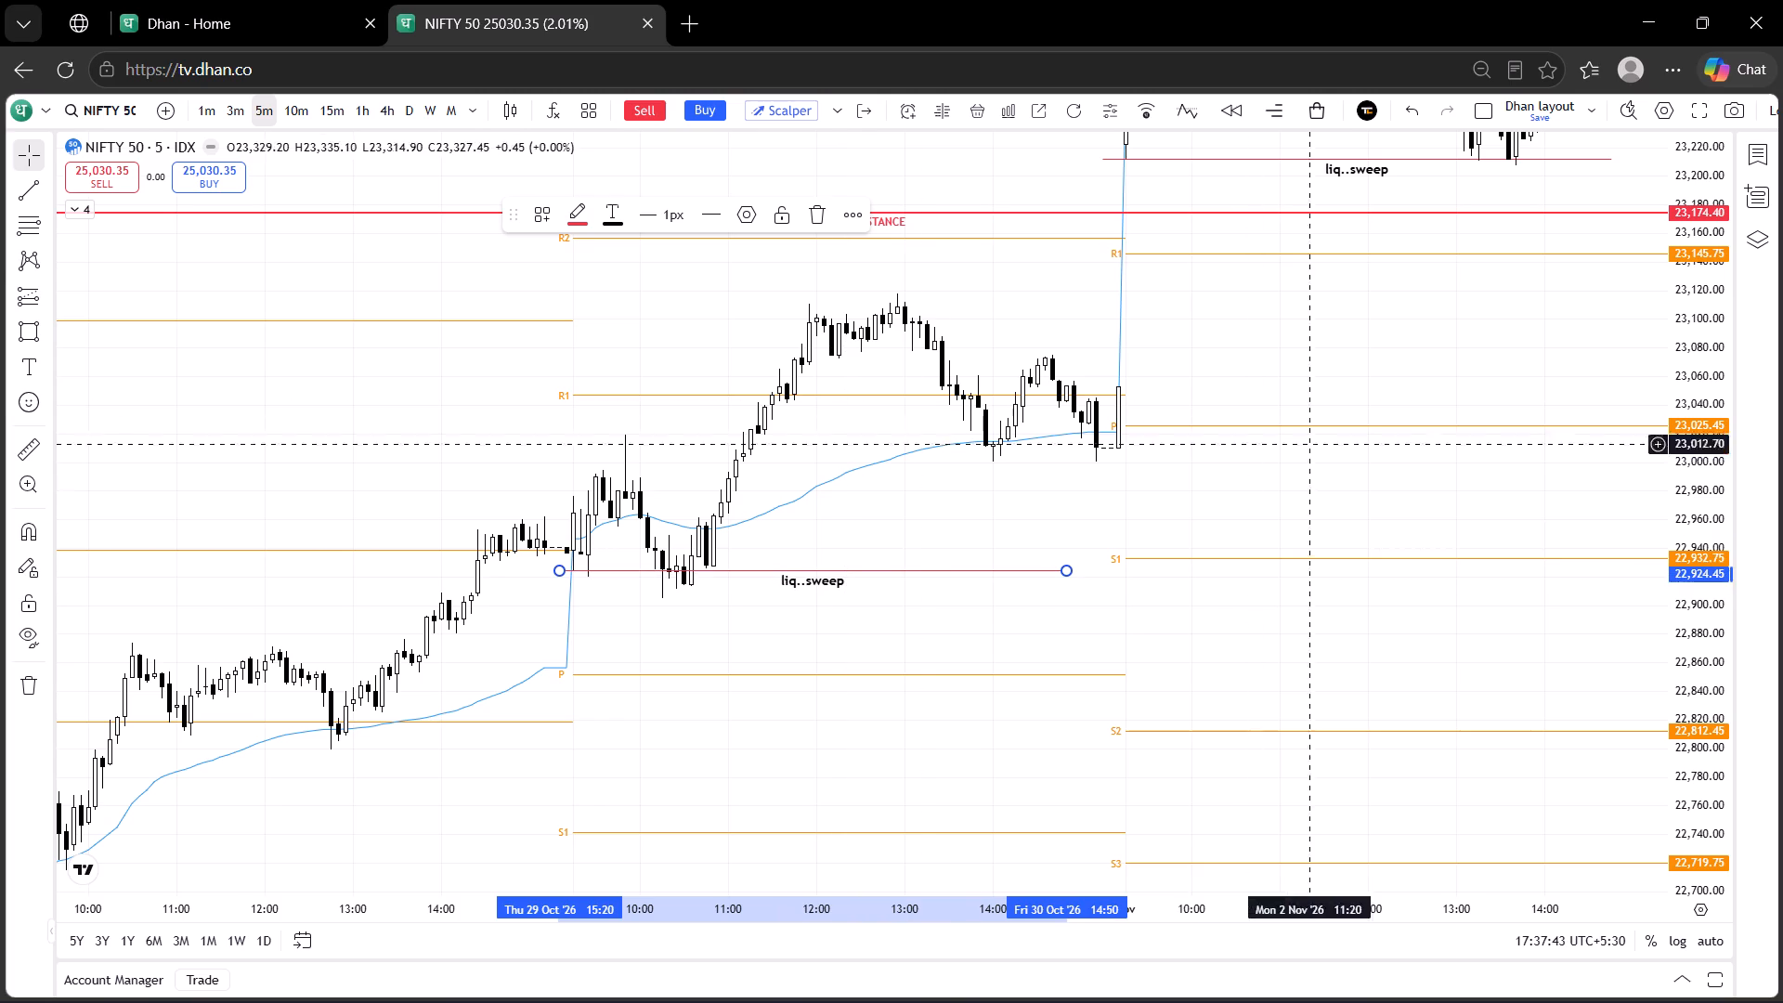
Save the current Dhan layout.
left_click(1528, 107)
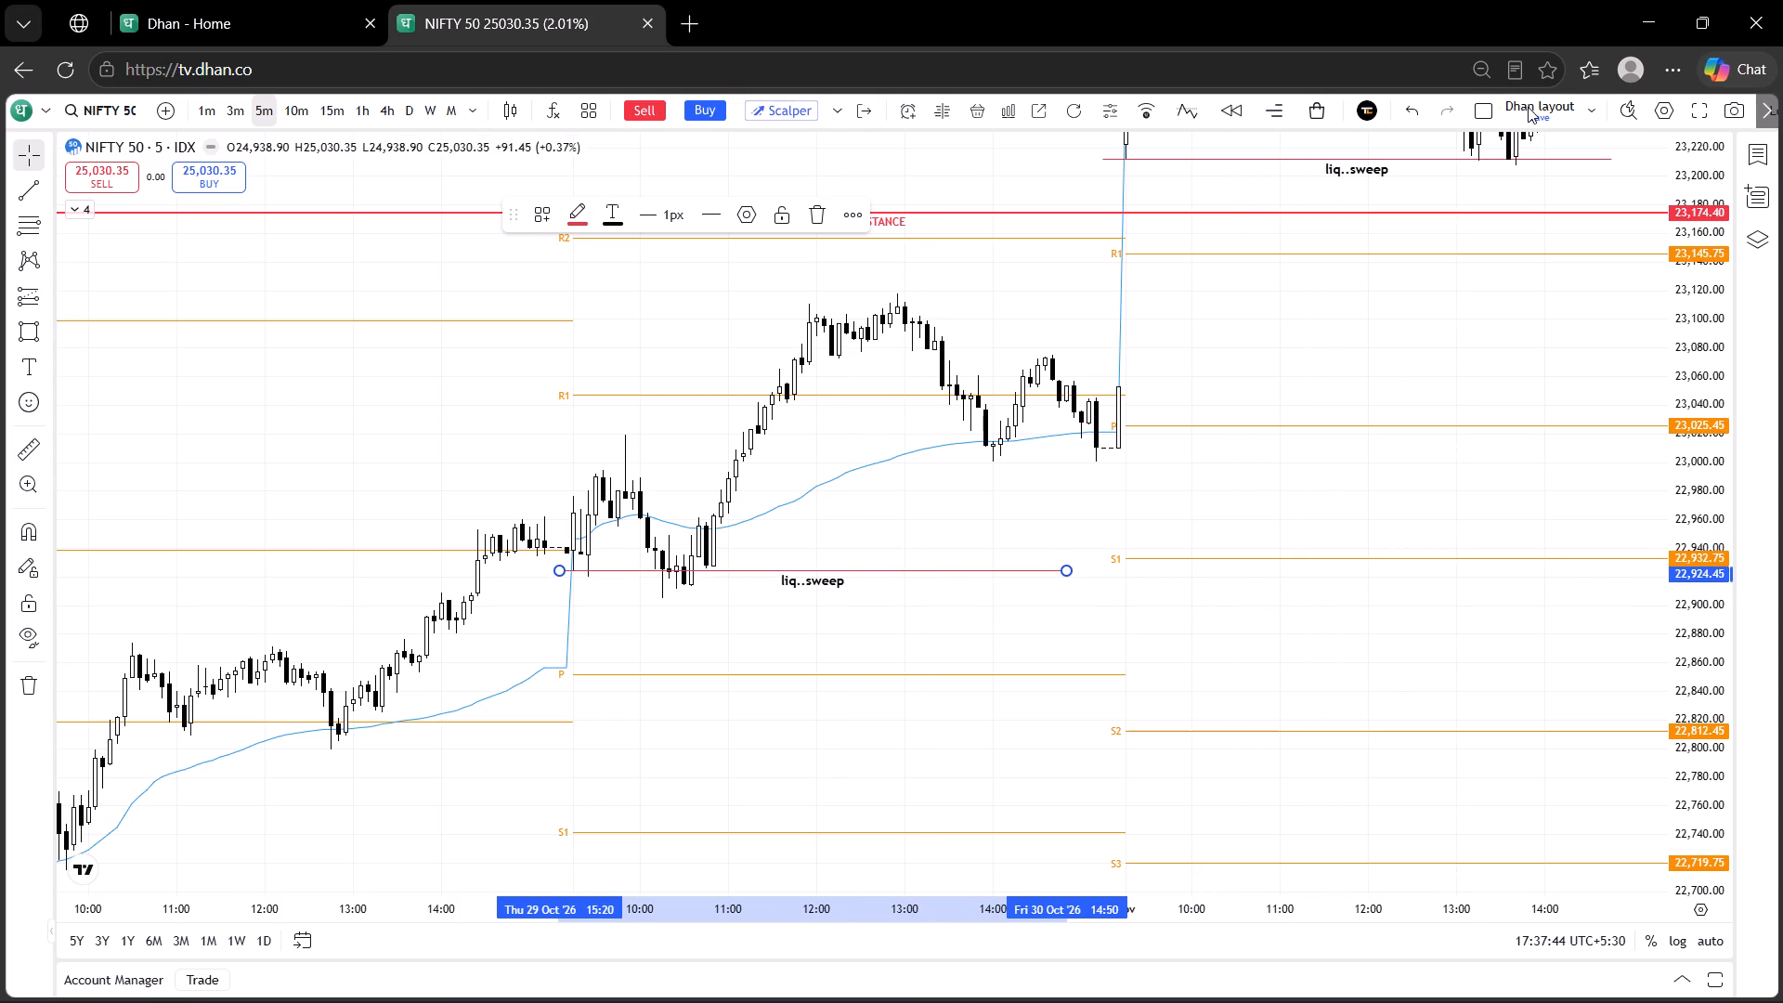
left_click(975, 644)
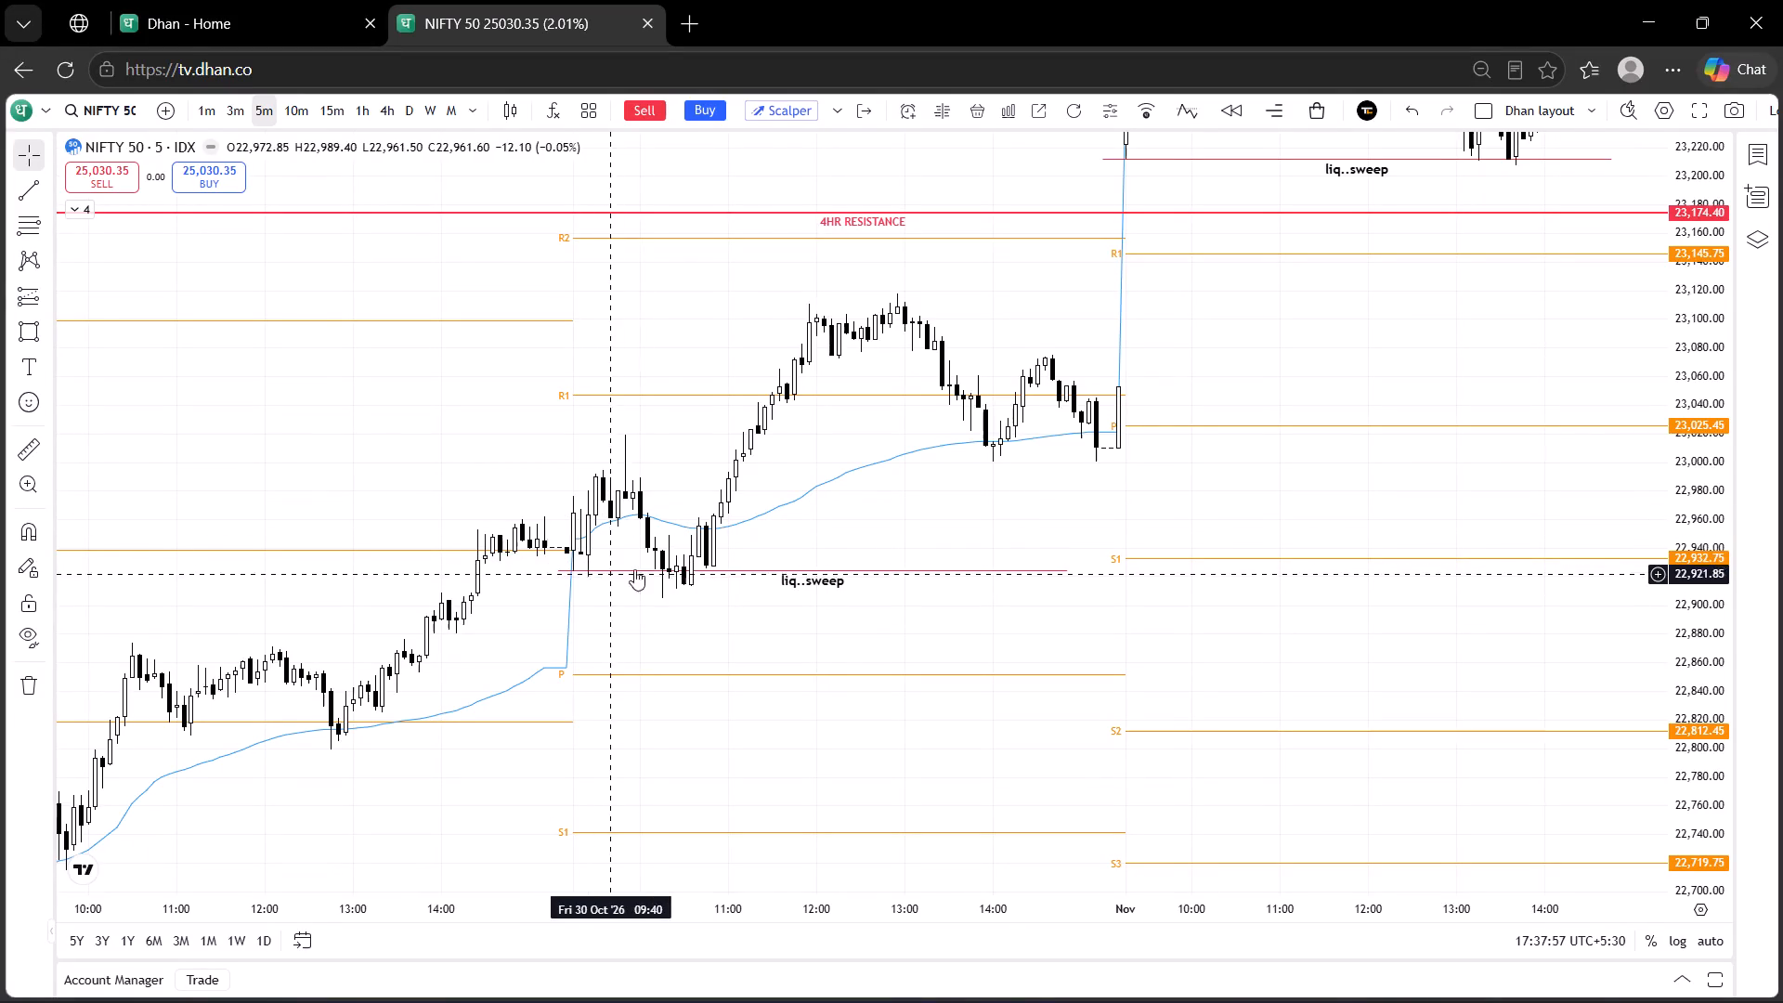
Examine the 28 Oct to 2 Nov sessions against the "liq..sweep" lines, daily pivots and VWAP.
left_click_drag(929, 473, 691, 744)
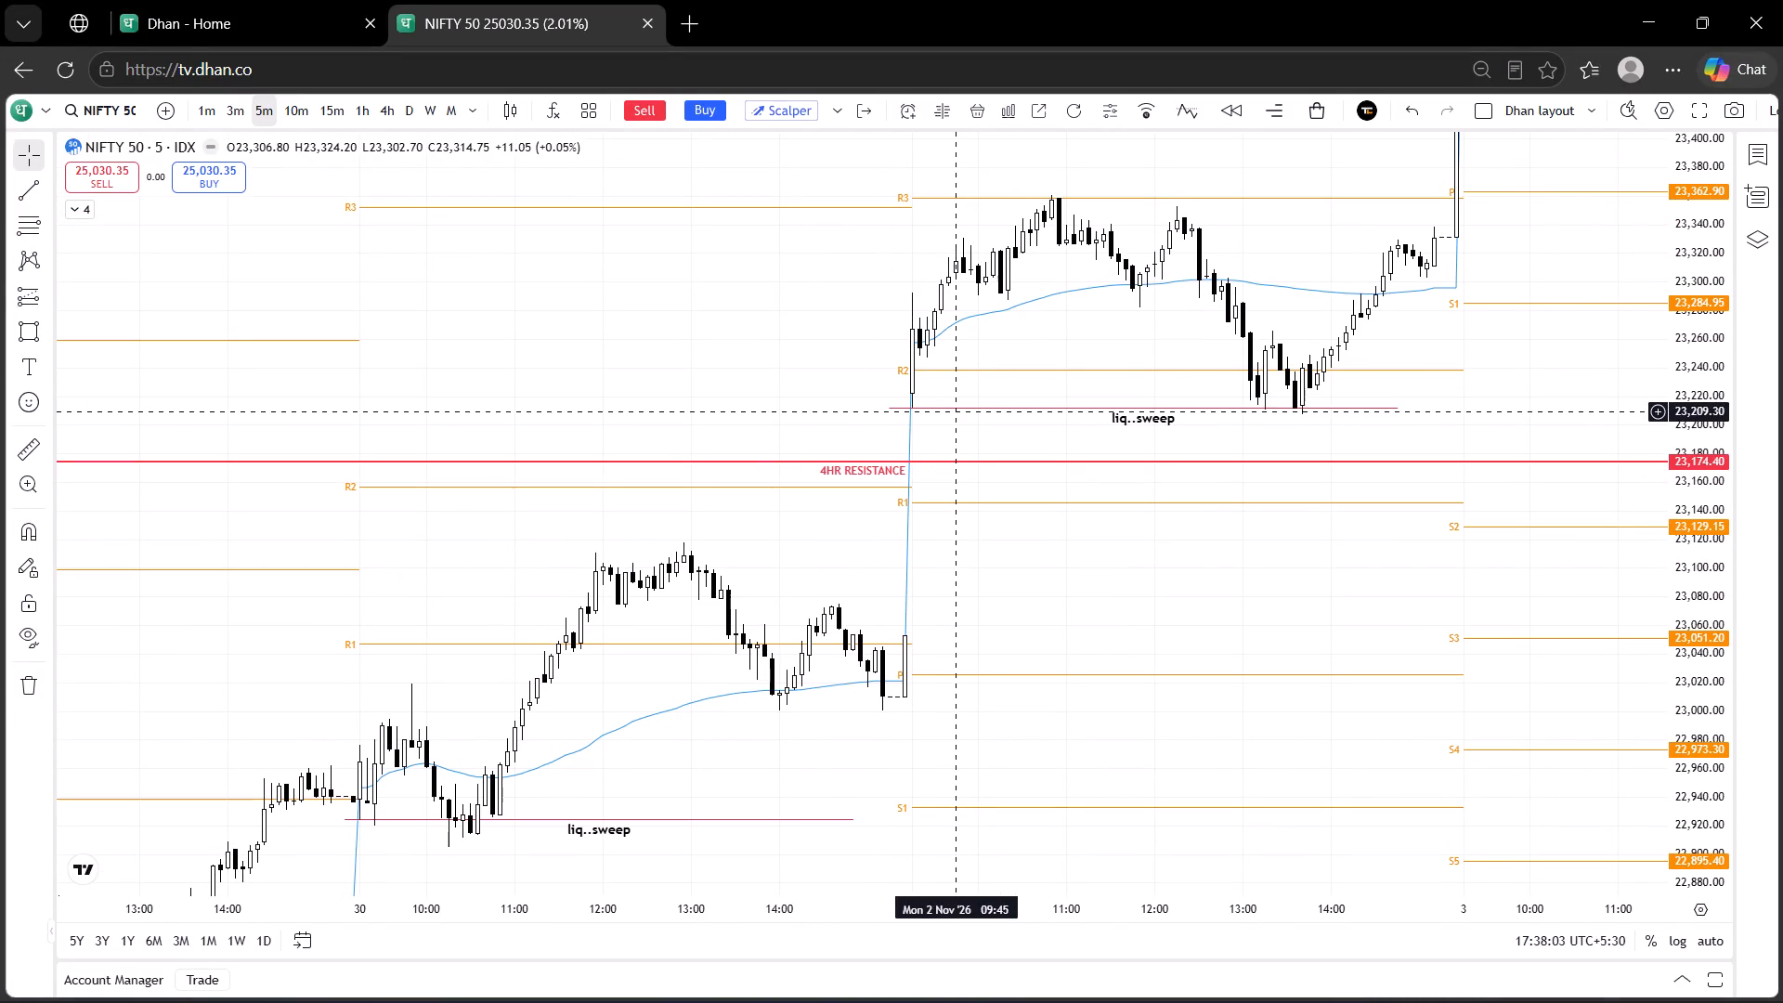
left_click_drag(670, 779, 712, 692)
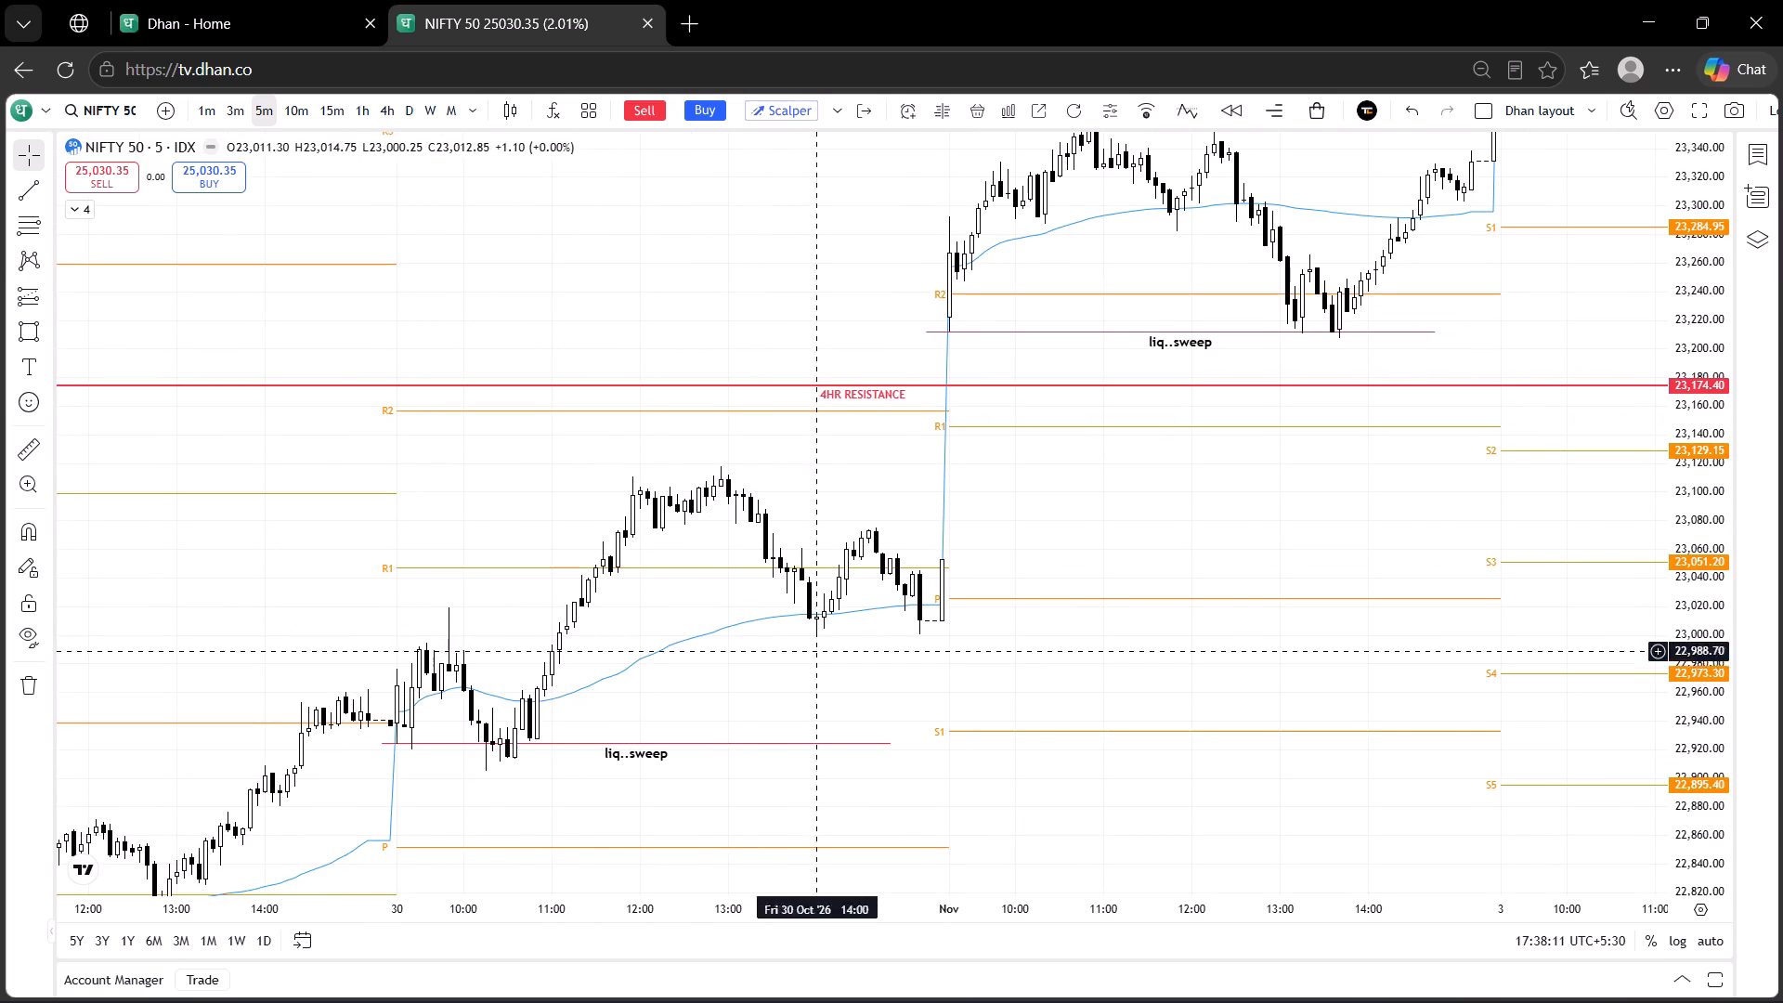
left_click_drag(1120, 455, 1010, 684)
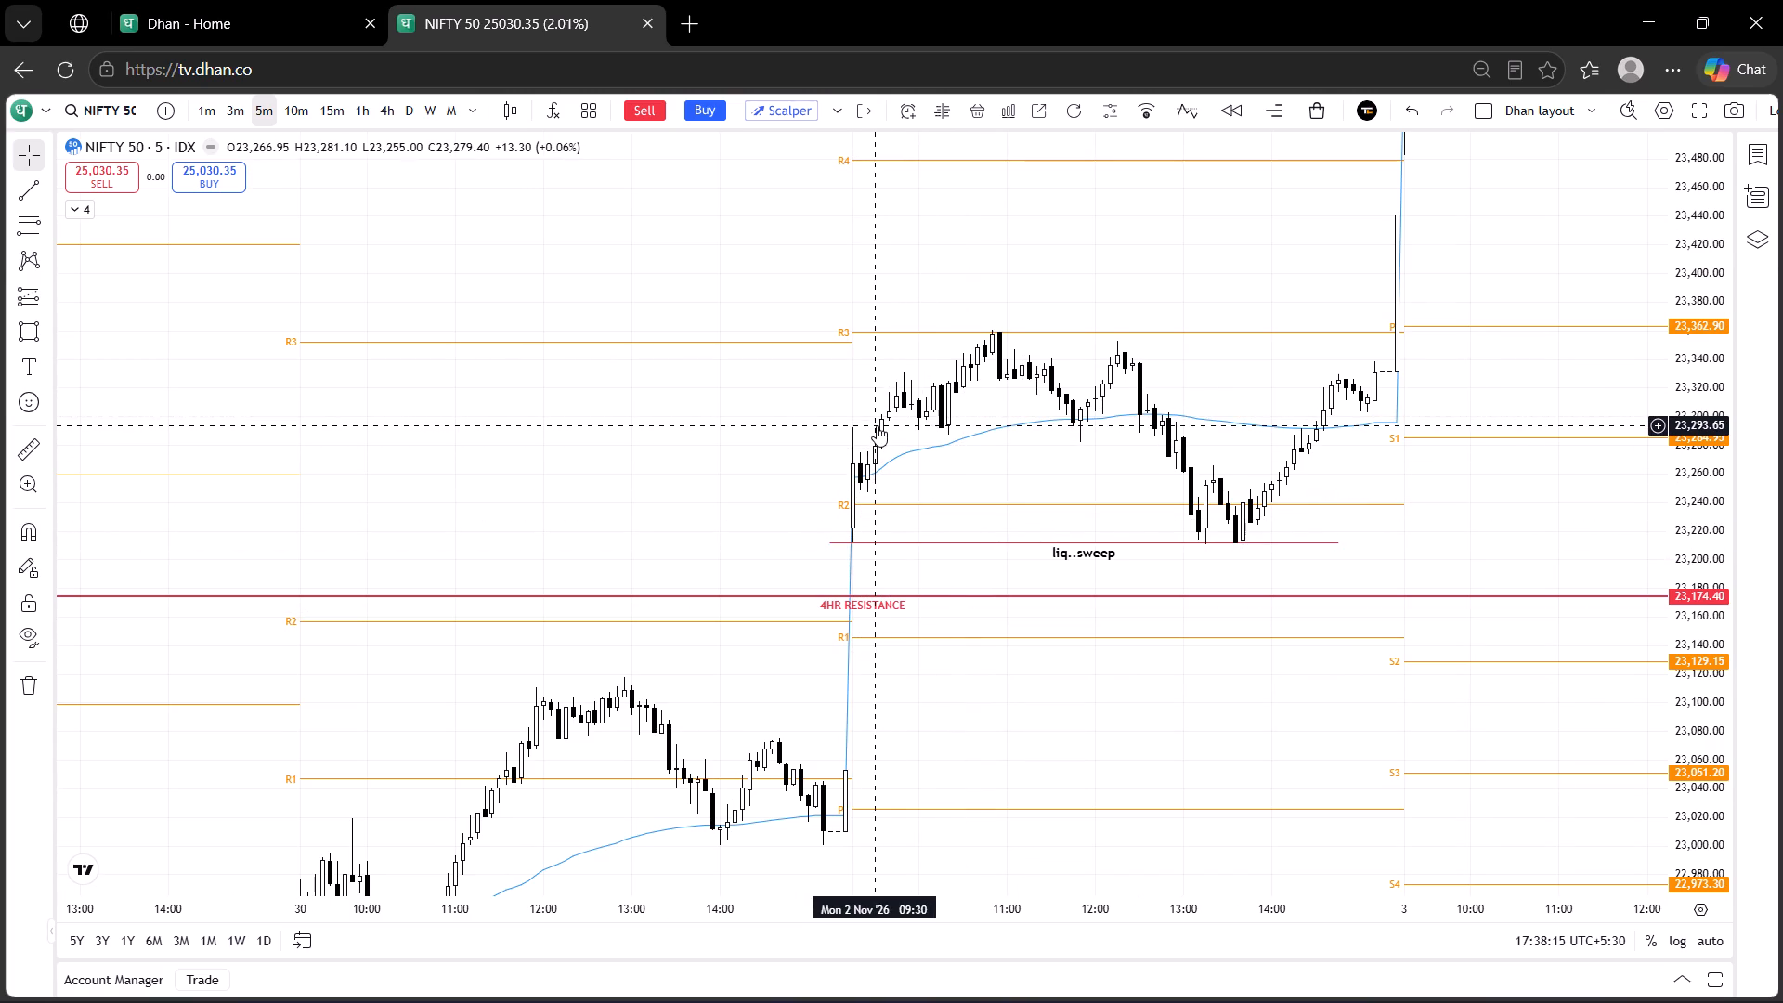
left_click_drag(954, 672, 1159, 373)
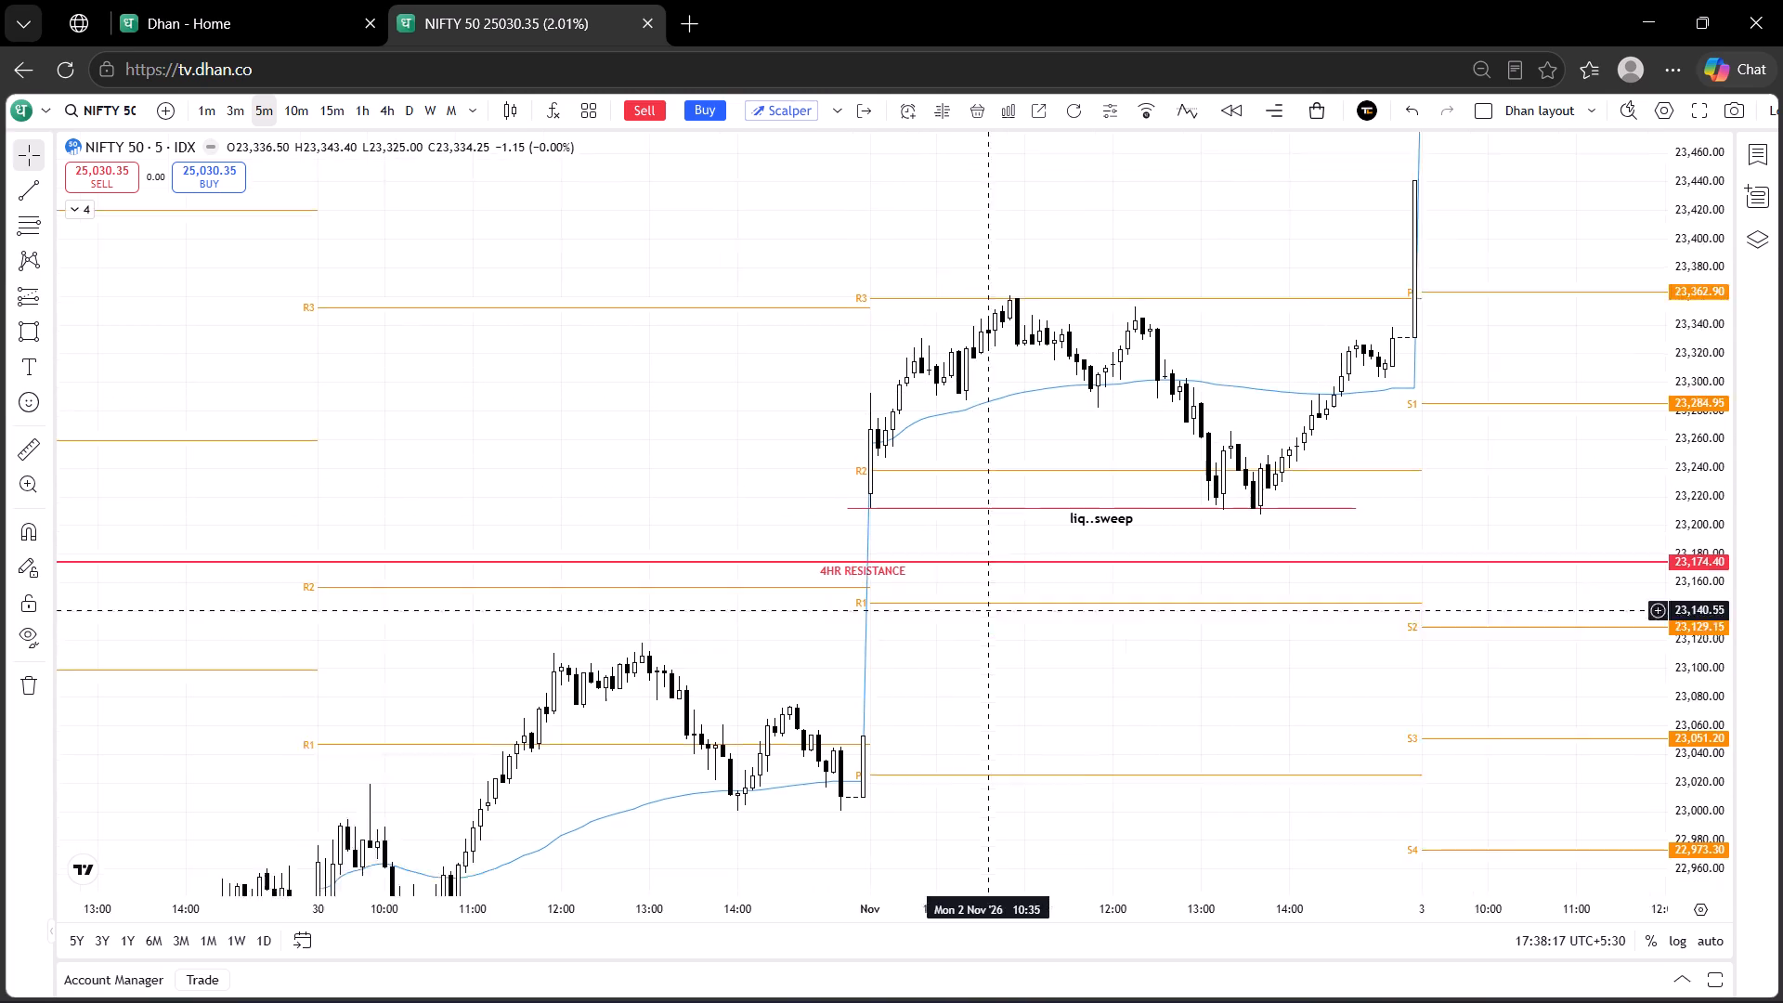
left_click_drag(1159, 373, 1191, 322)
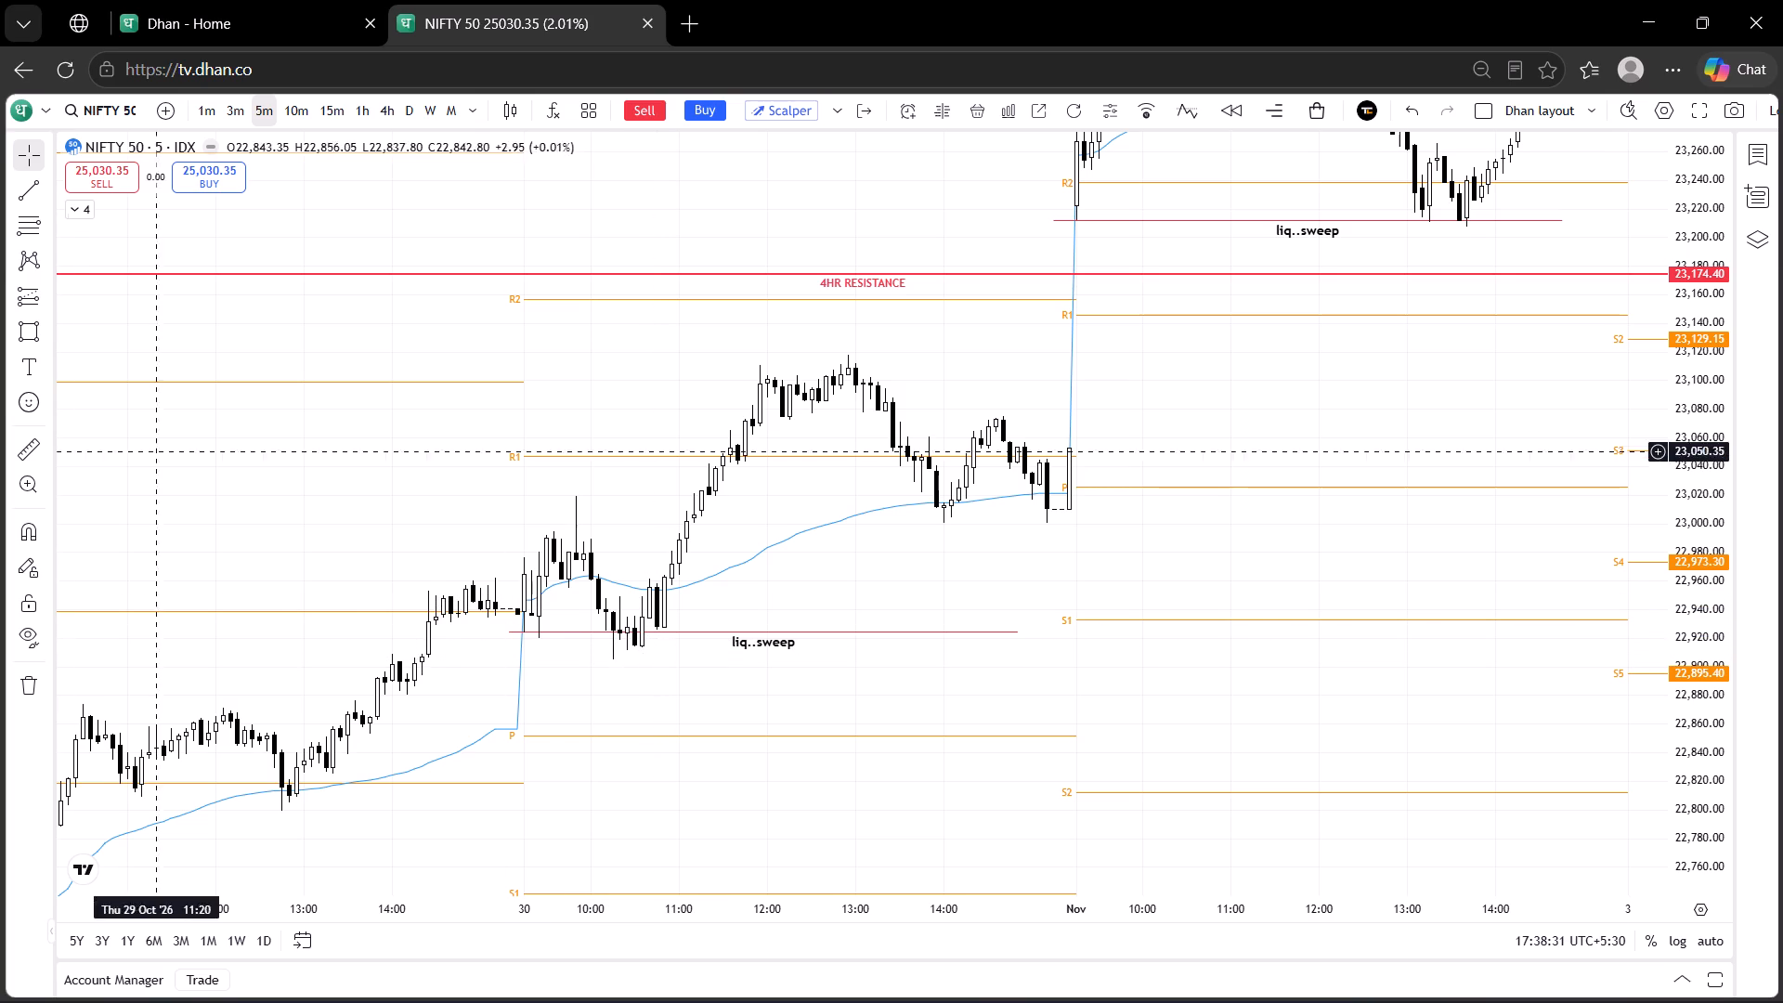
left_click_drag(362, 510, 382, 494)
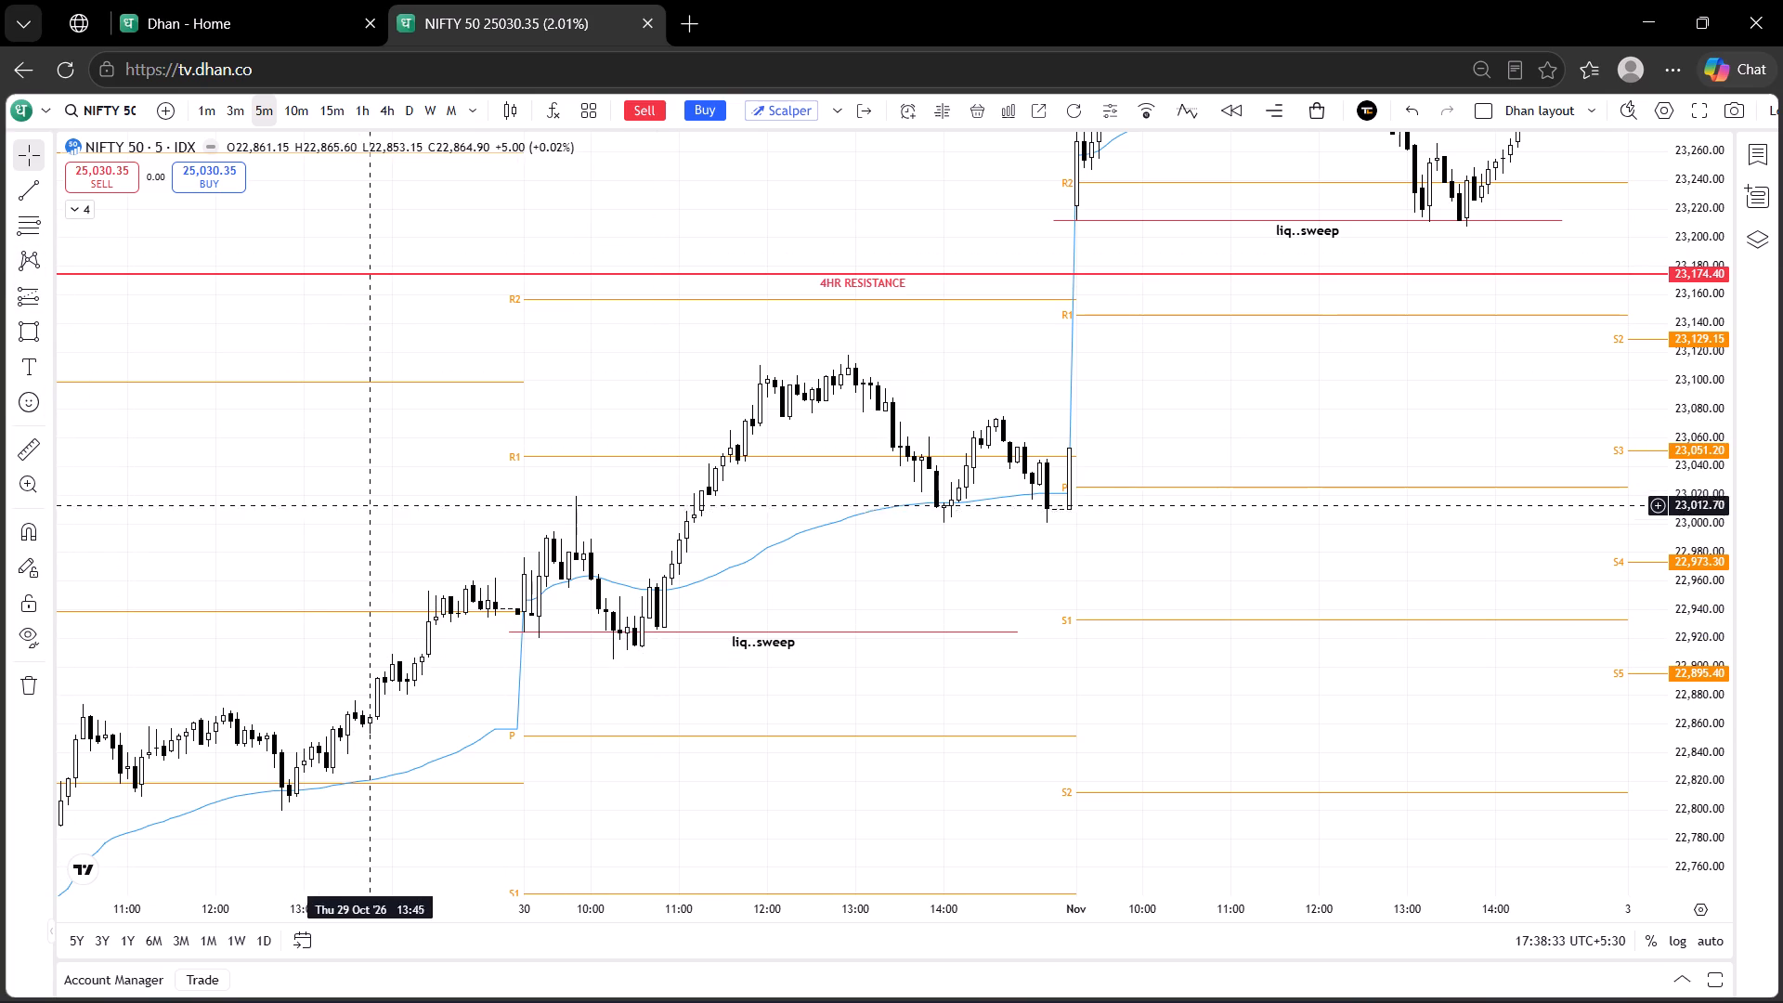
left_click_drag(382, 494, 647, 320)
left_click_drag(652, 383, 737, 312)
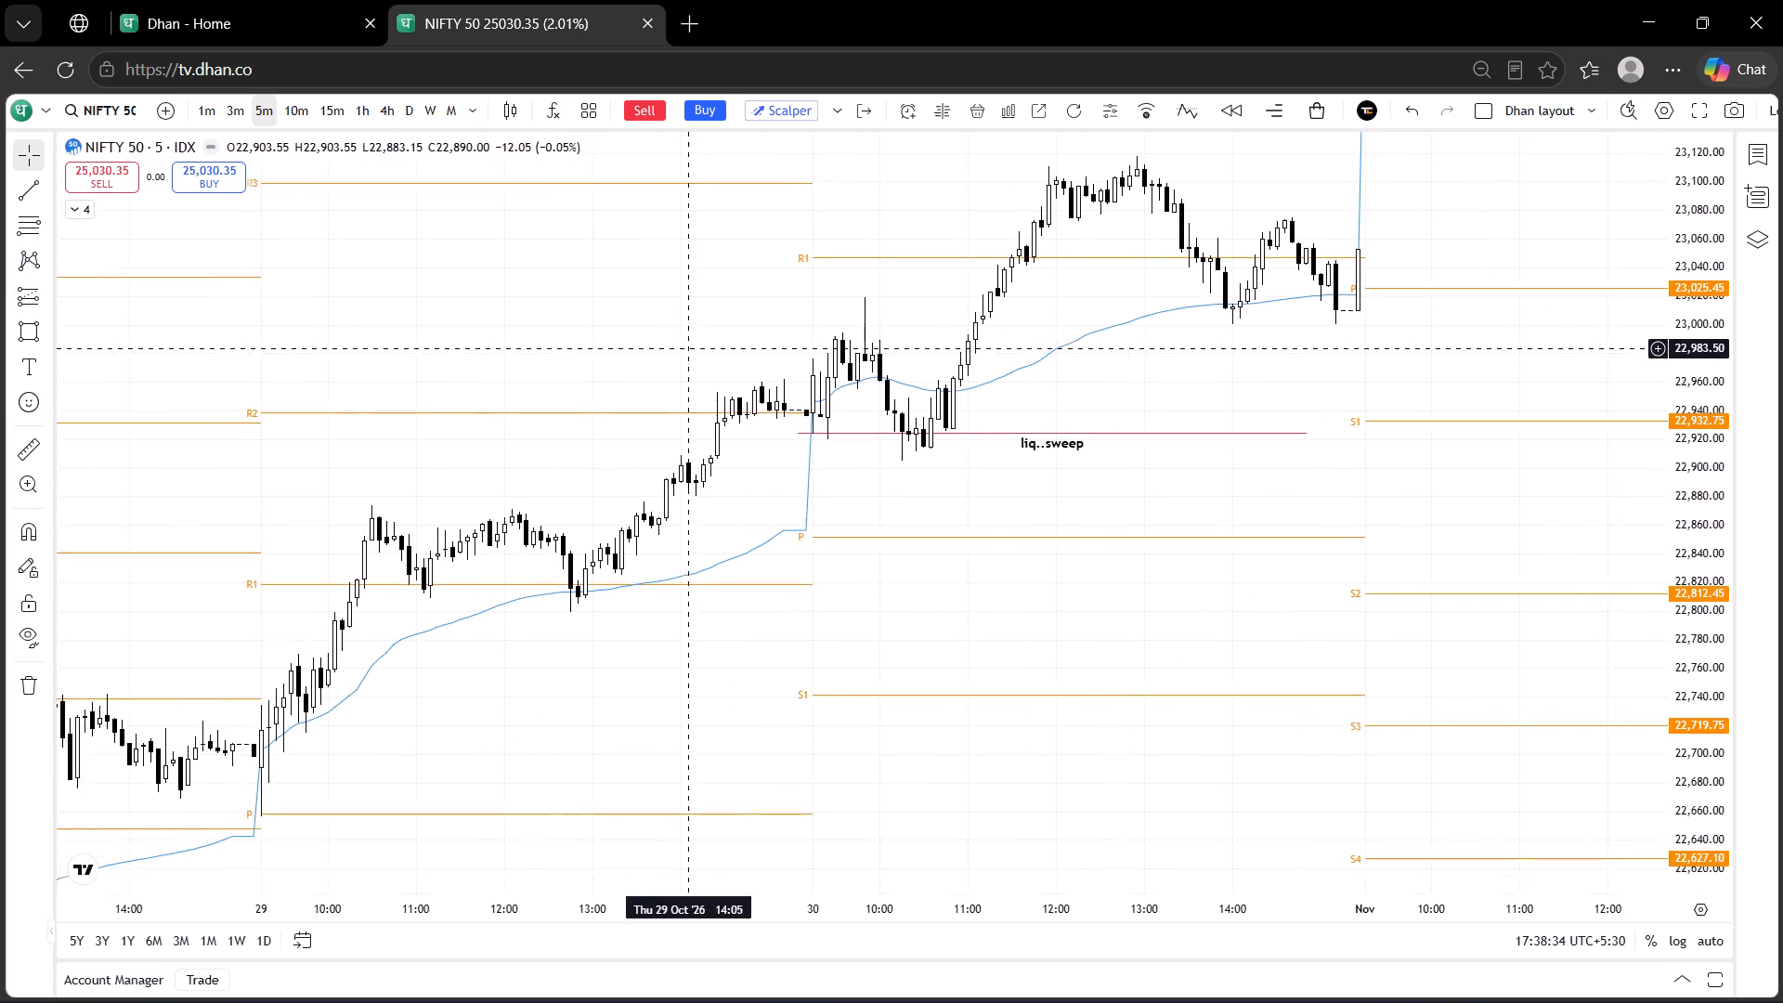
left_click_drag(737, 312, 895, 265)
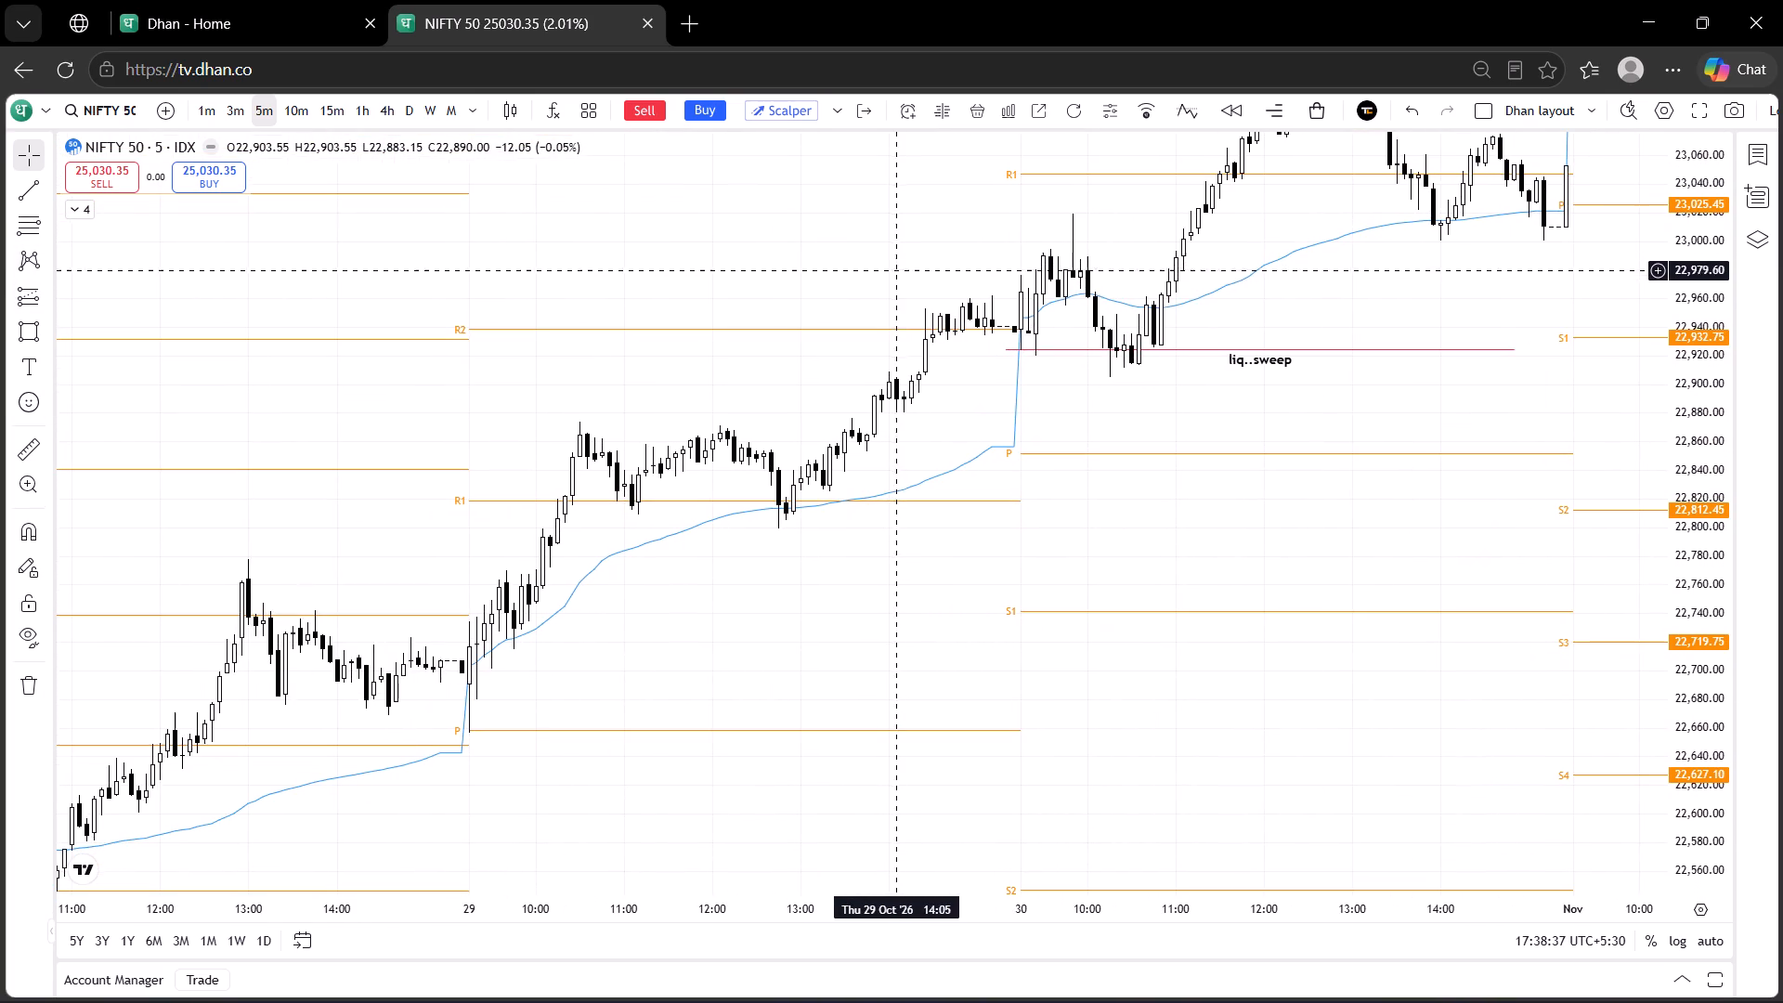
left_click_drag(883, 378, 914, 338)
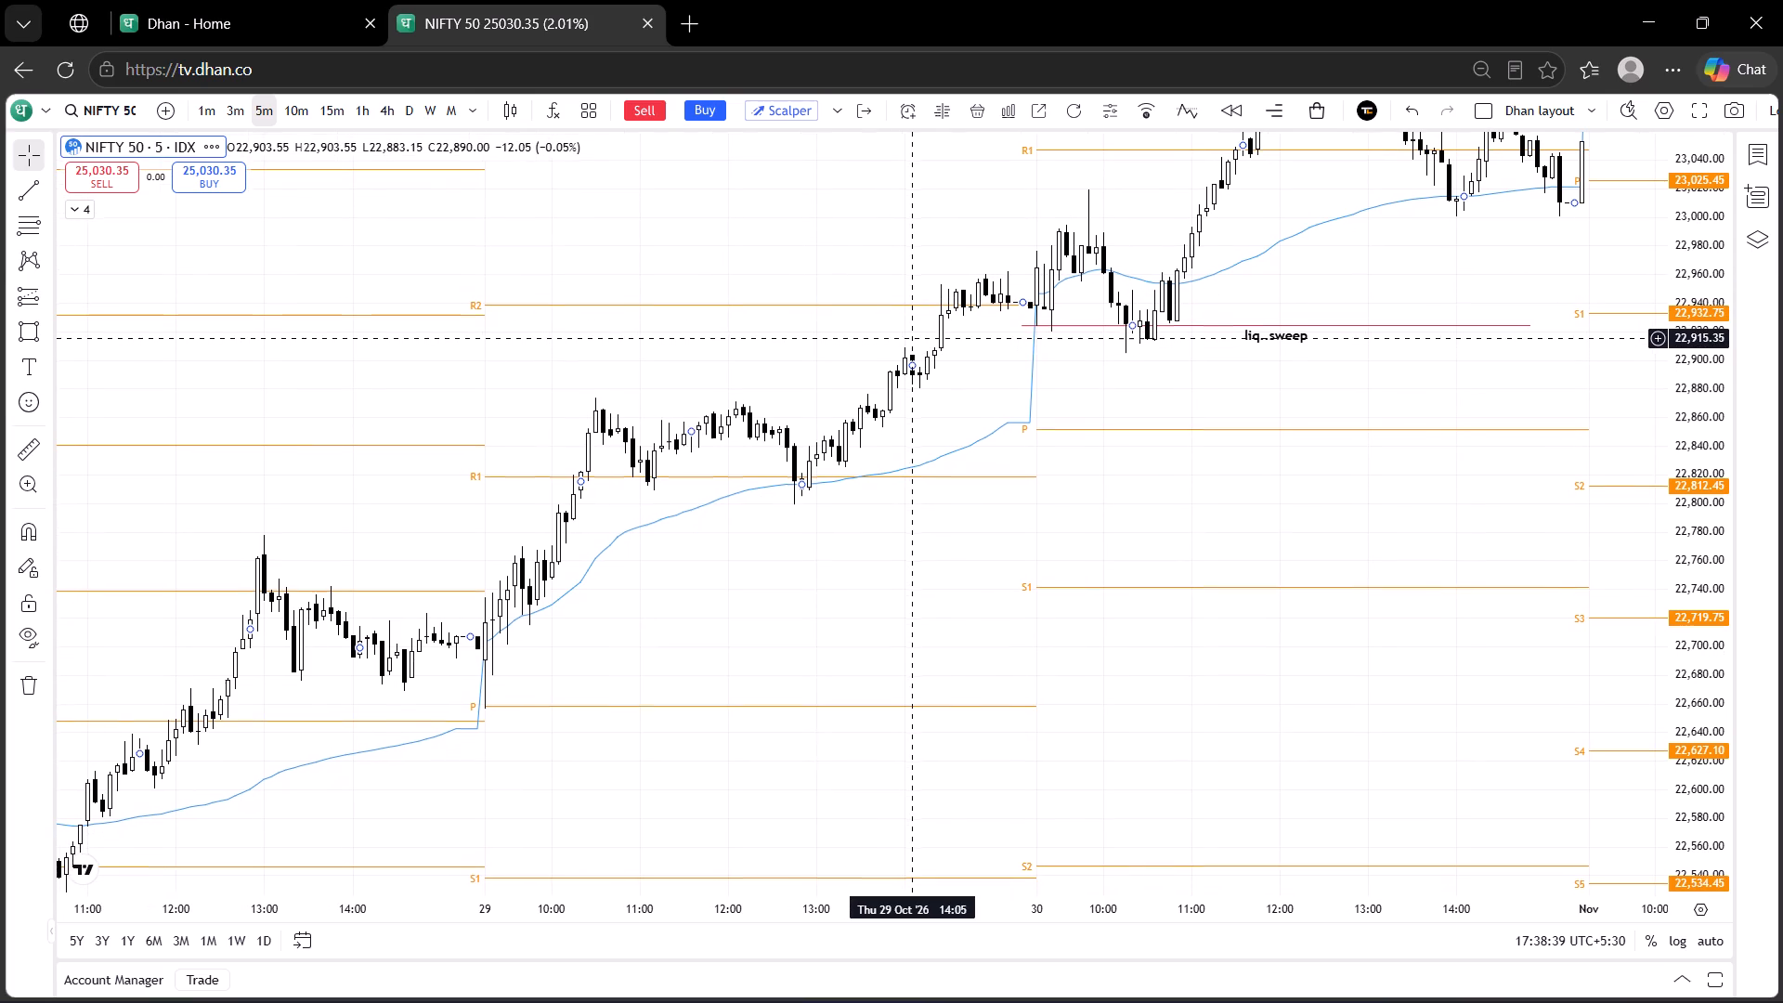
left_click_drag(914, 338, 852, 444)
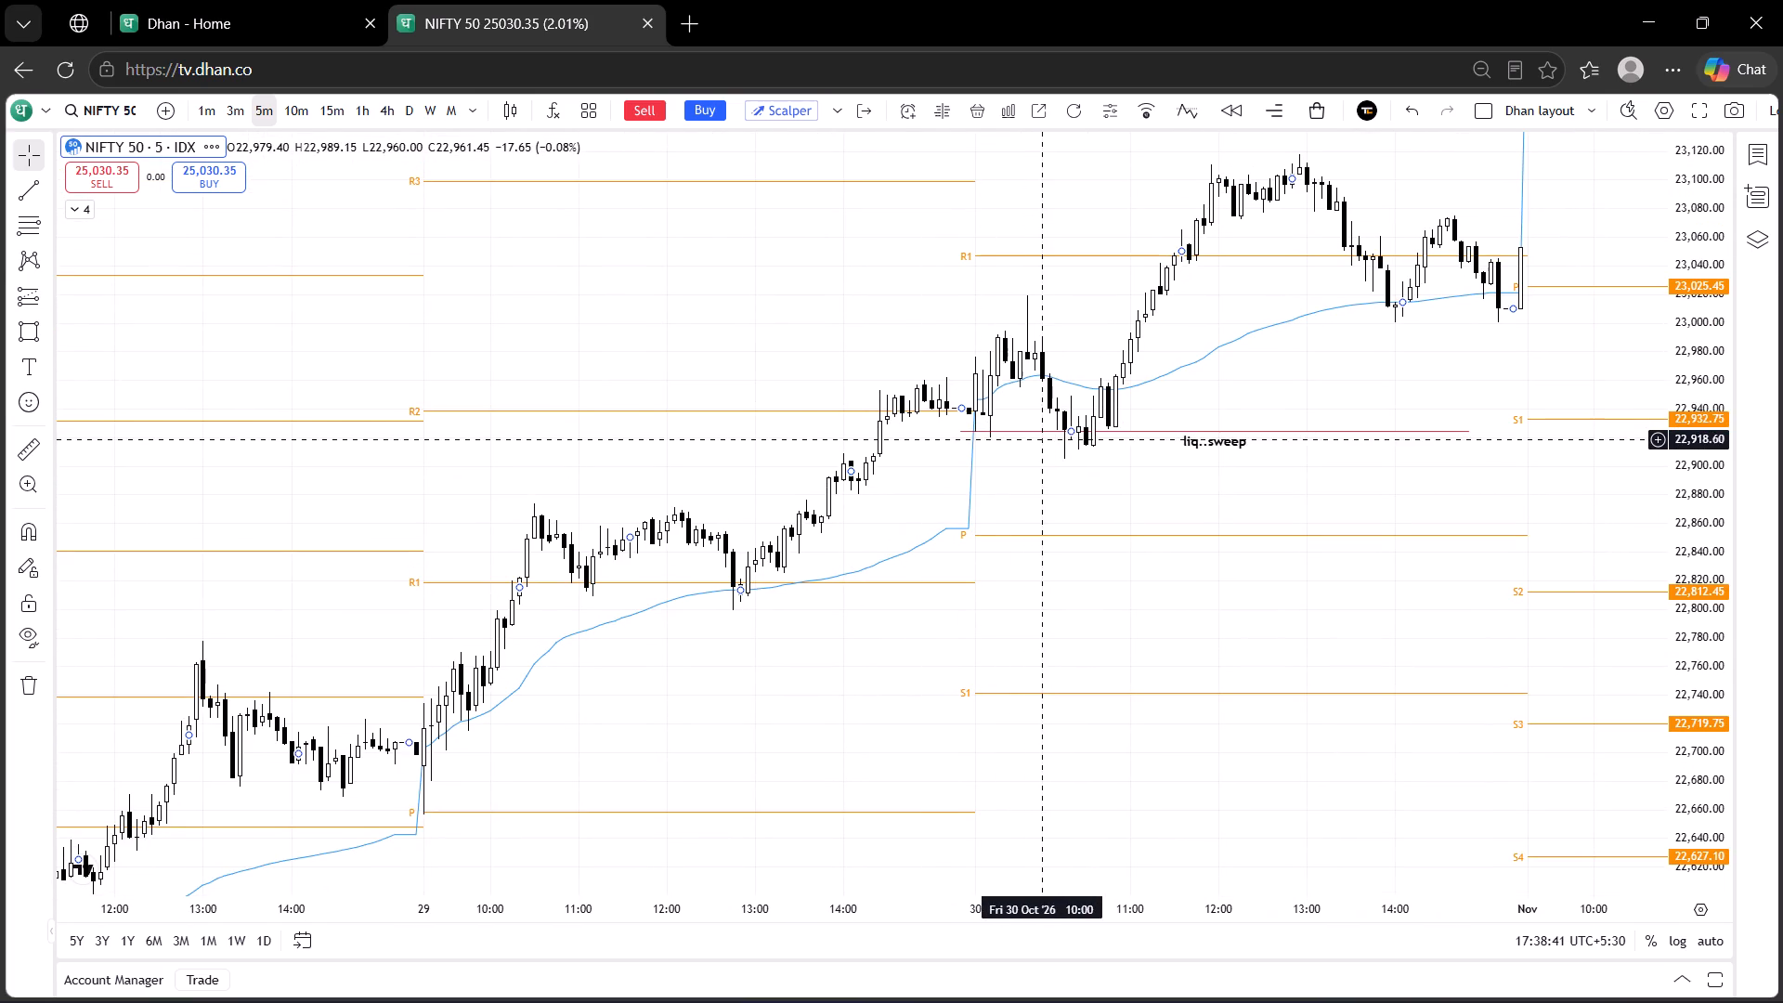
Lower the 30 Oct "liq..sweep" line to about 22,921 along the morning lows.
left_click(1084, 430)
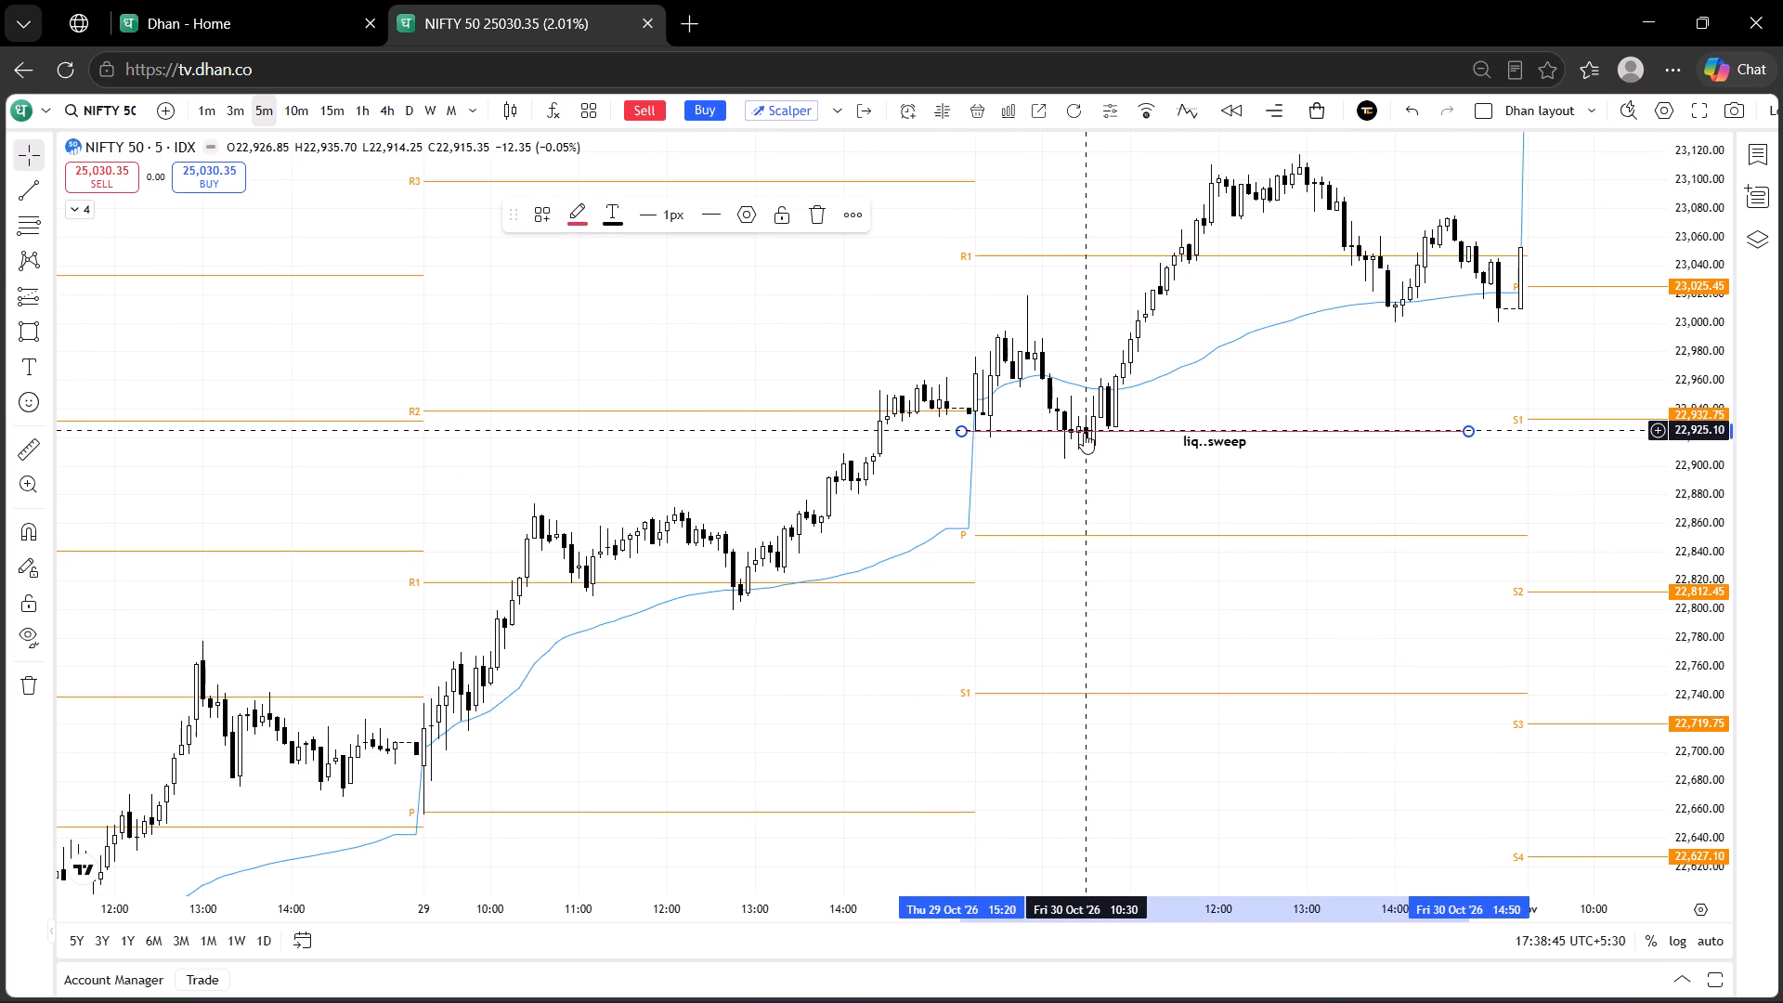
left_click(1084, 432)
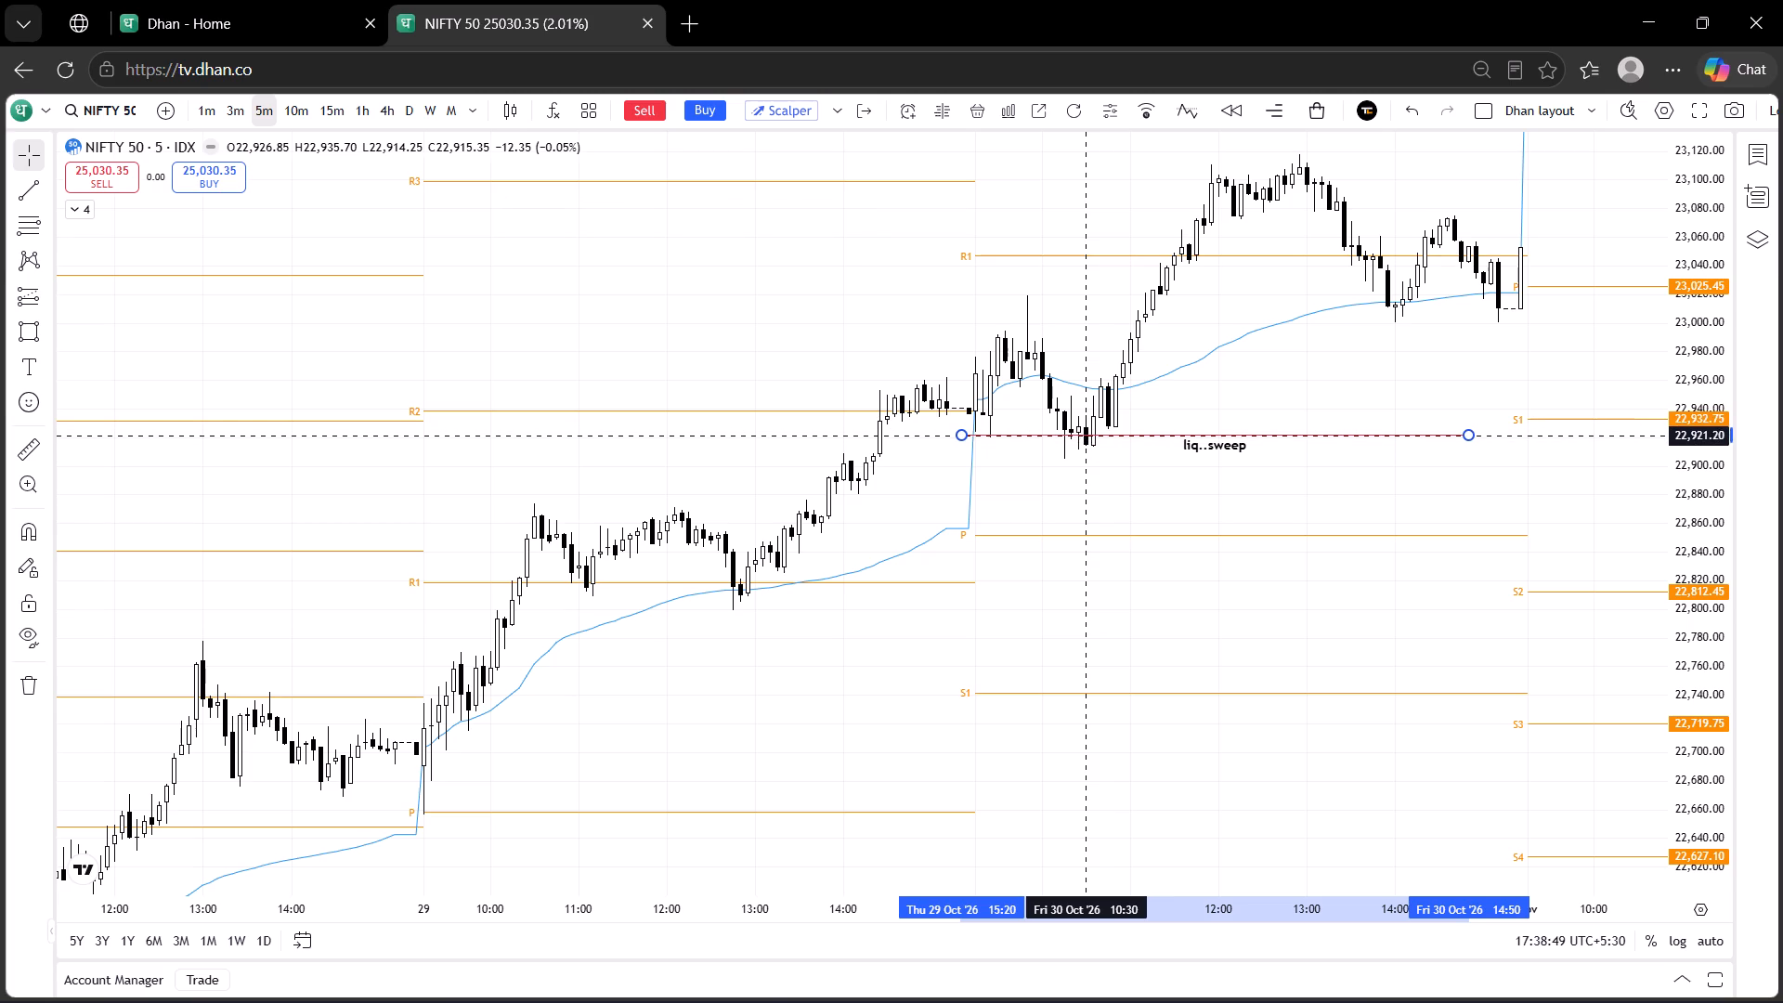
left_click(1107, 455)
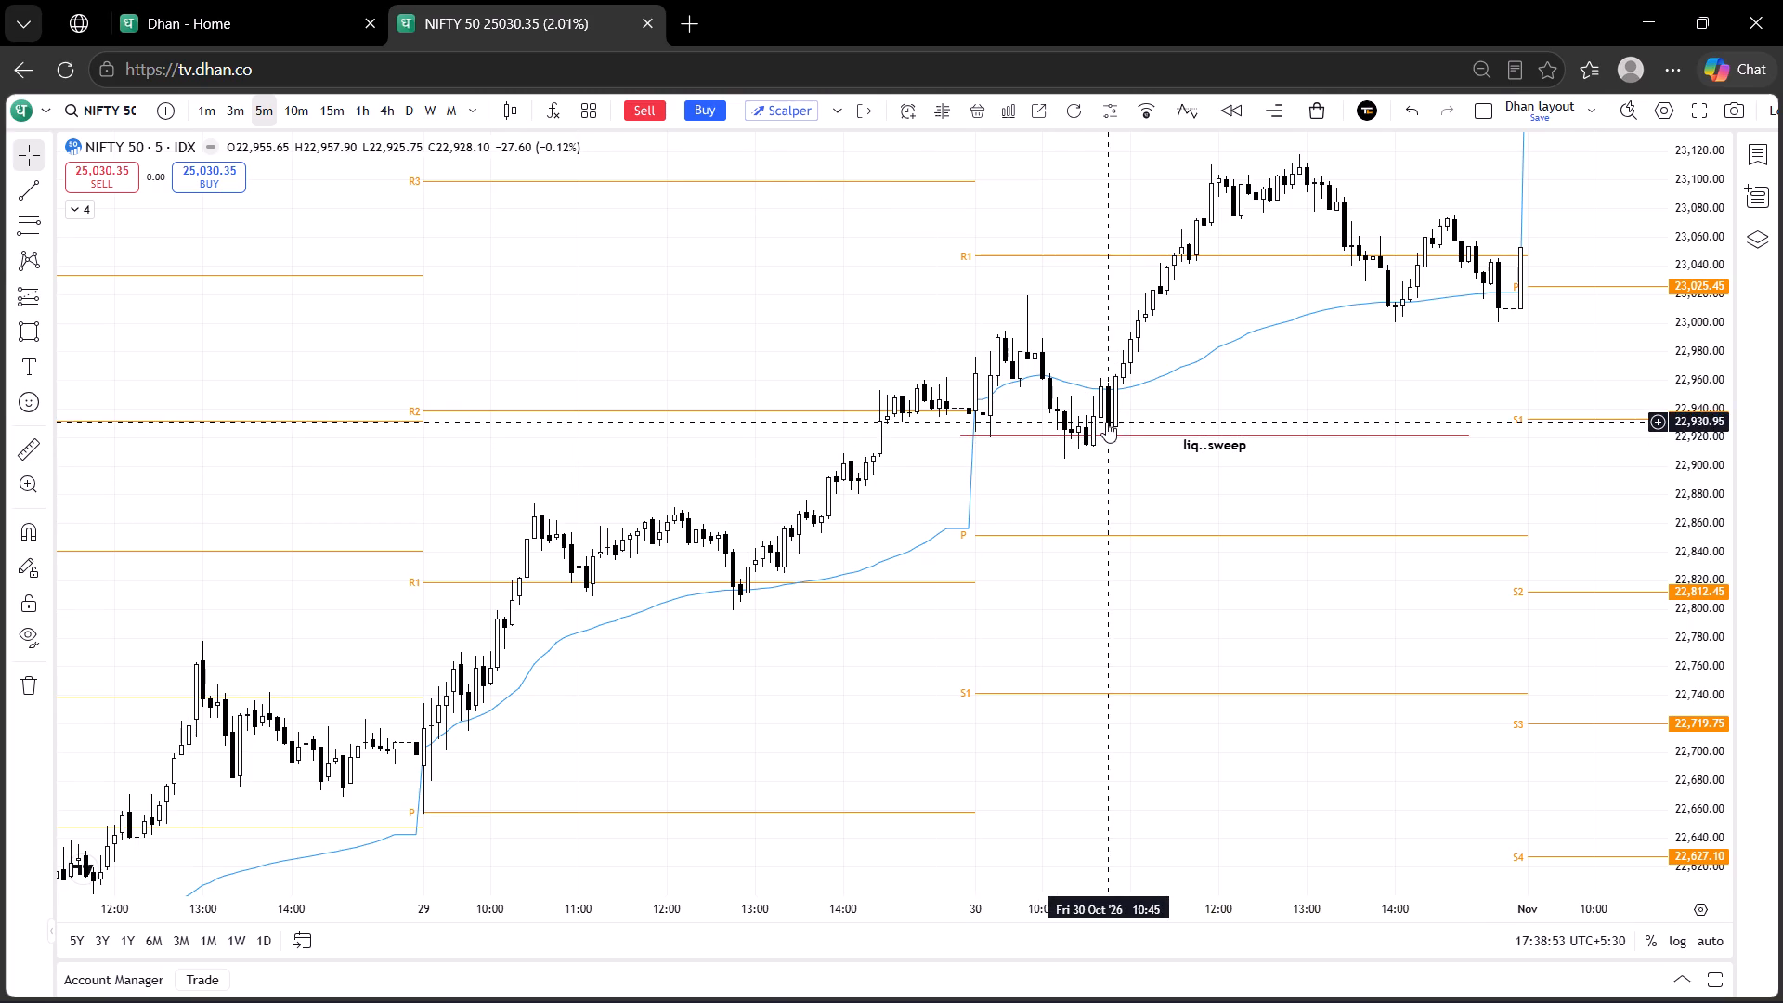
Save the Dhan layout with the 28 and 29 Oct sessions in view.
left_click_drag(646, 428, 664, 198)
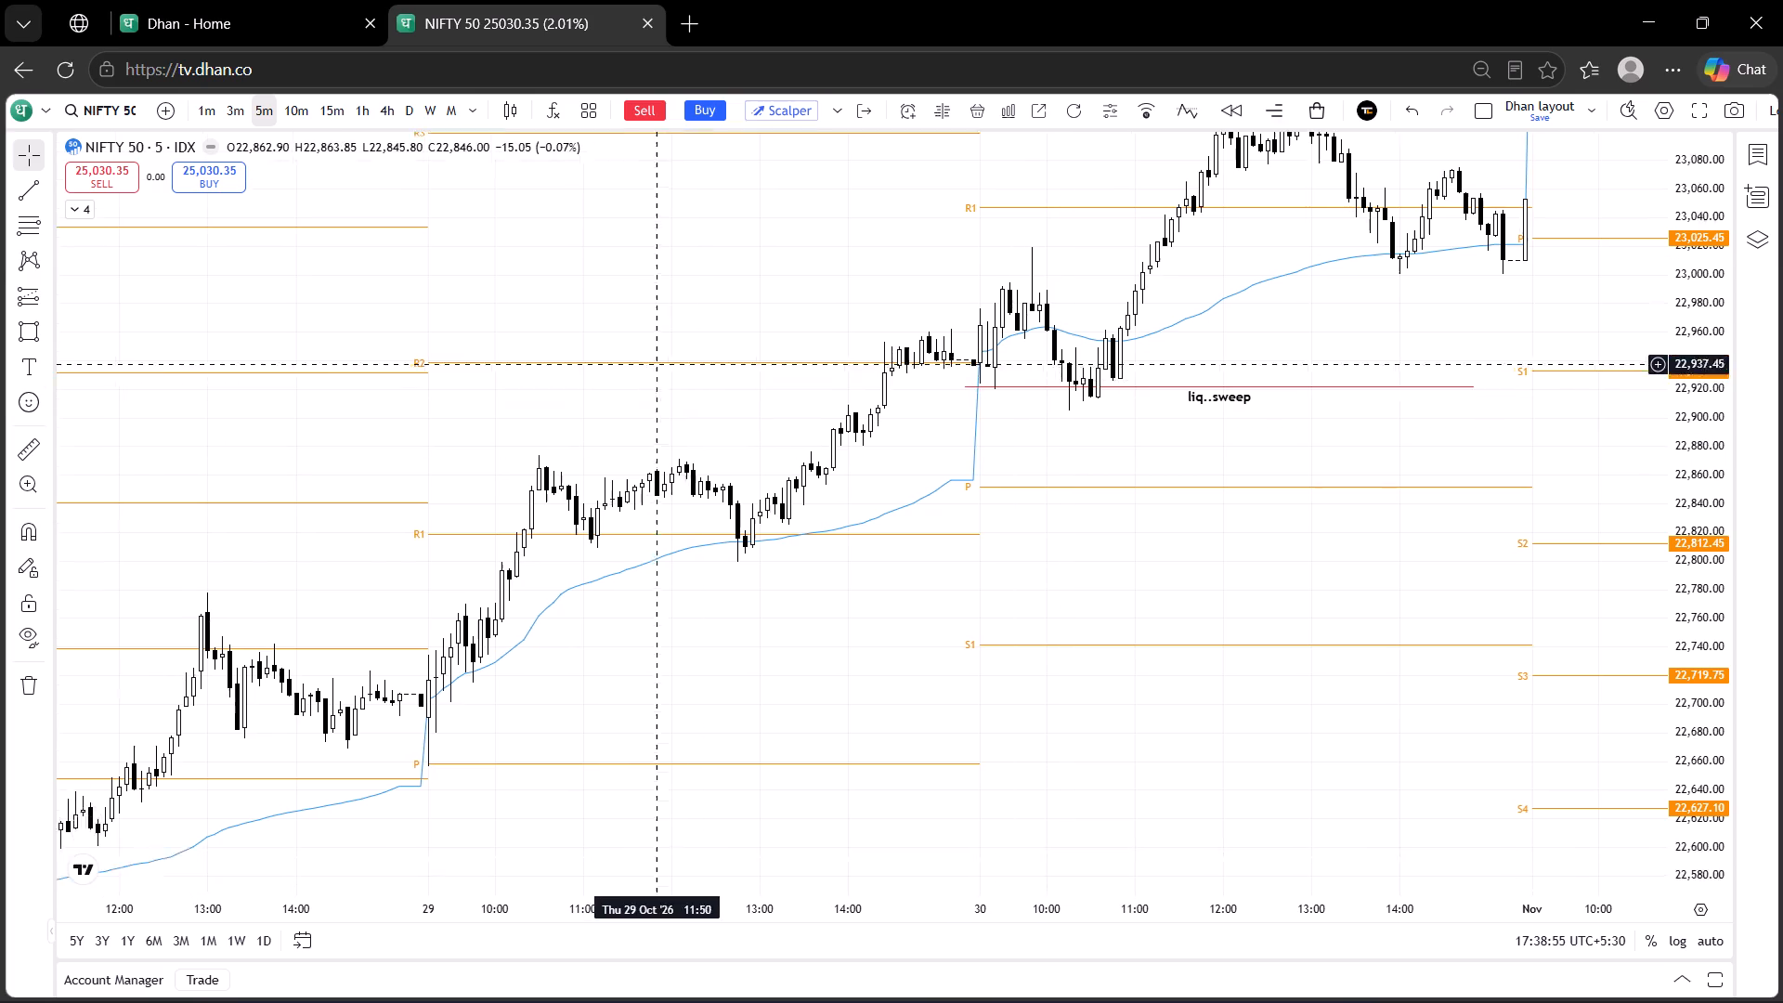
left_click_drag(664, 198, 852, 159)
left_click_drag(757, 486, 898, 503)
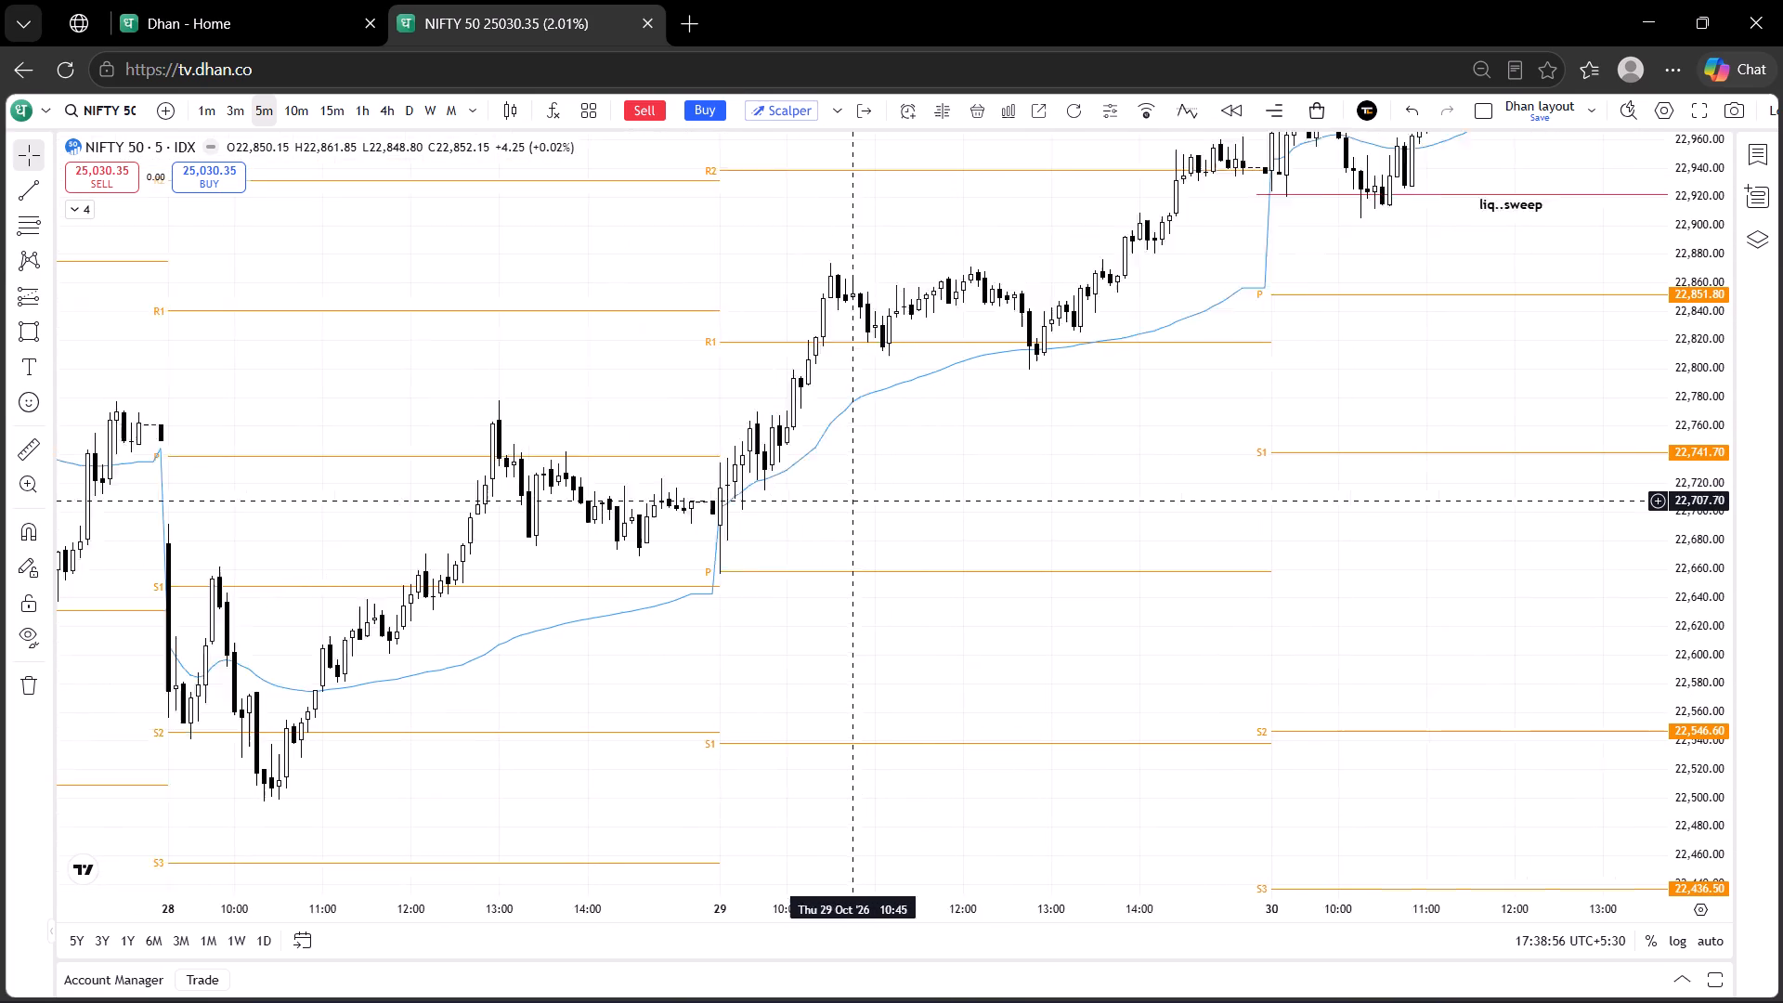
left_click_drag(898, 503, 933, 509)
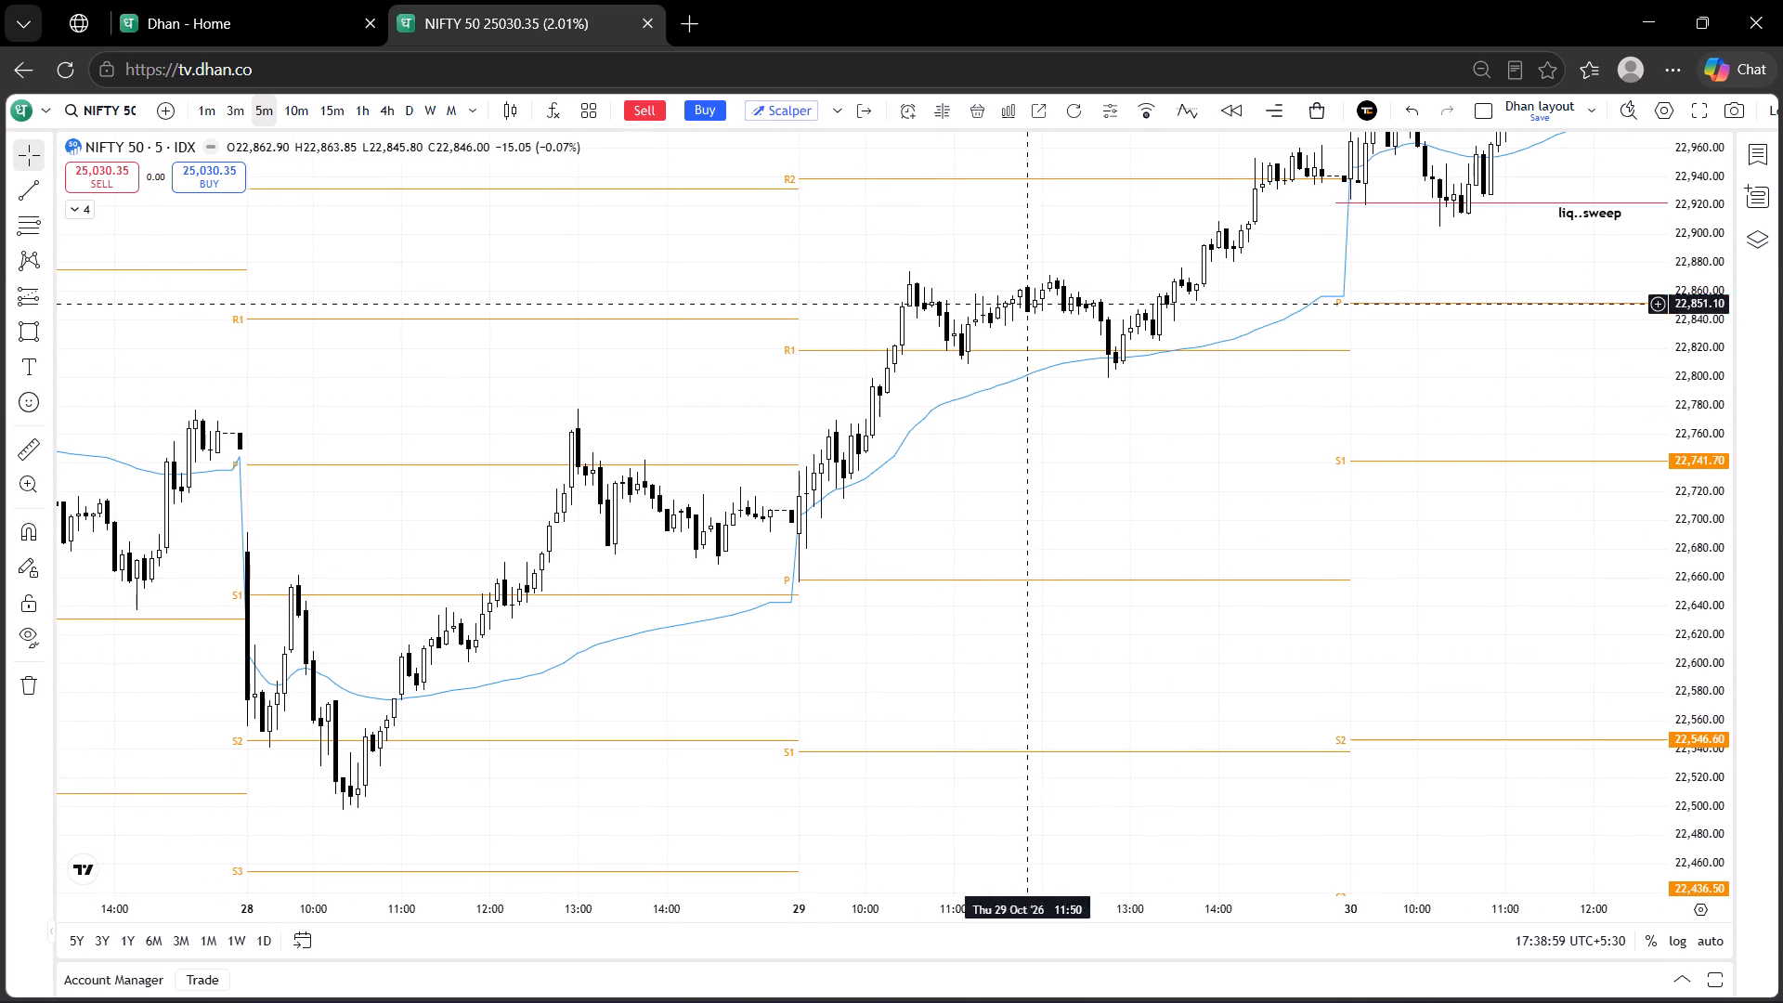
key("ctrl+s")
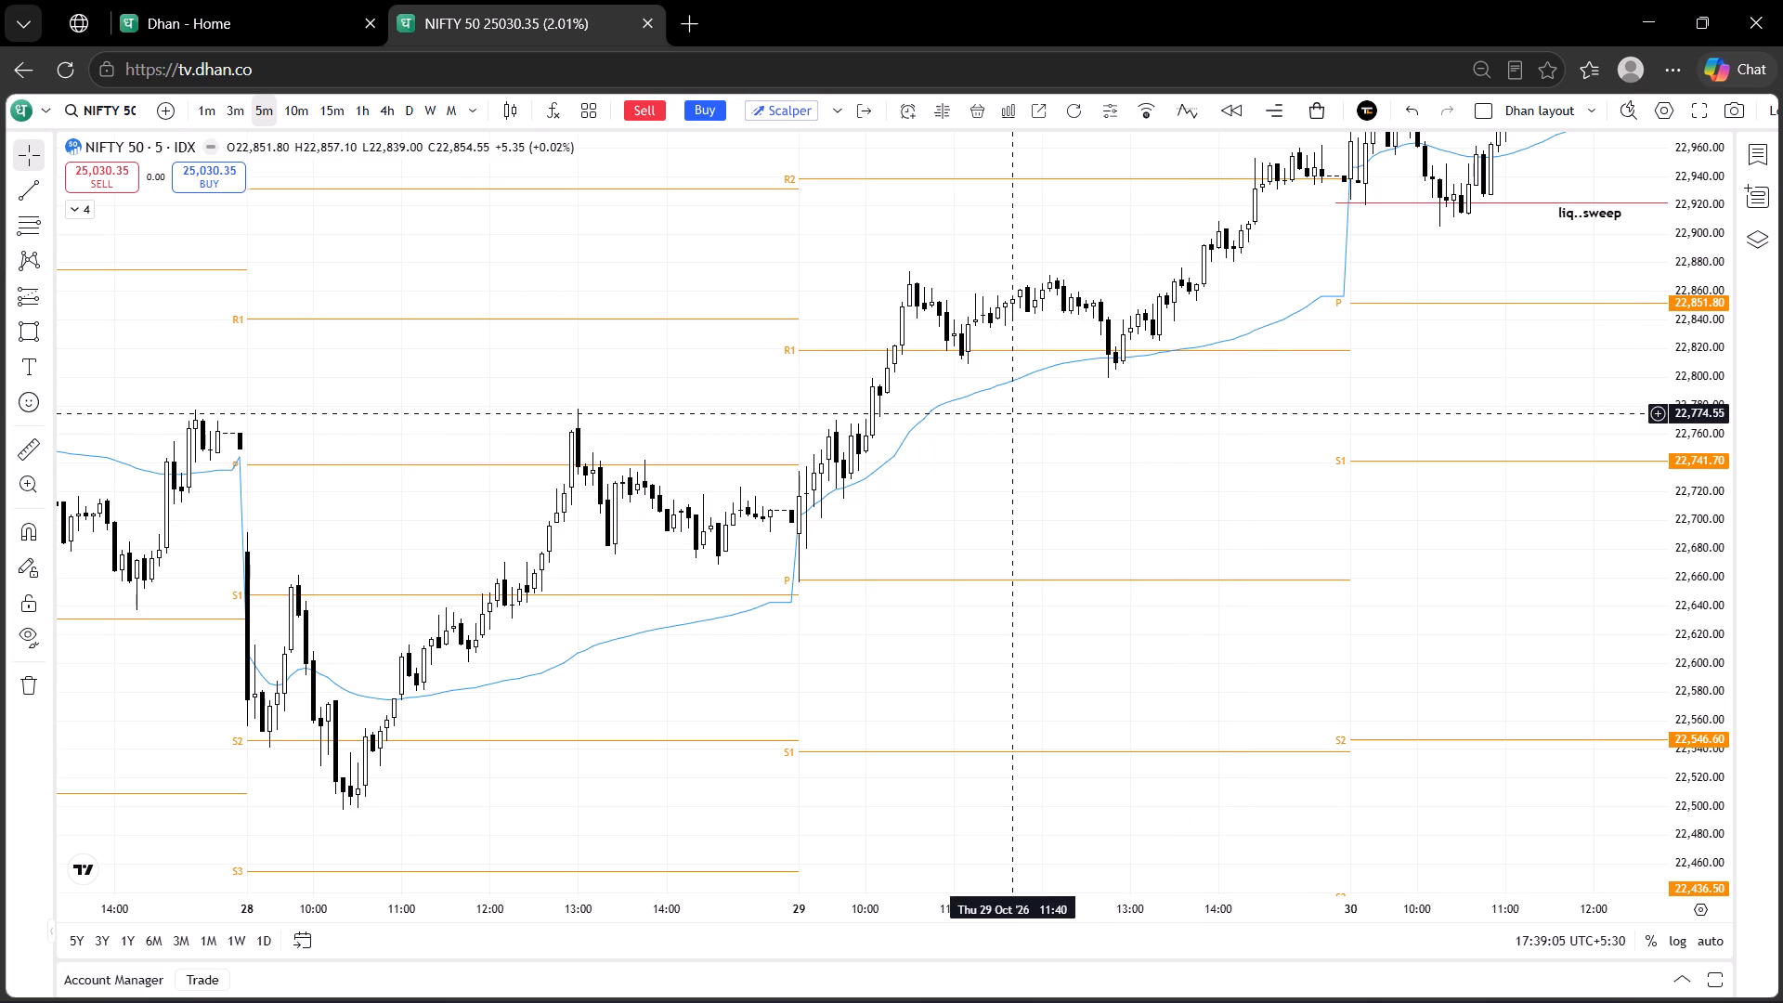
left_click(807, 574)
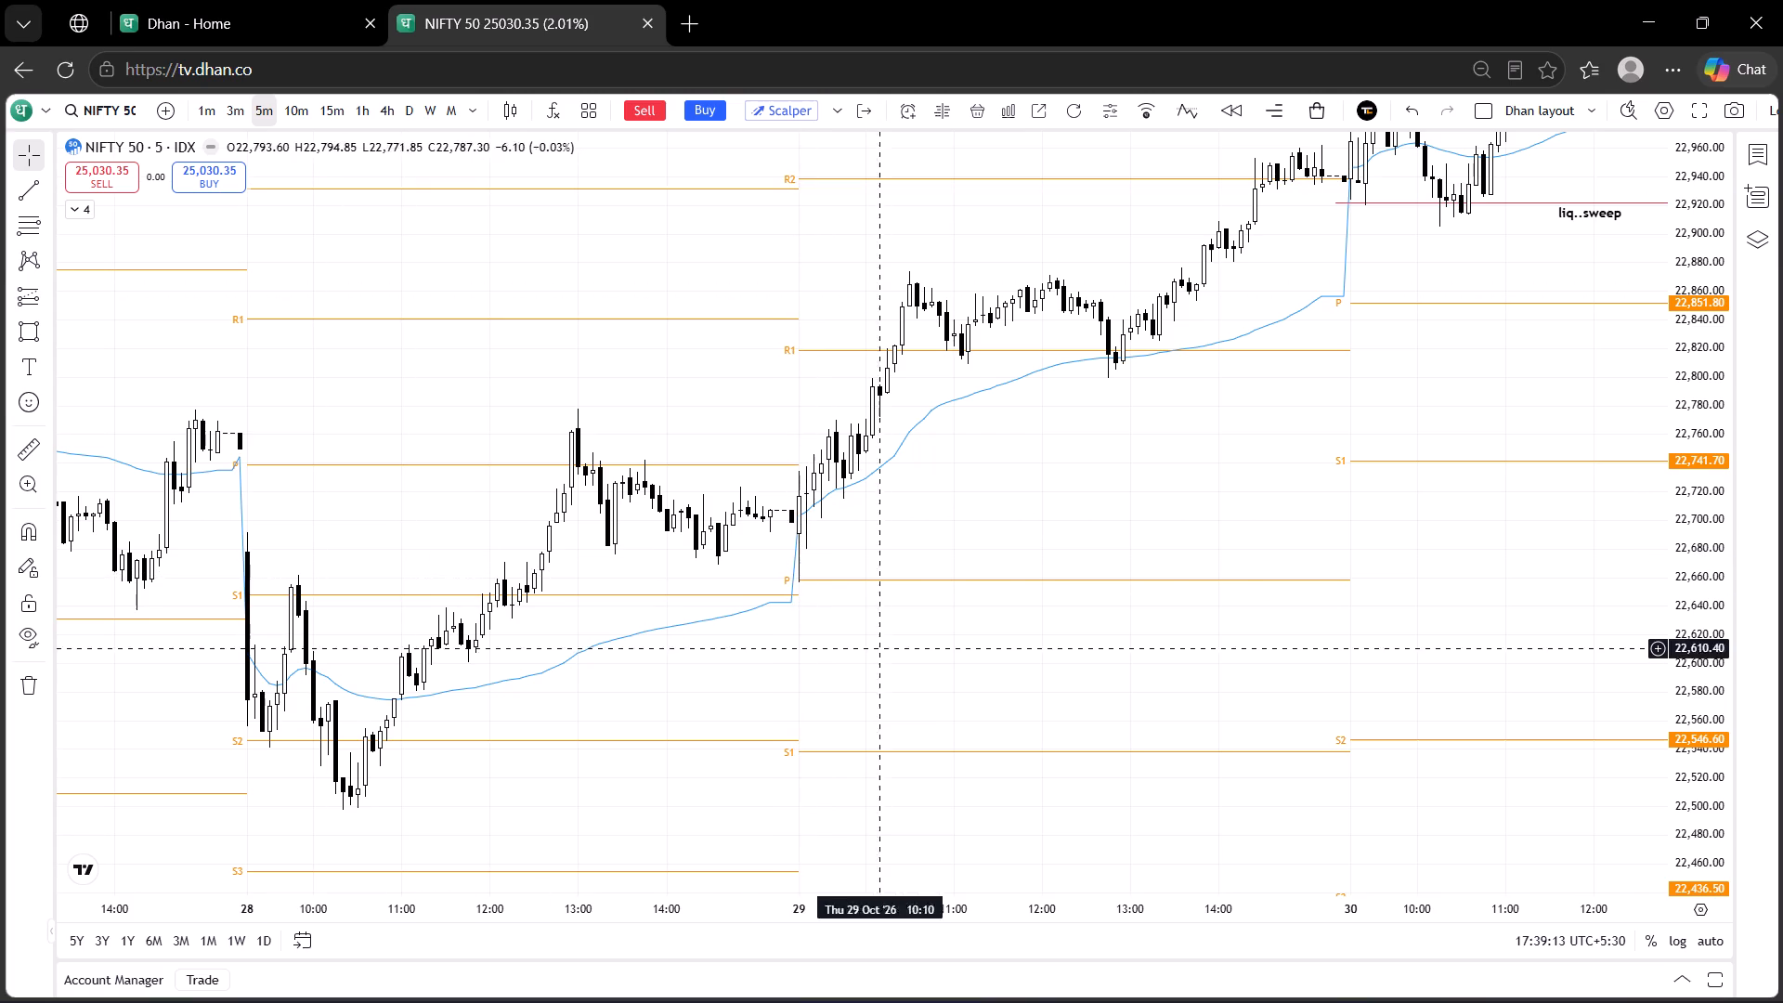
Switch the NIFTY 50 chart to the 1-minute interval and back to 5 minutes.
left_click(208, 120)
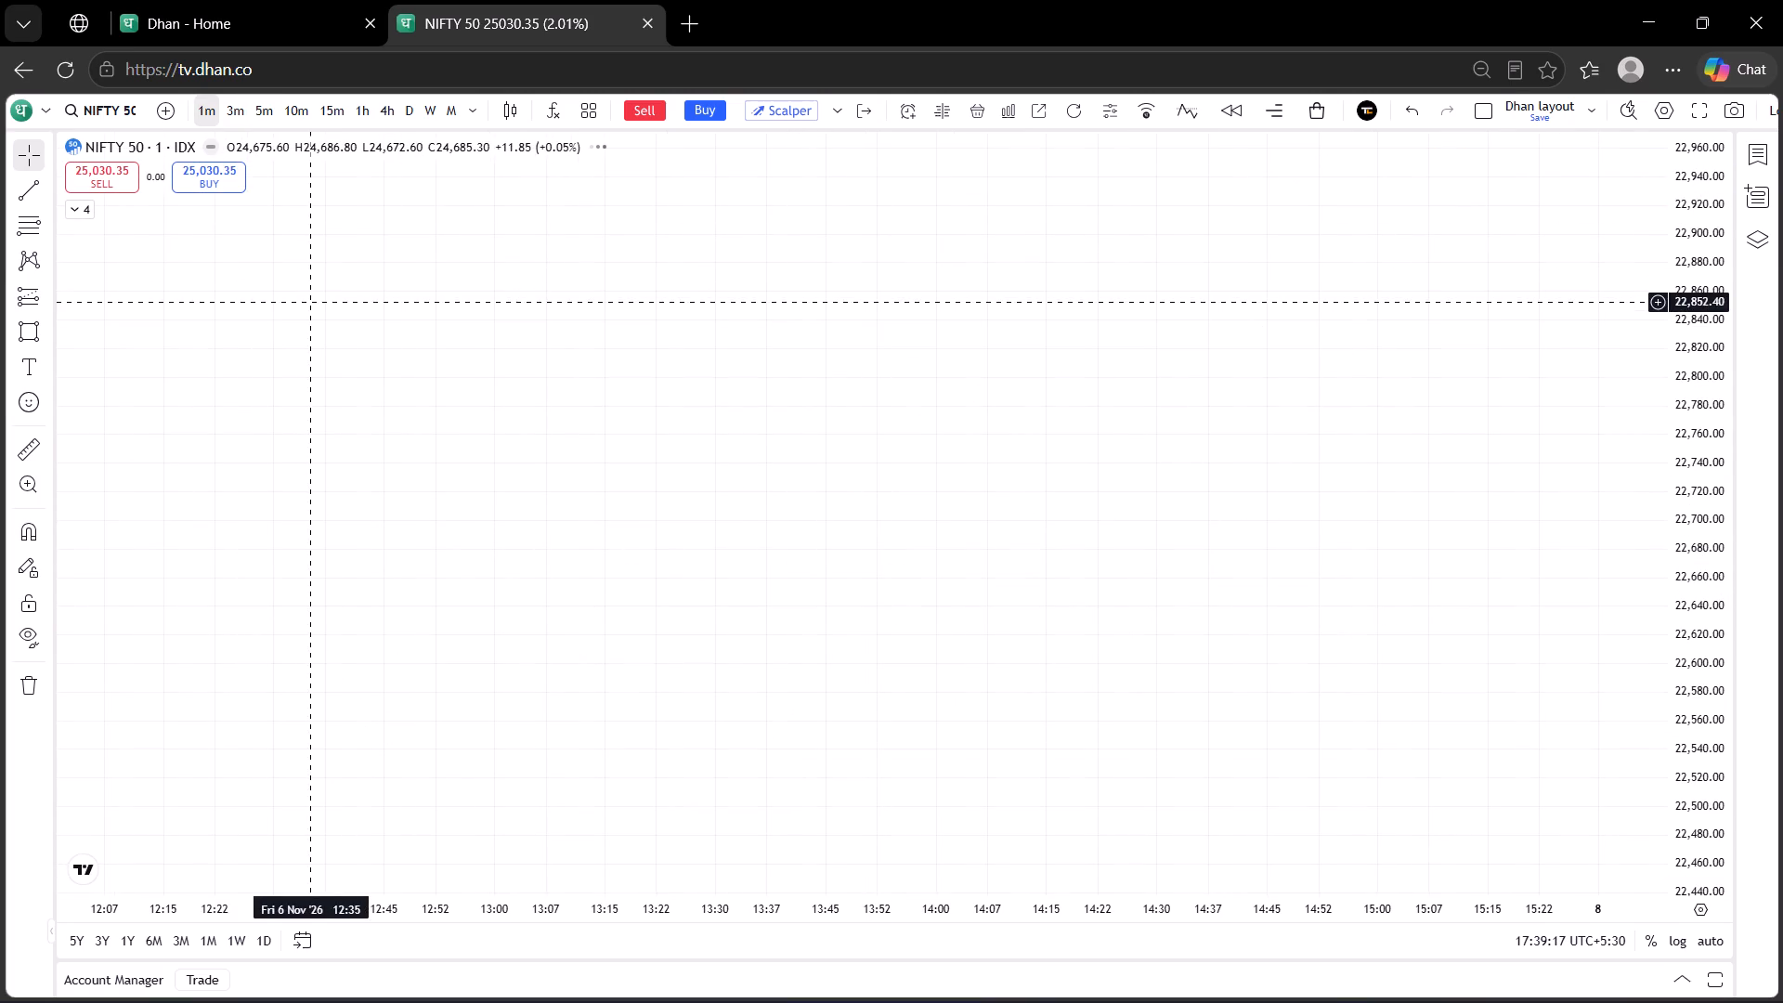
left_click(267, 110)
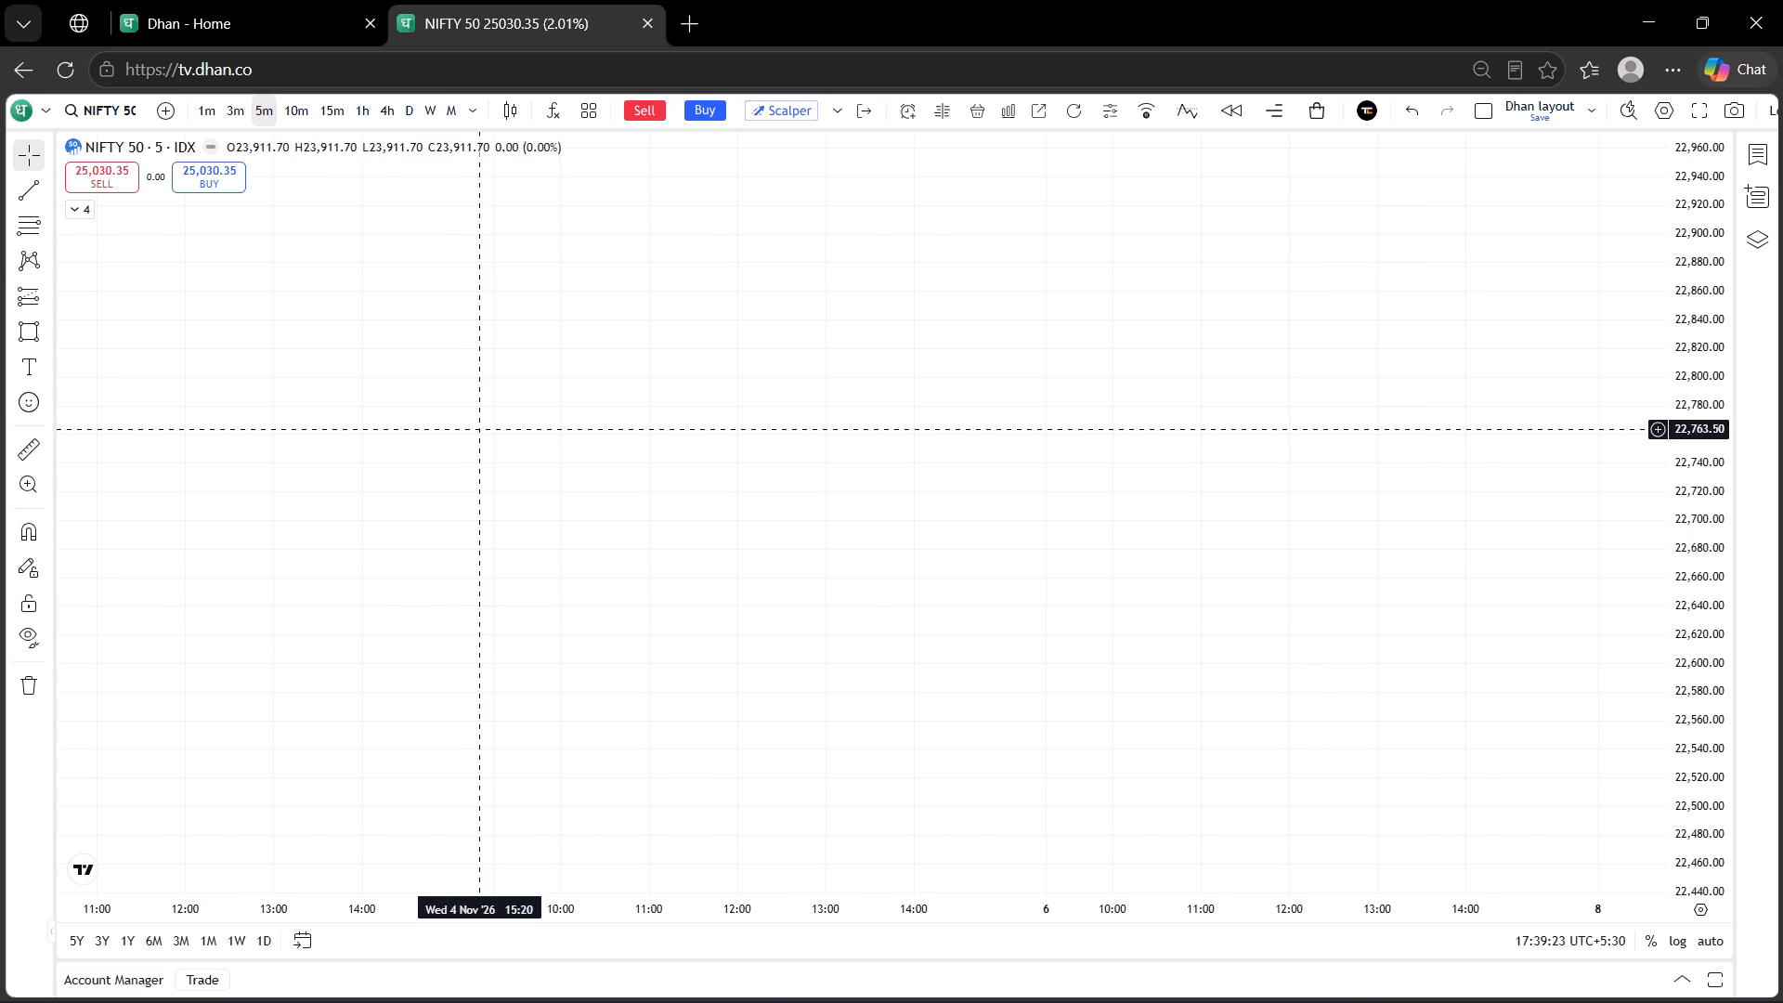
Examine the 5-minute price action from 3 Nov back to 28 Oct against the pivots, VWAP and "liq..sweep" lines.
left_click_drag(476, 429, 1036, 829)
left_click_drag(822, 600, 1607, 990)
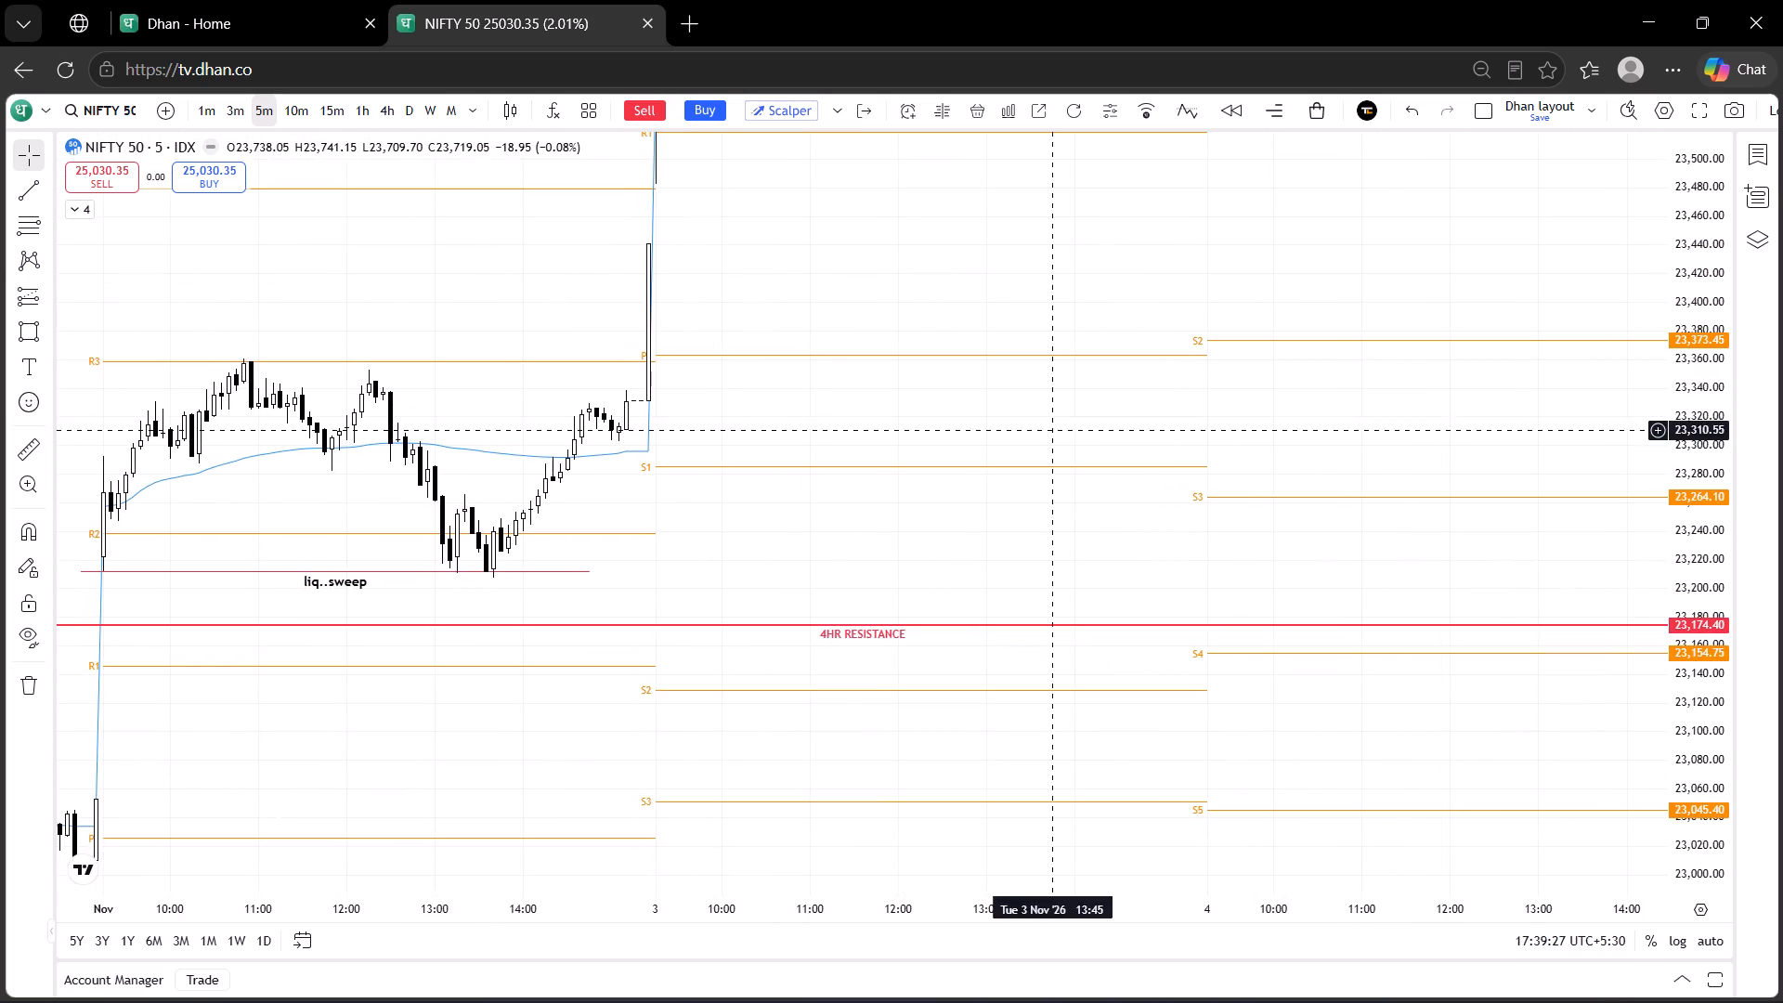
left_click_drag(1056, 428, 1505, 408)
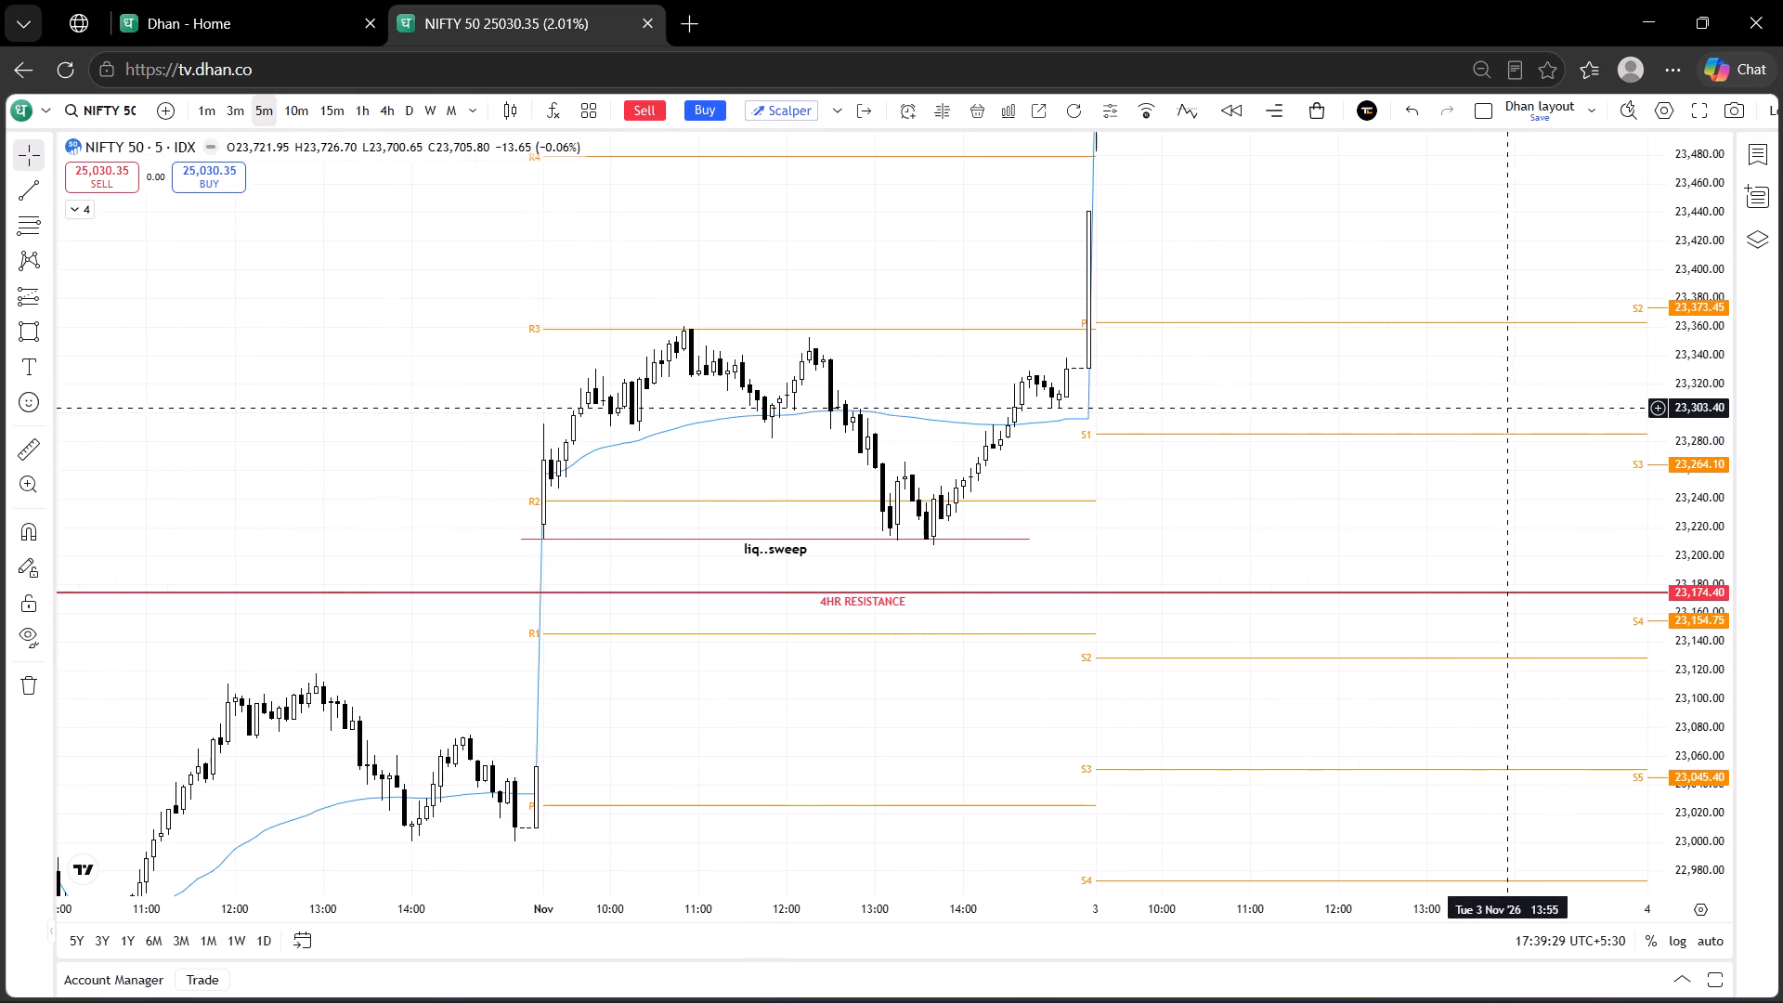
left_click(1529, 935)
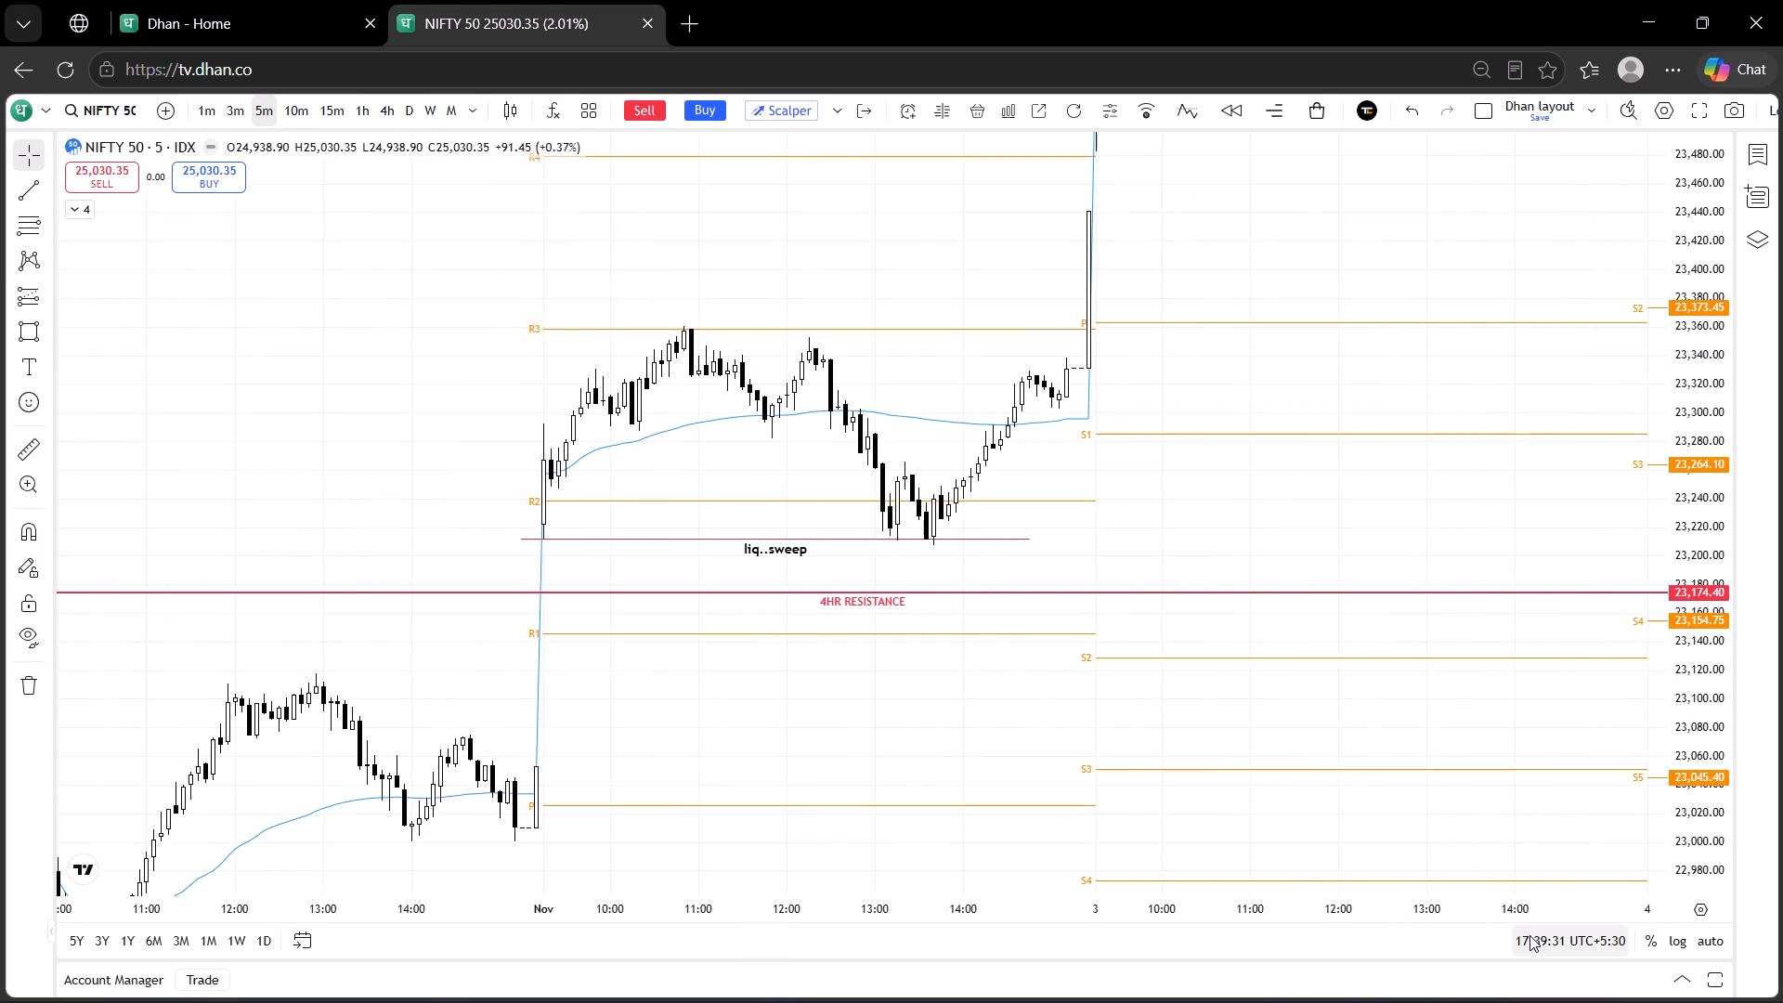
left_click(1595, 140)
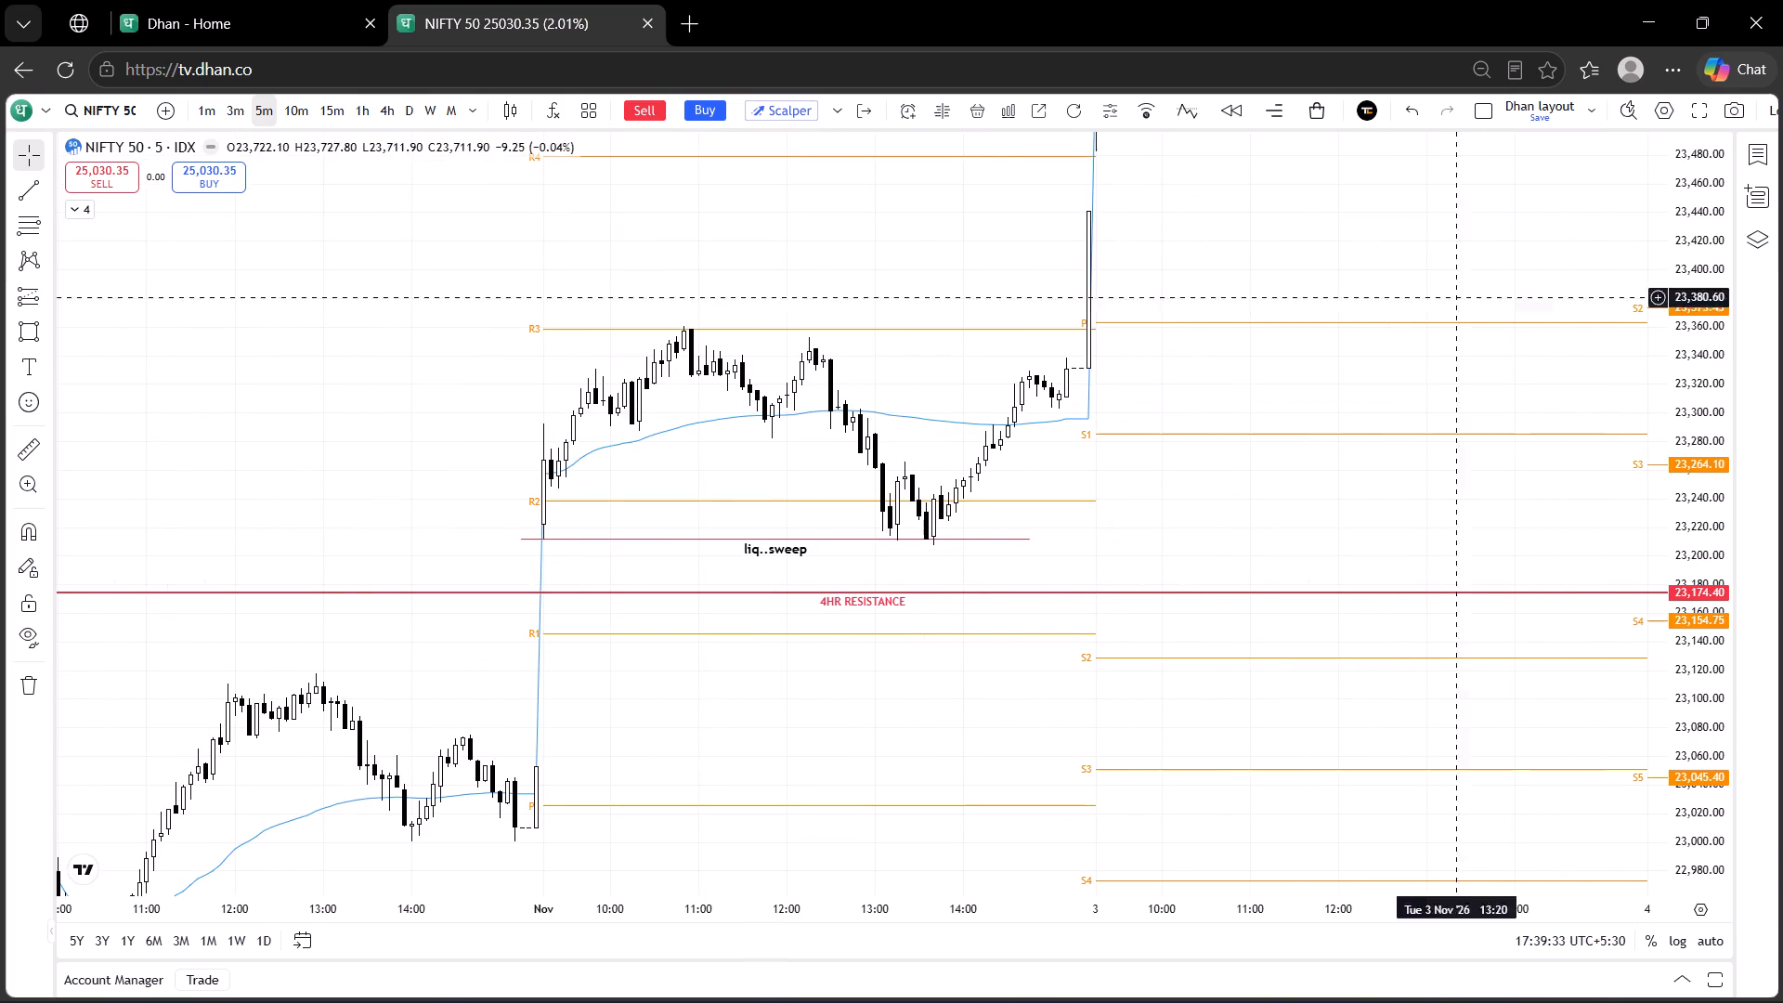
left_click_drag(1256, 741, 1782, 179)
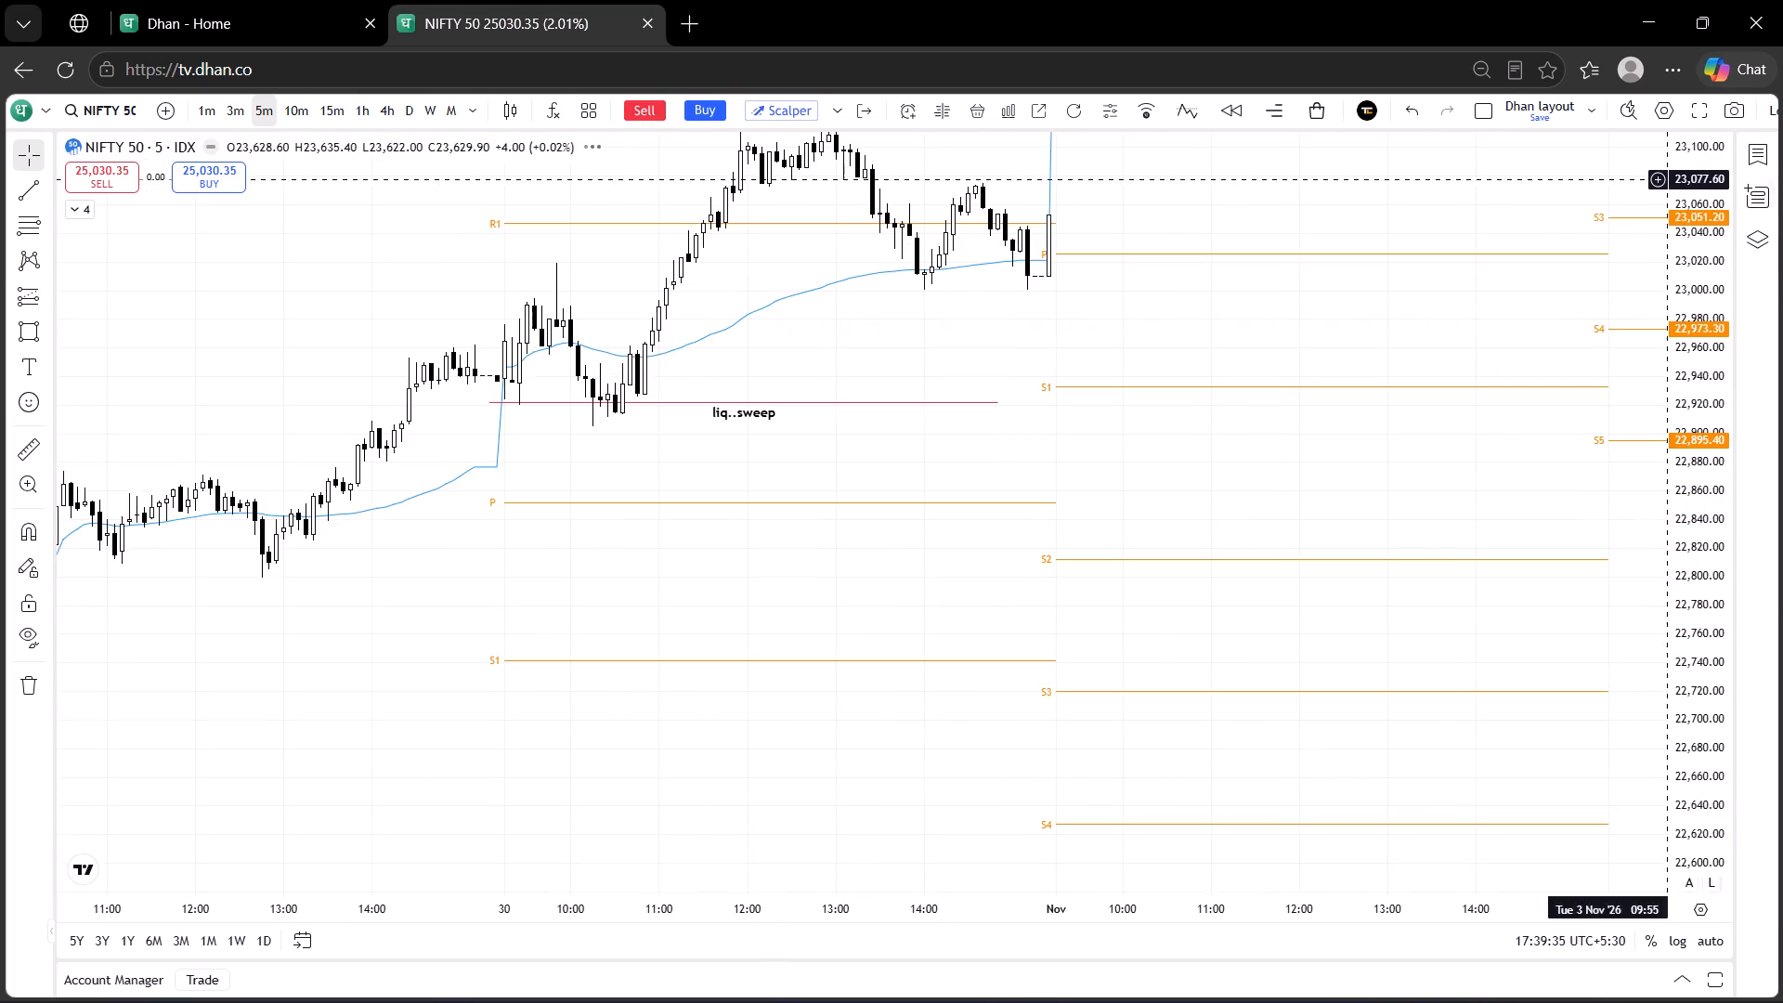
left_click_drag(1144, 593, 1782, 569)
left_click_drag(1018, 659, 1241, 468)
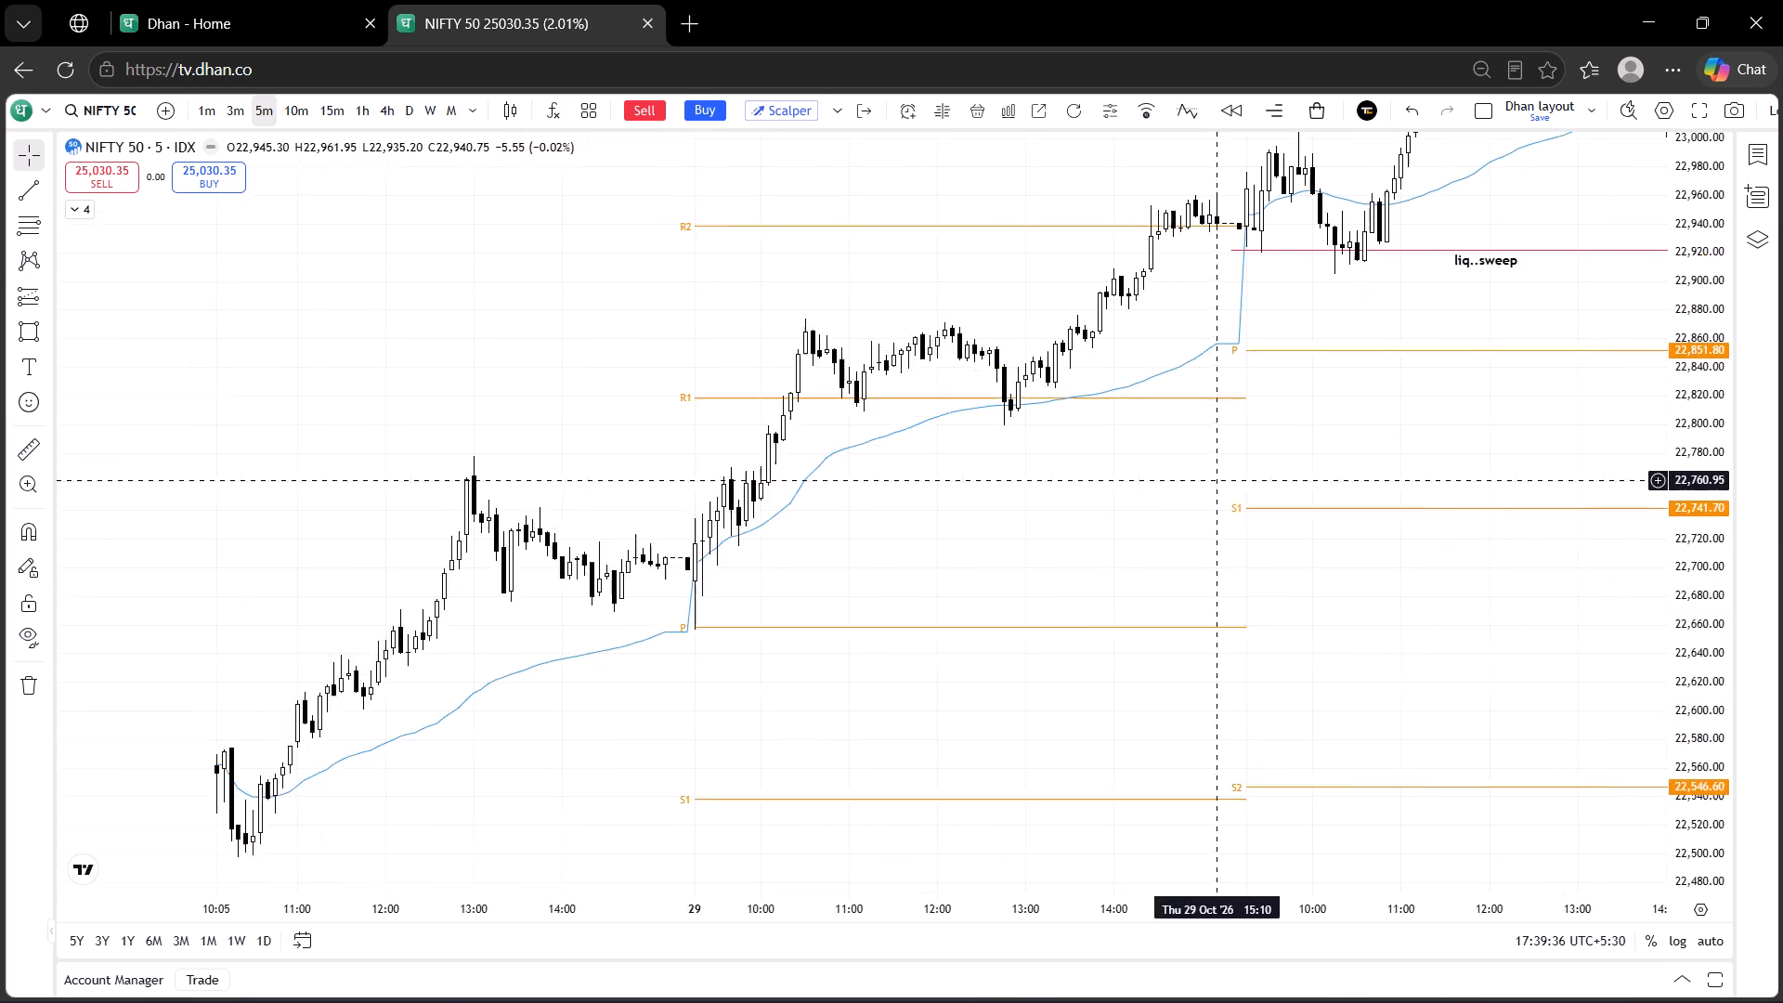
left_click_drag(1241, 468, 1242, 468)
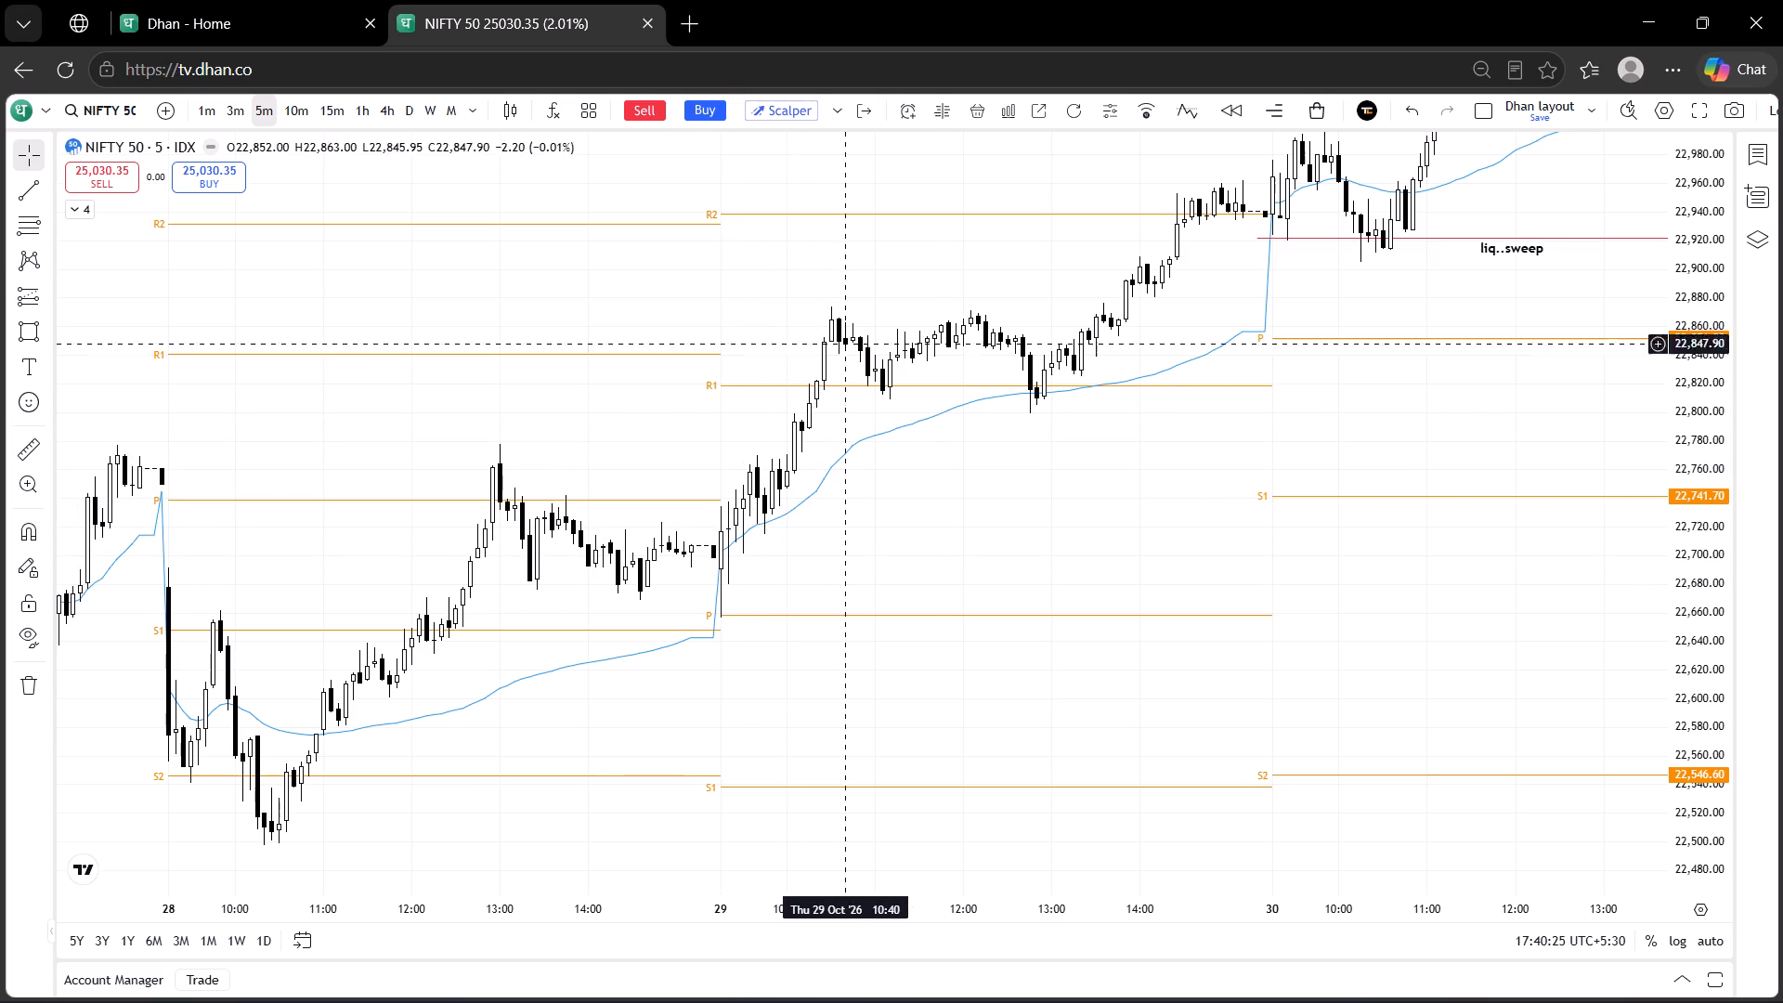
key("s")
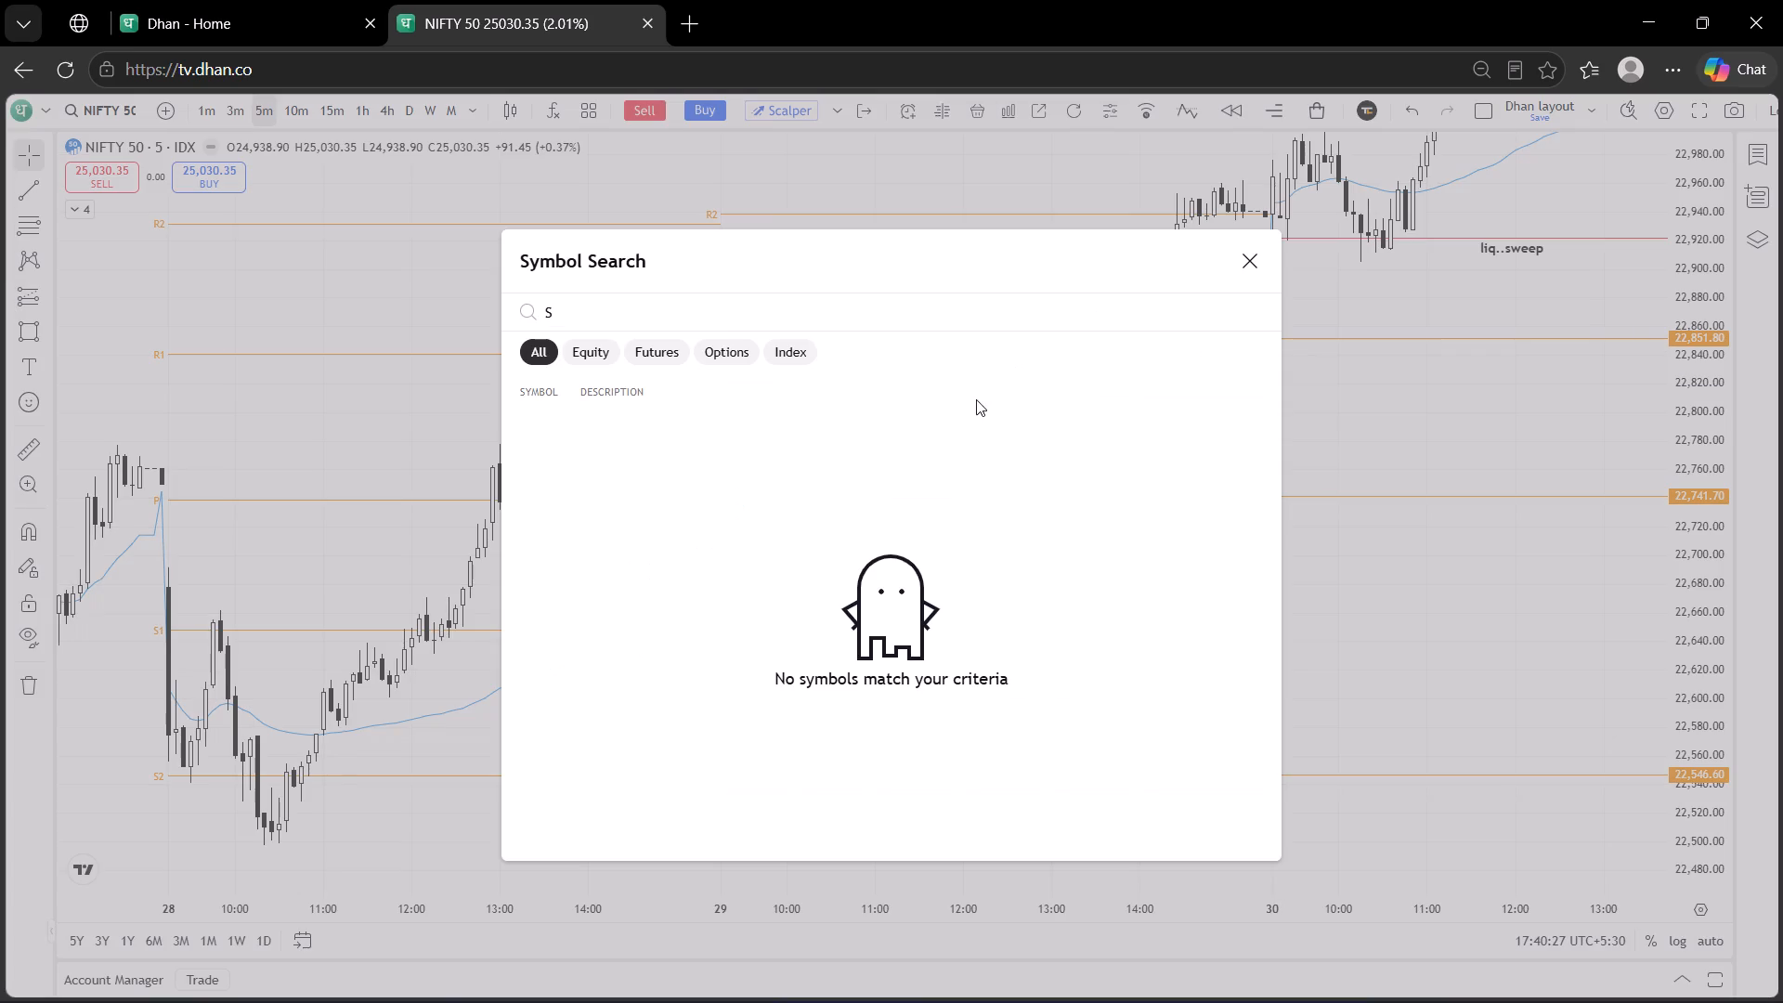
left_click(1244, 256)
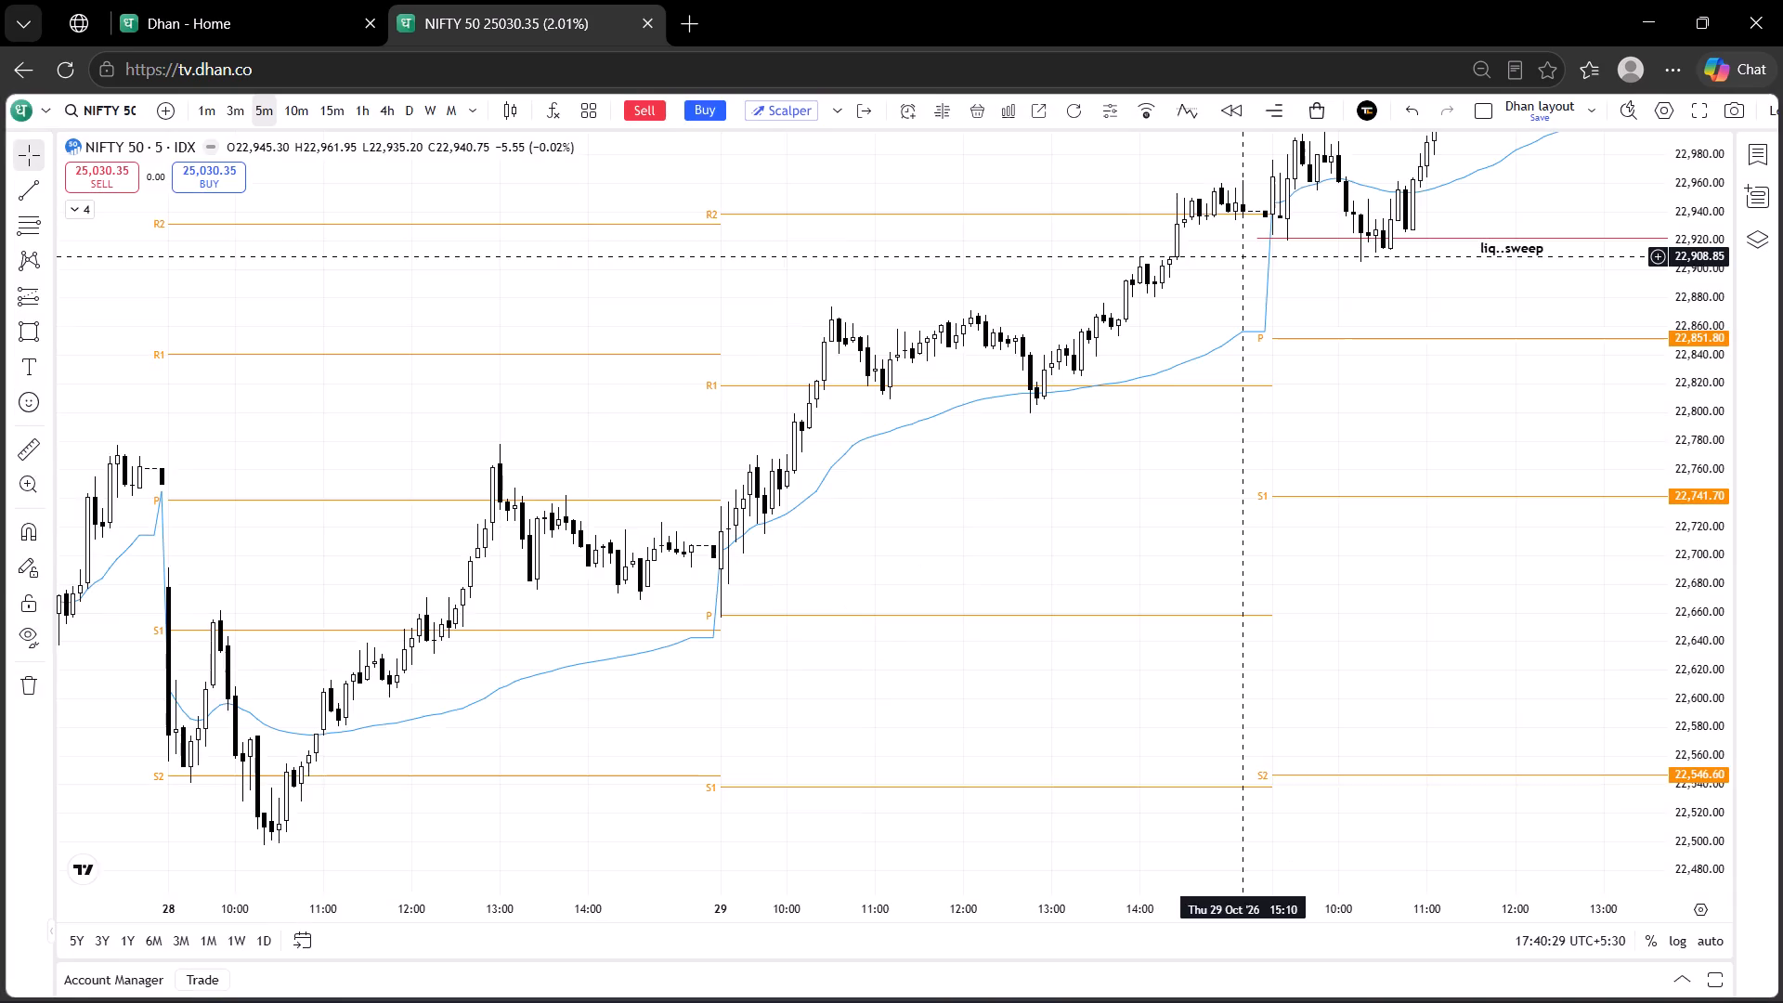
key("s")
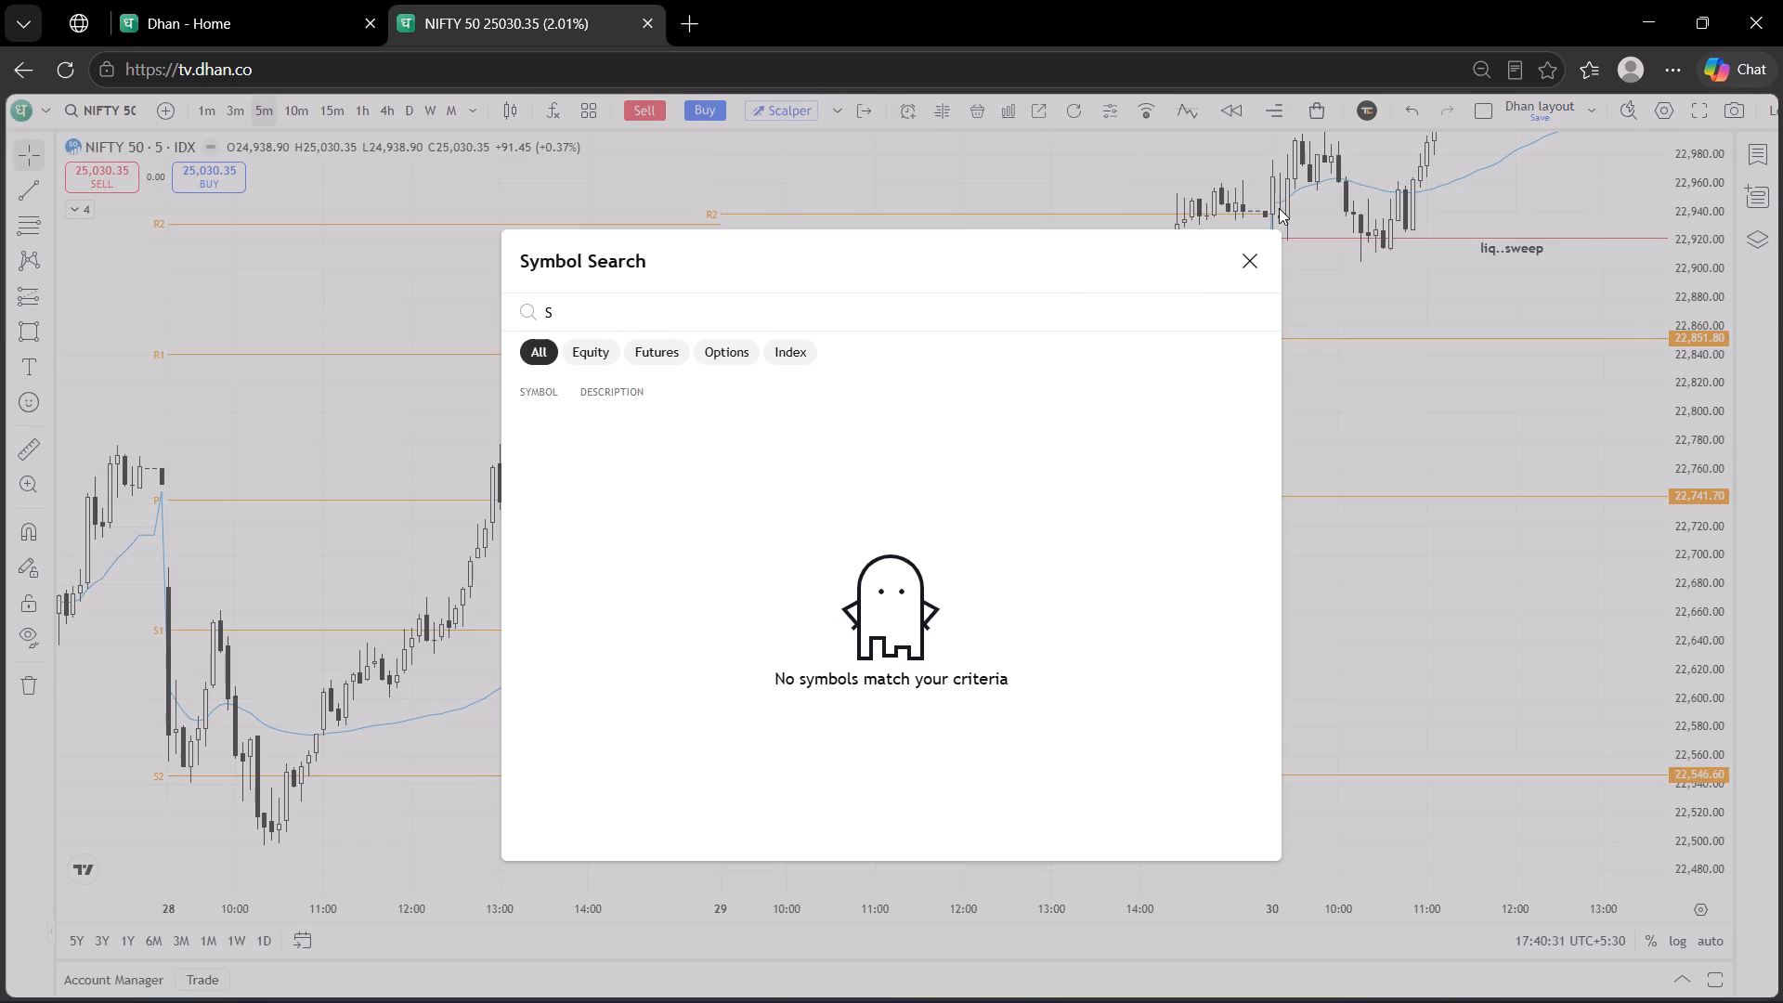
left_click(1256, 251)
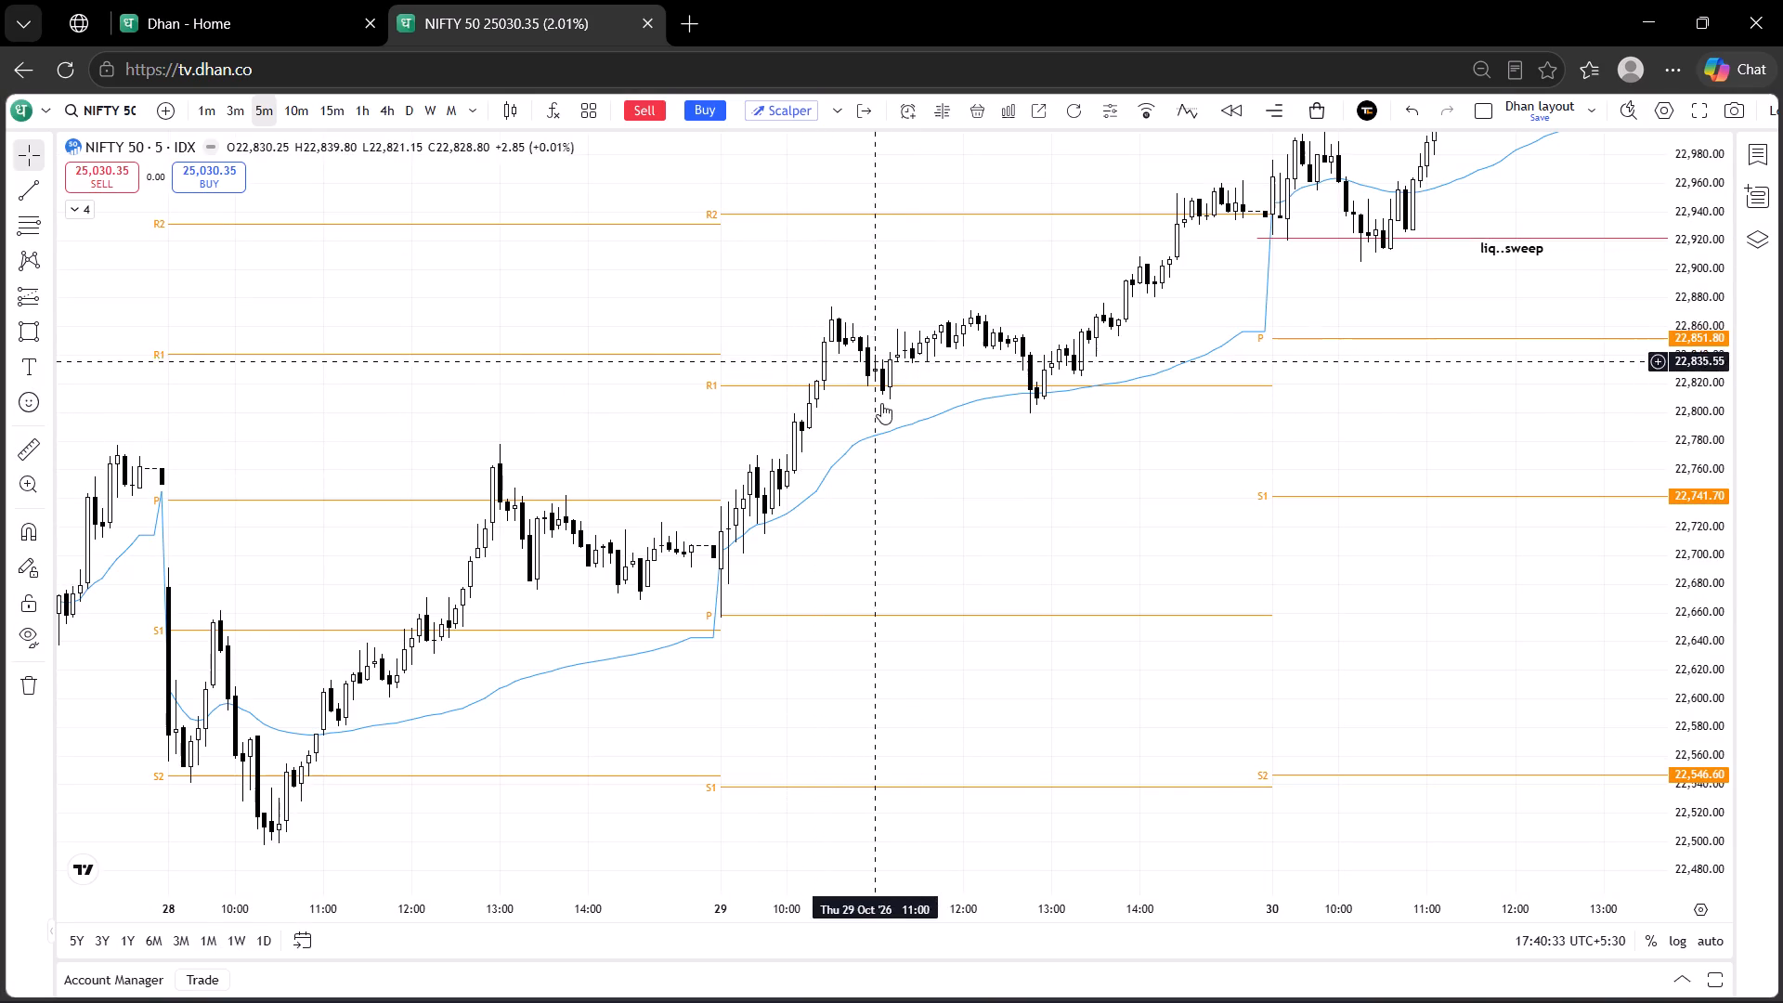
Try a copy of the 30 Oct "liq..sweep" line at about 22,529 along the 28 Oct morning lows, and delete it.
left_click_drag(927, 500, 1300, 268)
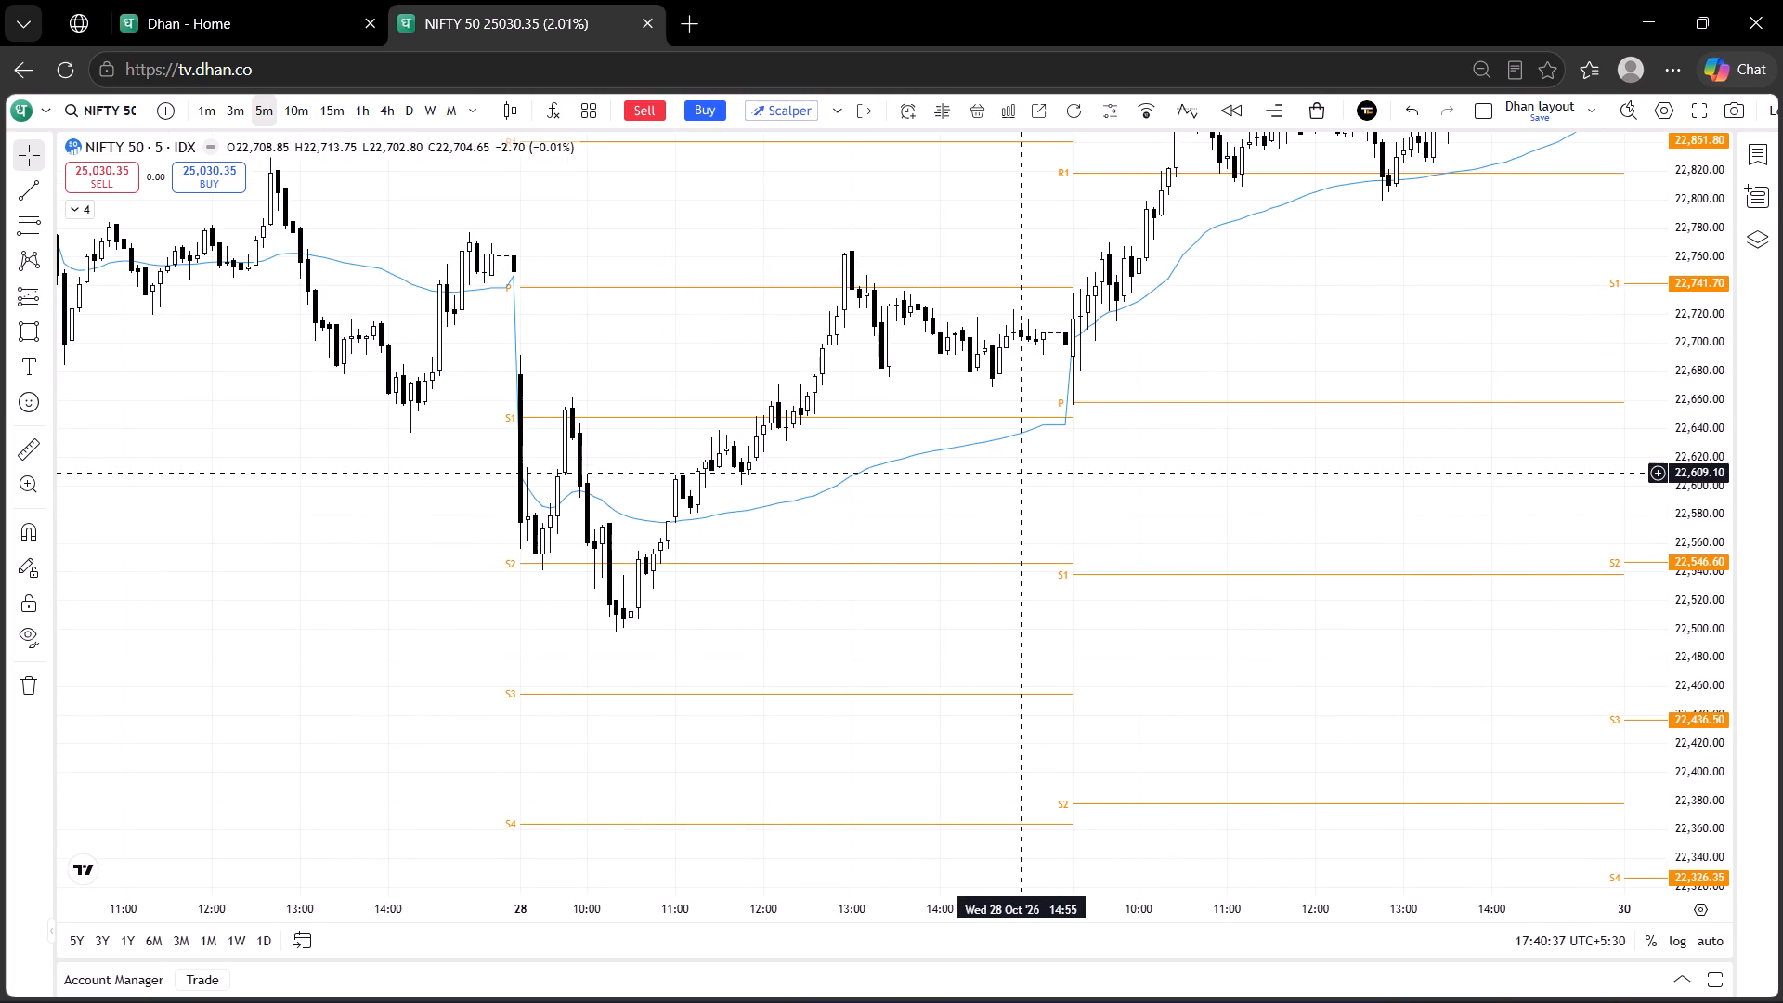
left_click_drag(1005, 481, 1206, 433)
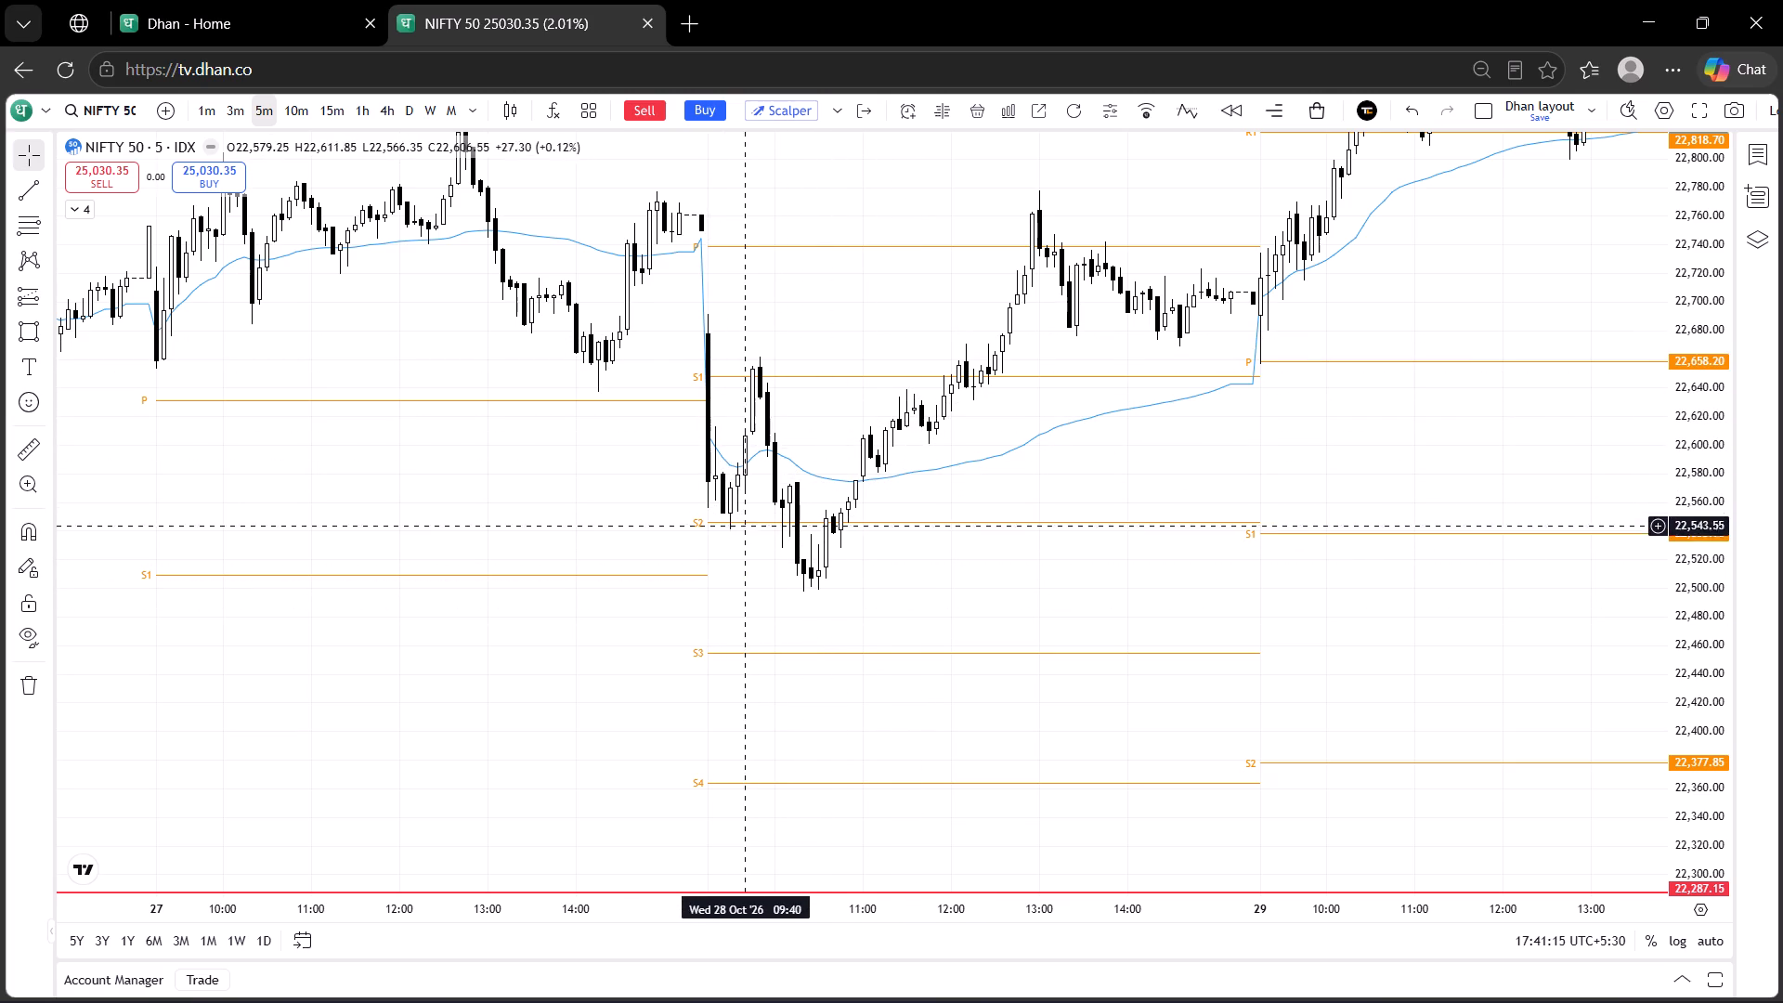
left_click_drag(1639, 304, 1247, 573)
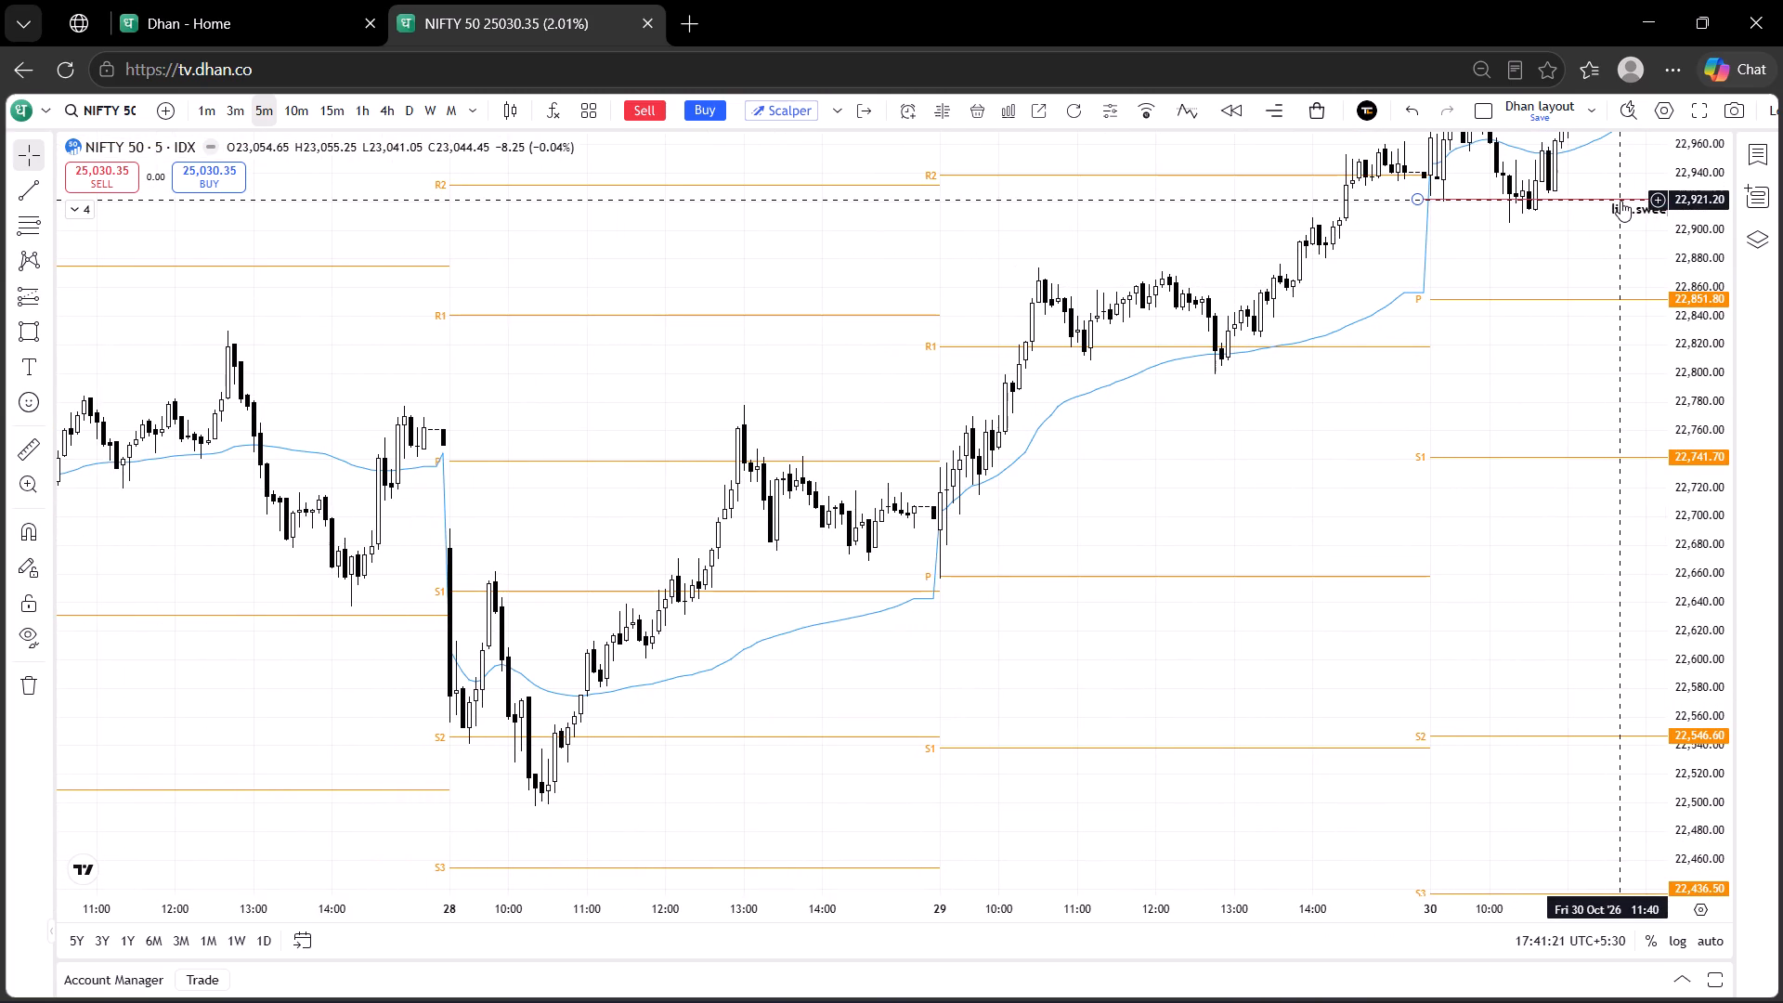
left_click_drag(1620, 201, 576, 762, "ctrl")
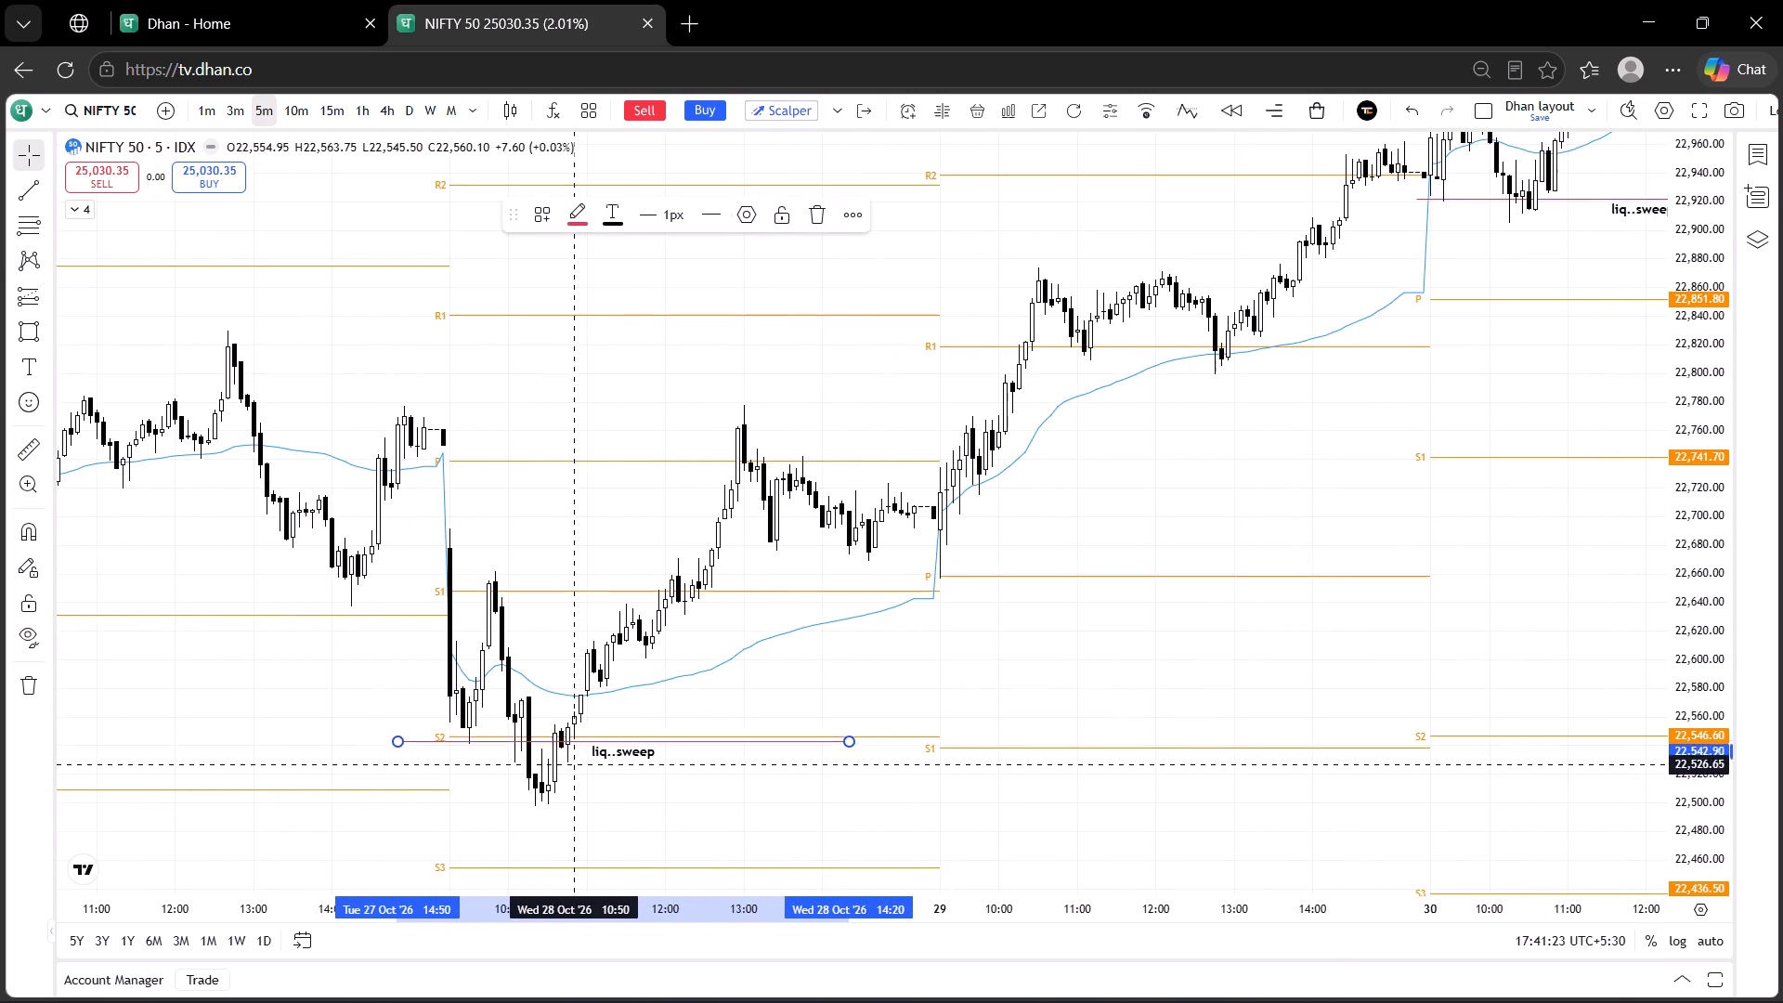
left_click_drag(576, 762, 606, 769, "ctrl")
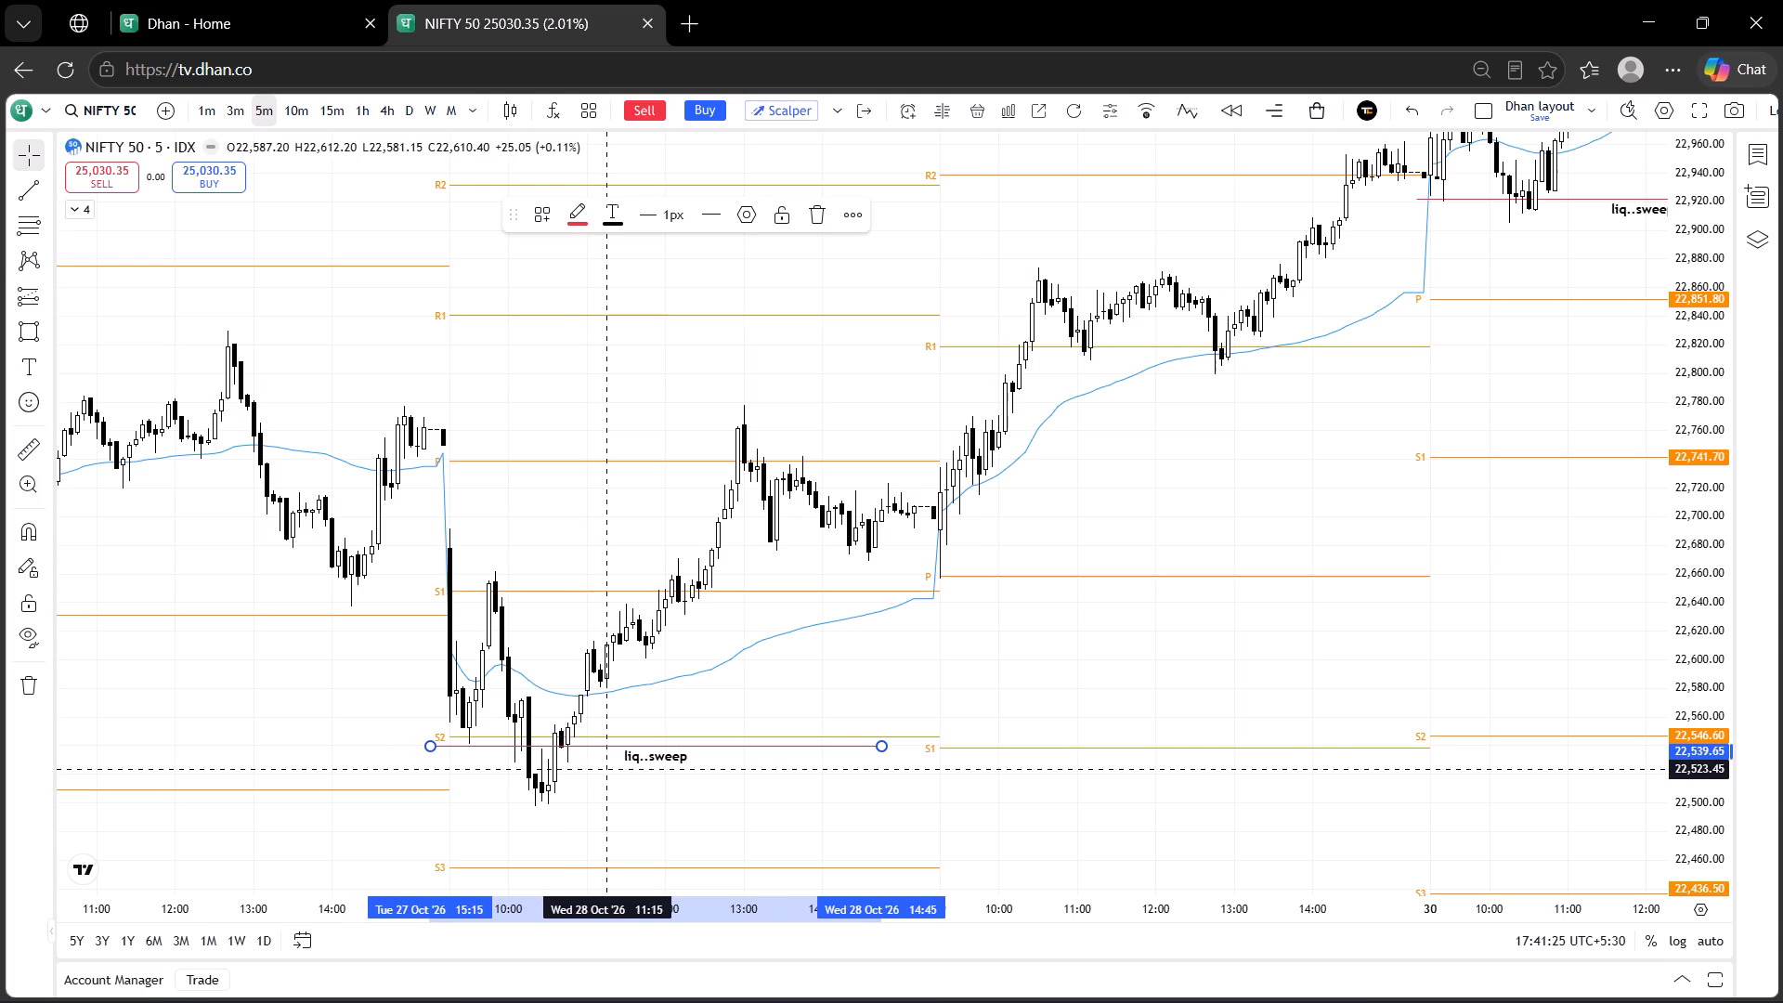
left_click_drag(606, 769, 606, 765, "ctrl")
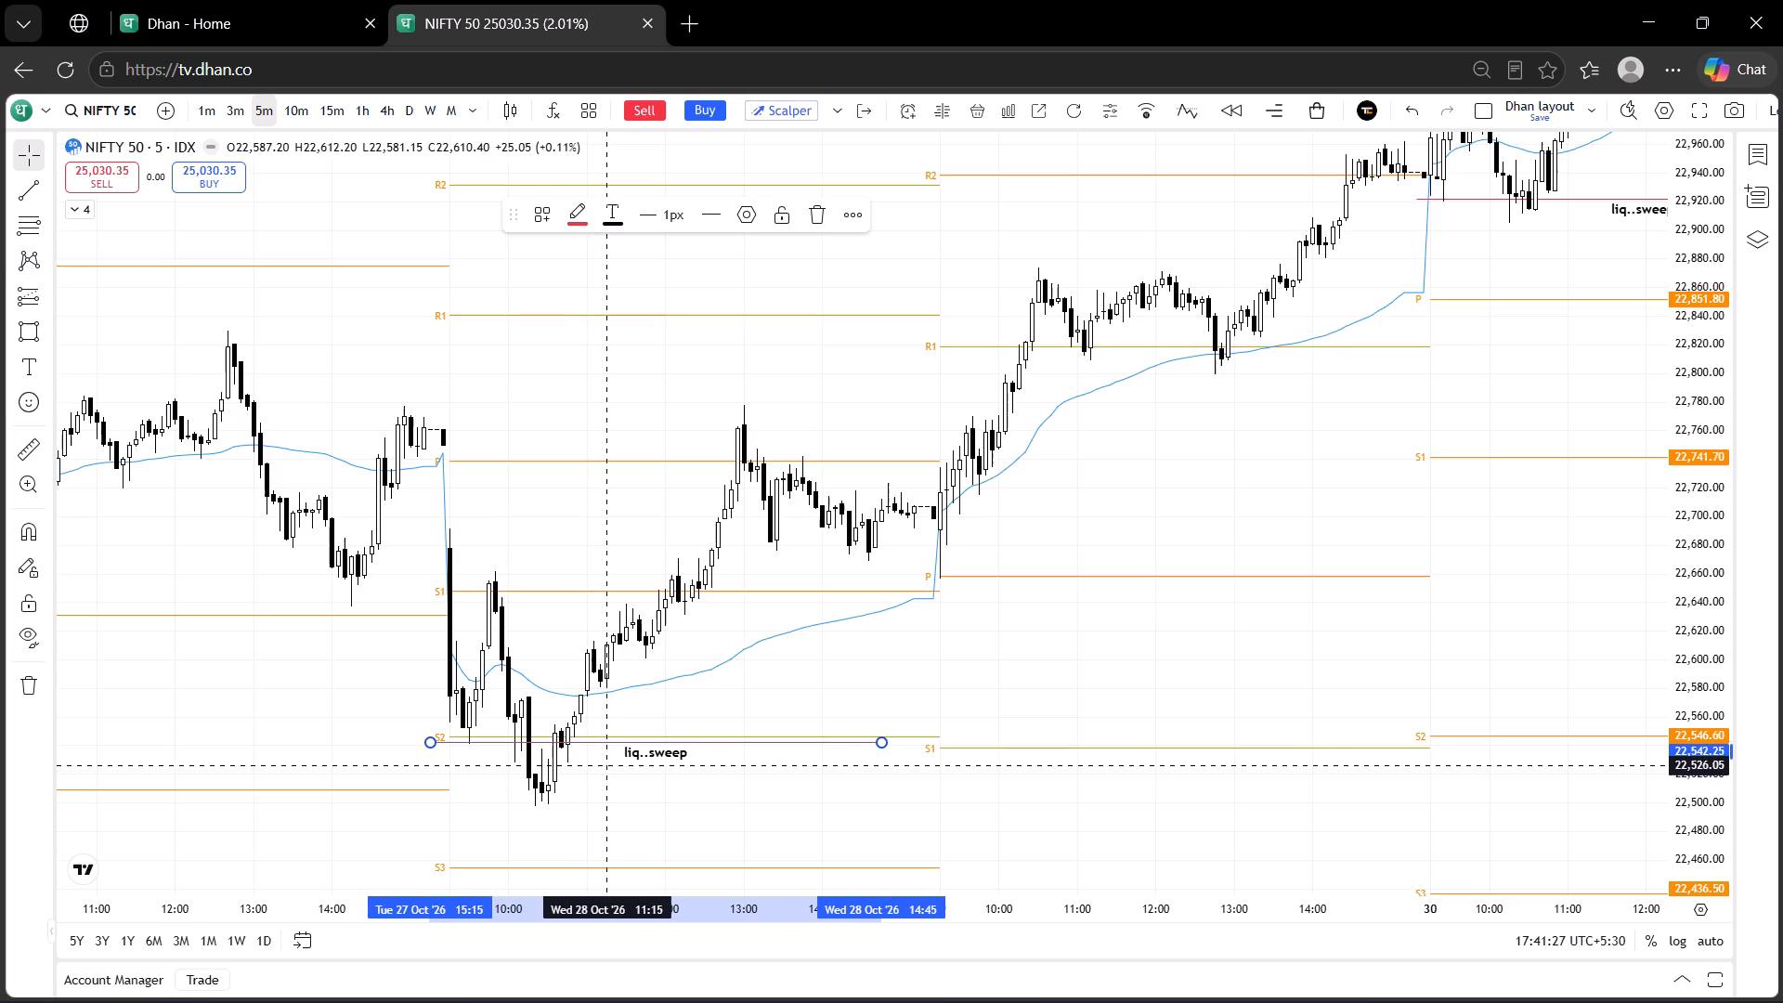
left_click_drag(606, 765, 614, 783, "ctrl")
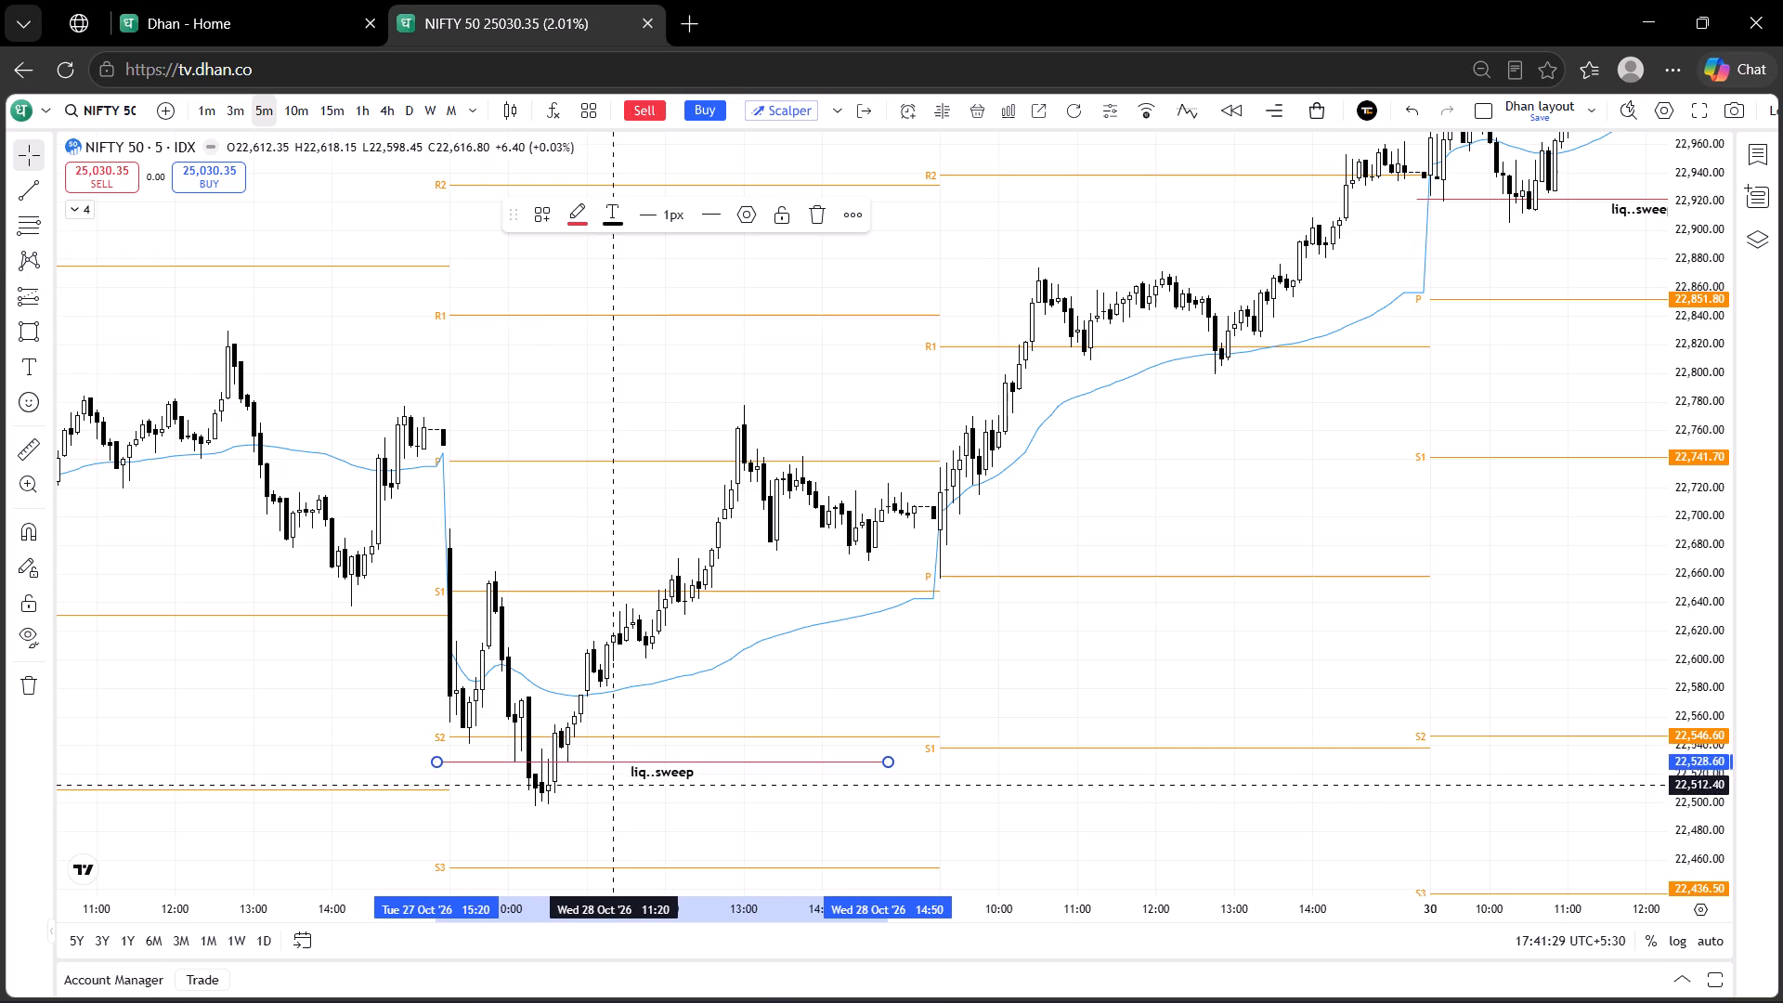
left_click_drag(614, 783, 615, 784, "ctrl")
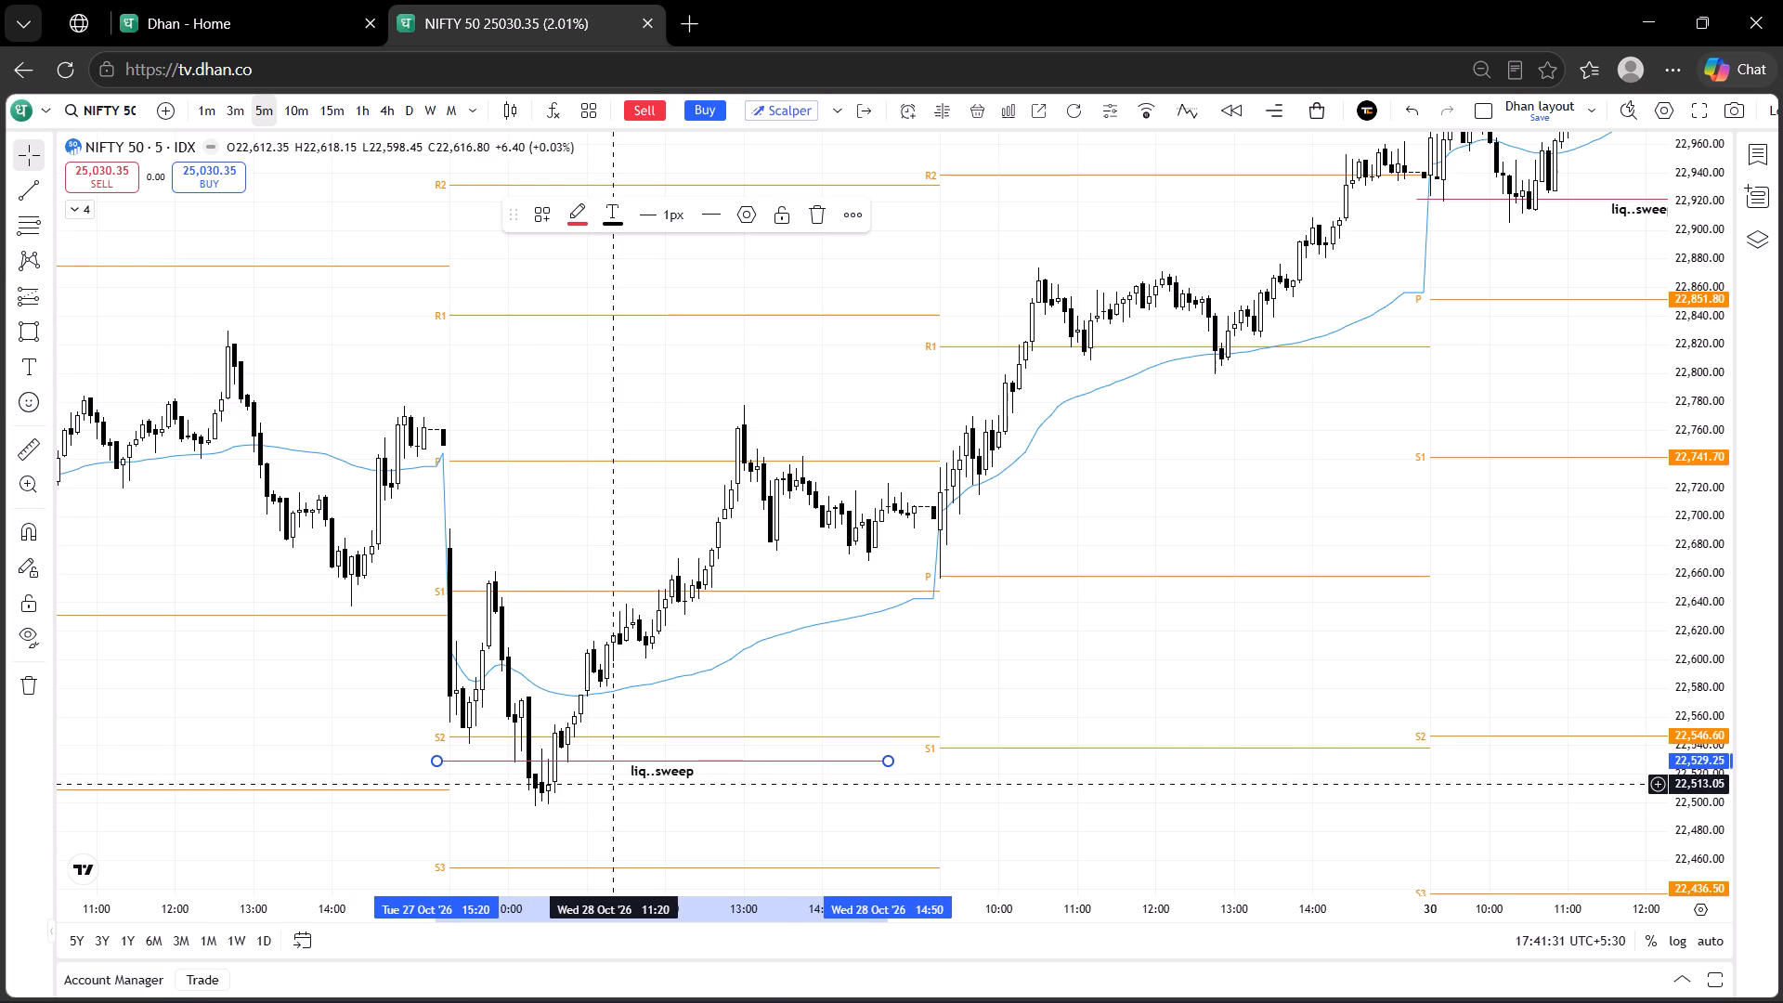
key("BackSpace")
Save the Dhan layout.
key("ctrl+s")
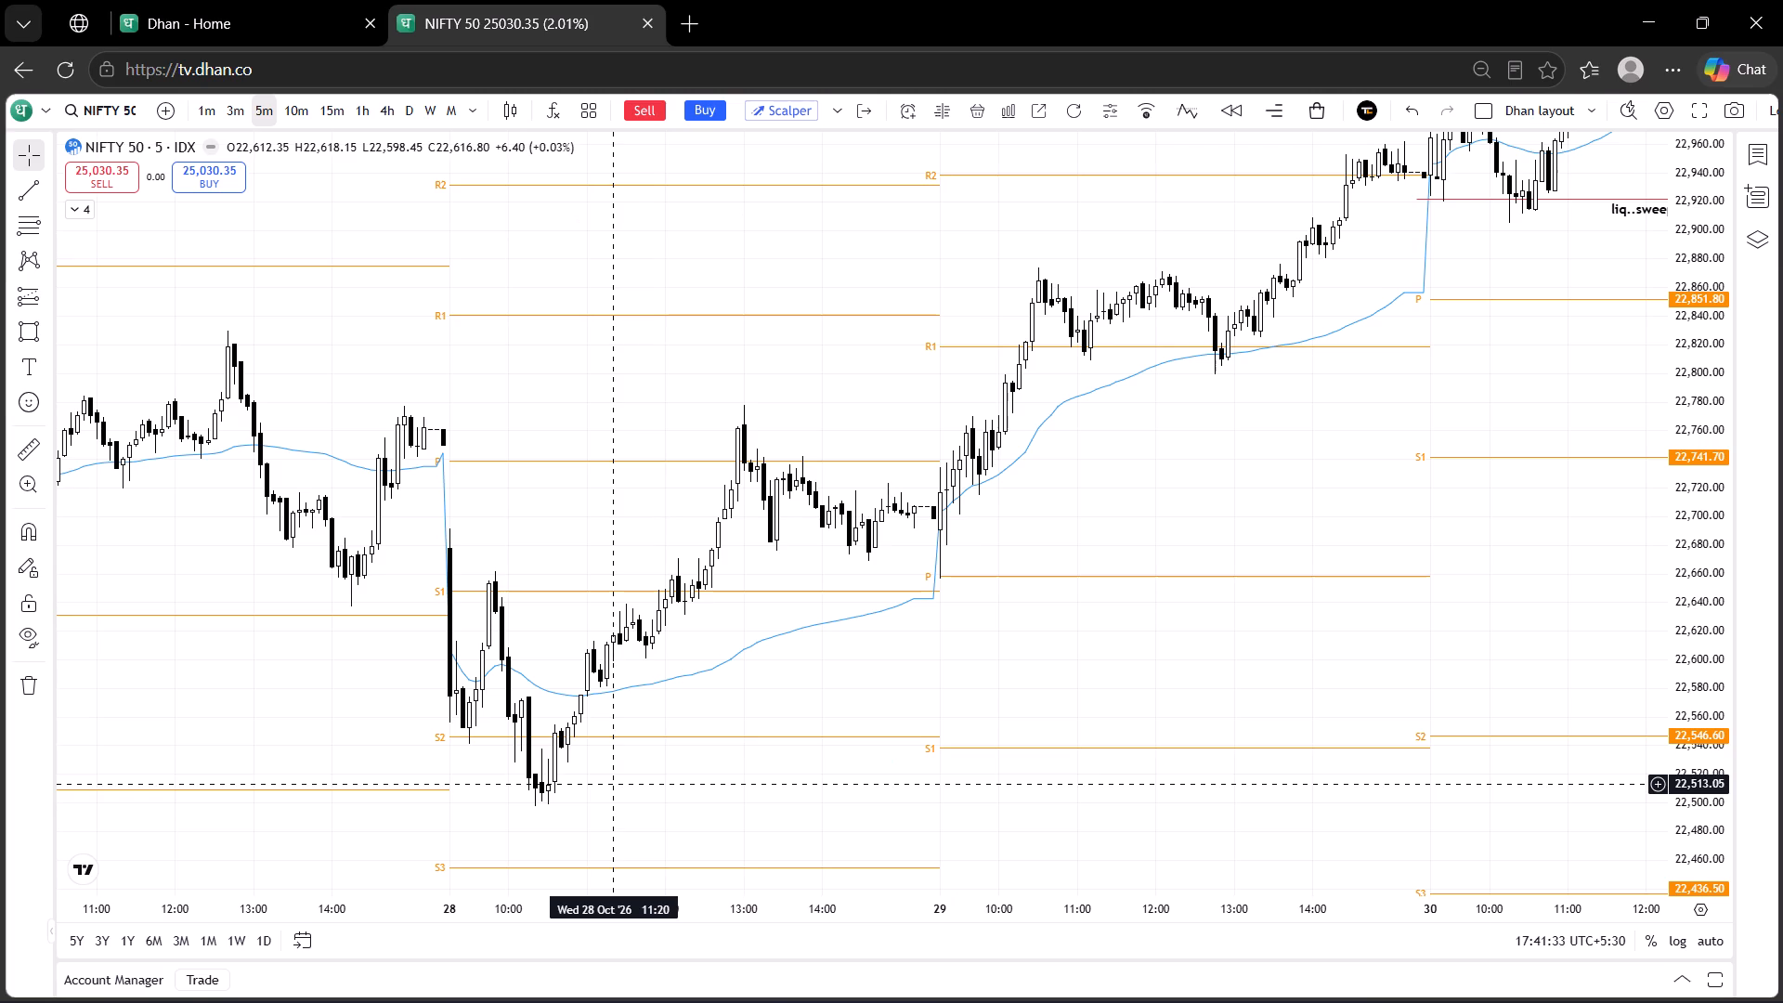
Examine the 5-minute price action from 28 Oct back to 23 Oct against the daily pivots and VWAP.
left_click_drag(615, 784, 798, 573)
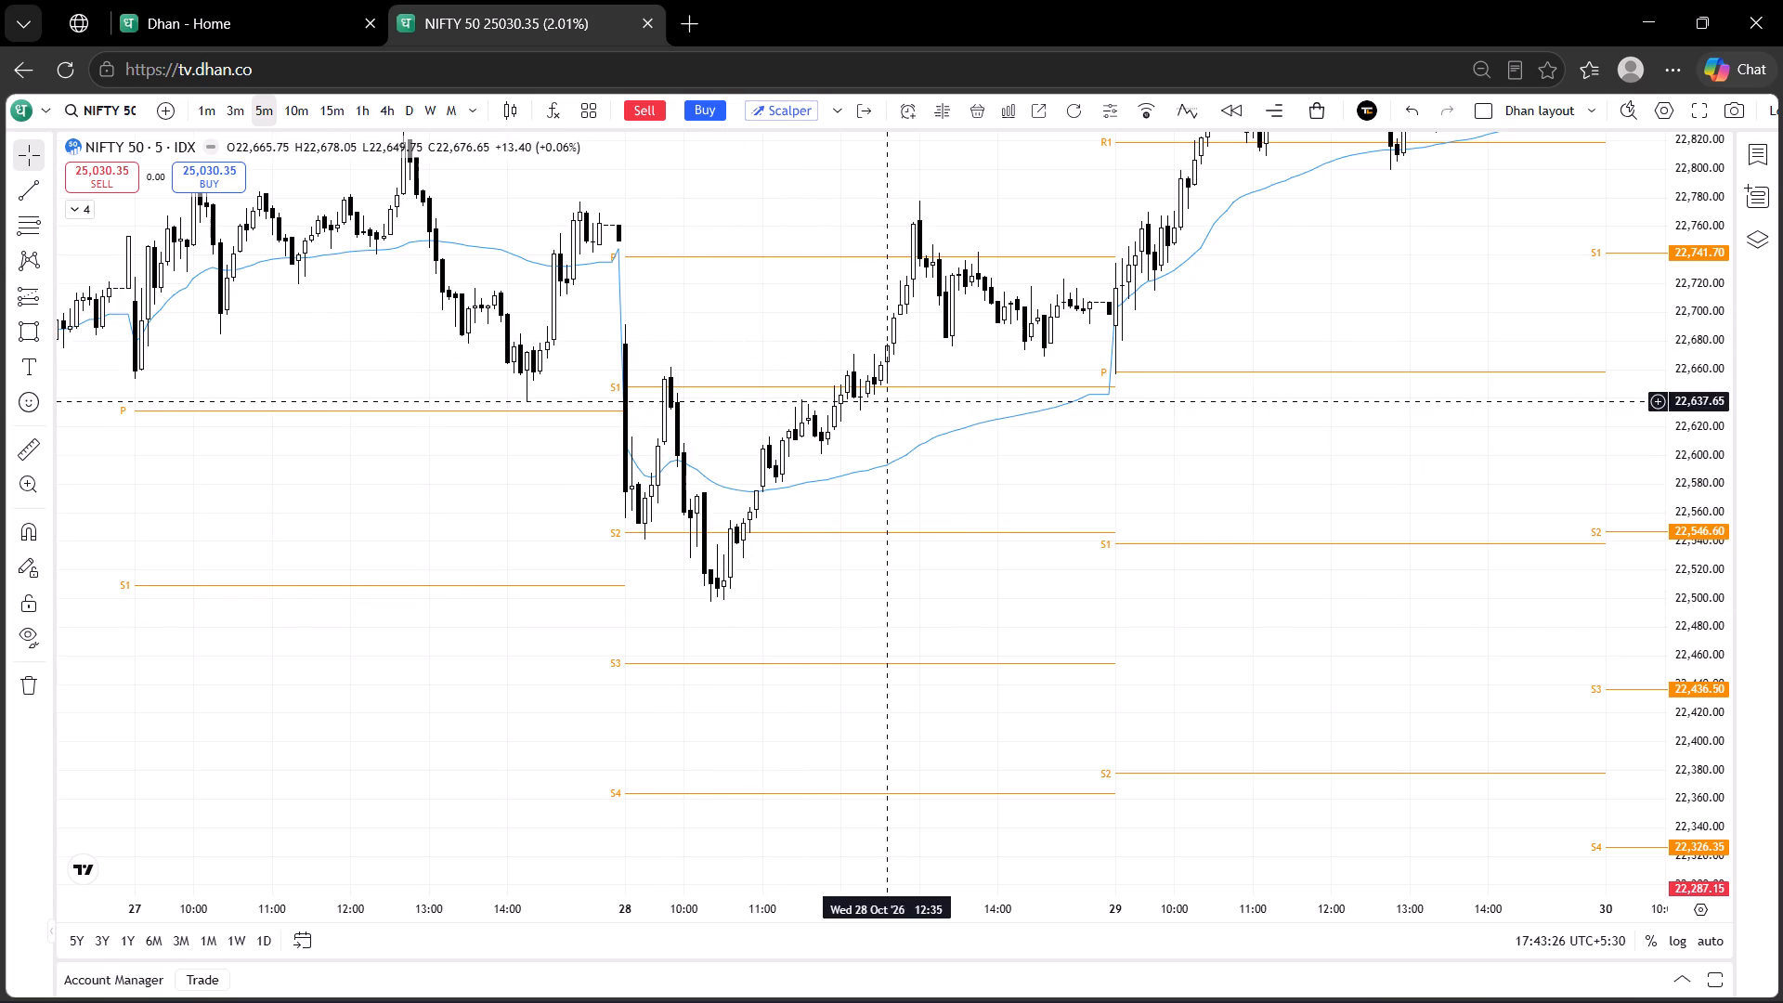
left_click_drag(748, 309, 1001, 465)
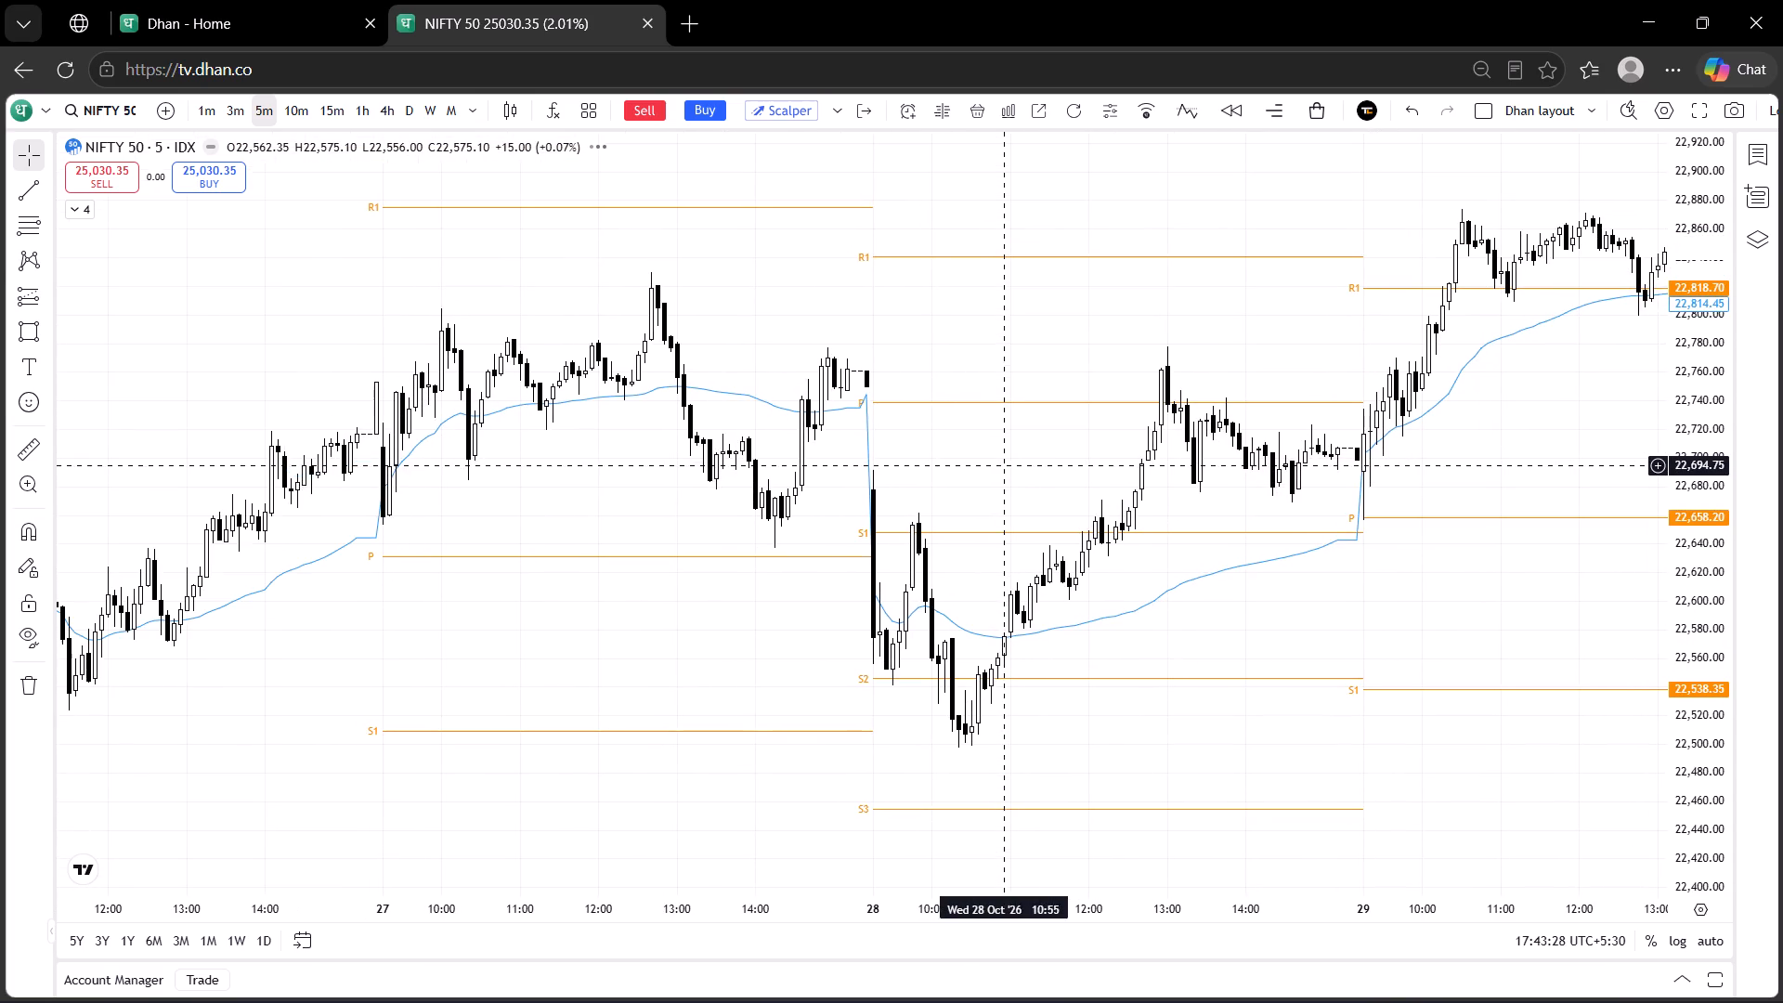
left_click_drag(593, 571, 1003, 697)
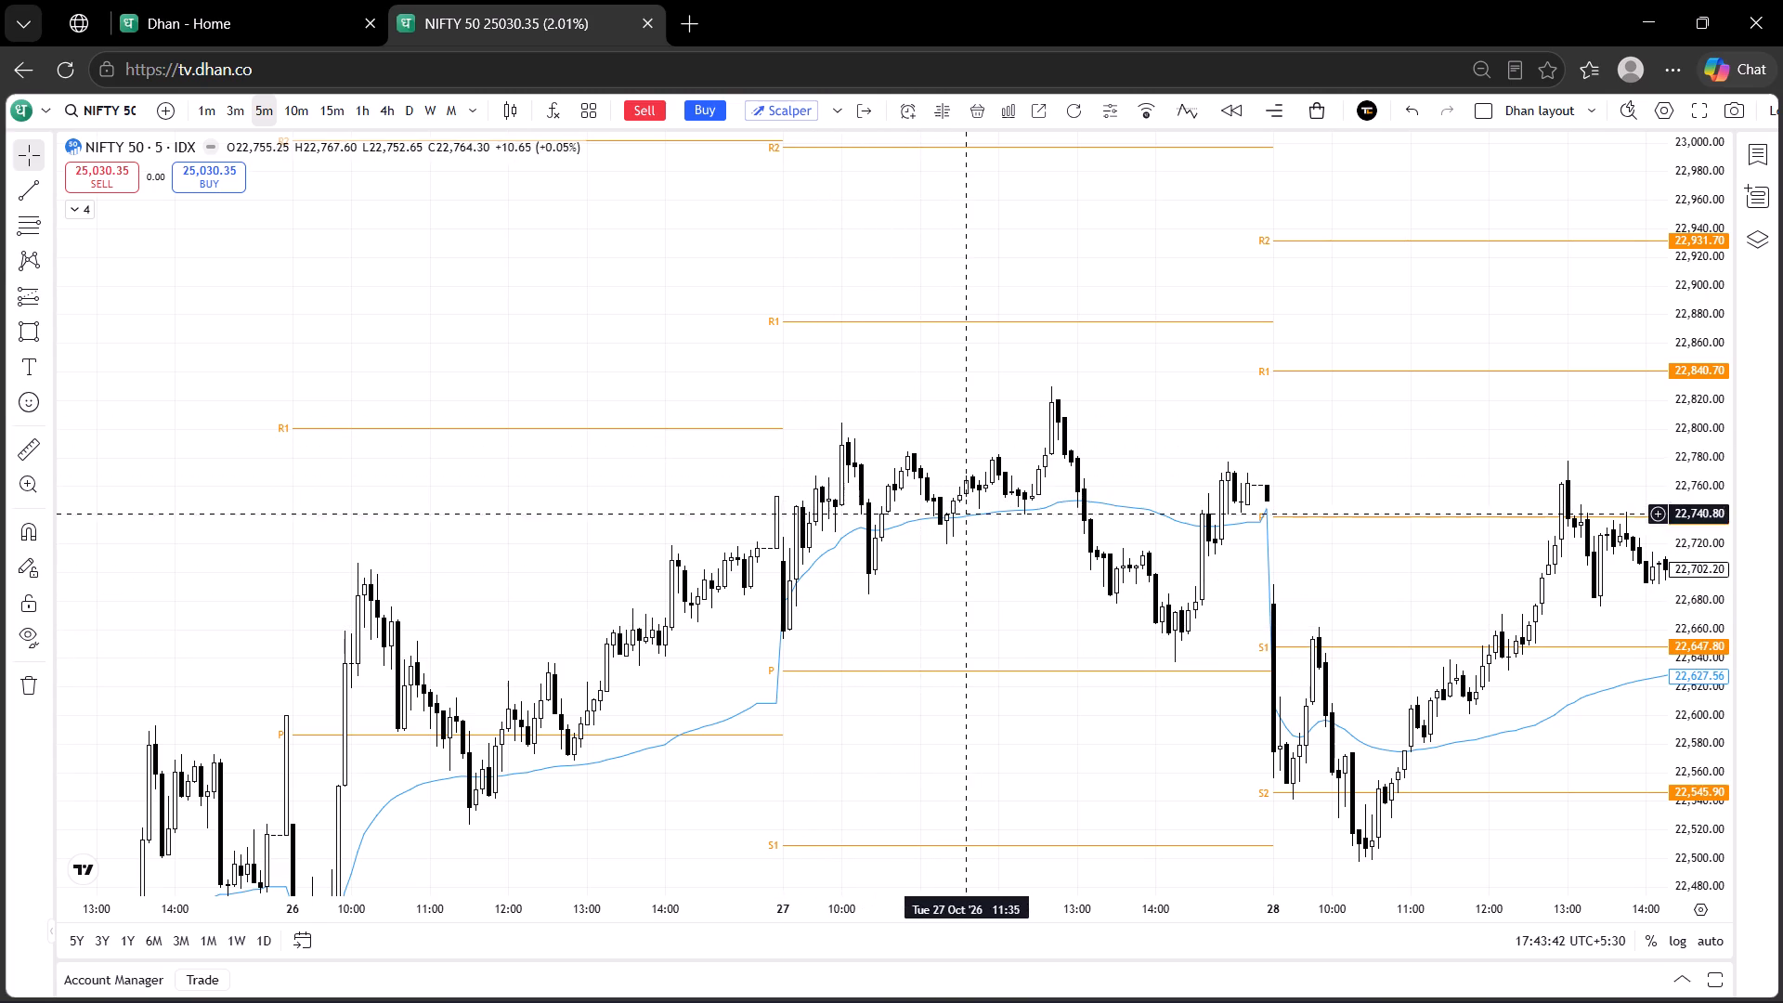
left_click_drag(886, 622, 1222, 209)
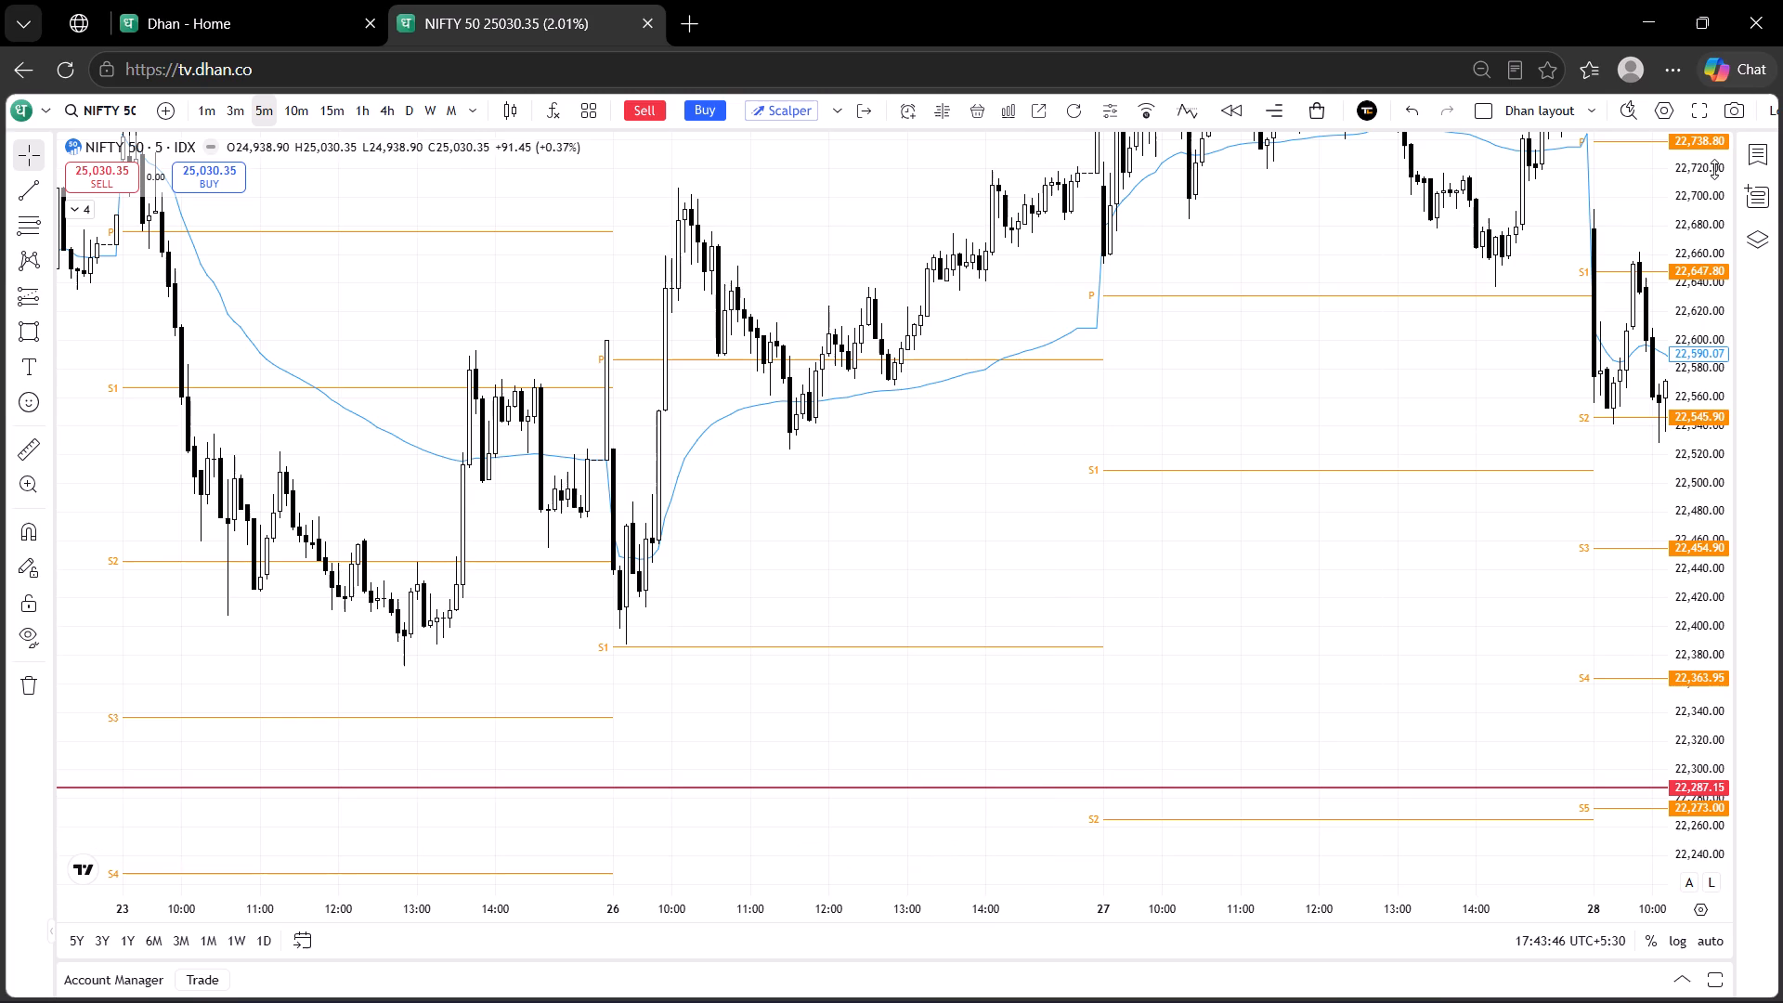
left_click_drag(1714, 169, 1722, 430)
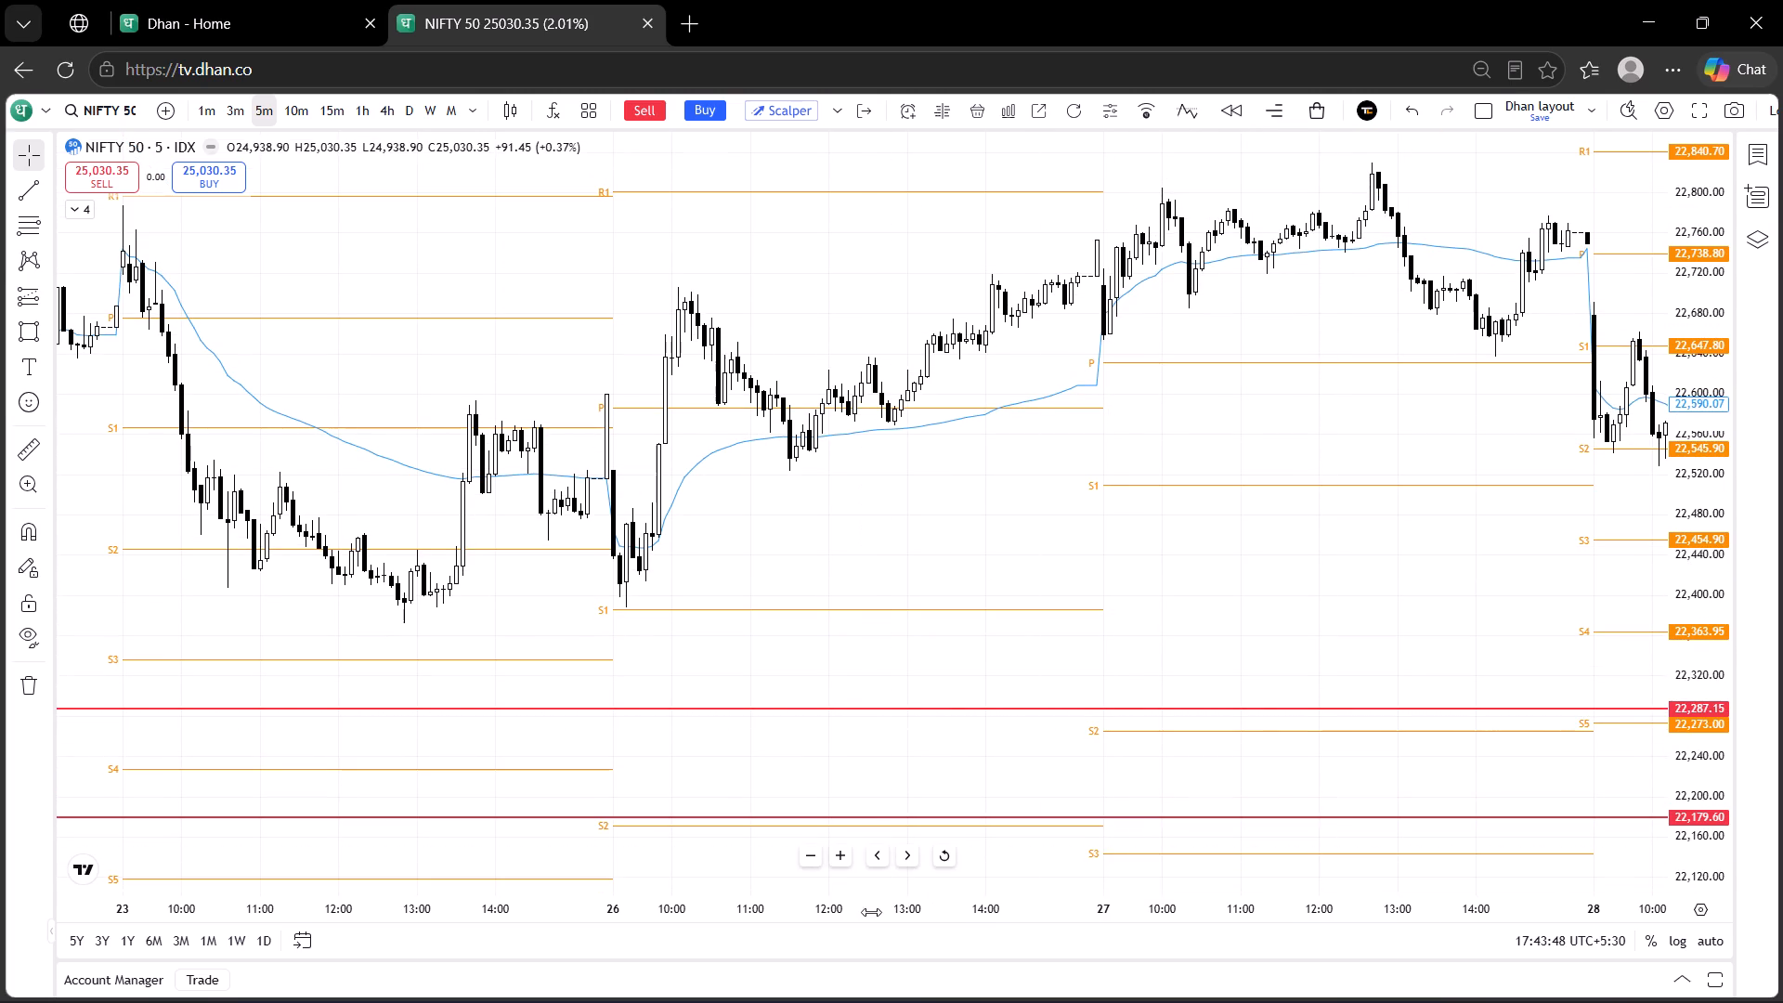
left_click_drag(876, 913, 714, 918)
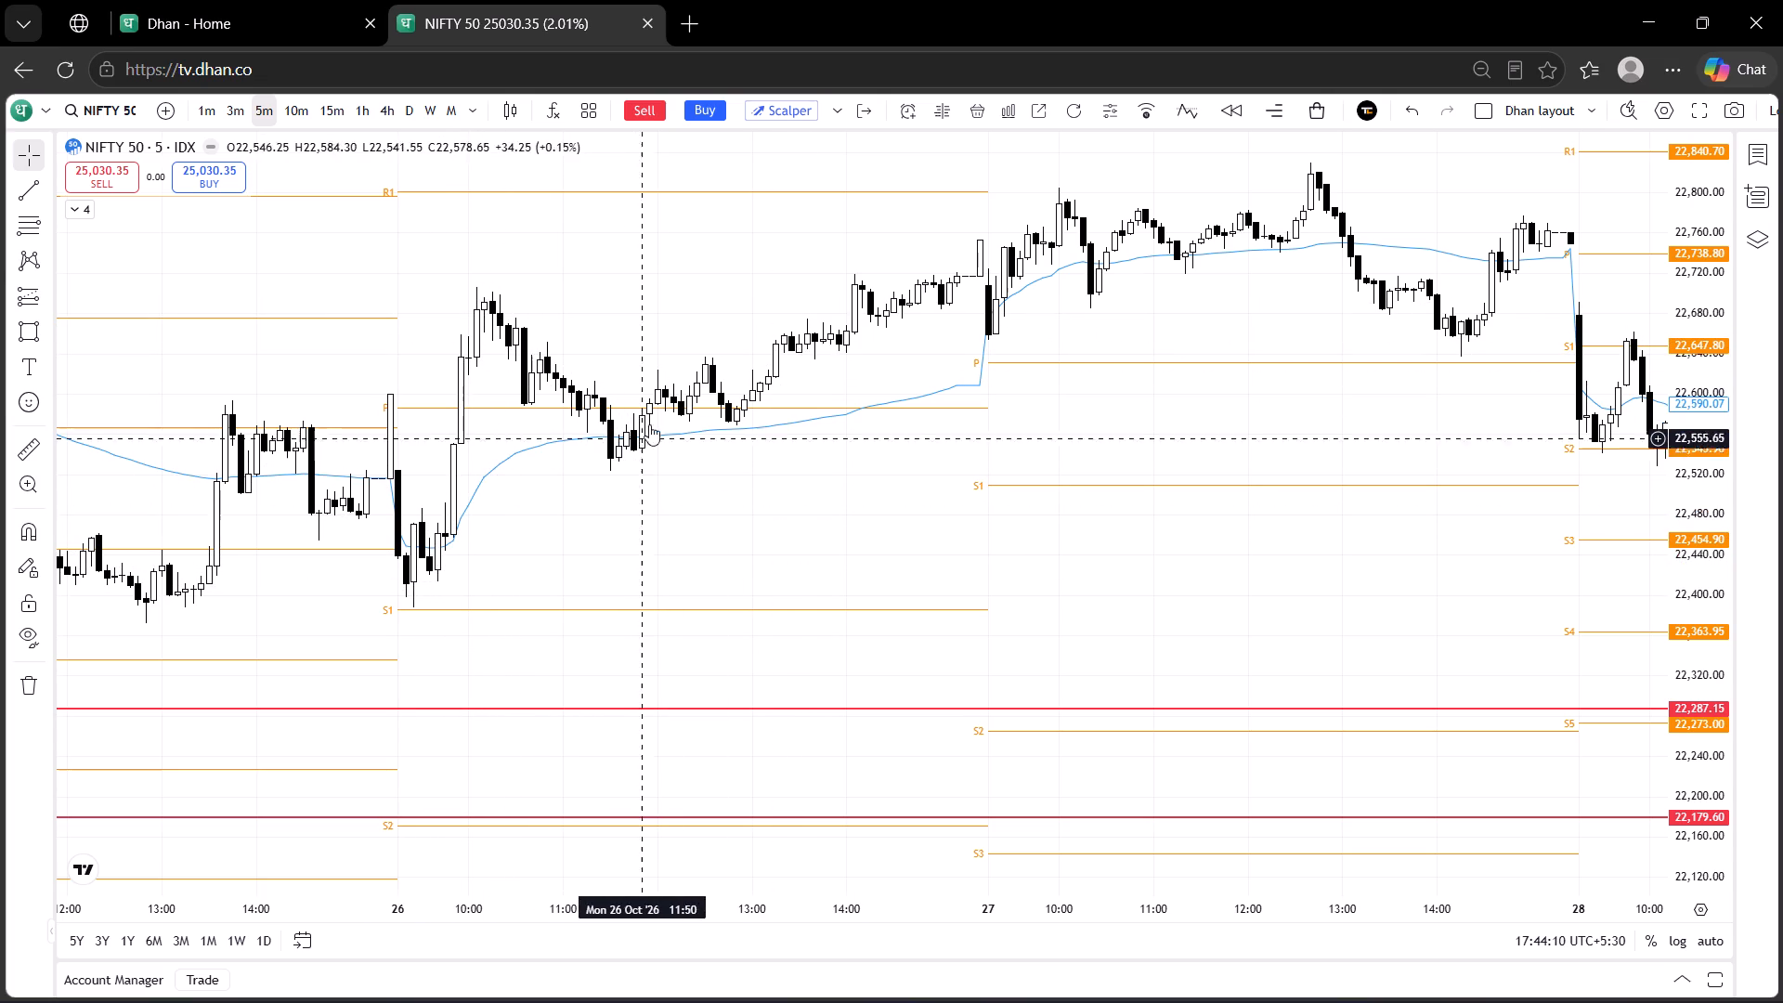
left_click_drag(672, 515, 878, 469)
left_click_drag(843, 509, 1259, 607)
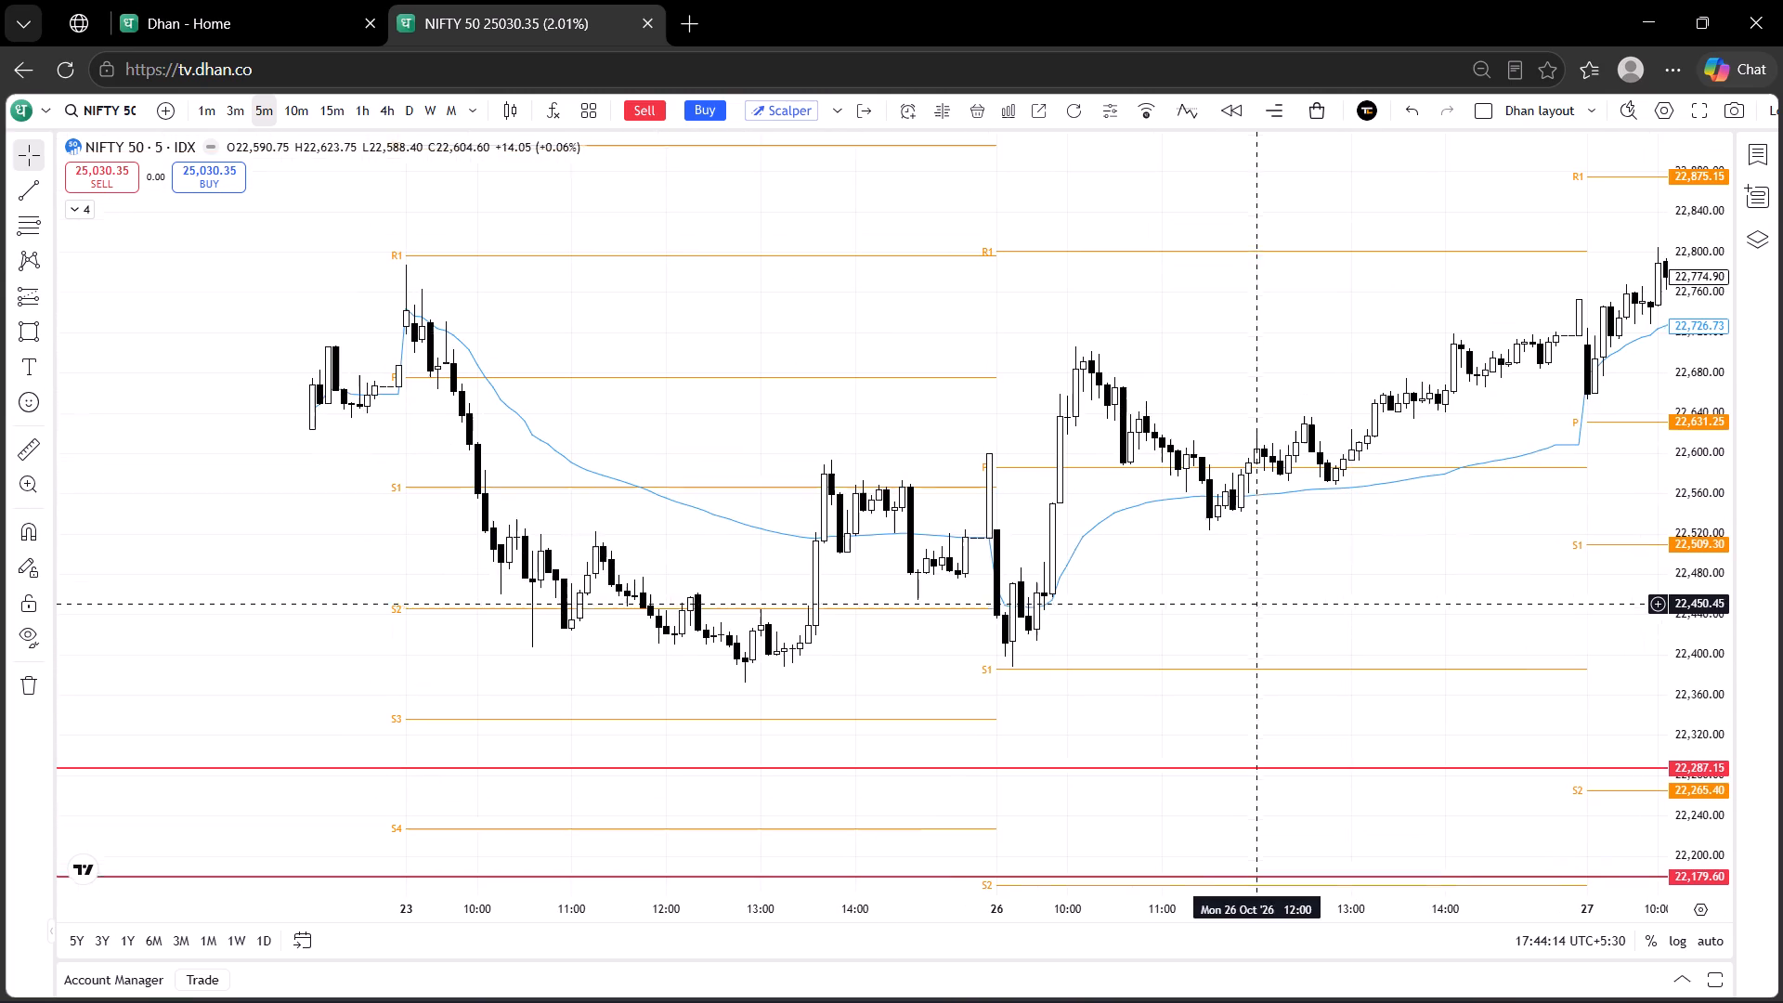
left_click_drag(745, 450, 912, 607)
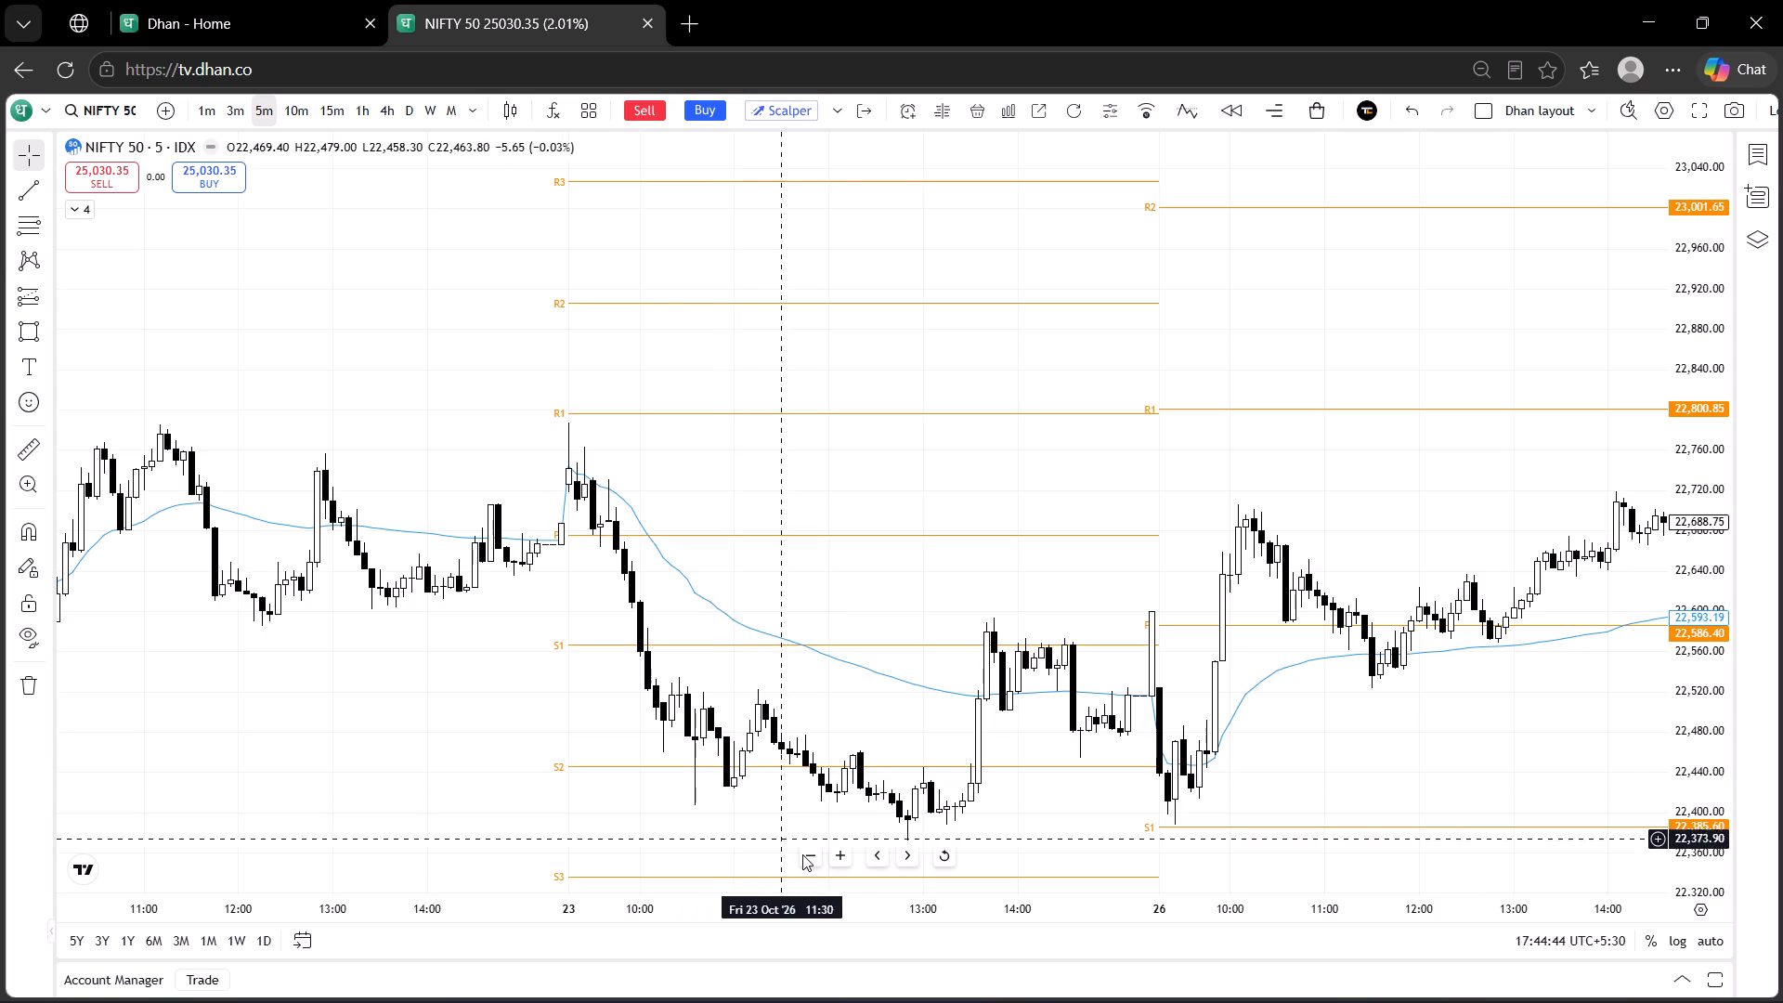
left_click_drag(732, 814, 1068, 787)
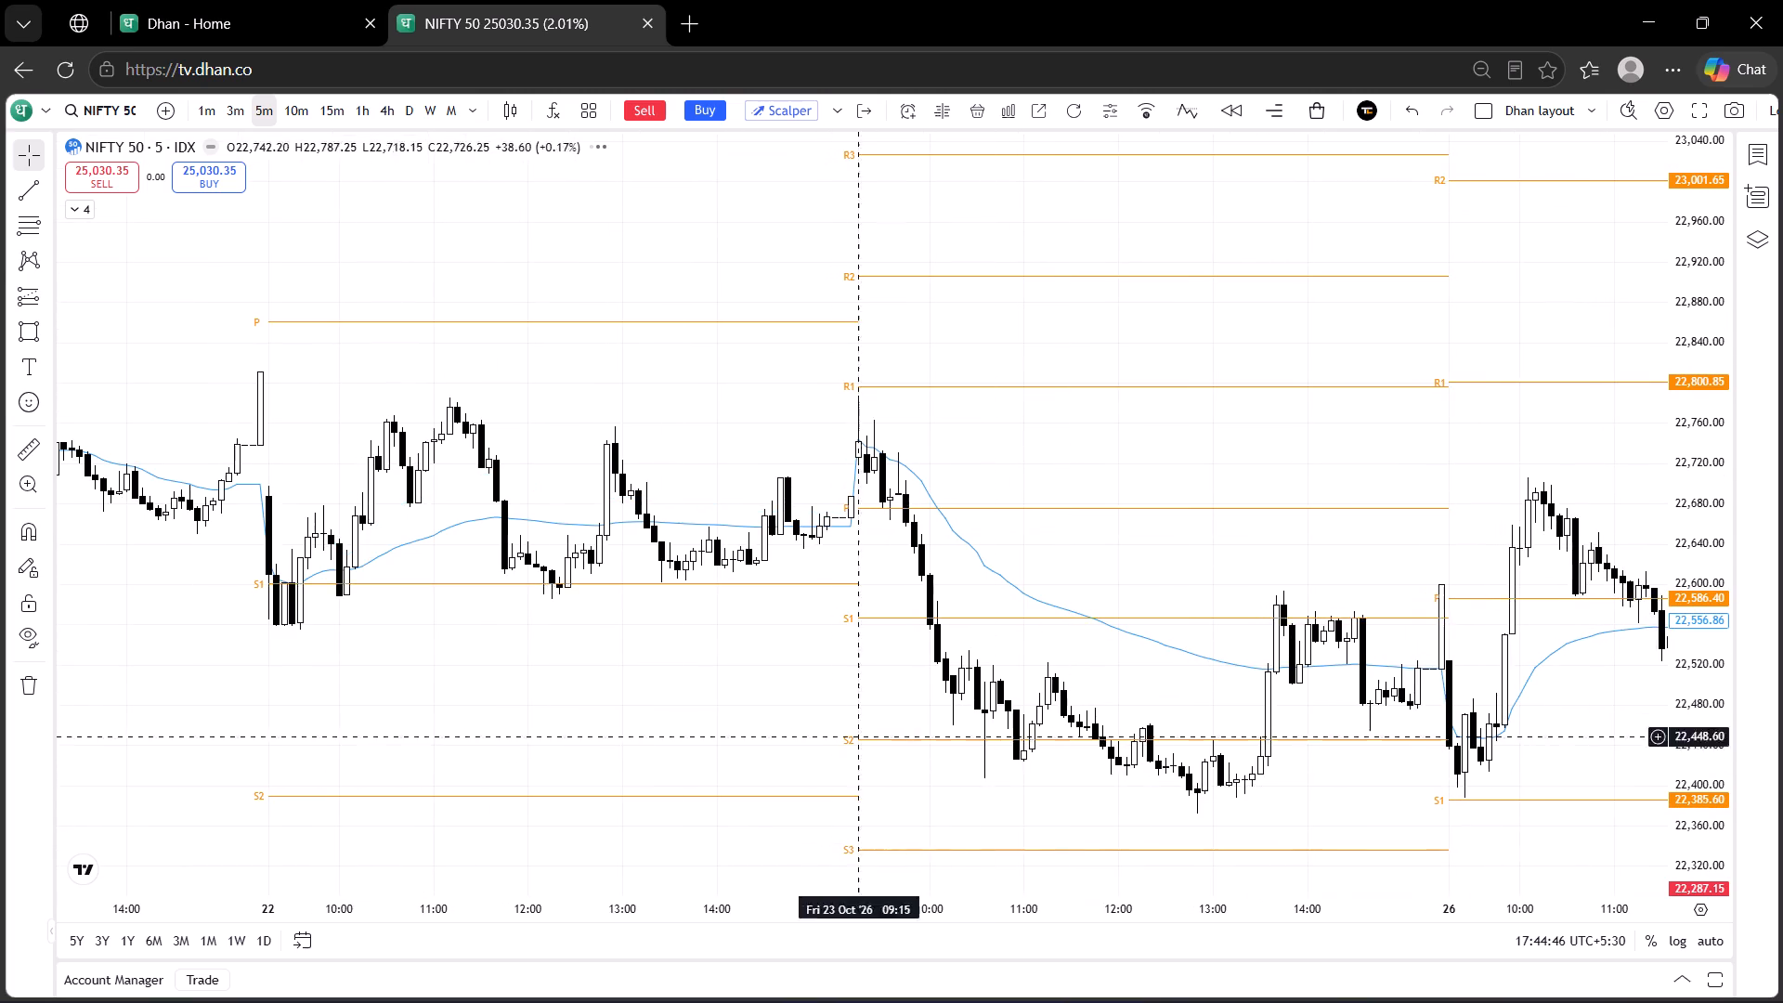
Examine the 5-minute price action from 22 Oct back to 16 Oct against the pivots, VWAP and the "4HR RESISTANCE" line.
left_click_drag(631, 662, 650, 672)
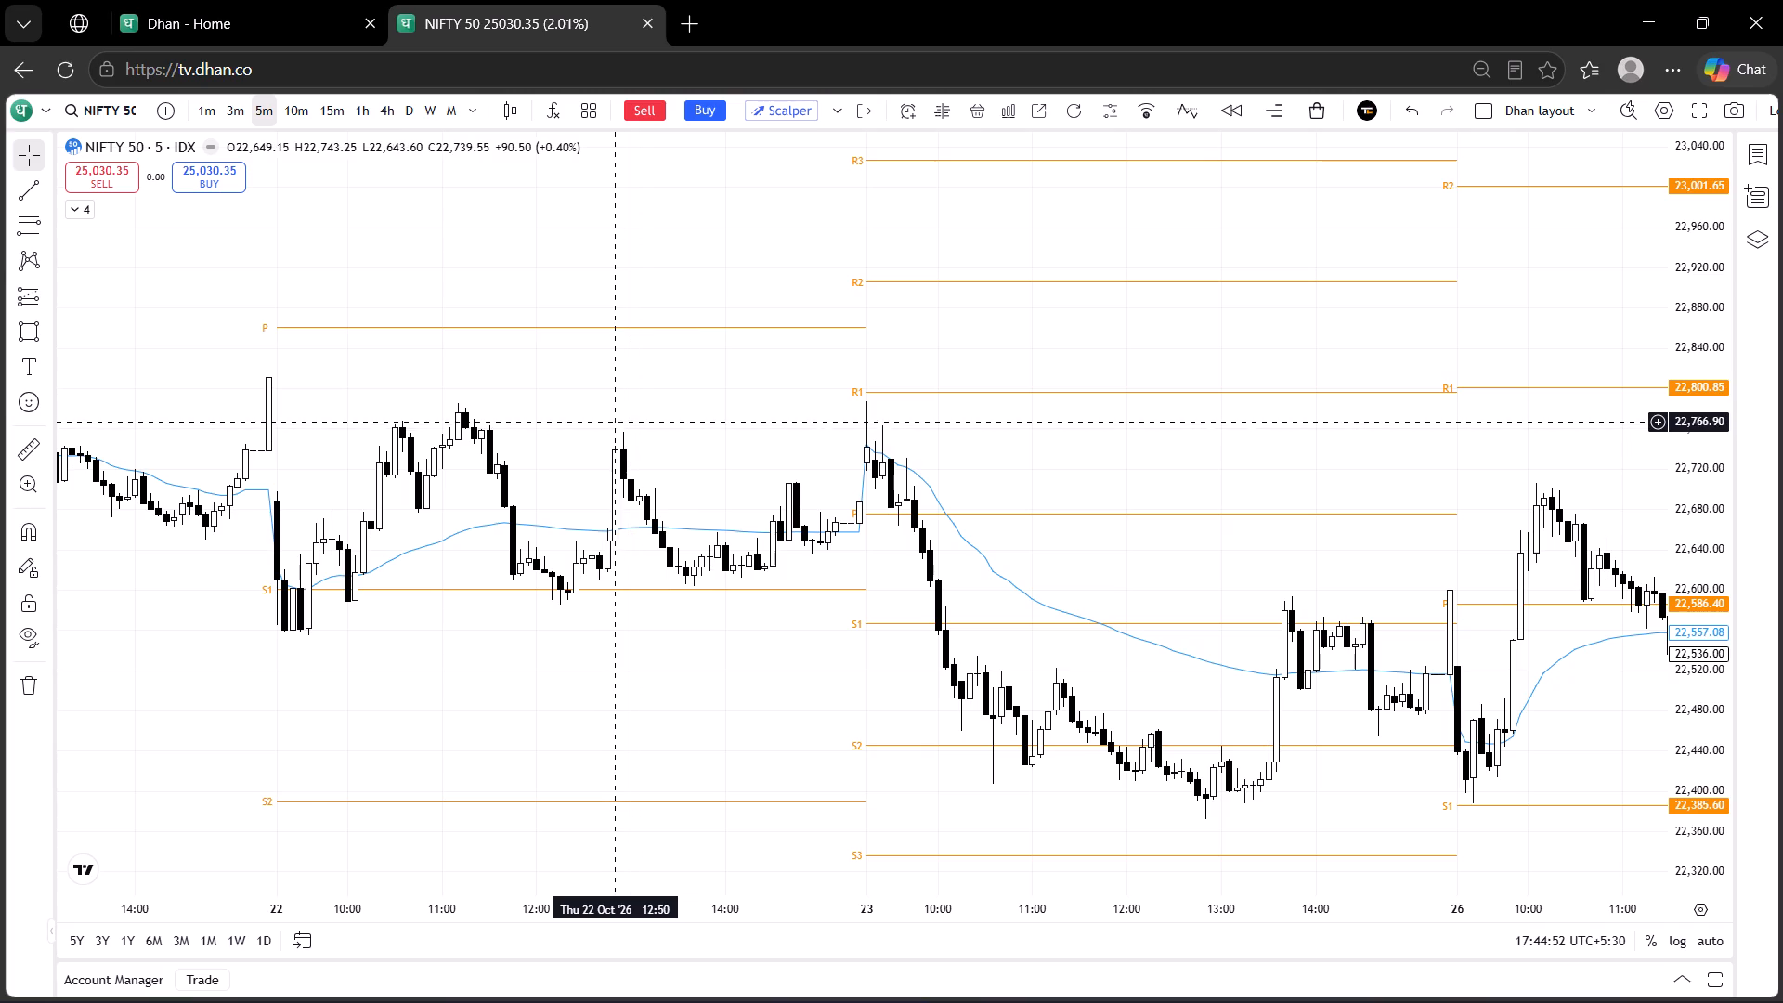
left_click_drag(618, 419, 688, 334)
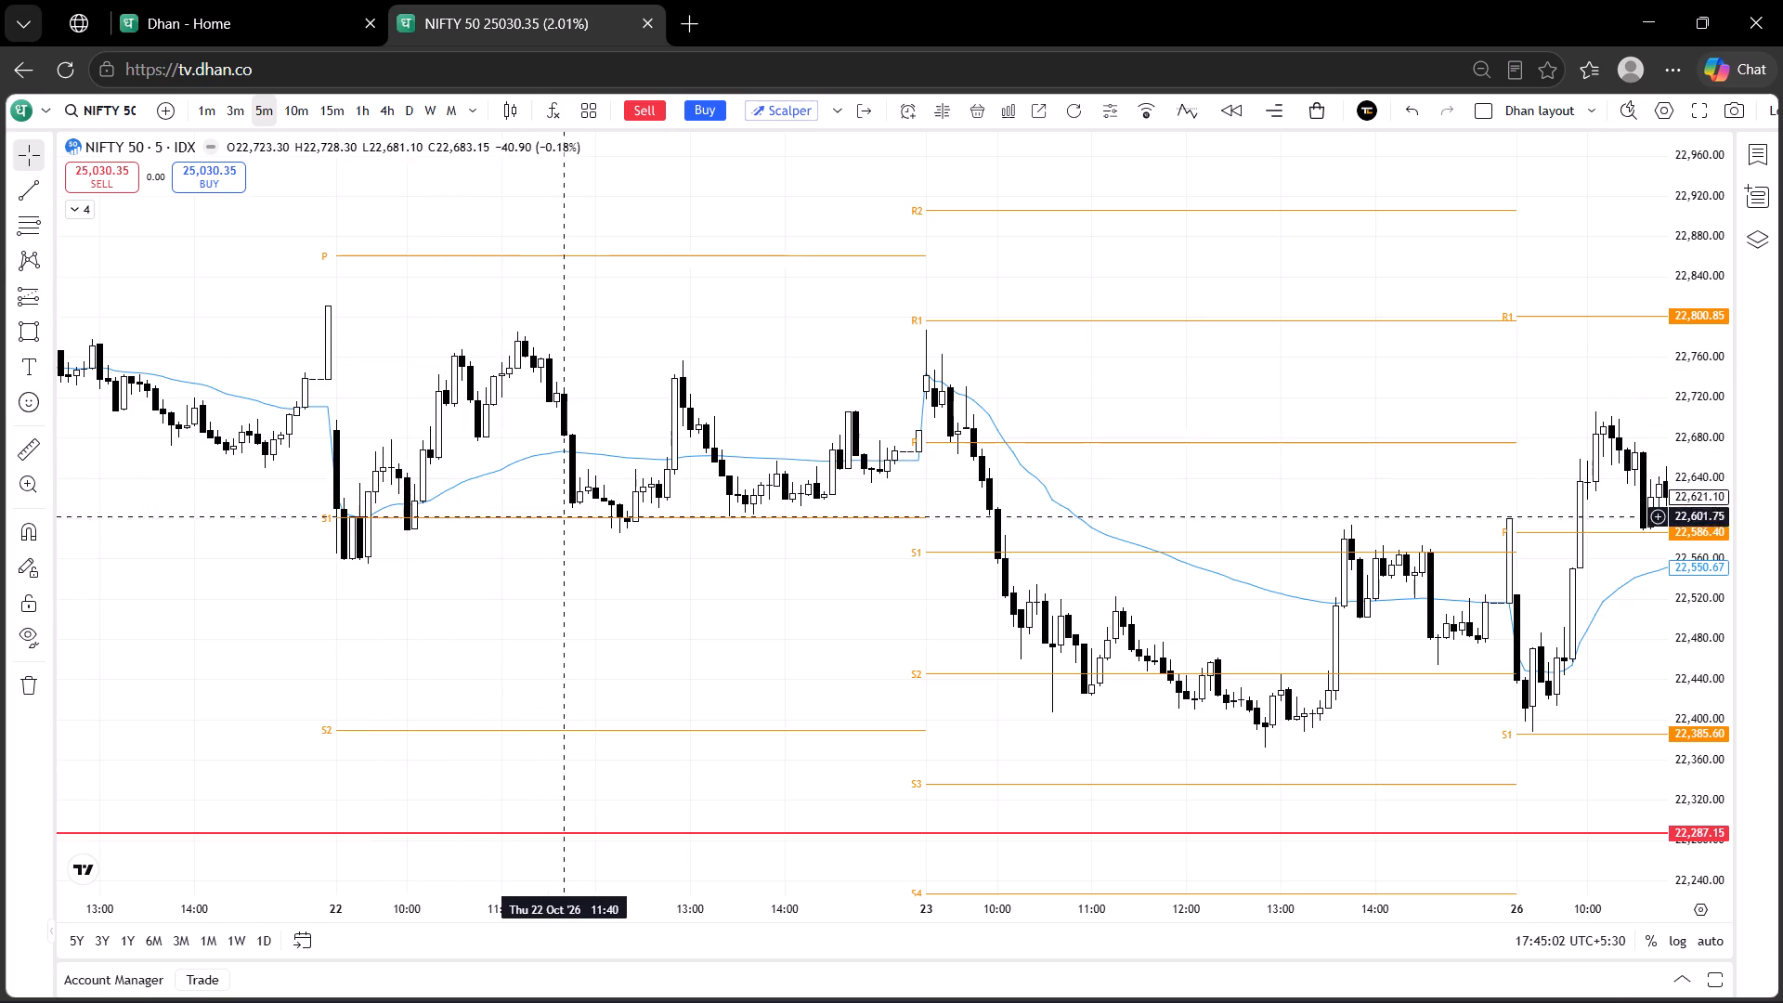
left_click_drag(423, 607, 867, 761)
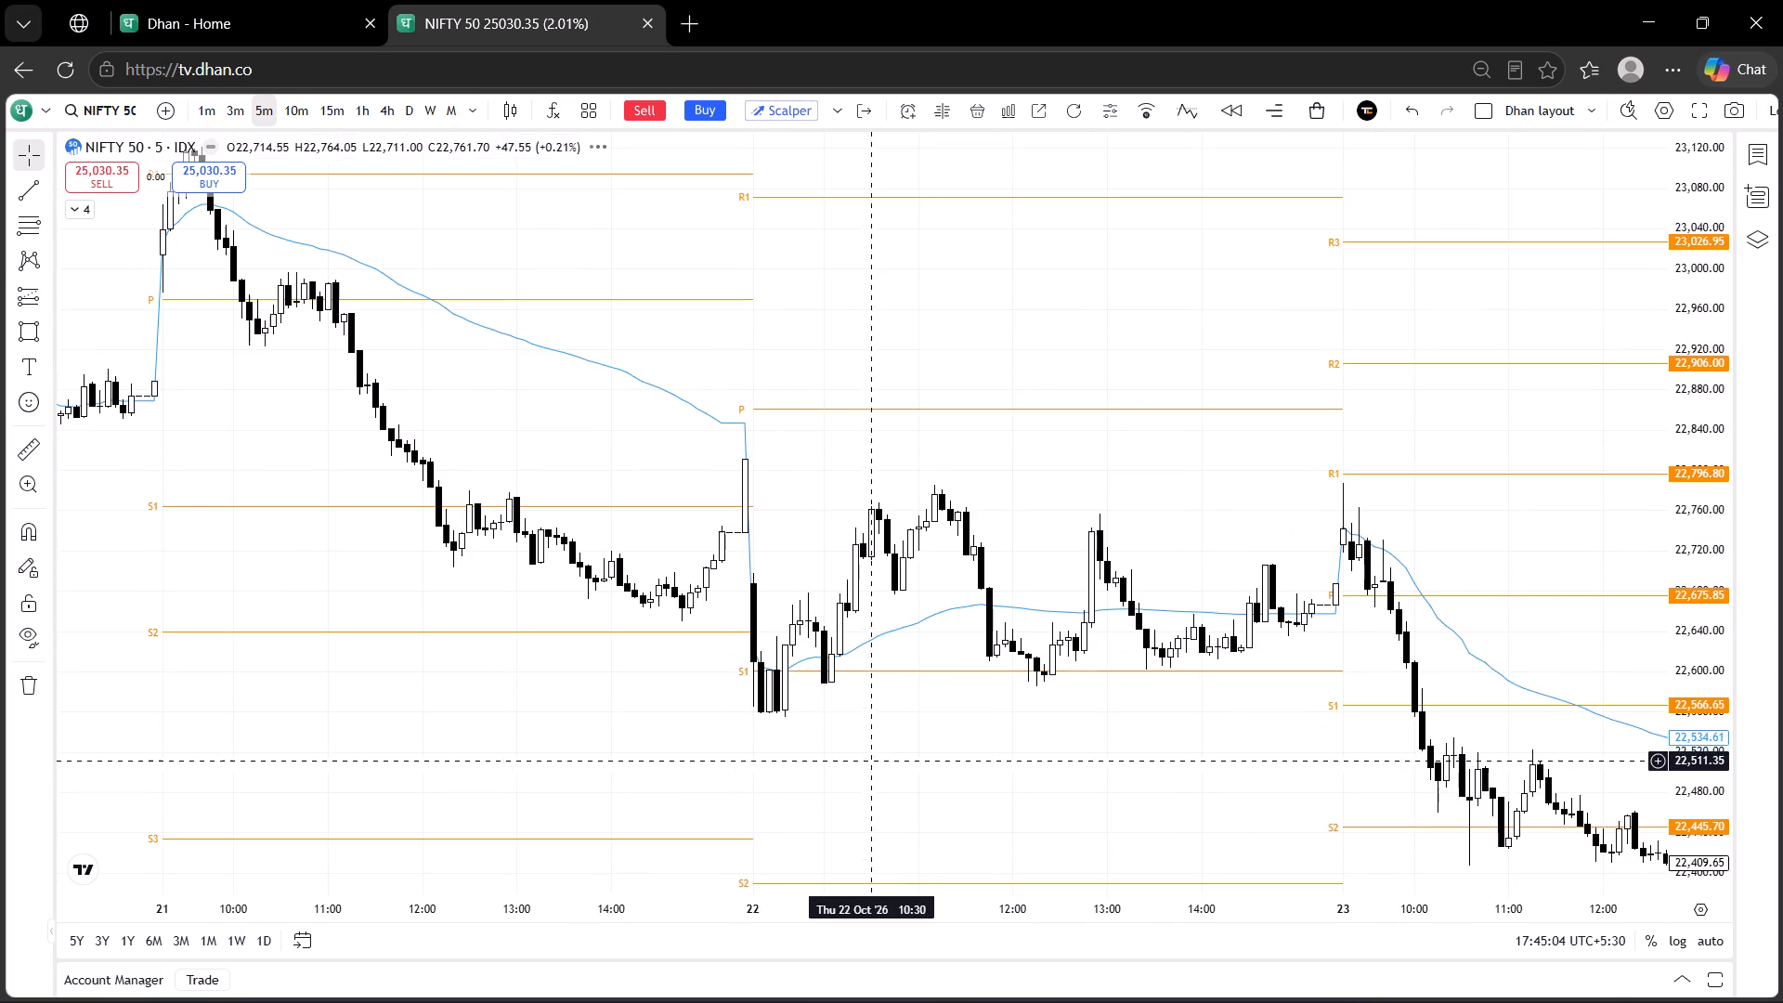
left_click_drag(471, 666, 630, 782)
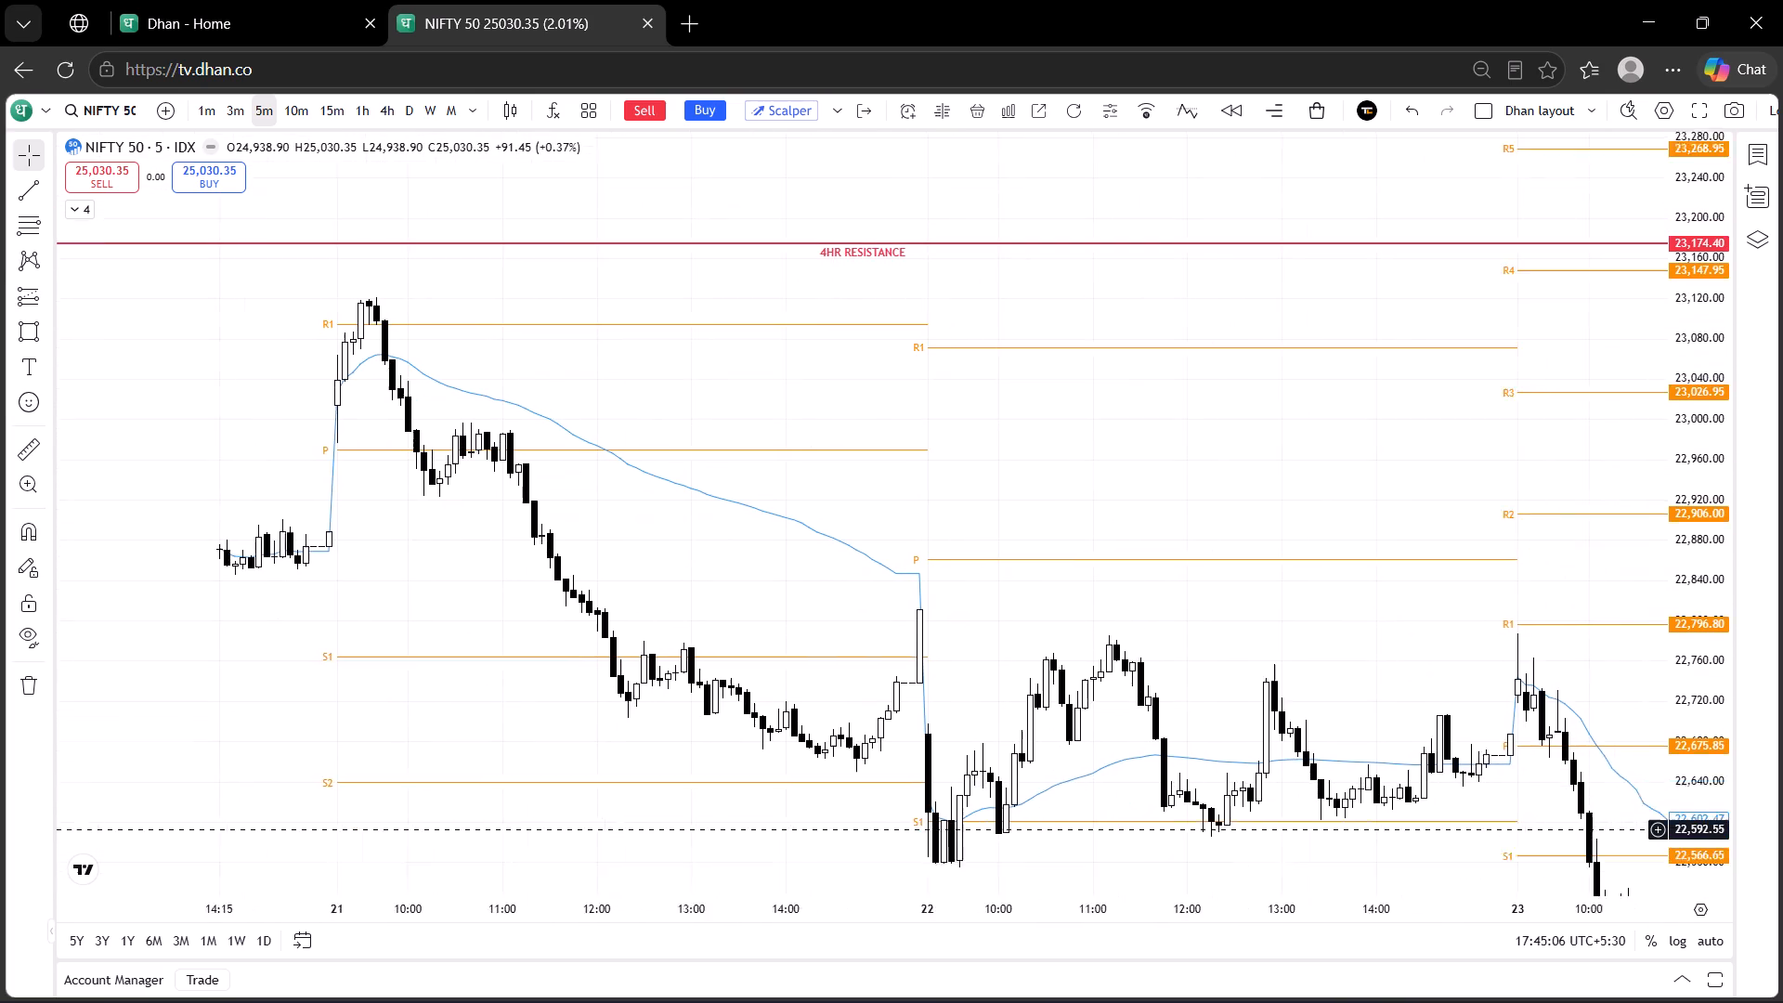
left_click_drag(630, 782, 712, 824)
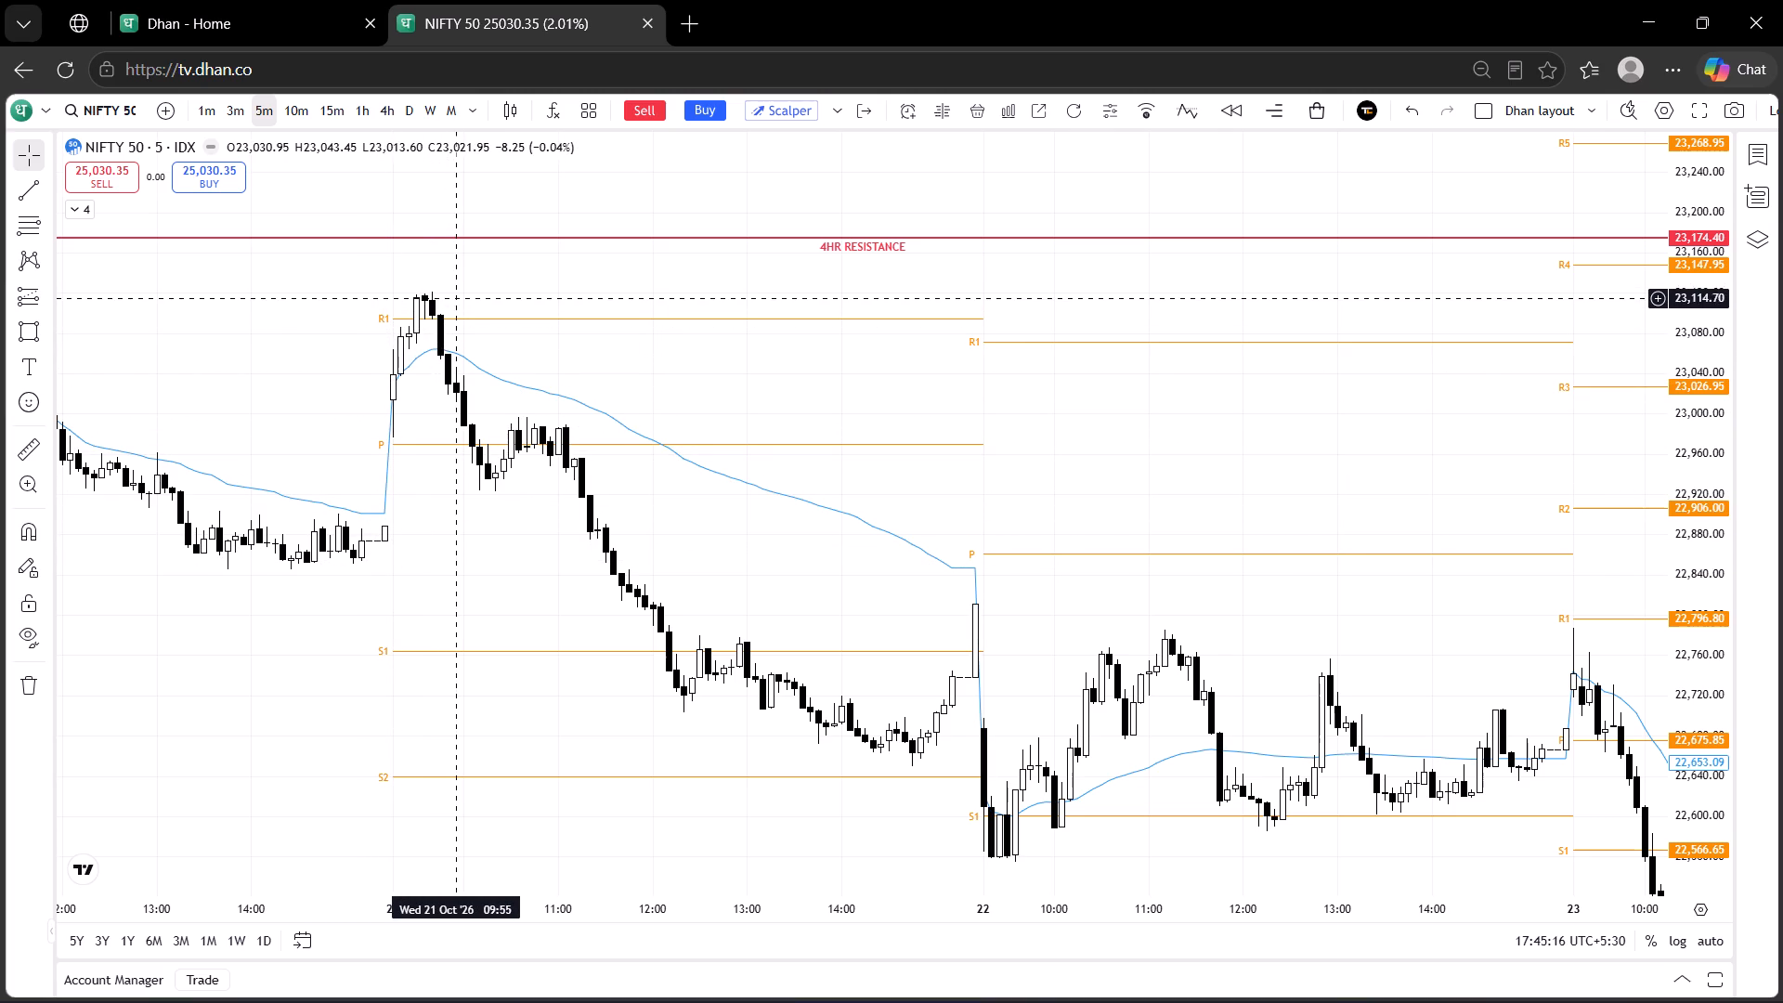
left_click_drag(454, 292, 445, 300)
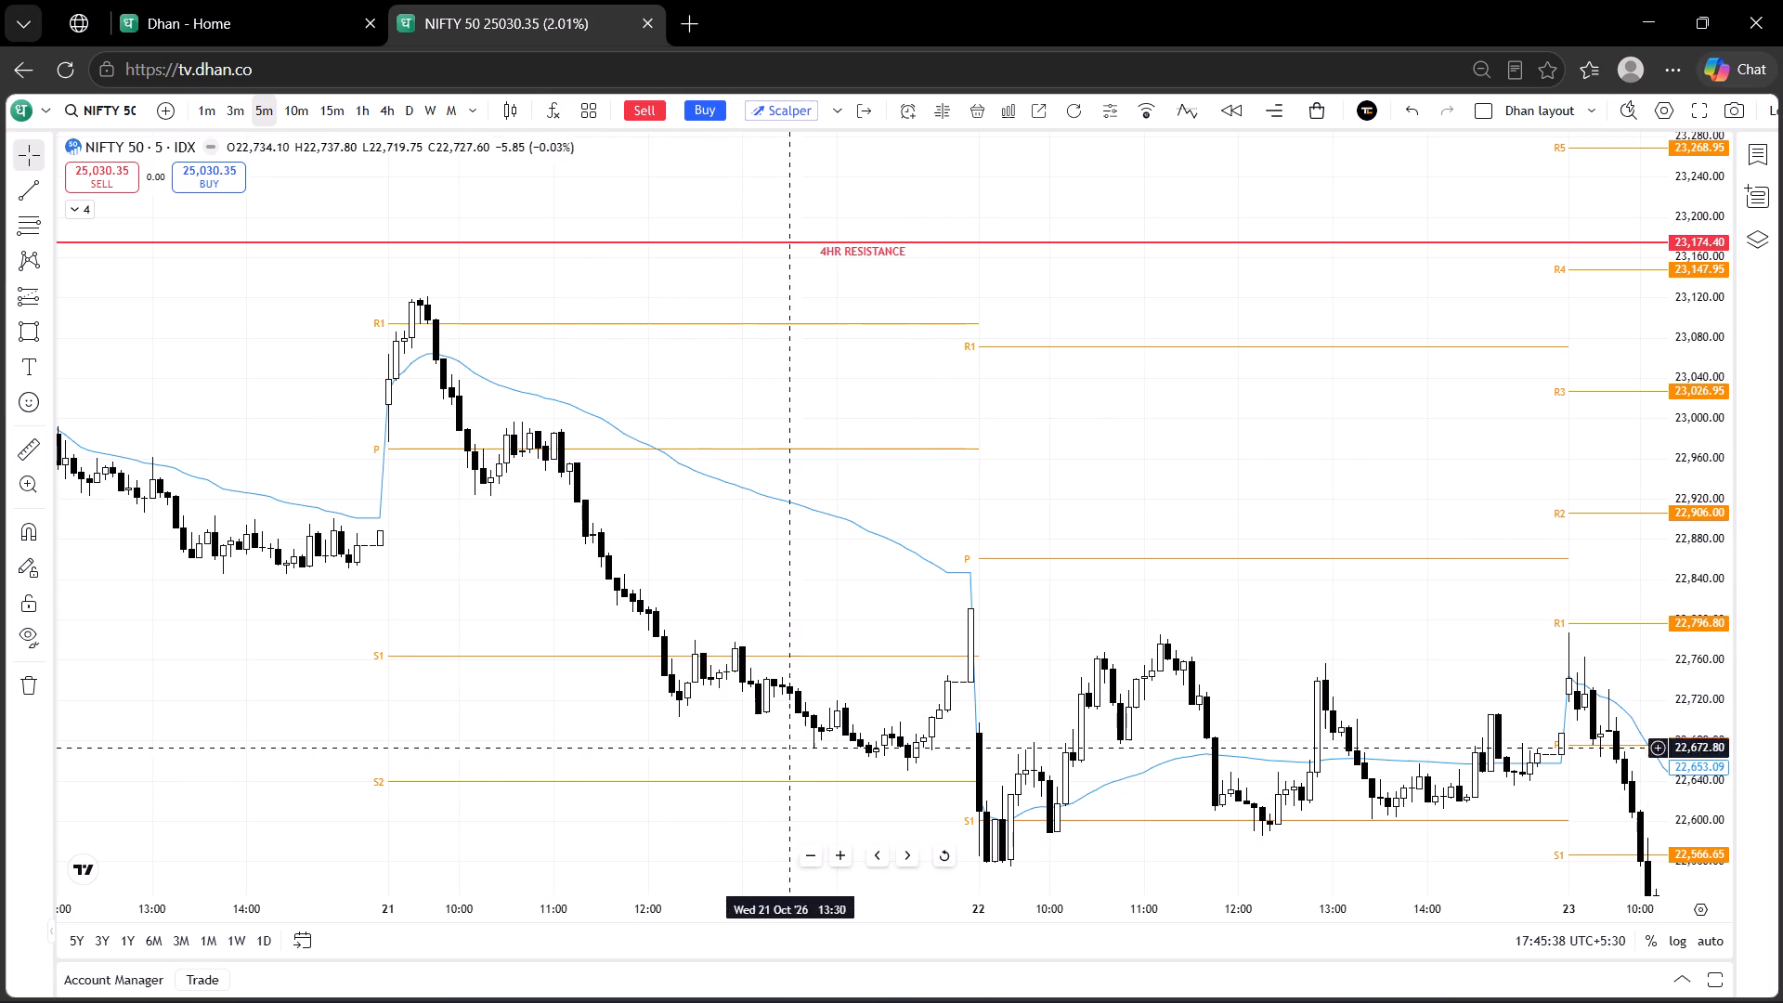
left_click_drag(462, 529, 1010, 645)
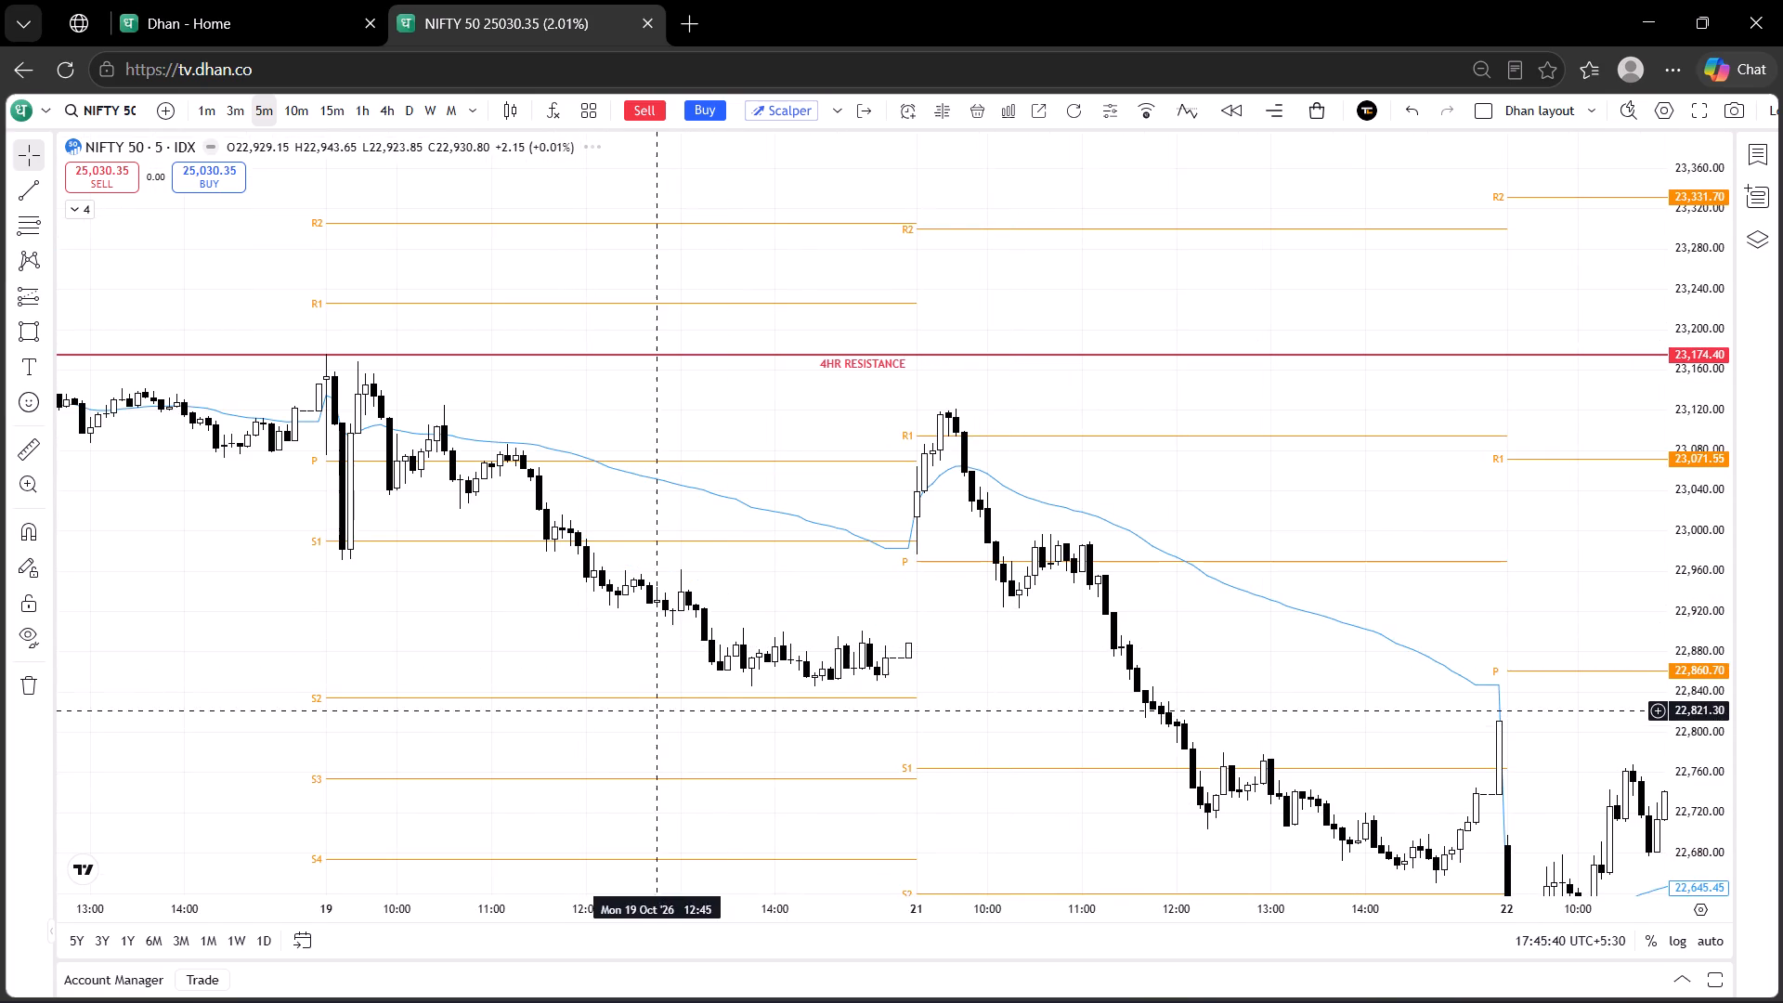
left_click_drag(657, 710, 920, 800)
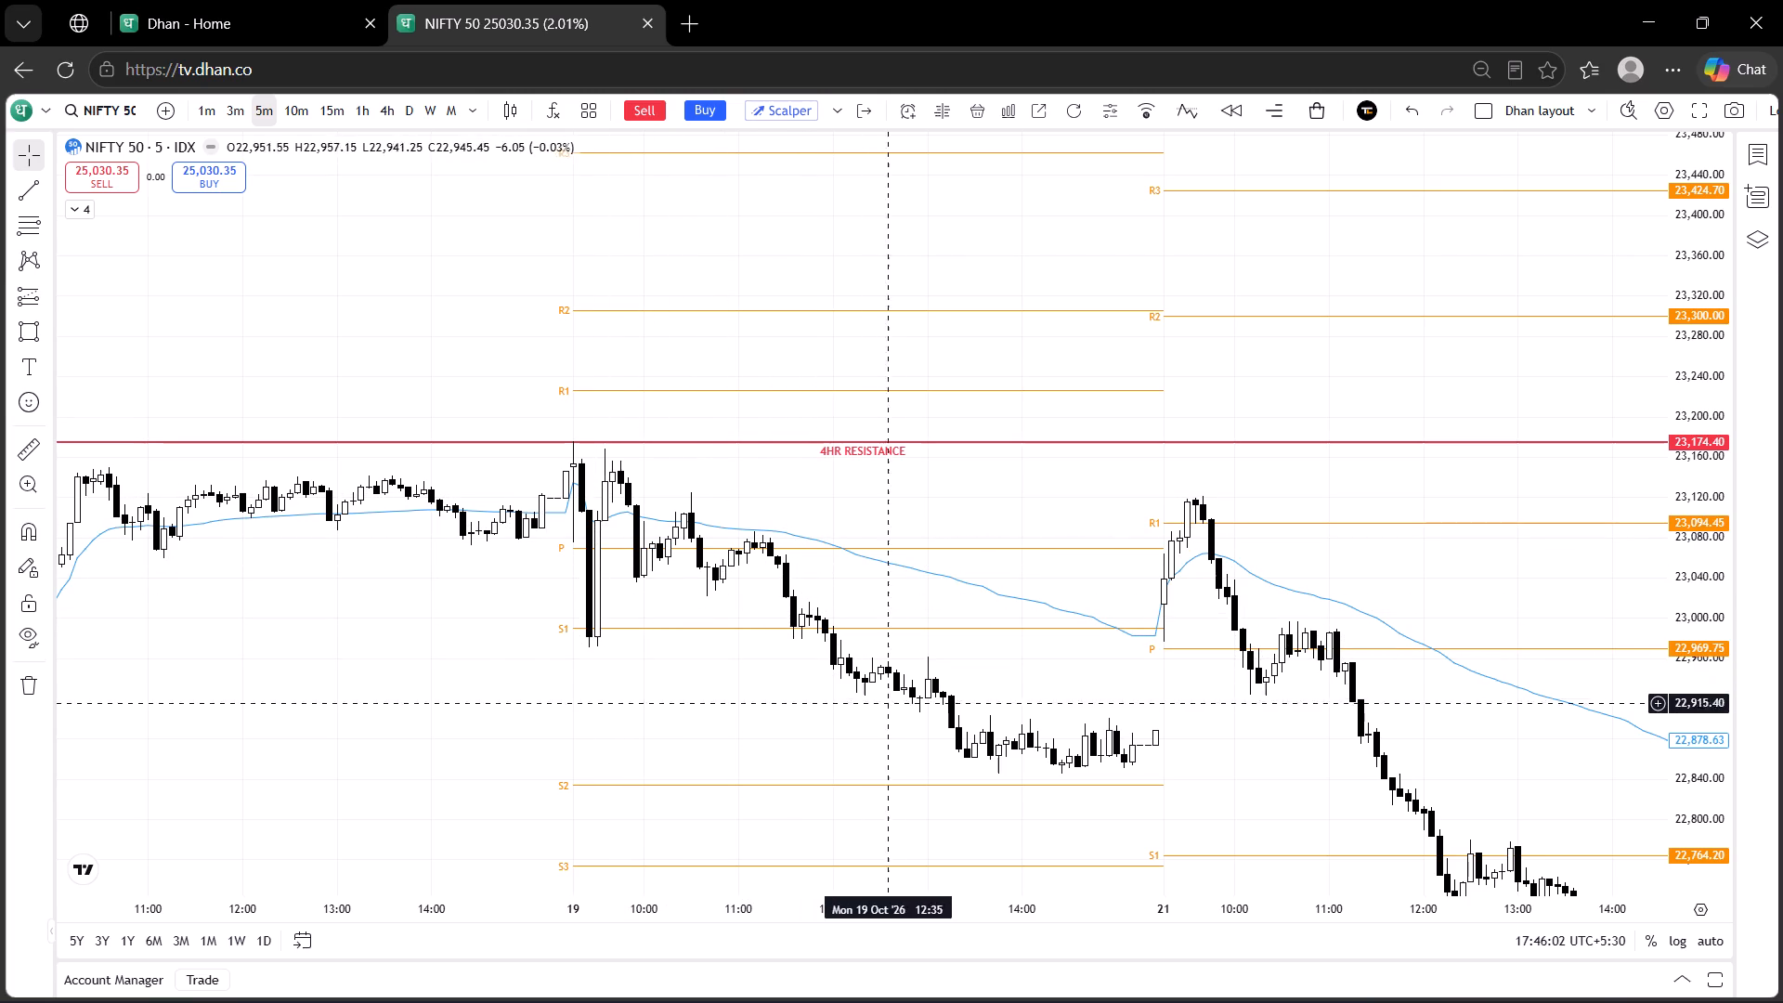
left_click_drag(671, 750, 1042, 783)
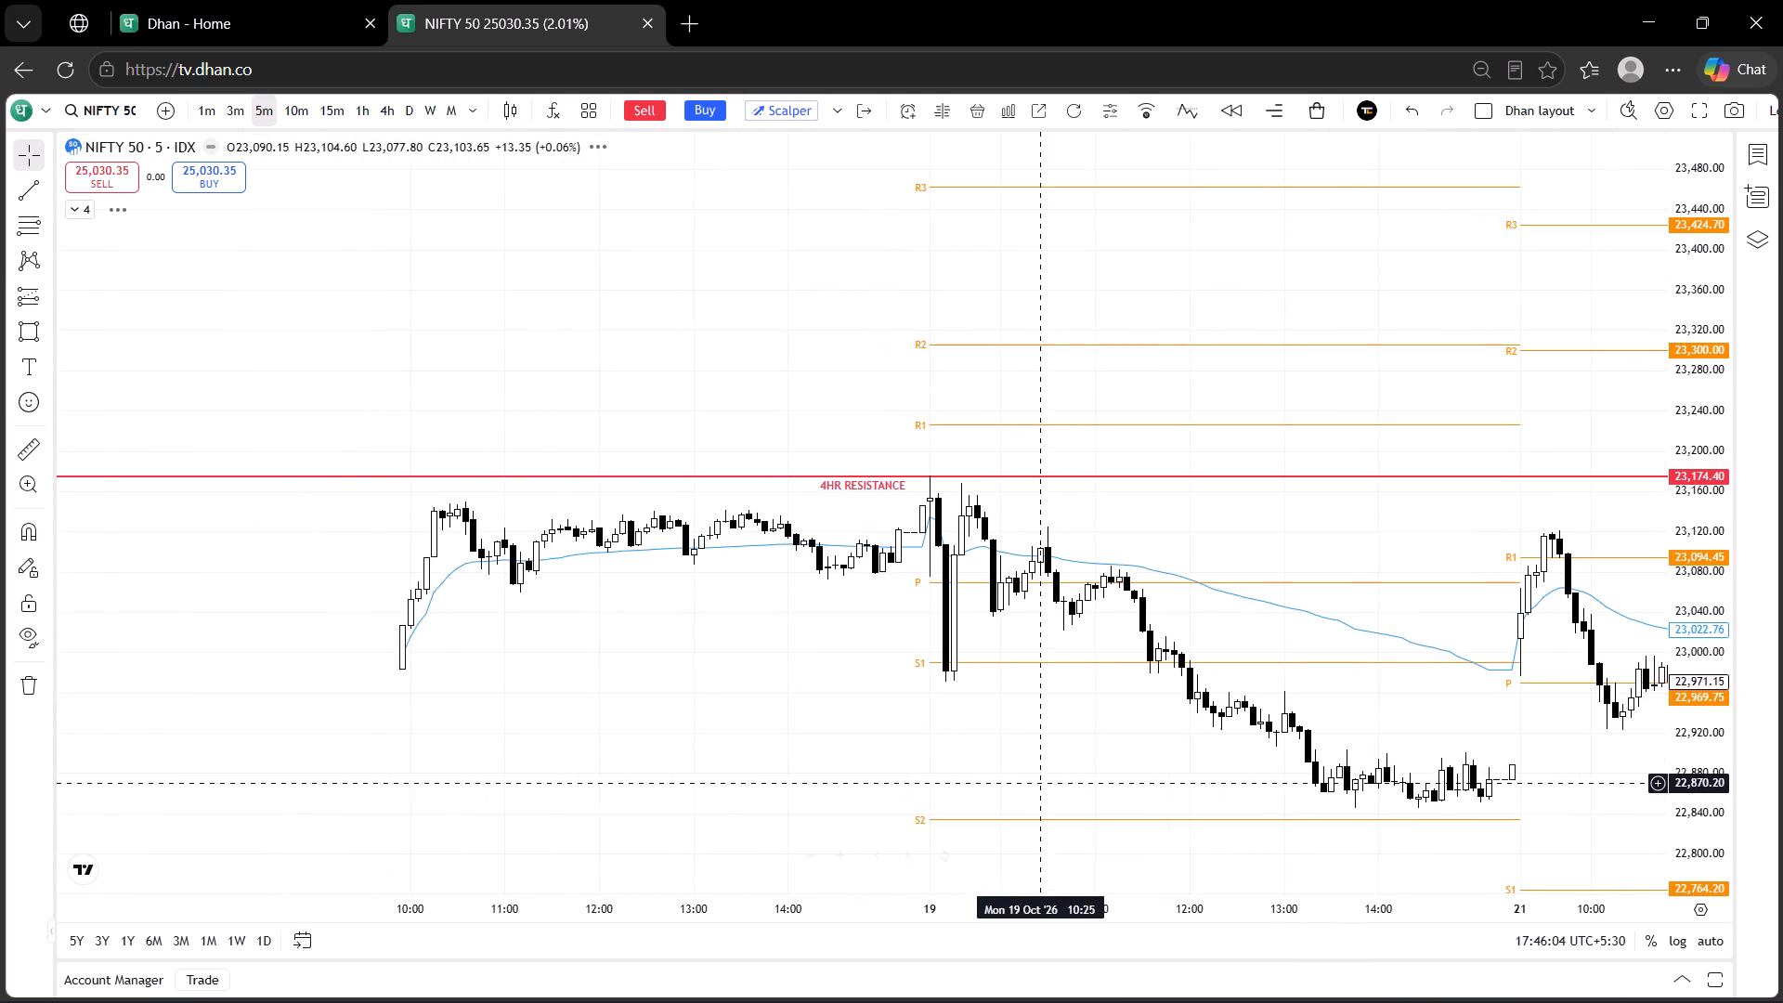
left_click_drag(575, 692, 768, 676)
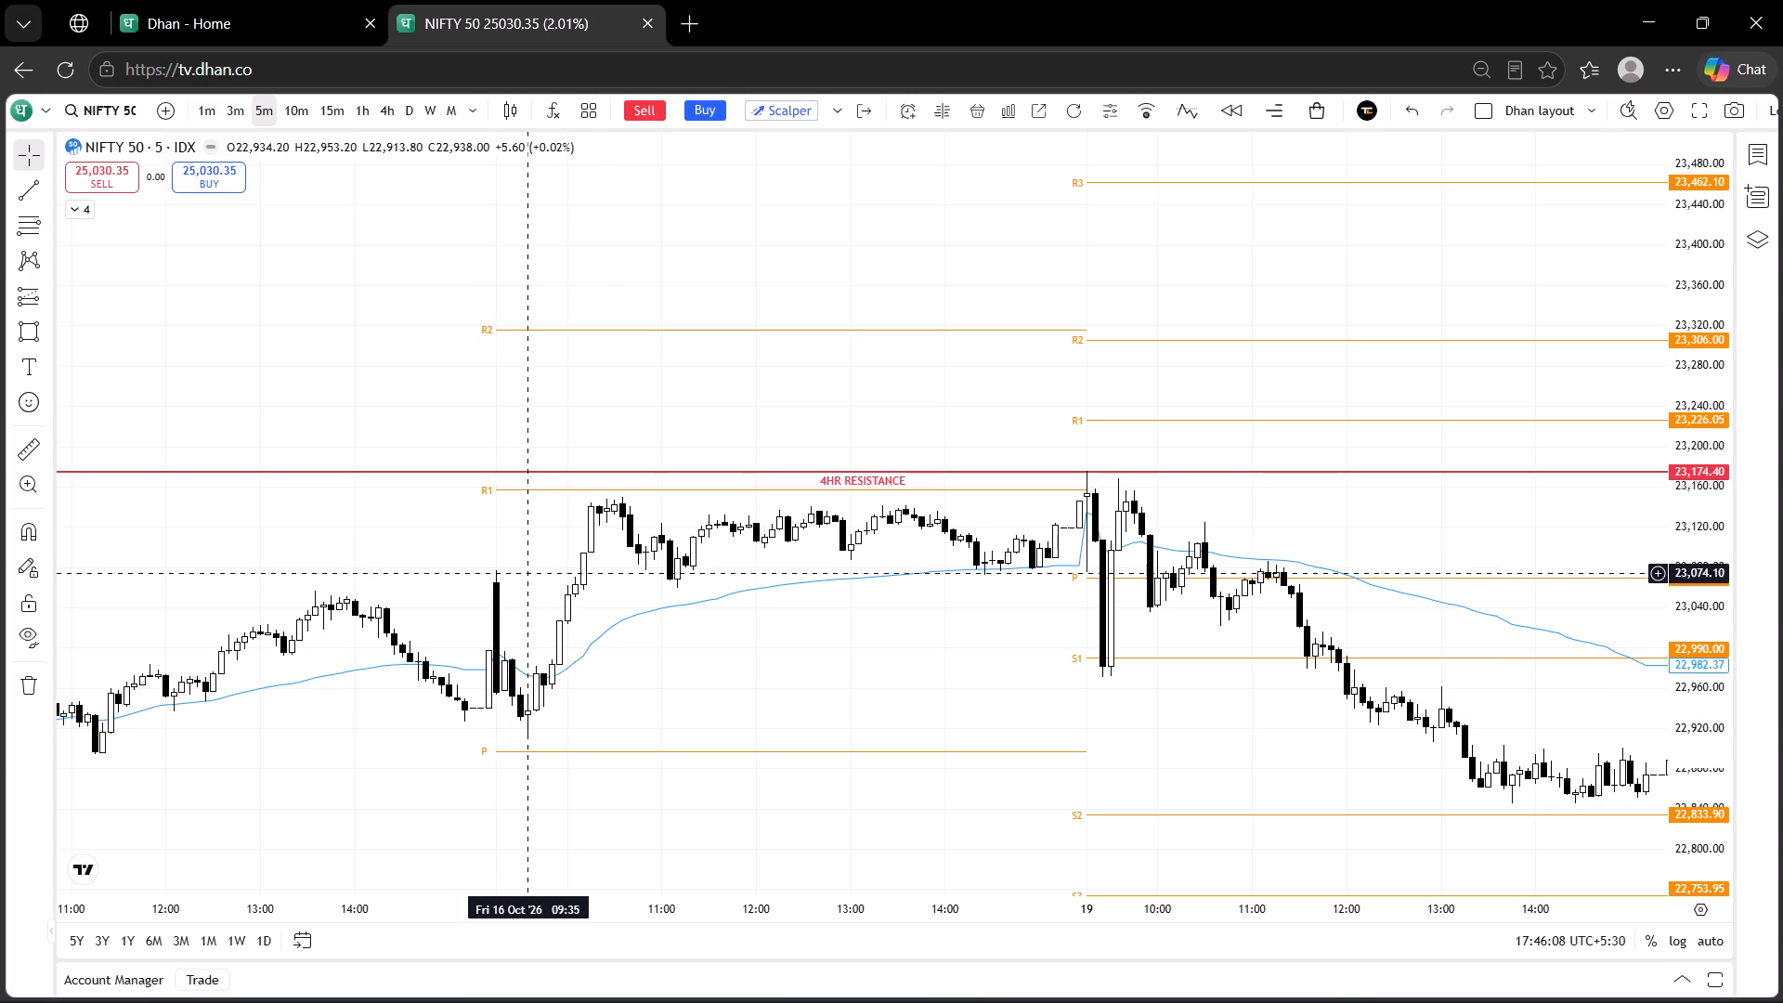
Draw a rectangle around the 16 Oct opening candles, from about 23,076 to 22,955, spanning 15 Oct 14:50 to 16 Oct 09:30.
left_click(543, 694)
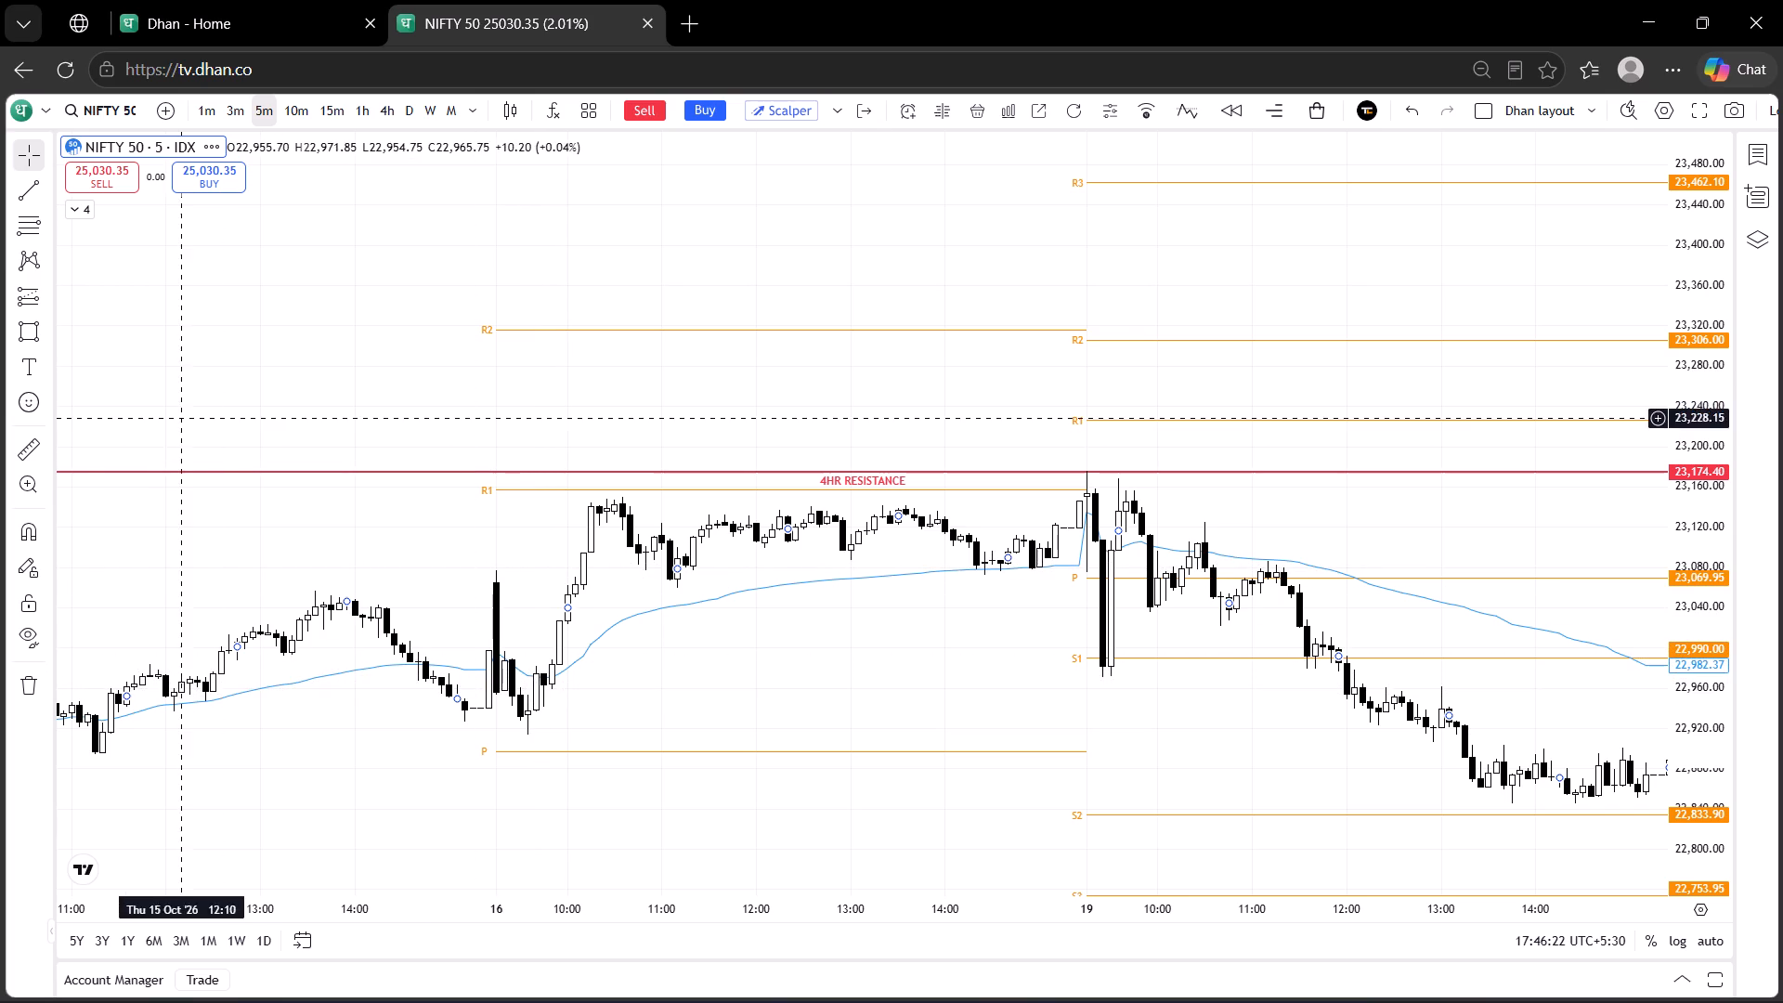
left_click(39, 331)
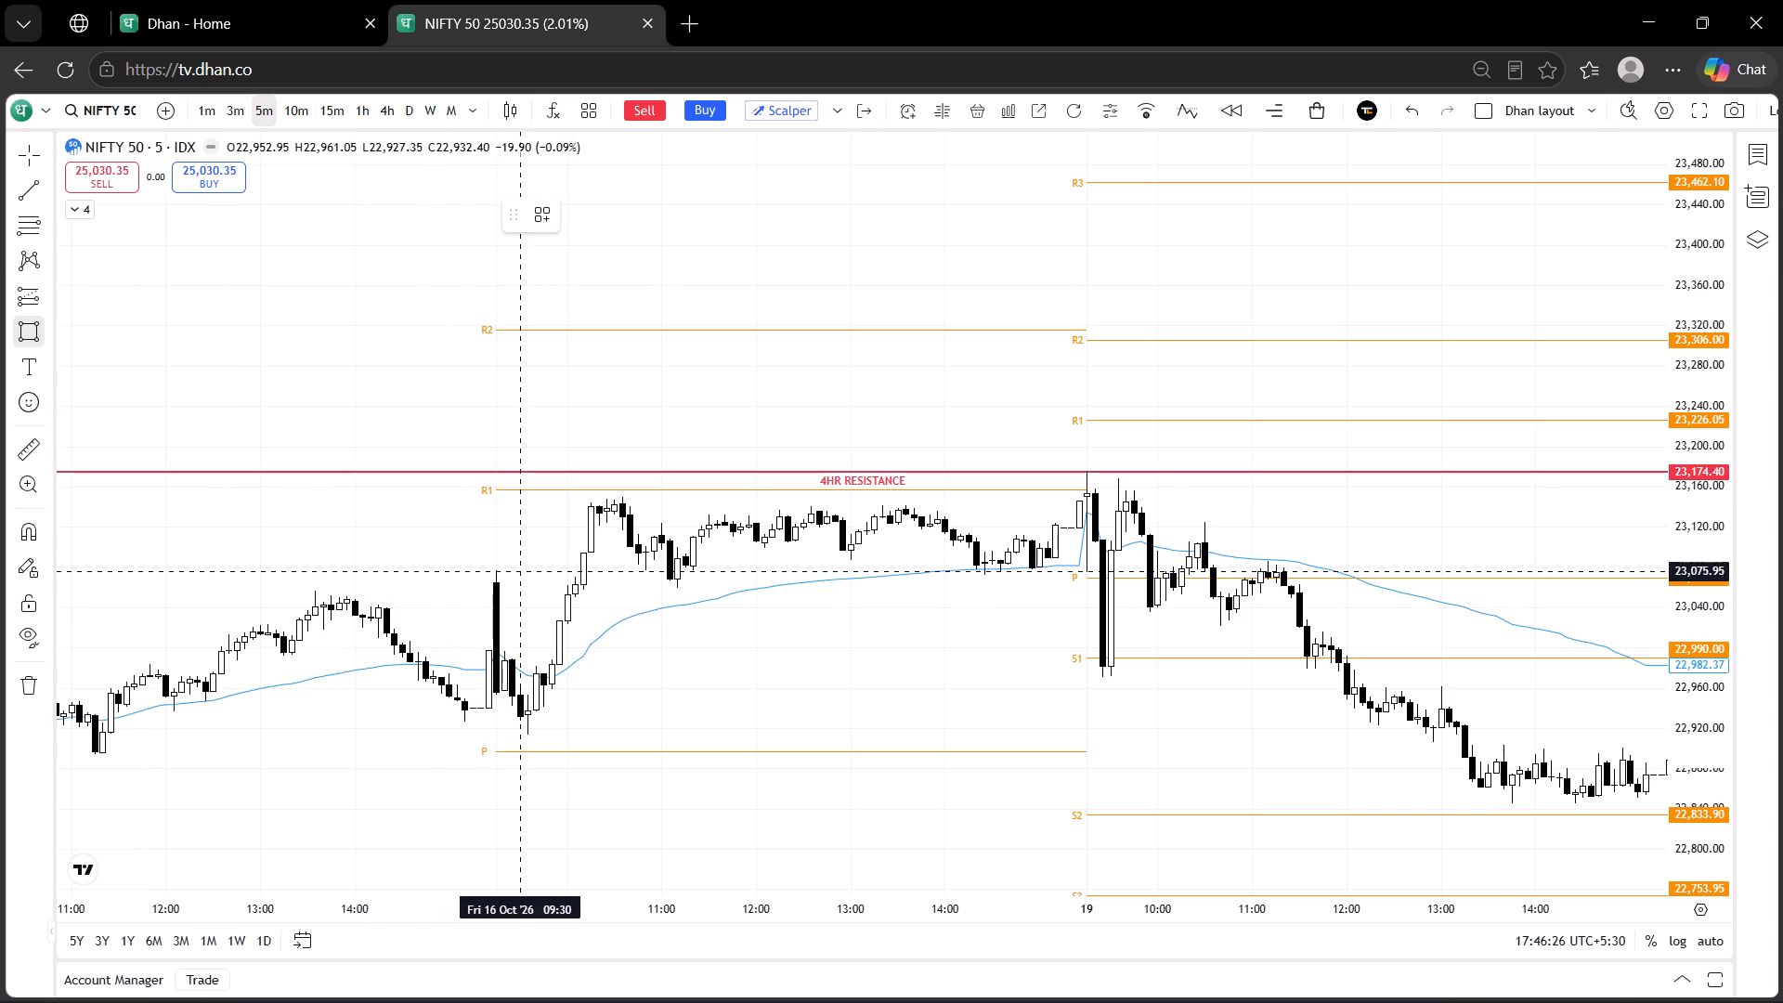
left_click_drag(518, 571, 570, 691)
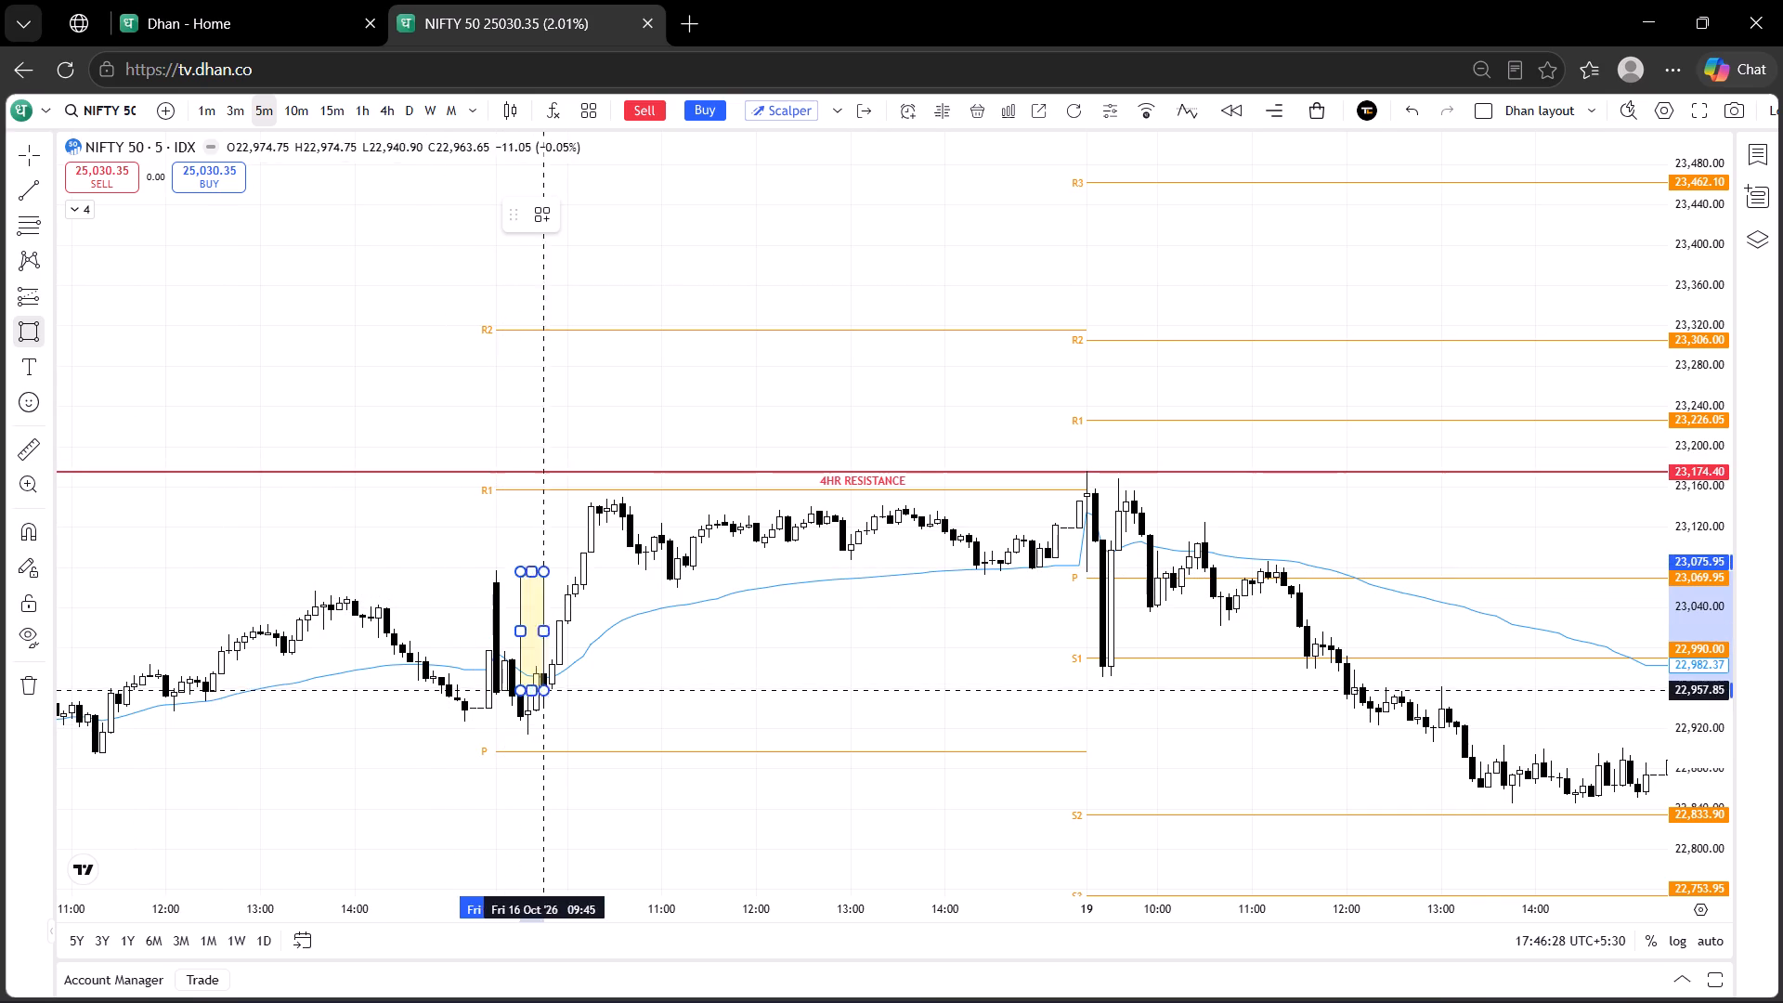
left_click_drag(570, 691, 428, 692)
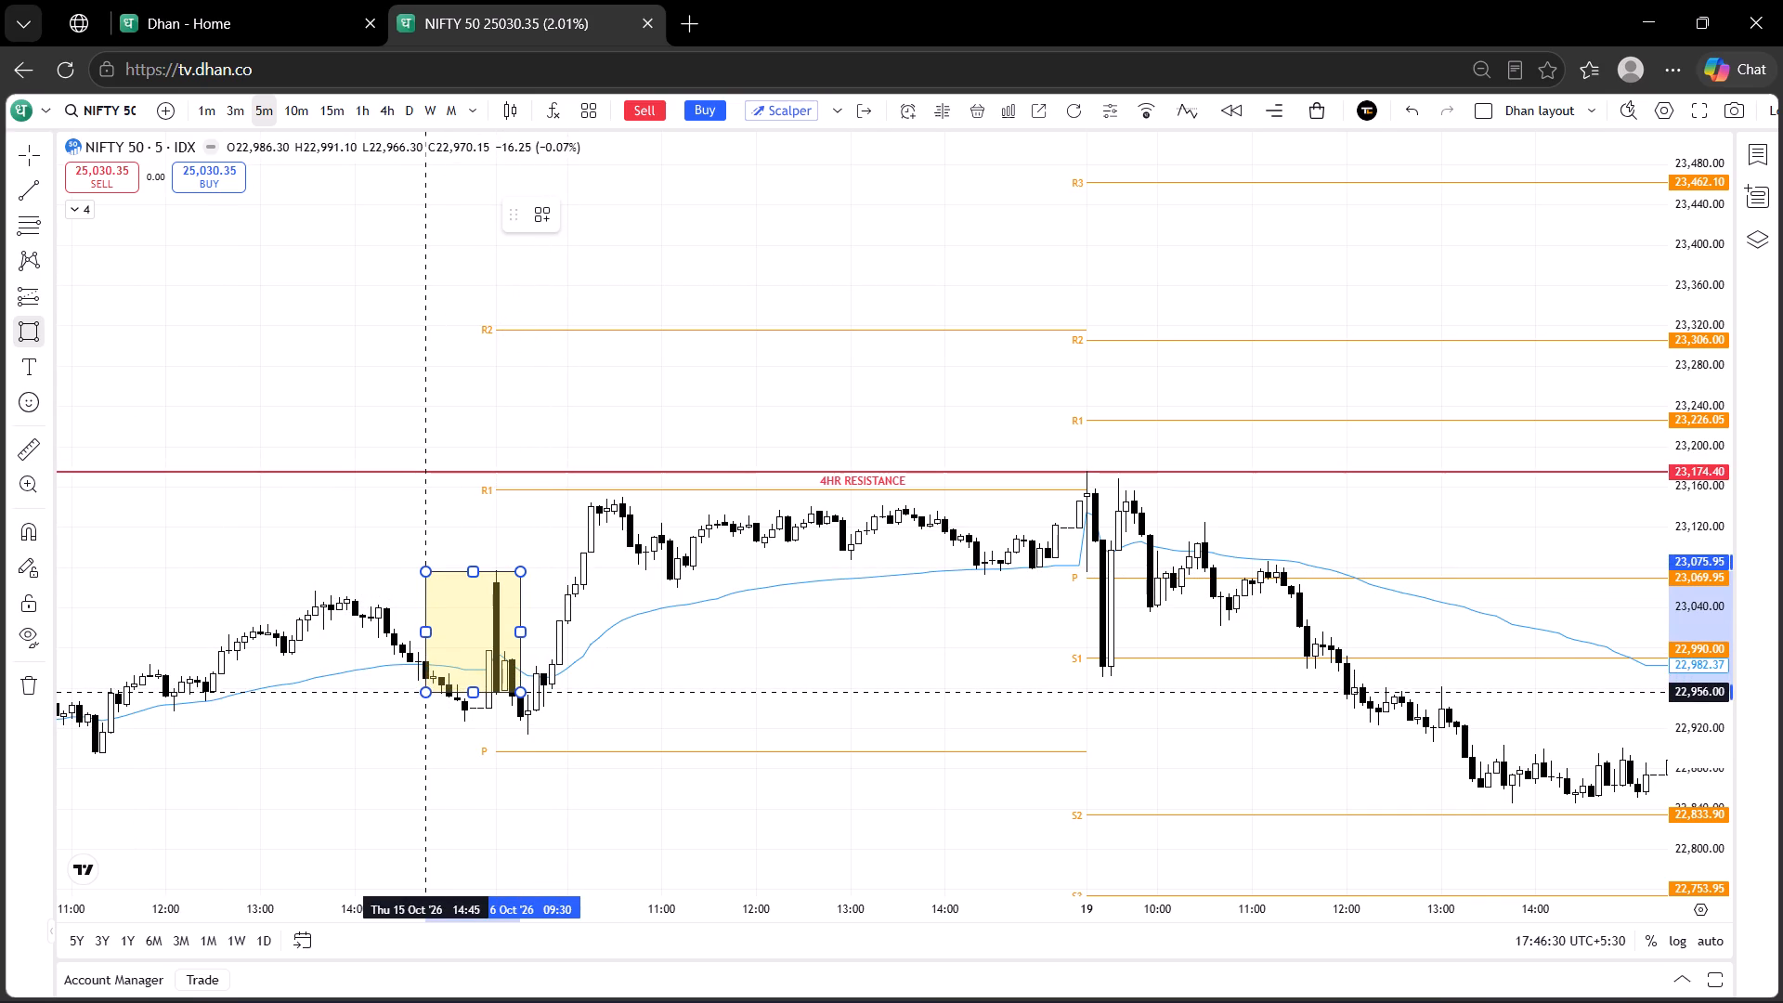
left_click_drag(428, 692, 430, 697)
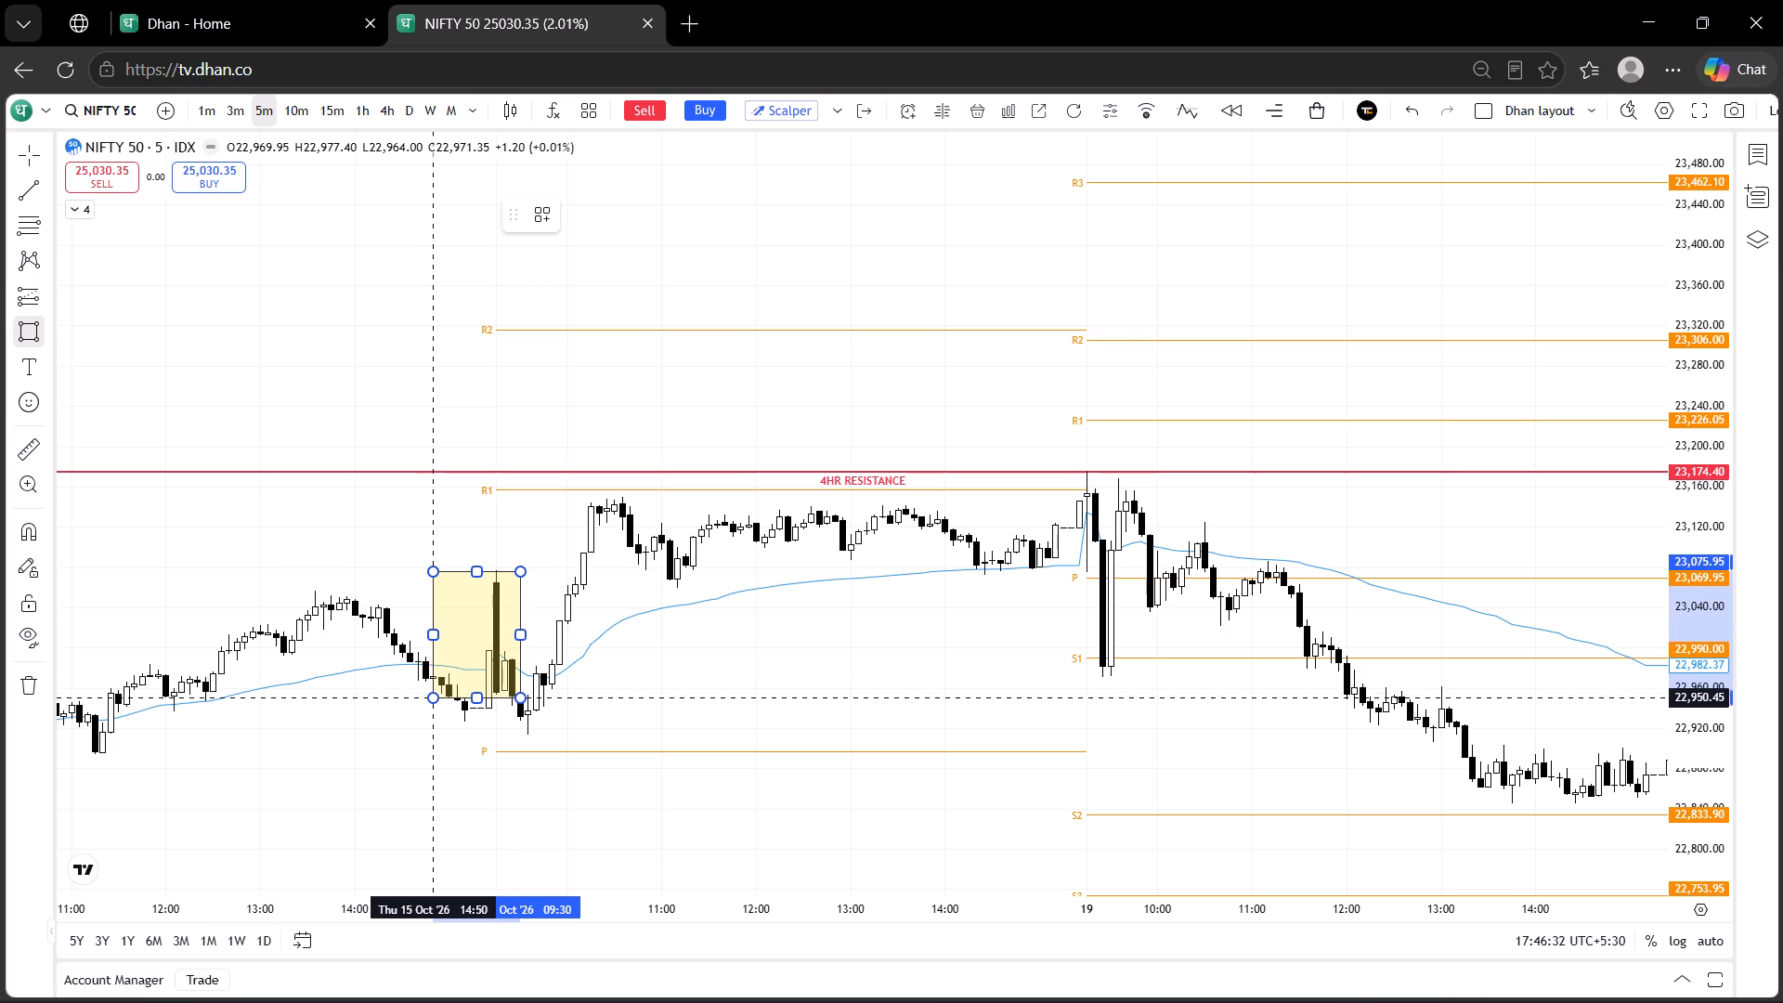
left_click_drag(430, 697, 430, 693)
left_click(430, 693)
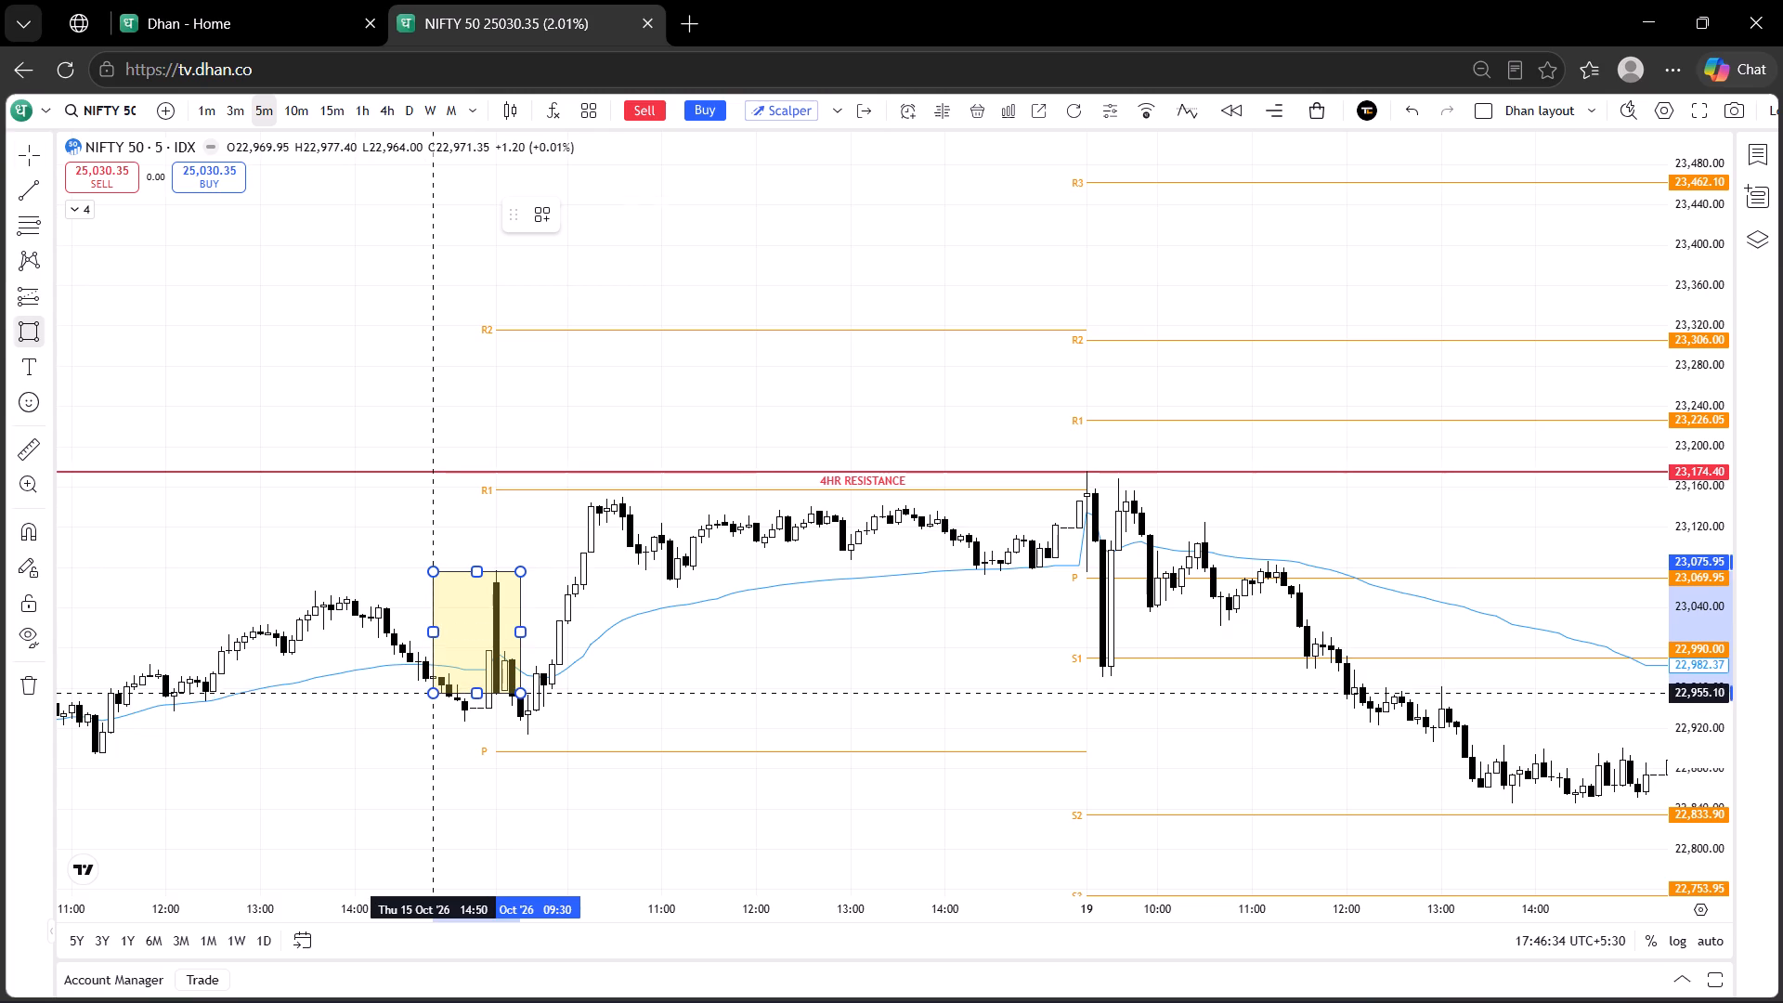
left_click(504, 762)
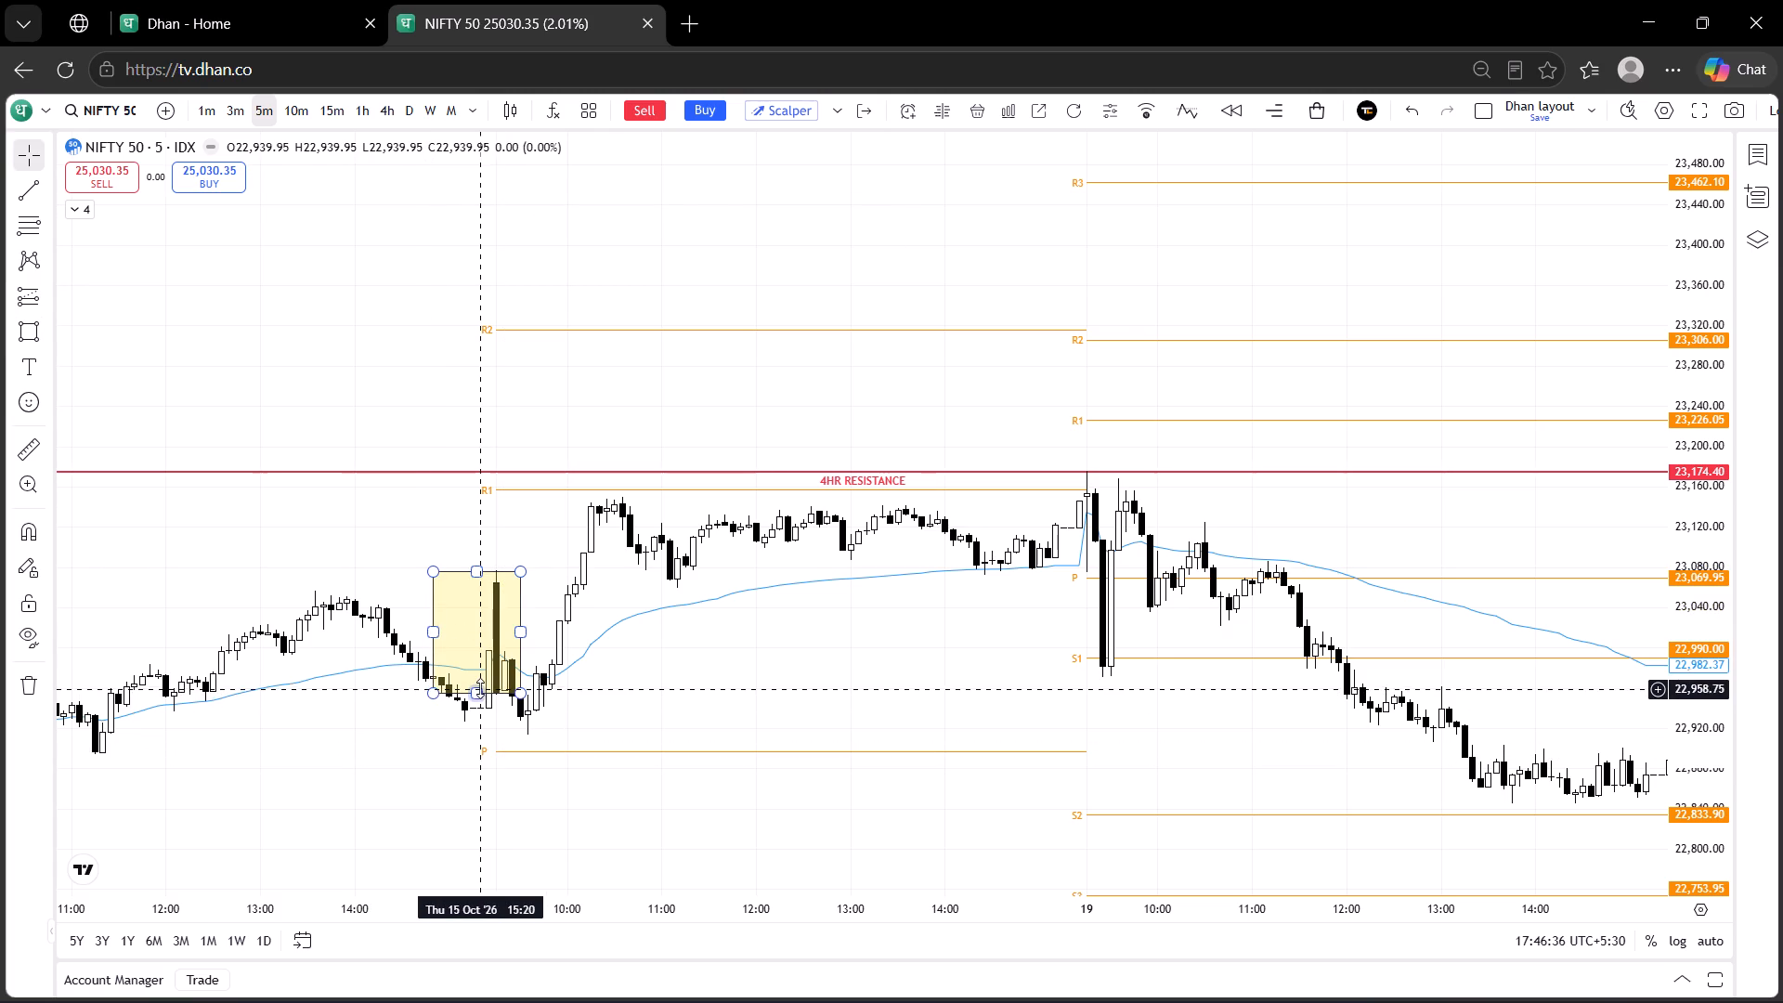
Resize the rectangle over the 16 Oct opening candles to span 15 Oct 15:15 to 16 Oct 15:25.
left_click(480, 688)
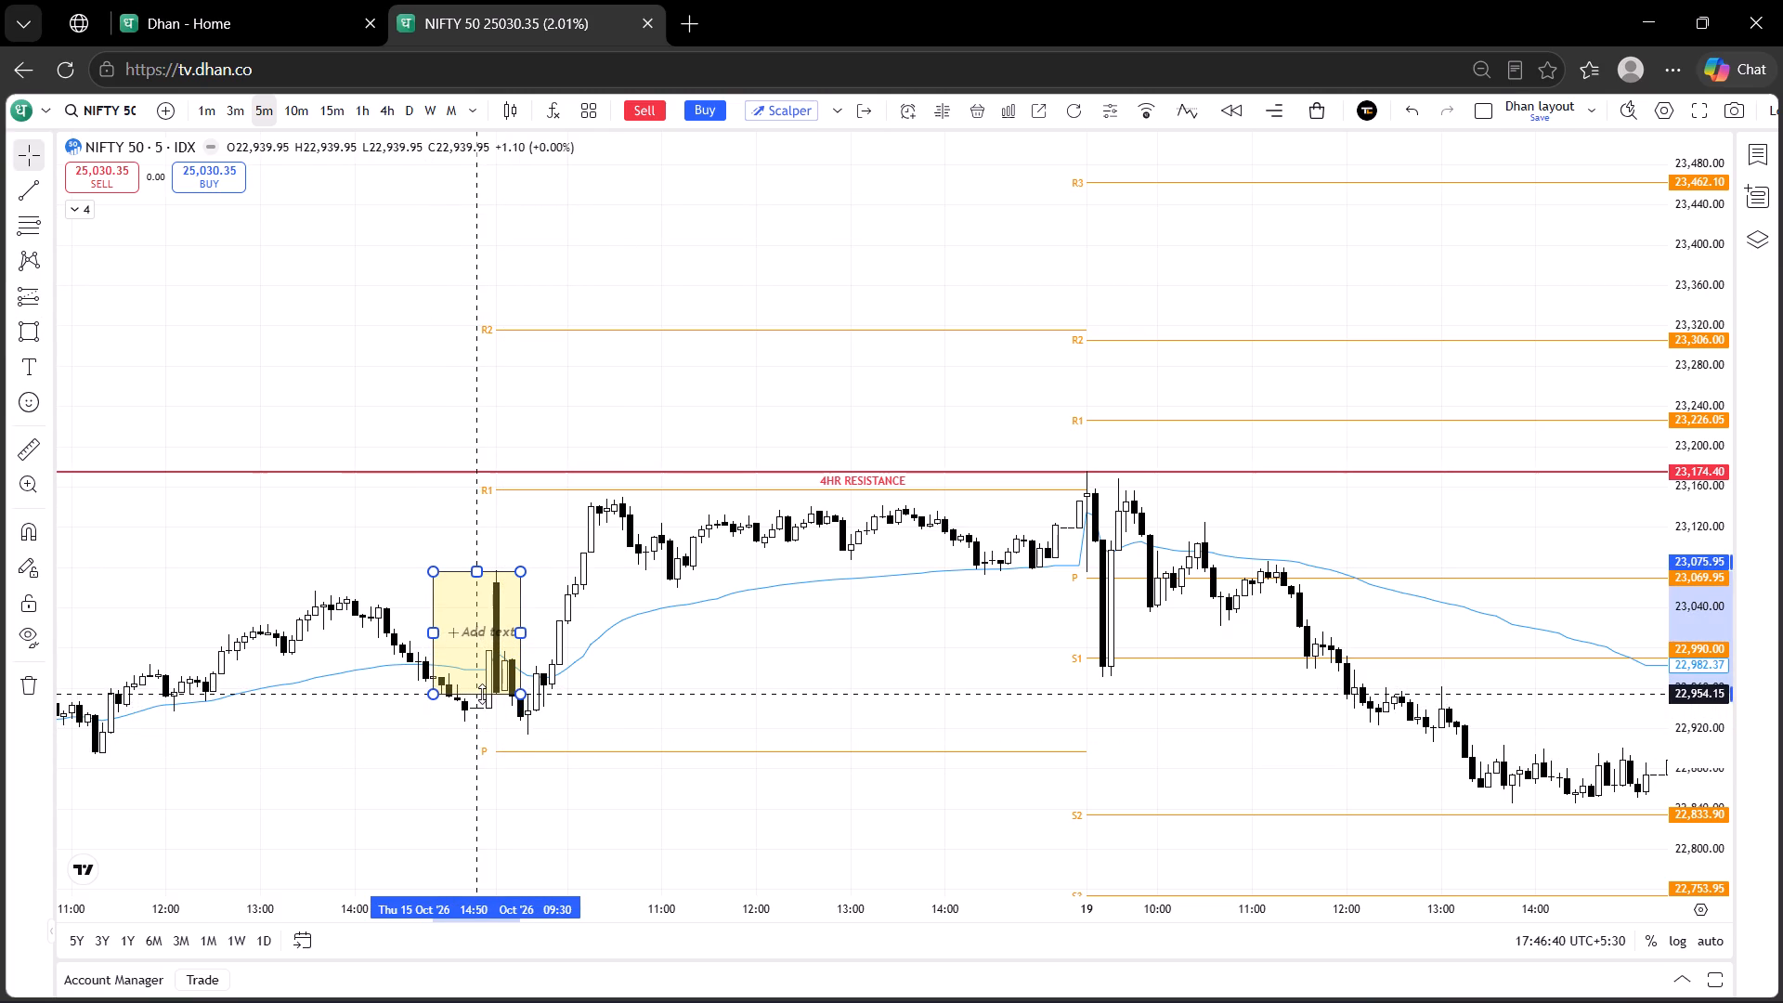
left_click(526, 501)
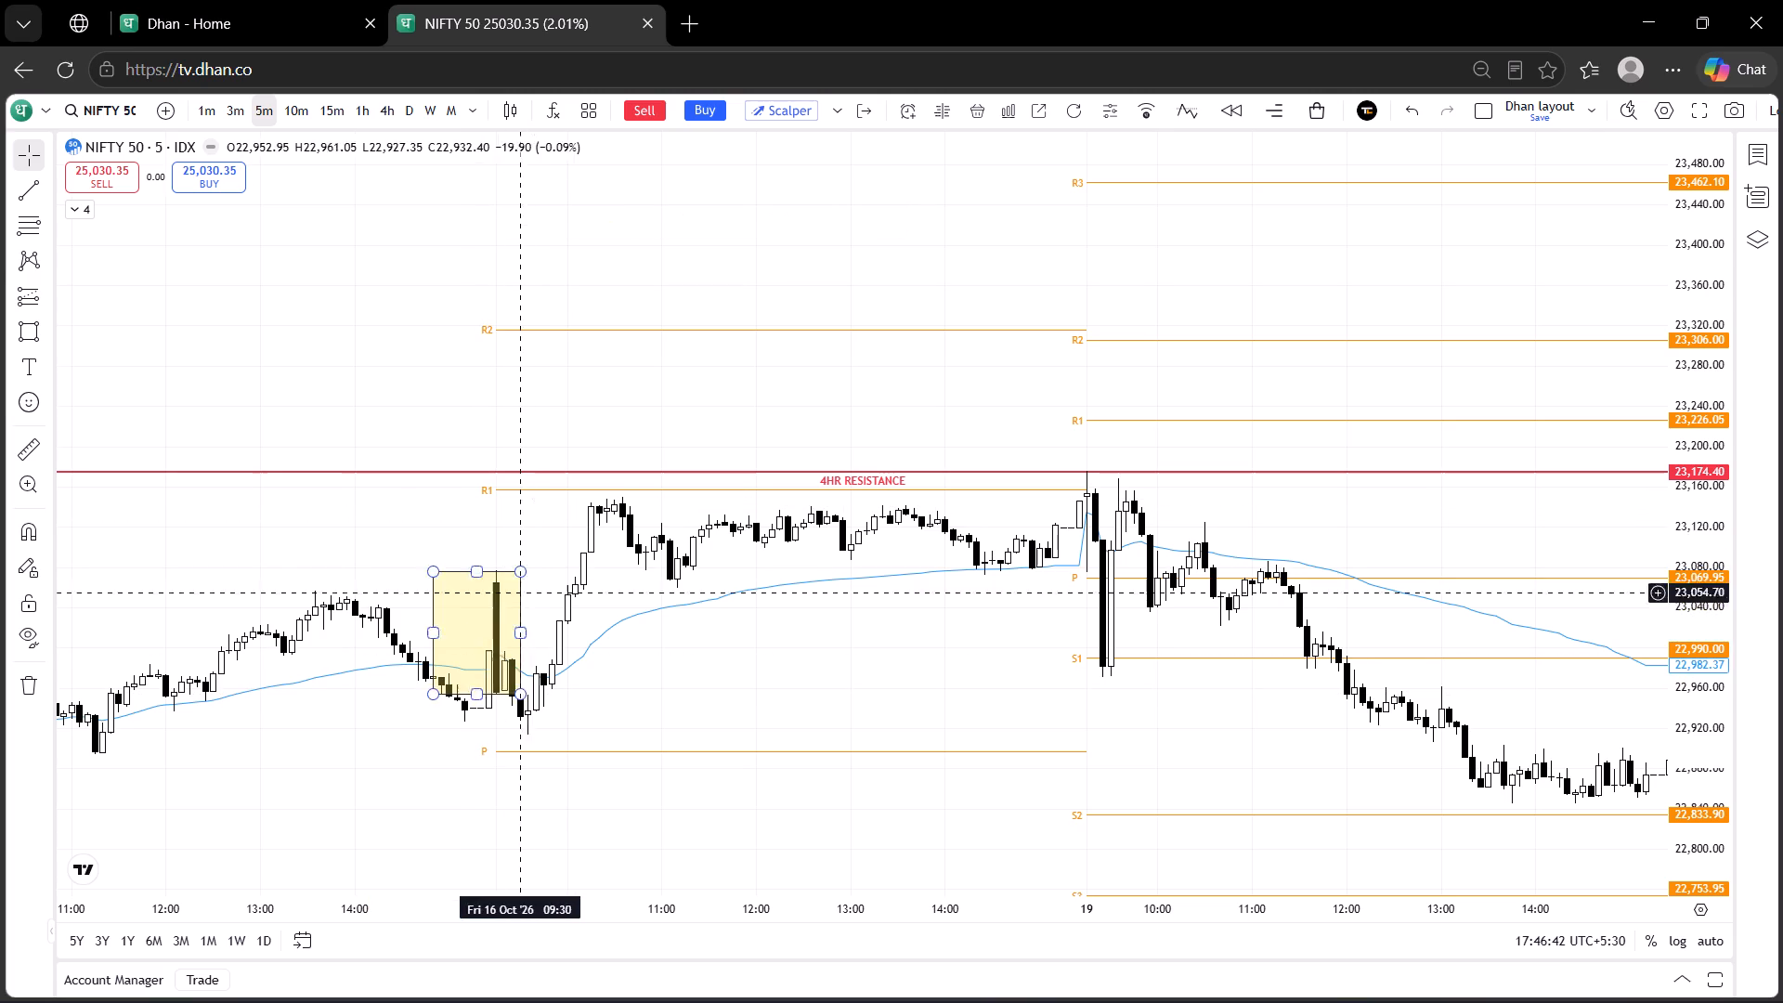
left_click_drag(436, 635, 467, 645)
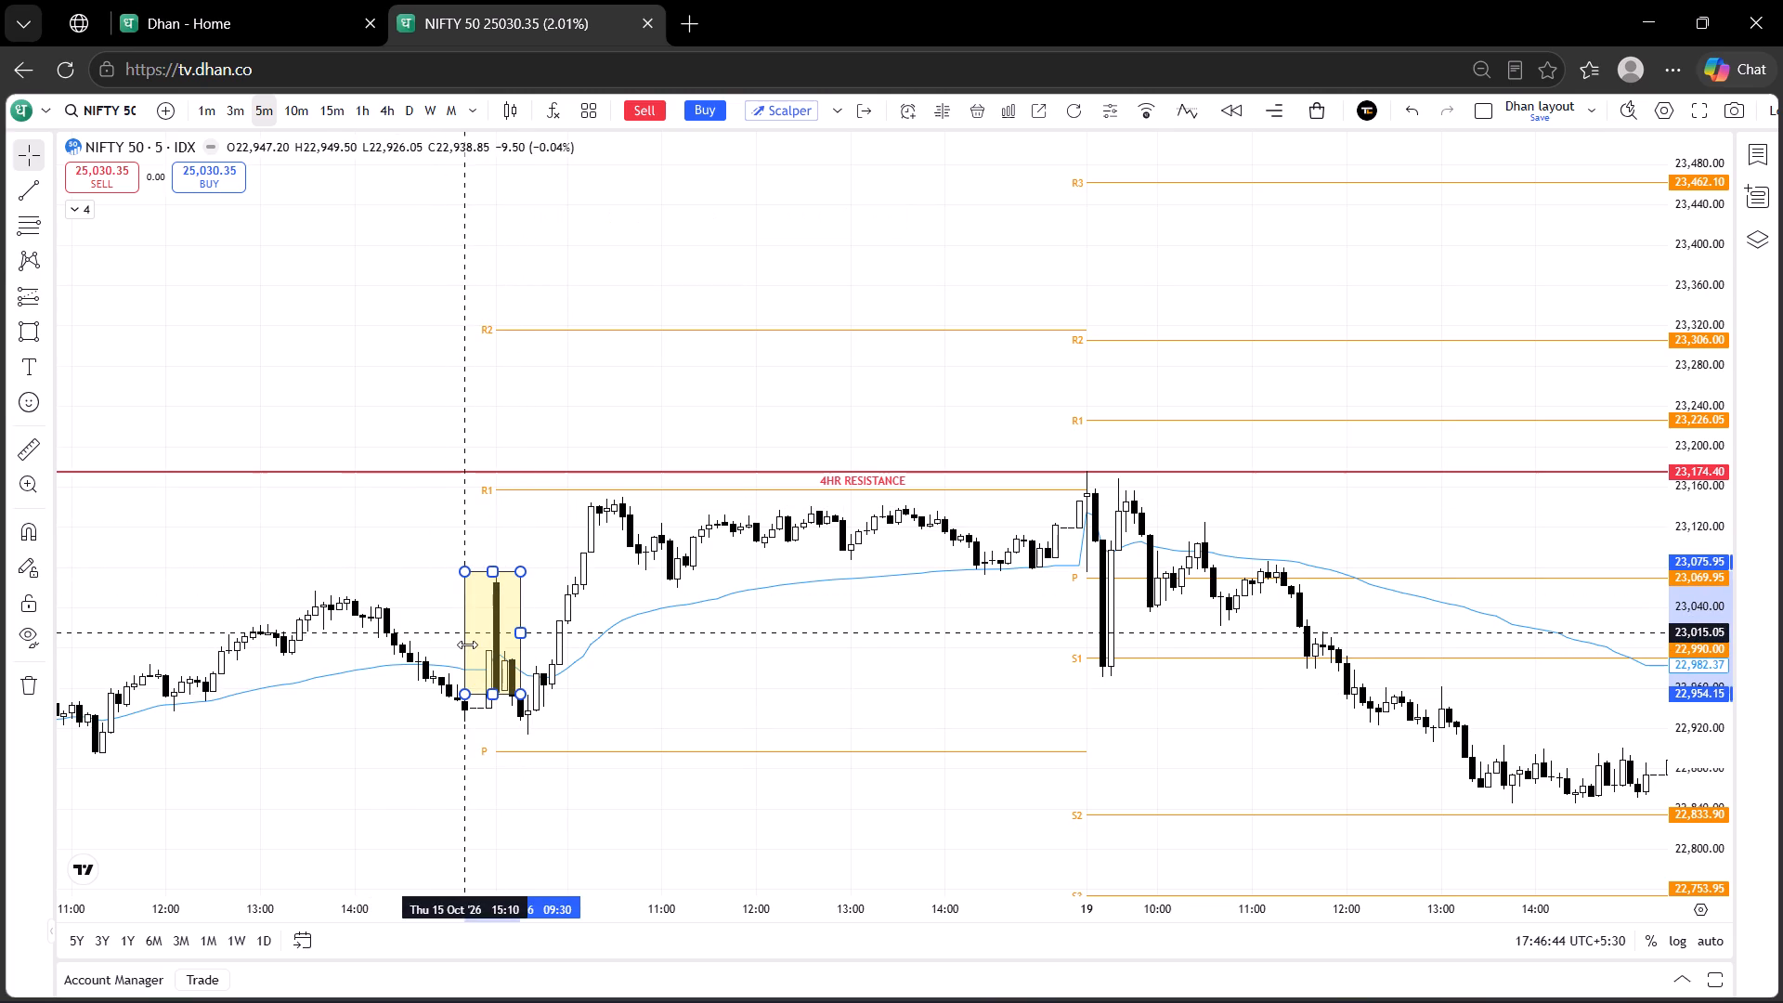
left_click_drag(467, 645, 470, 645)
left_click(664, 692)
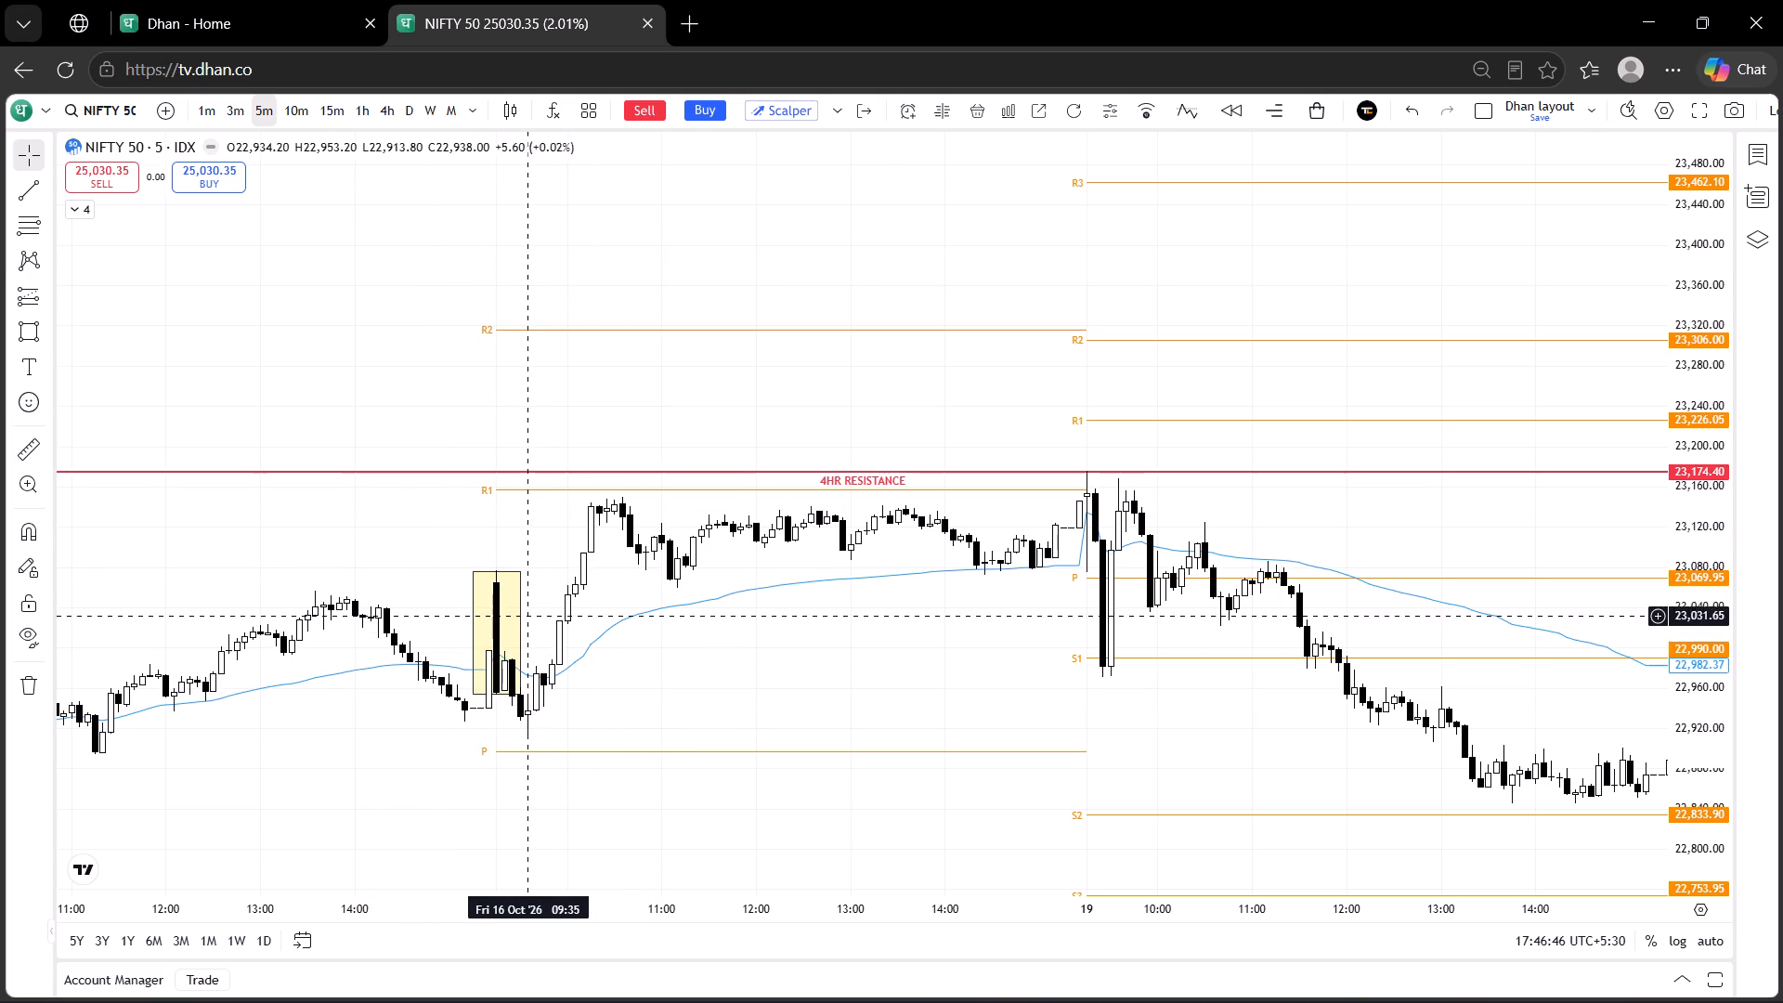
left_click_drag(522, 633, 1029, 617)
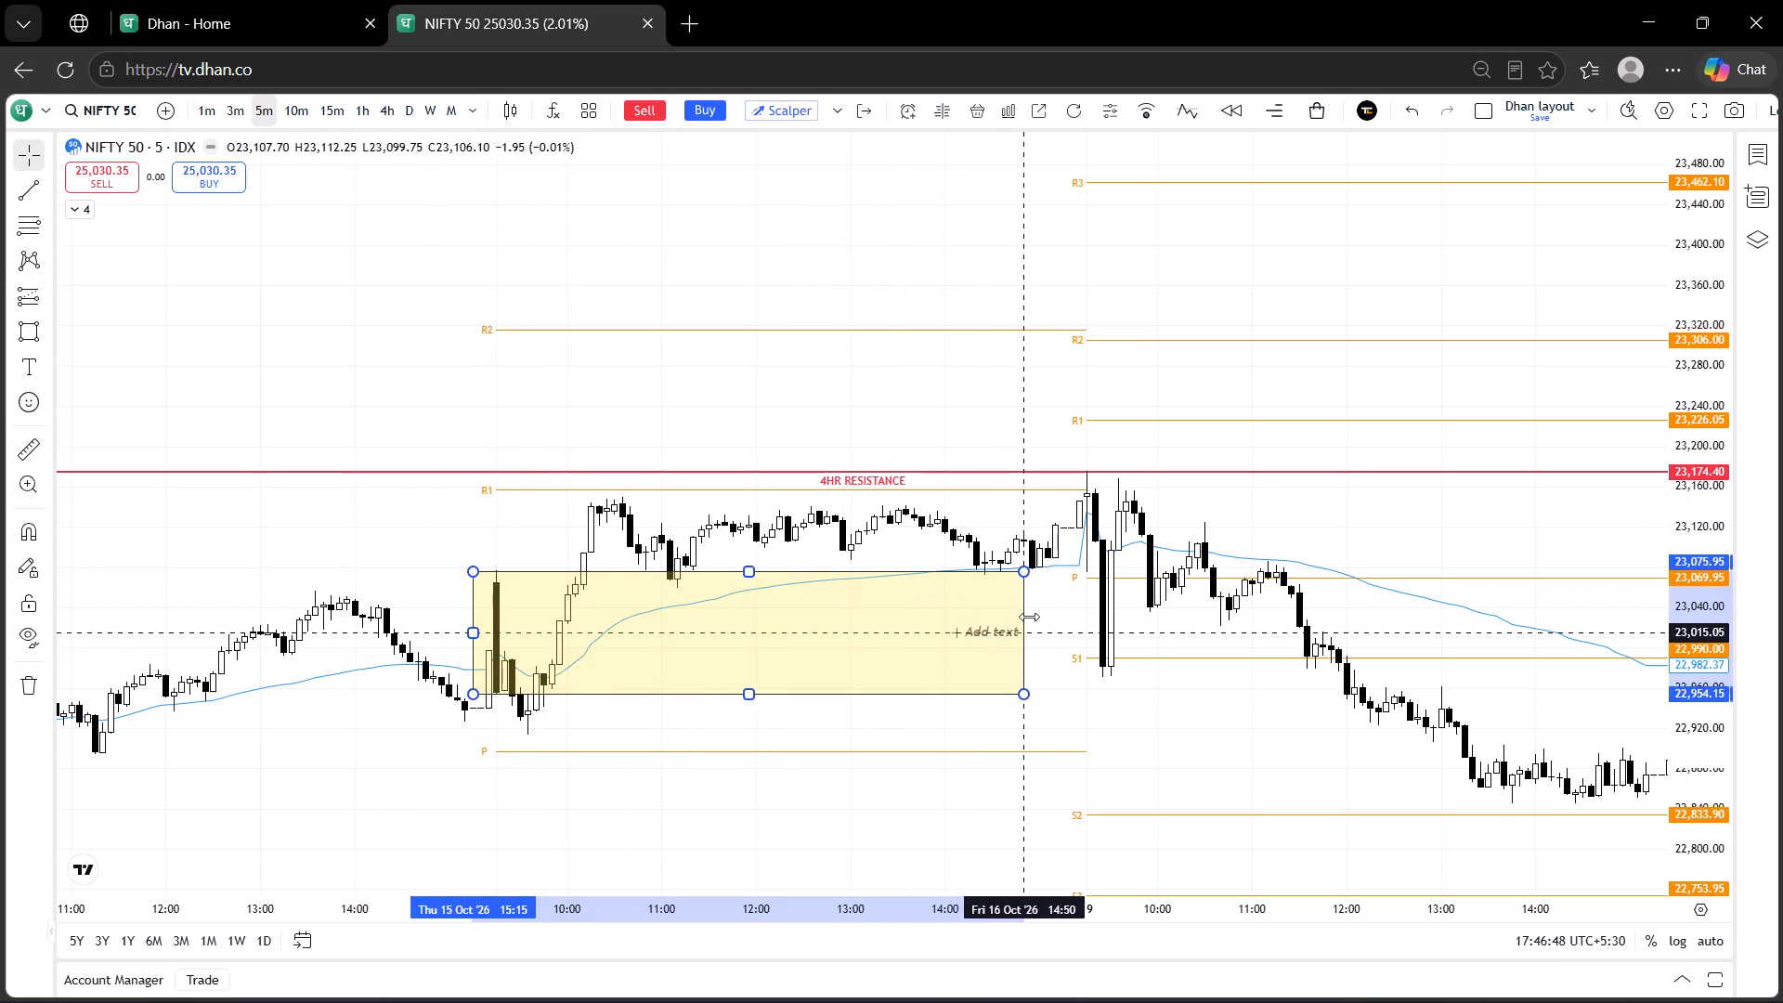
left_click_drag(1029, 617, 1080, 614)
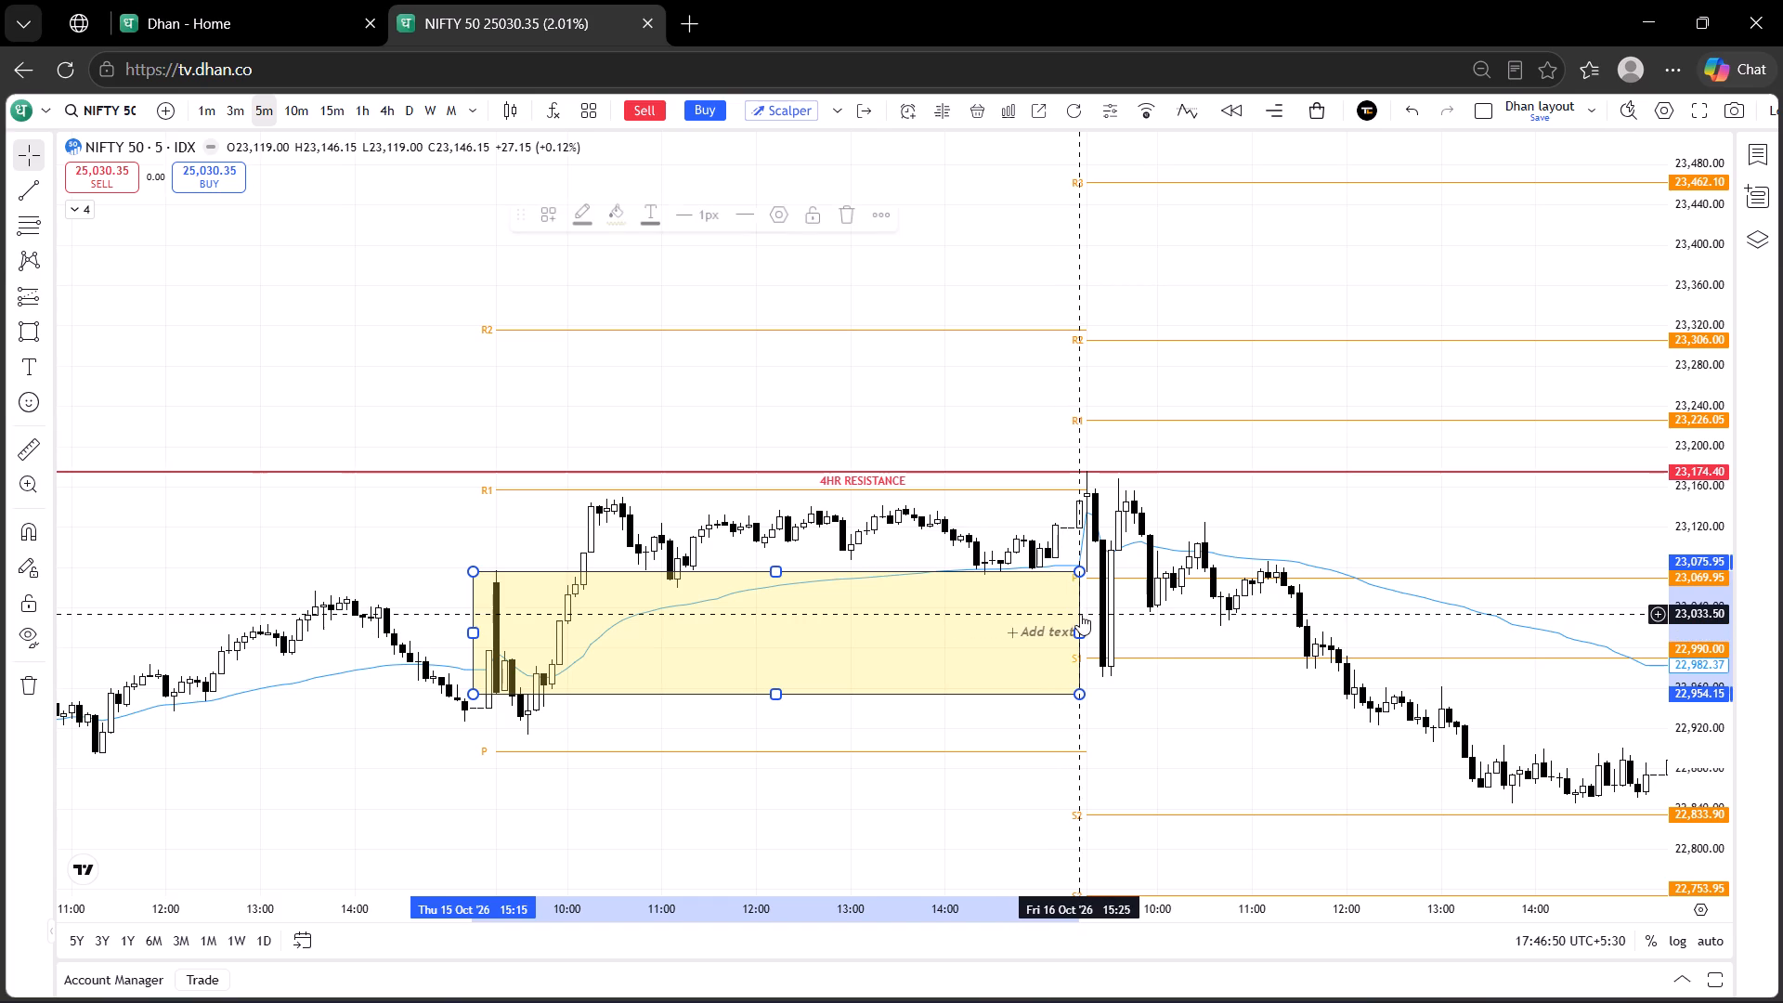
Delete the yellow rectangle from the 16 Oct session.
left_click(751, 715)
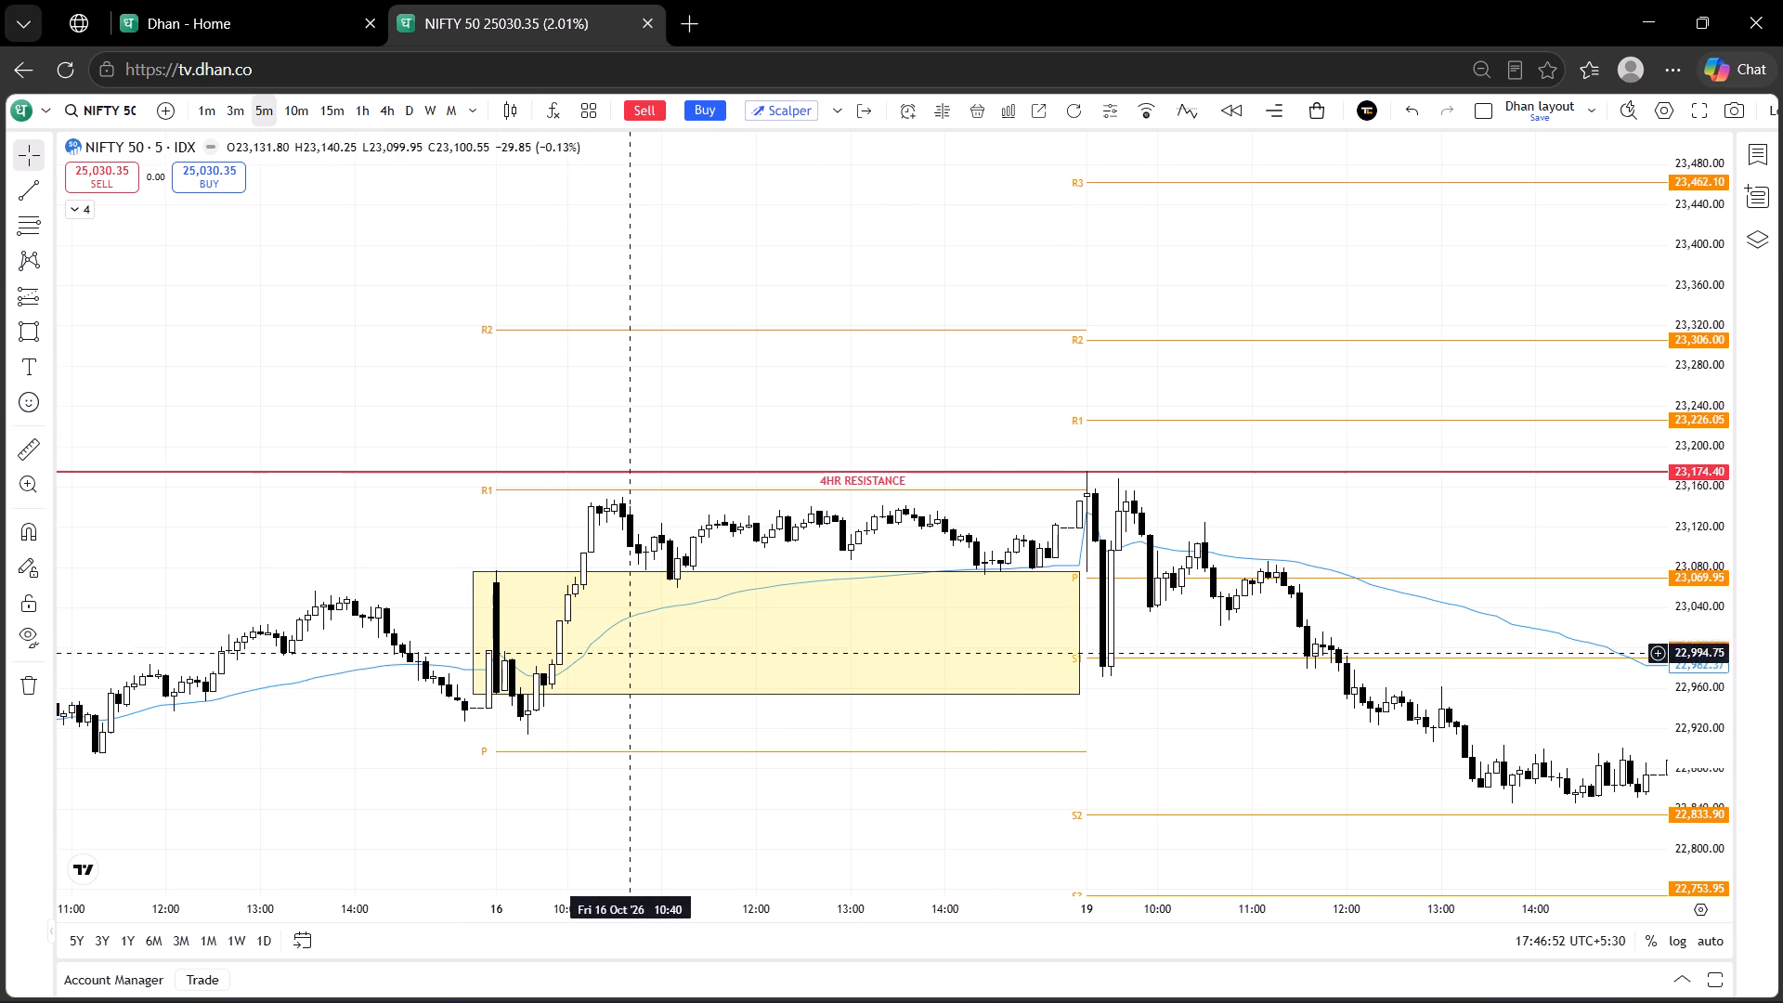
left_click_drag(670, 701, 681, 696)
left_click(681, 696)
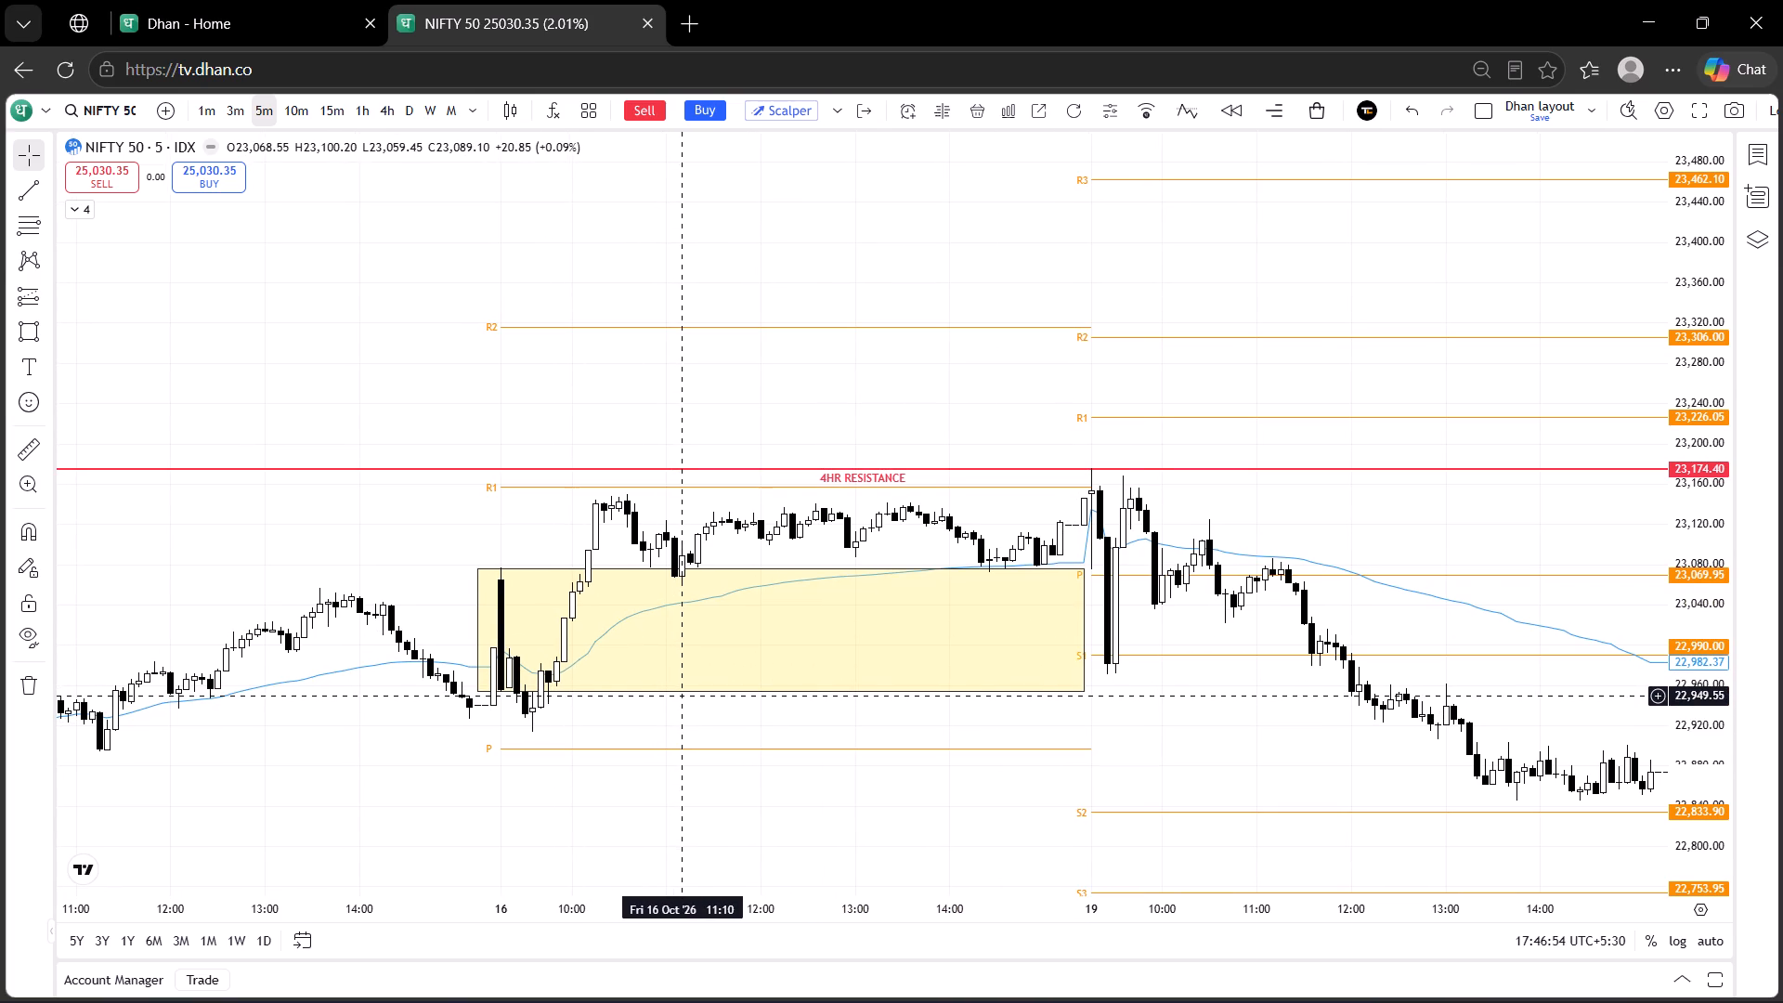
left_click(693, 691)
key("BackSpace")
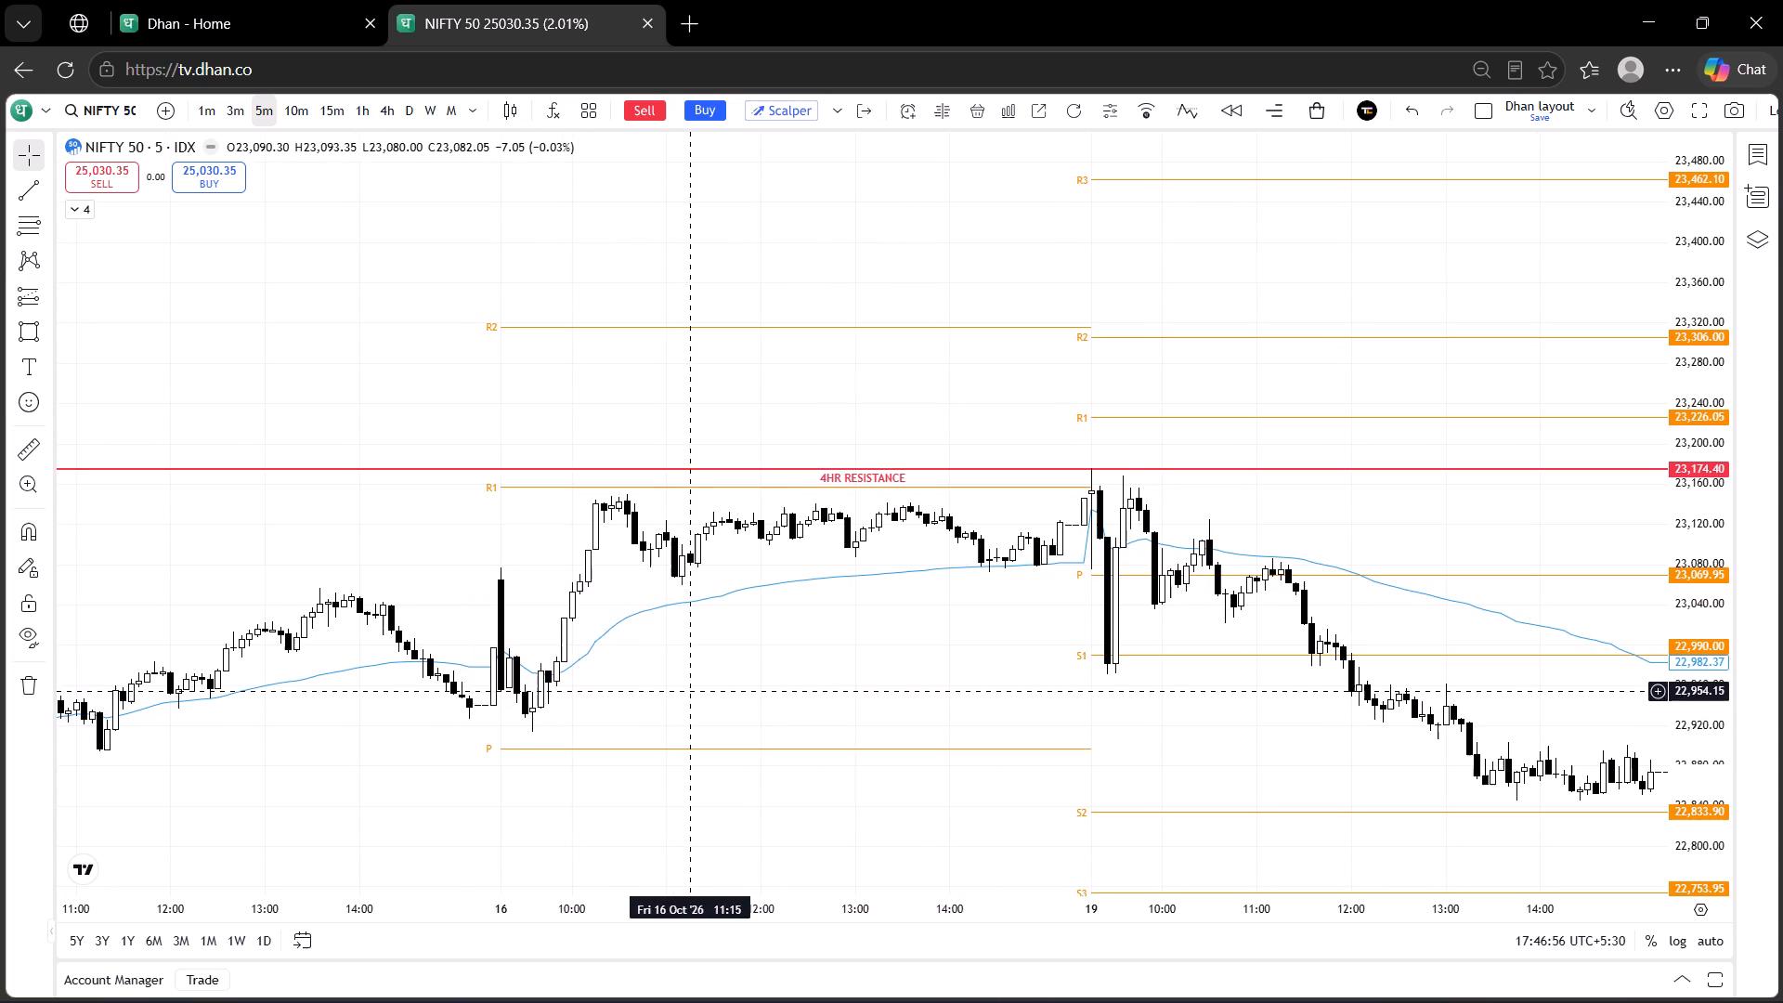
Save the Dhan layout.
key("ctrl+s")
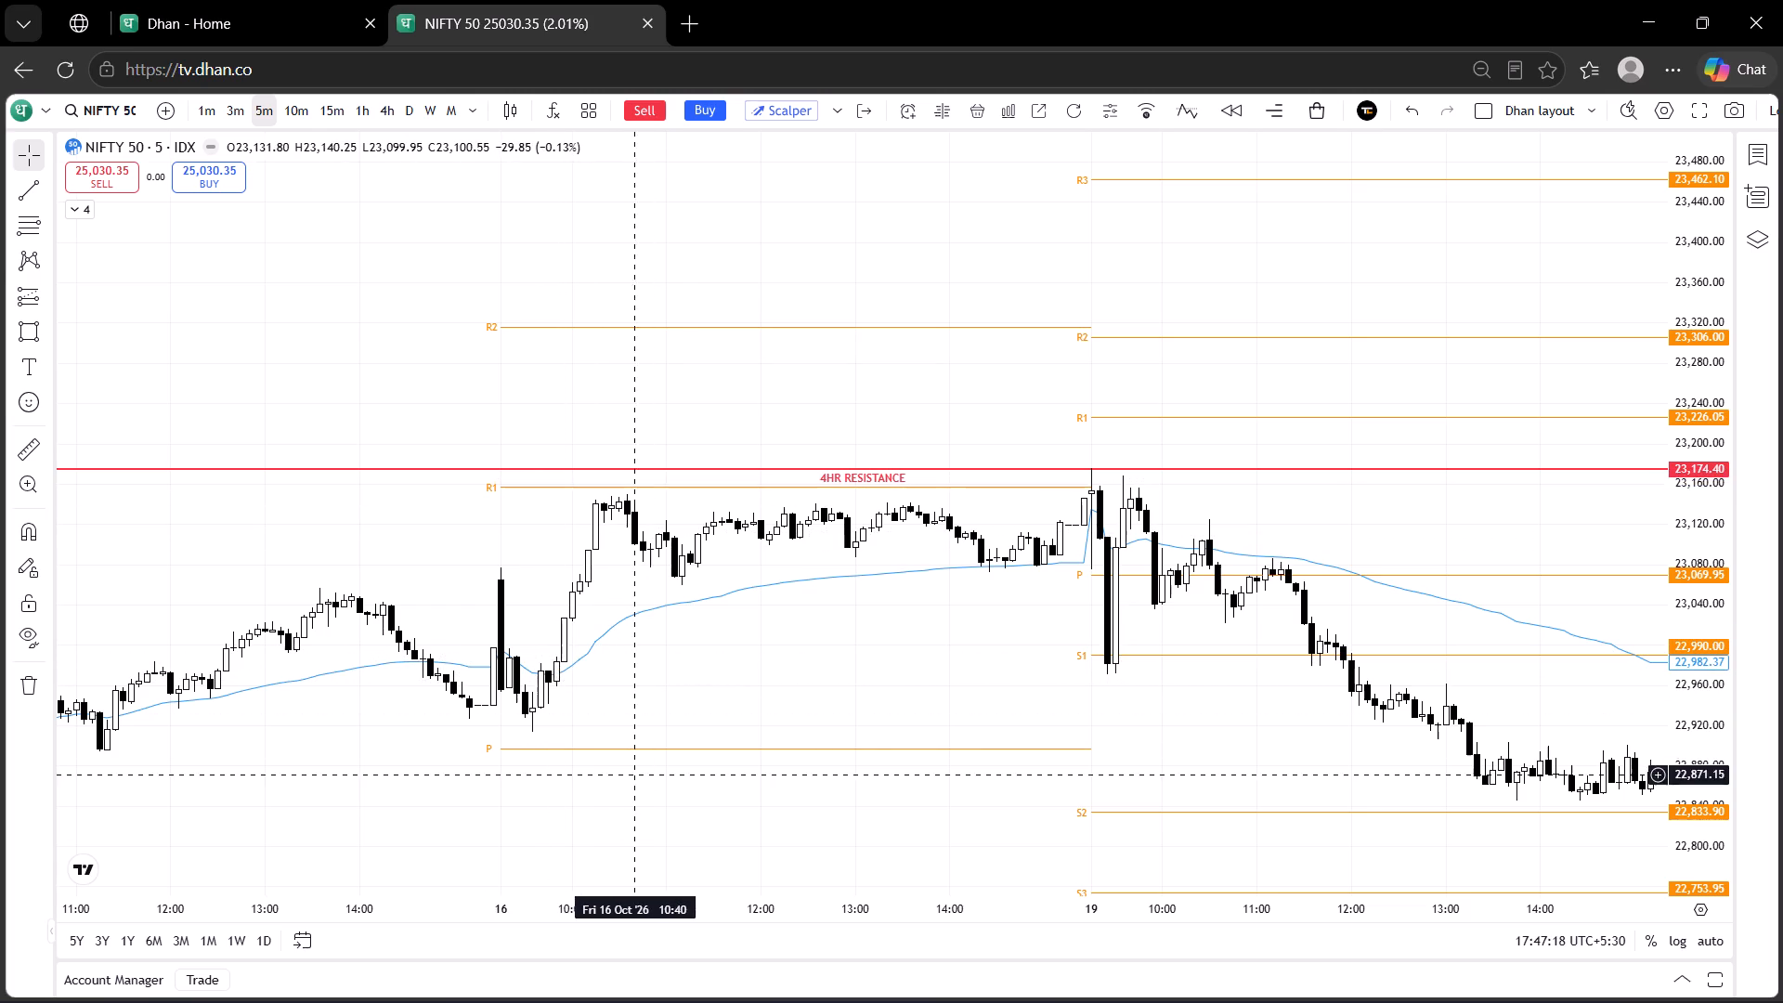
Examine the 5-minute price action from 16 Oct back to 13 Oct against VWAP, the pivots and the horizontal levels.
left_click_drag(636, 775, 1271, 634)
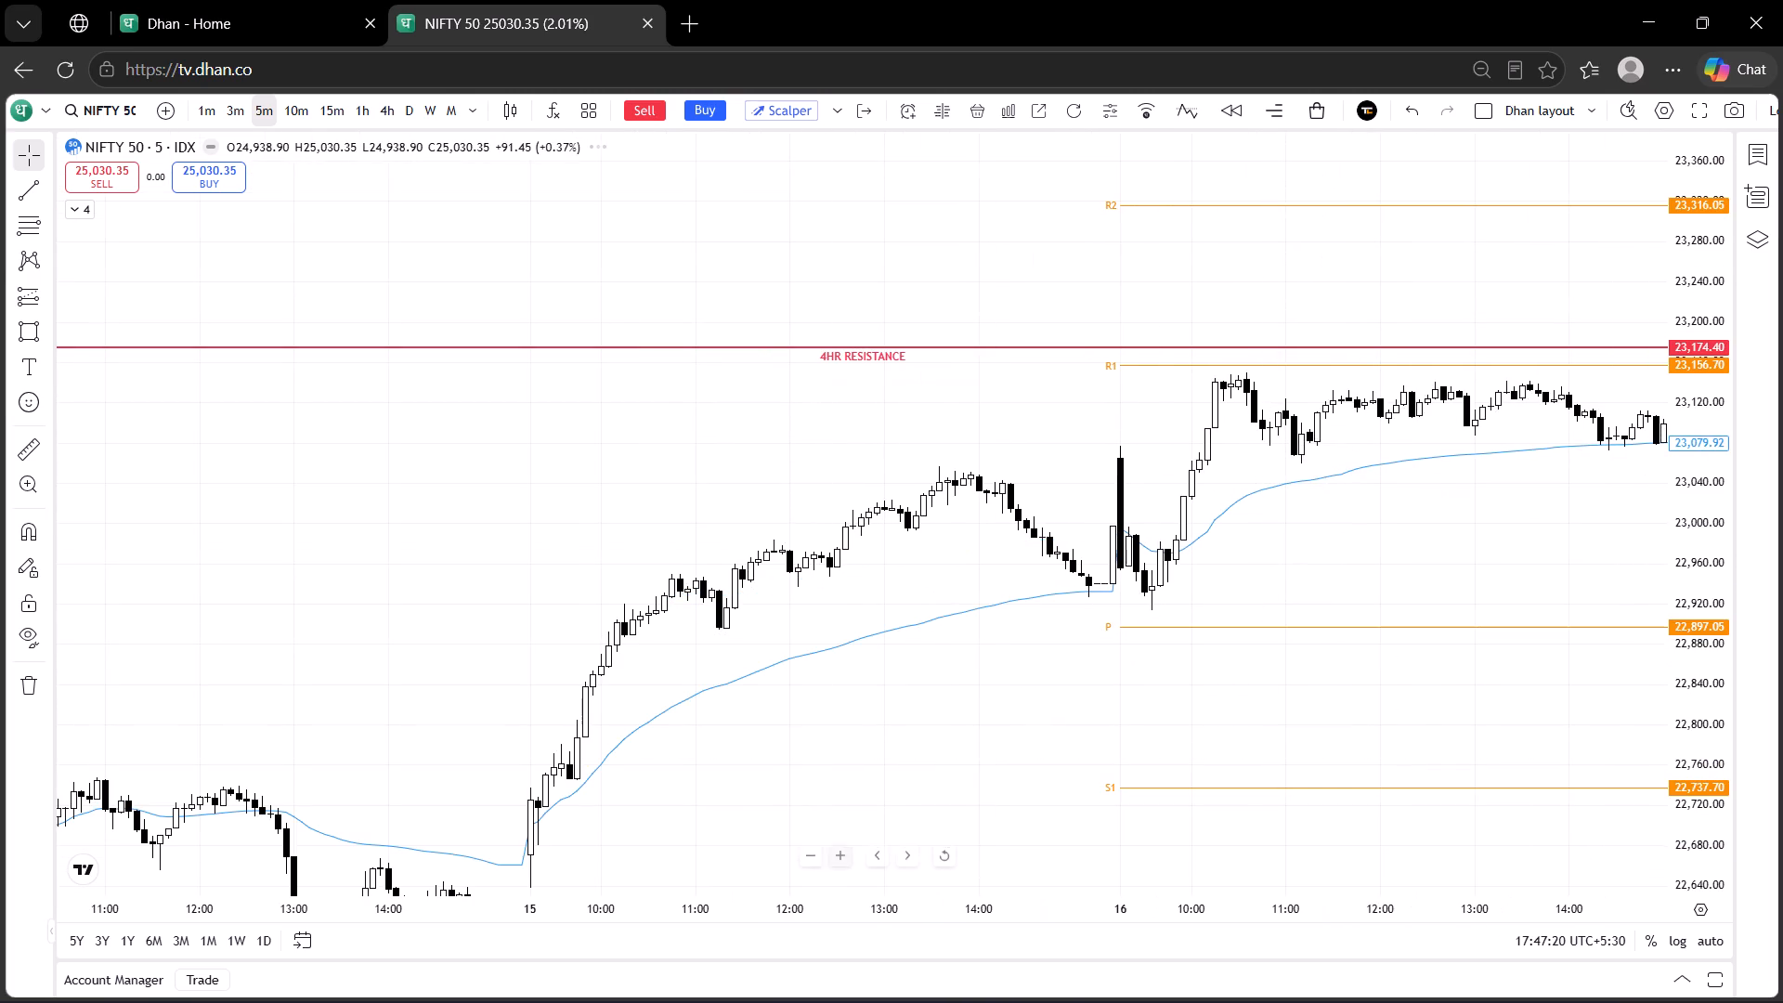
left_click_drag(817, 797, 1013, 447)
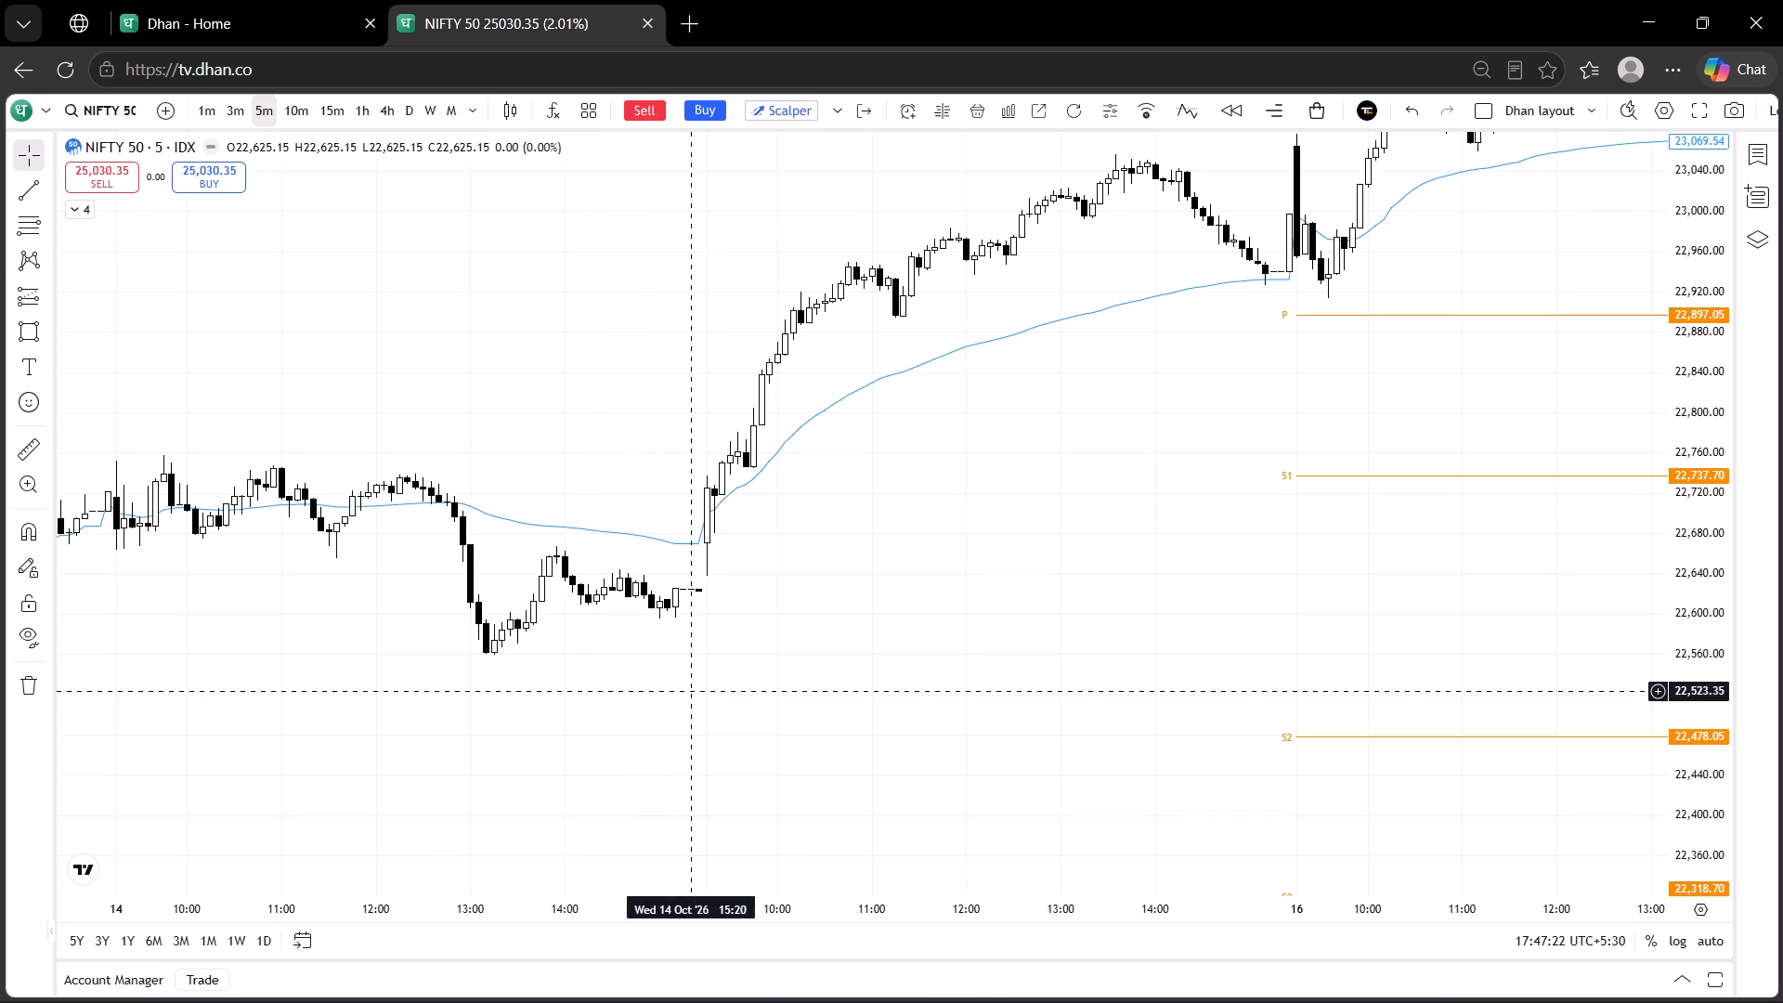
left_click(706, 647)
scroll(420, 887, "down", 1)
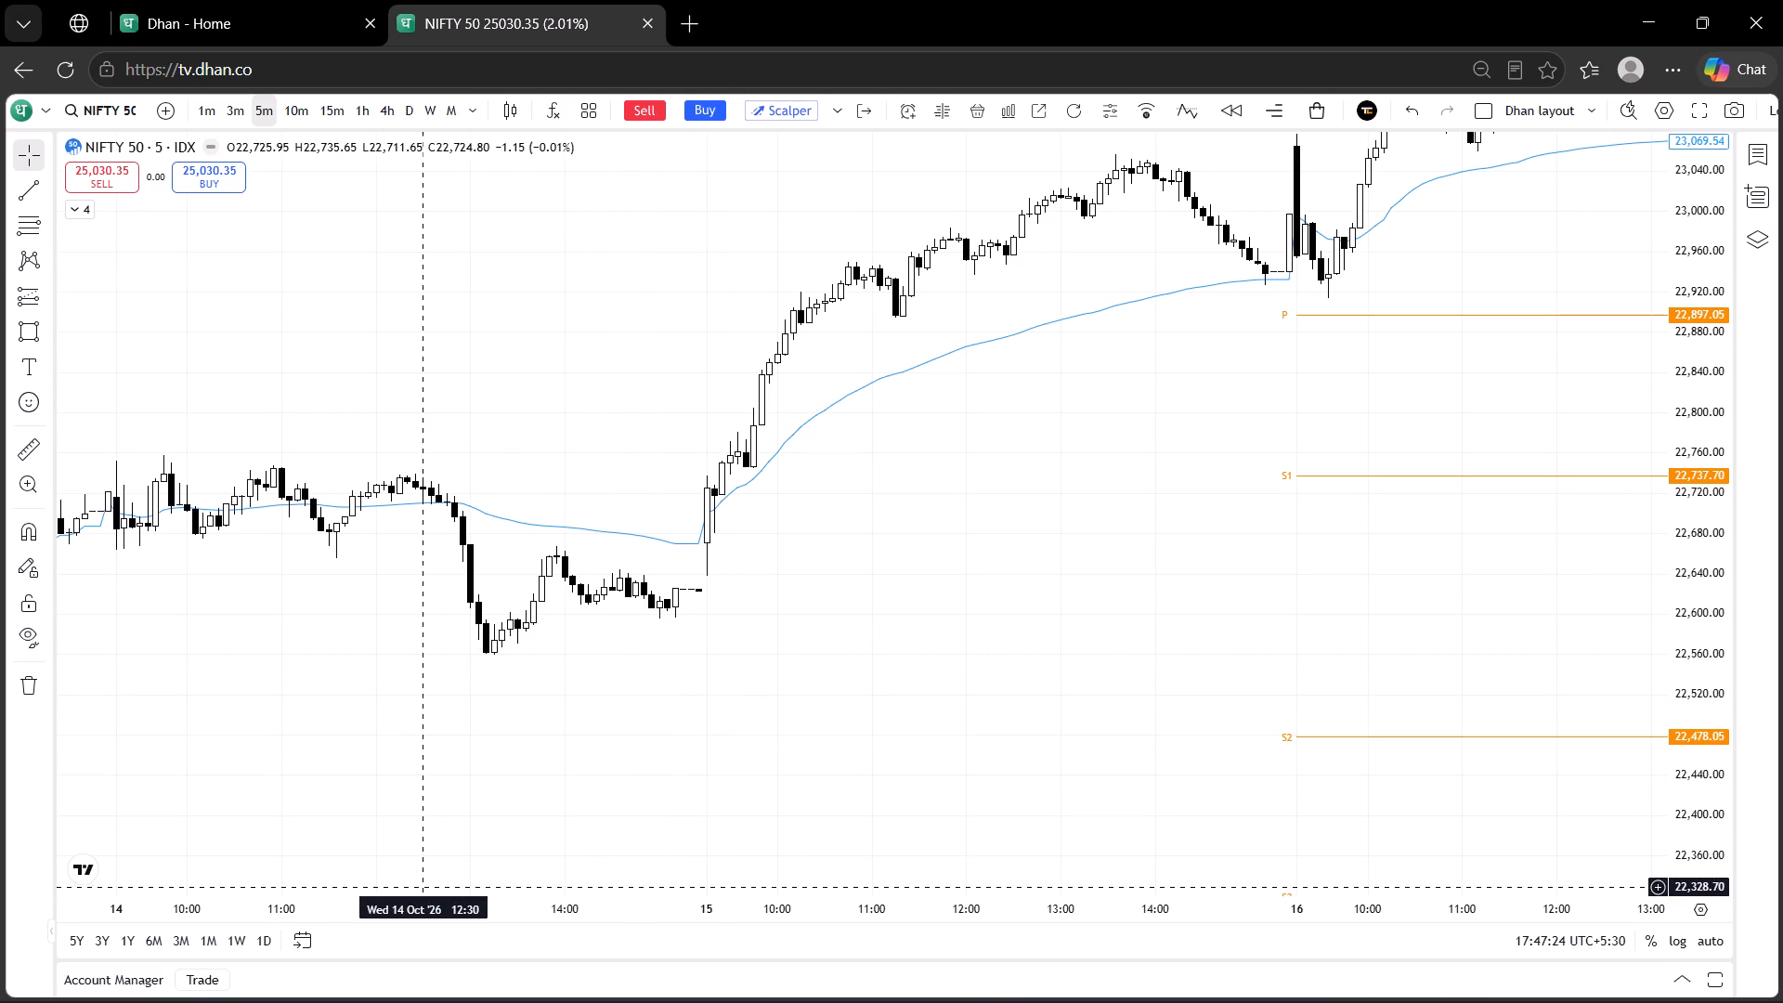
scroll(423, 884, "down", 1)
scroll(659, 596, "down", 1)
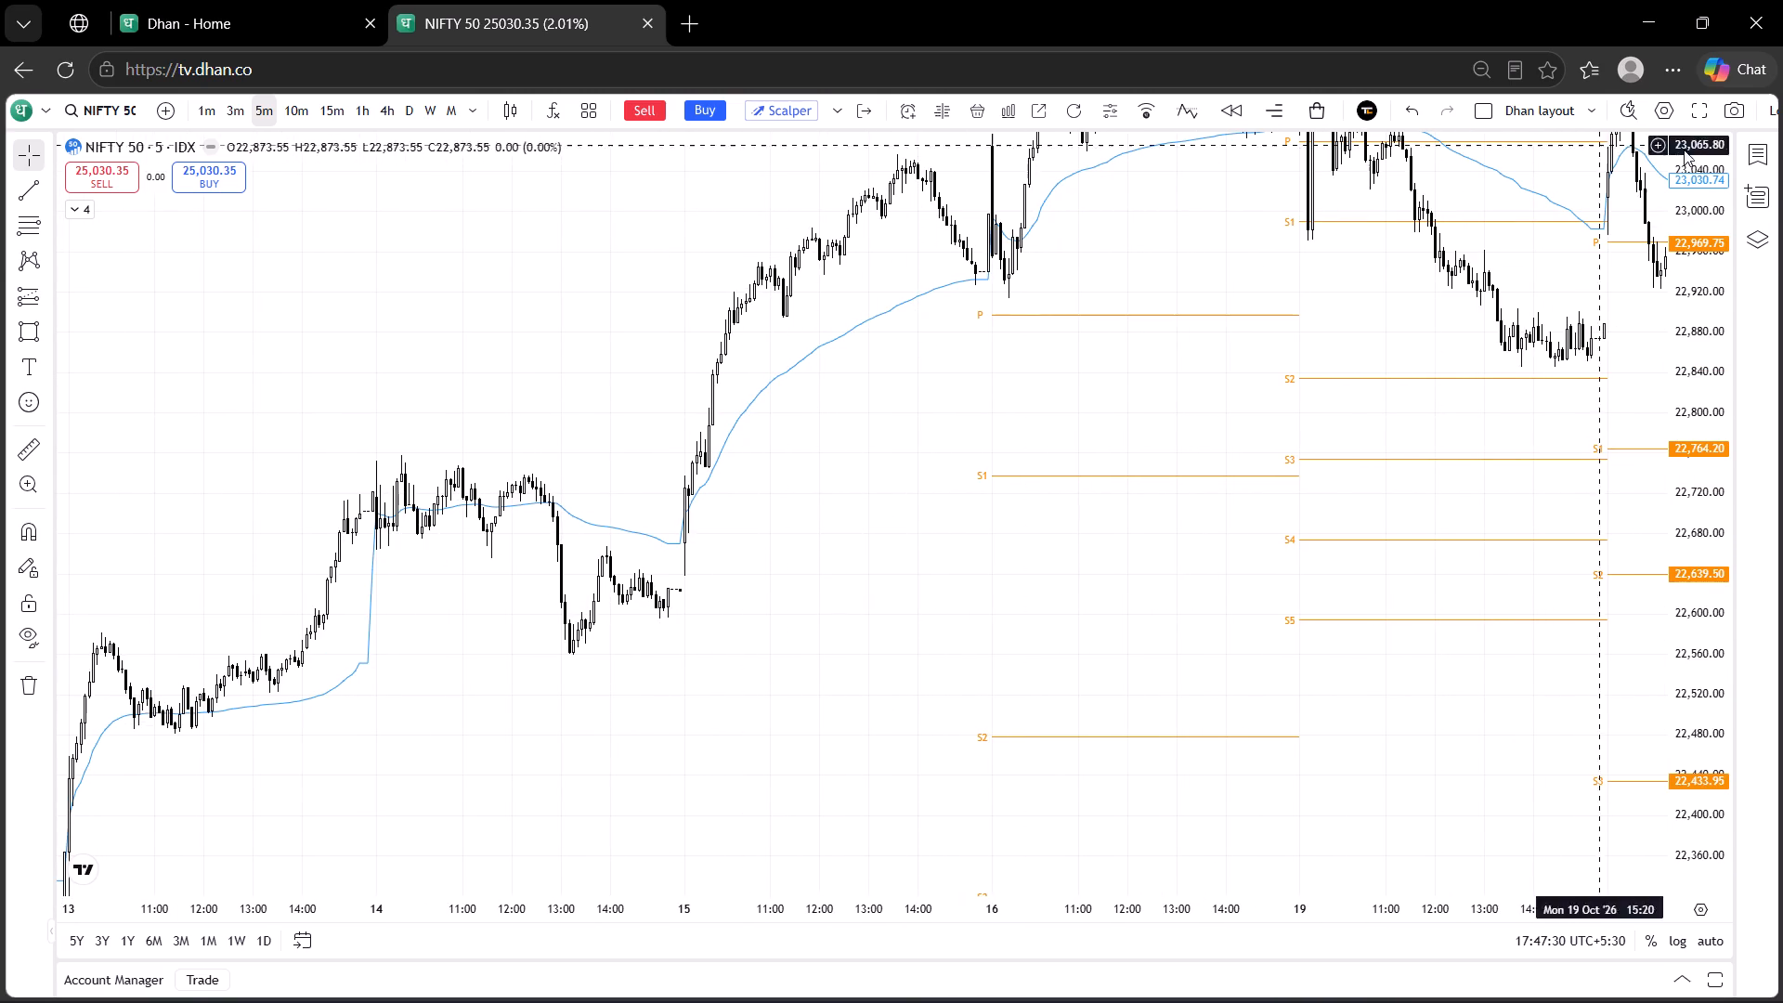
left_click_drag(1717, 210, 1737, 612)
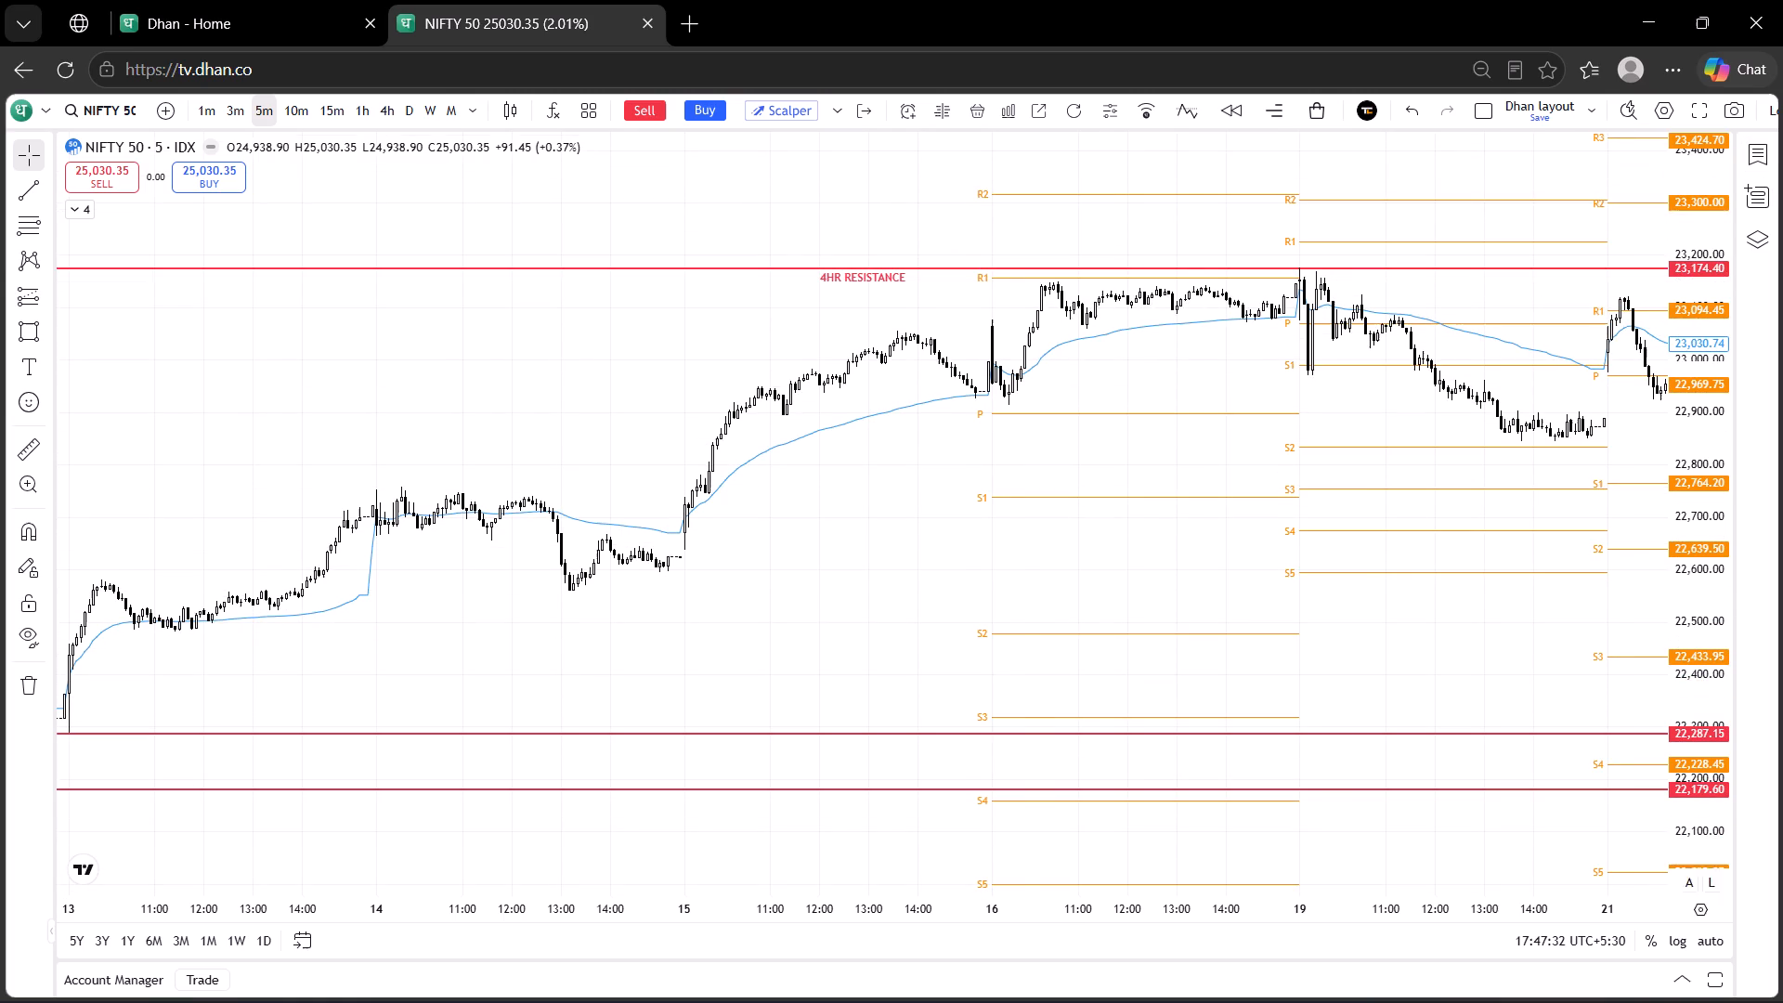
left_click_drag(955, 591, 974, 658)
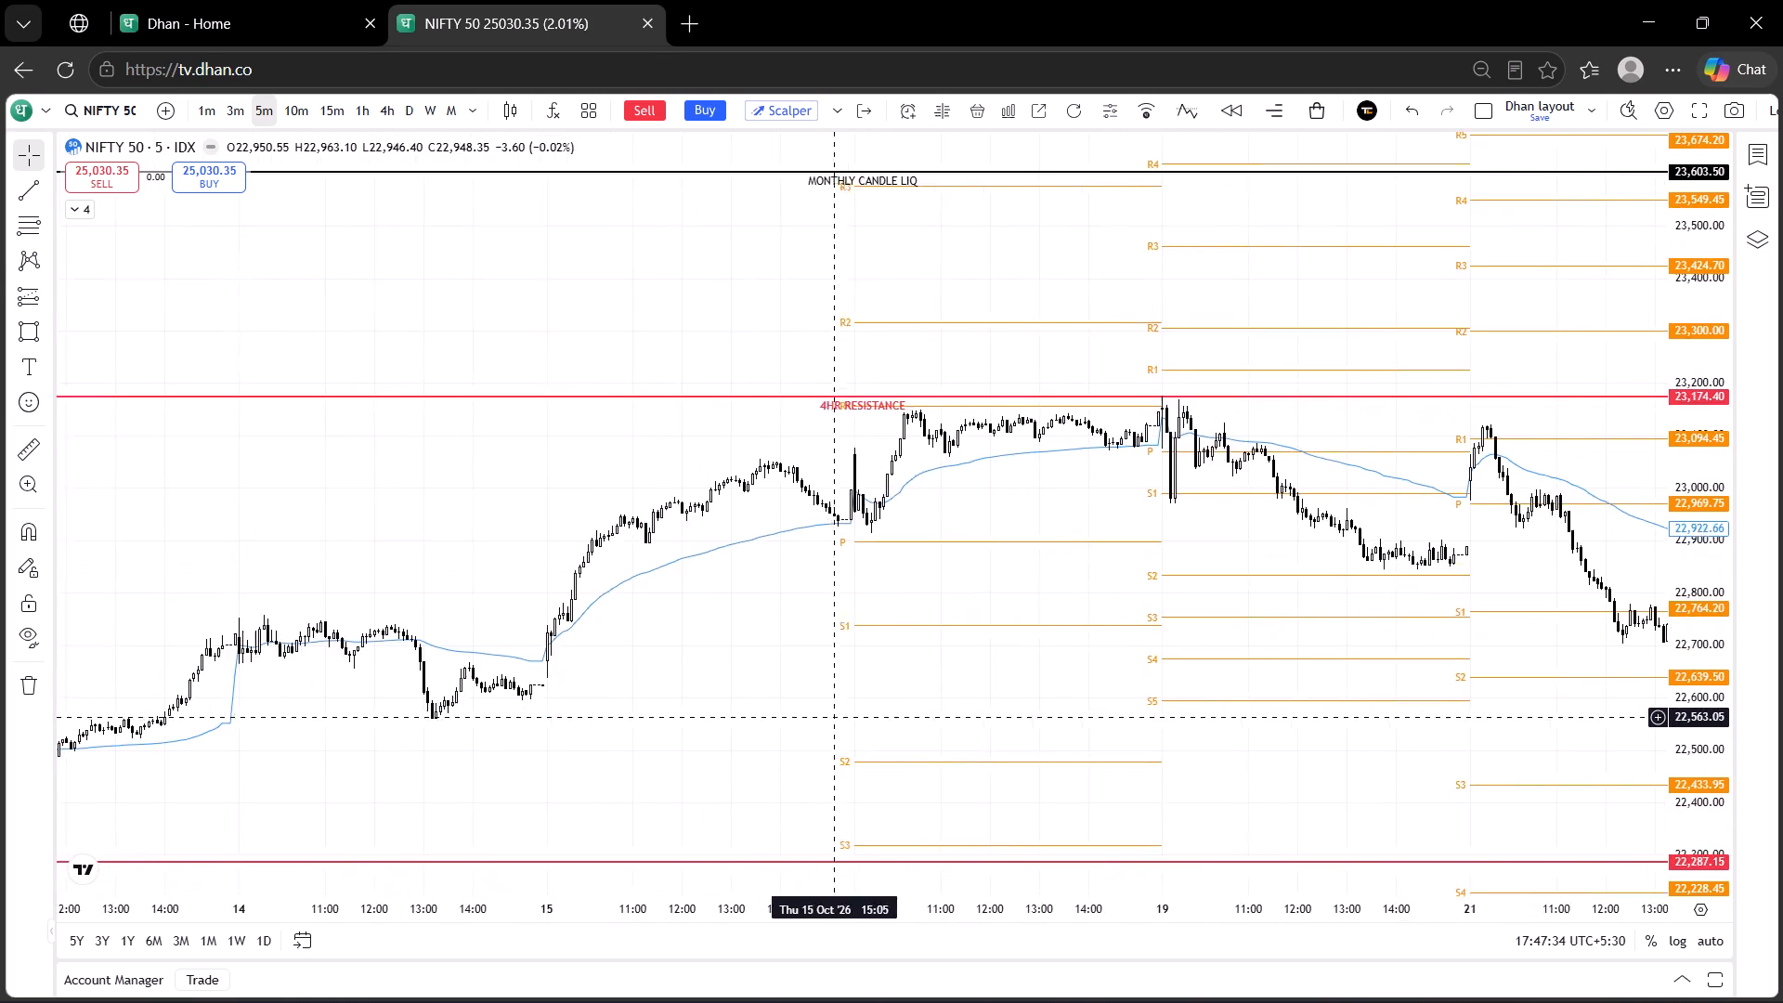
left_click_drag(974, 658, 1049, 671)
Set the Pivots indicator's Number of Pivots Back to 30.
left_click(87, 209)
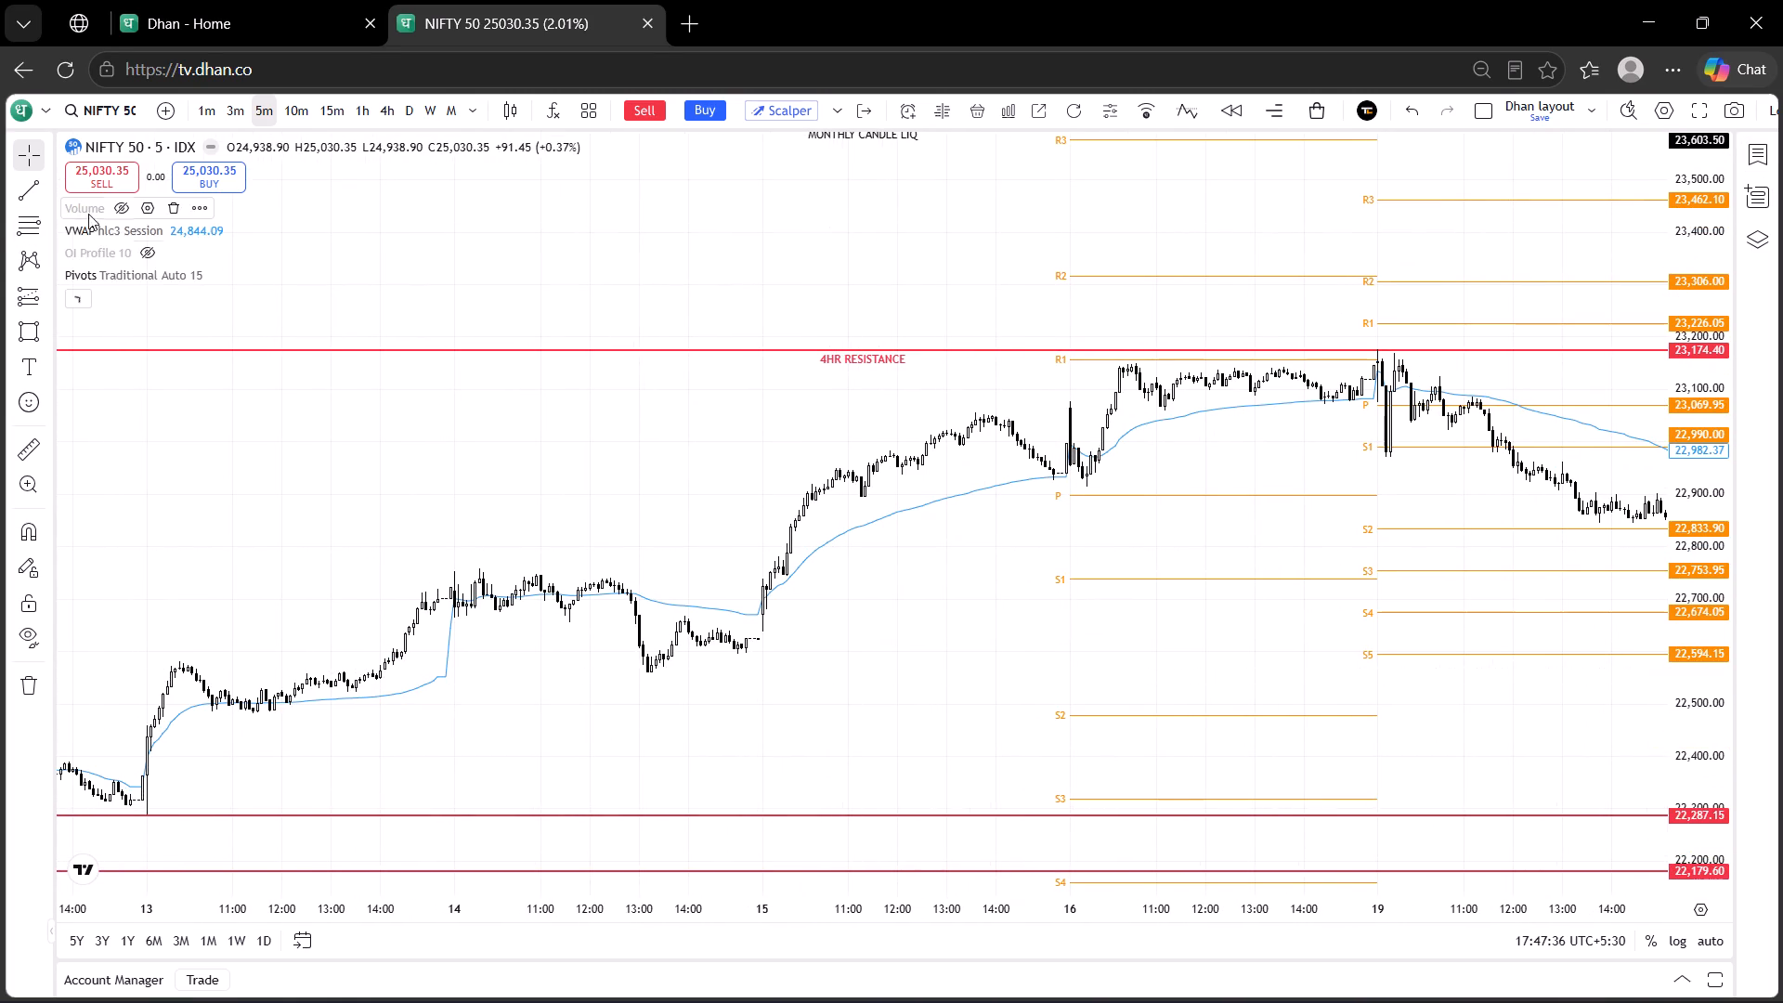
left_click(235, 275)
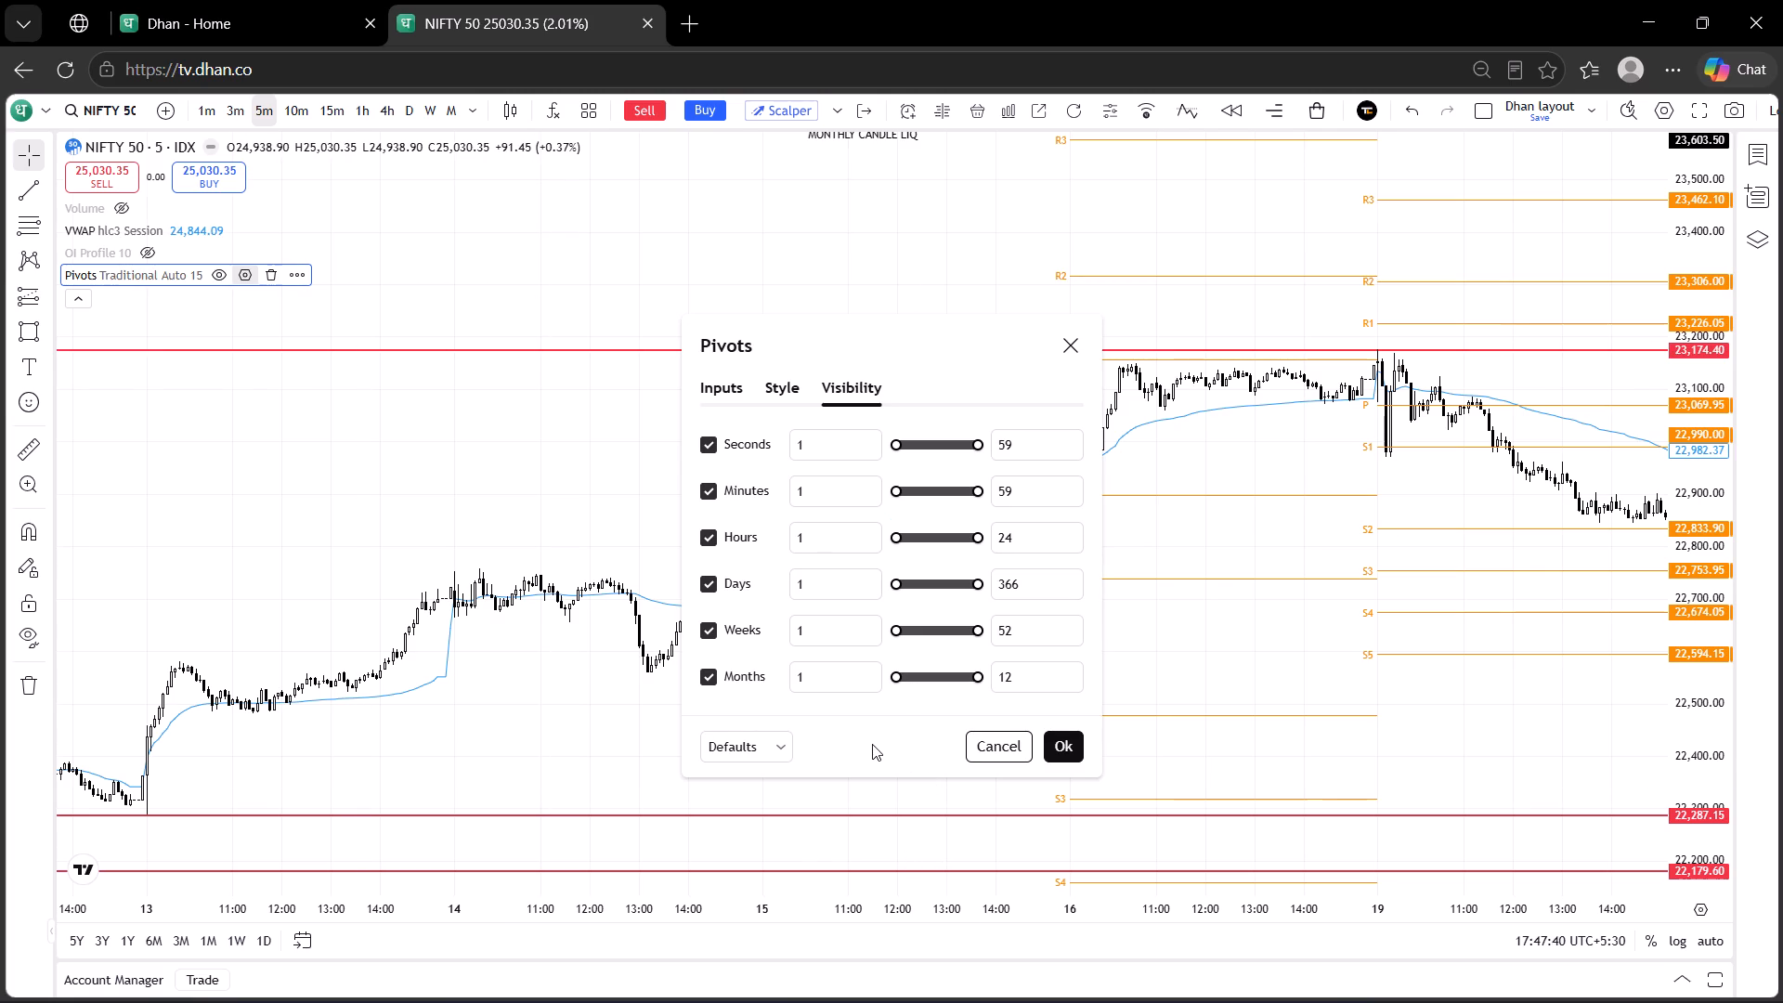
left_click(787, 381)
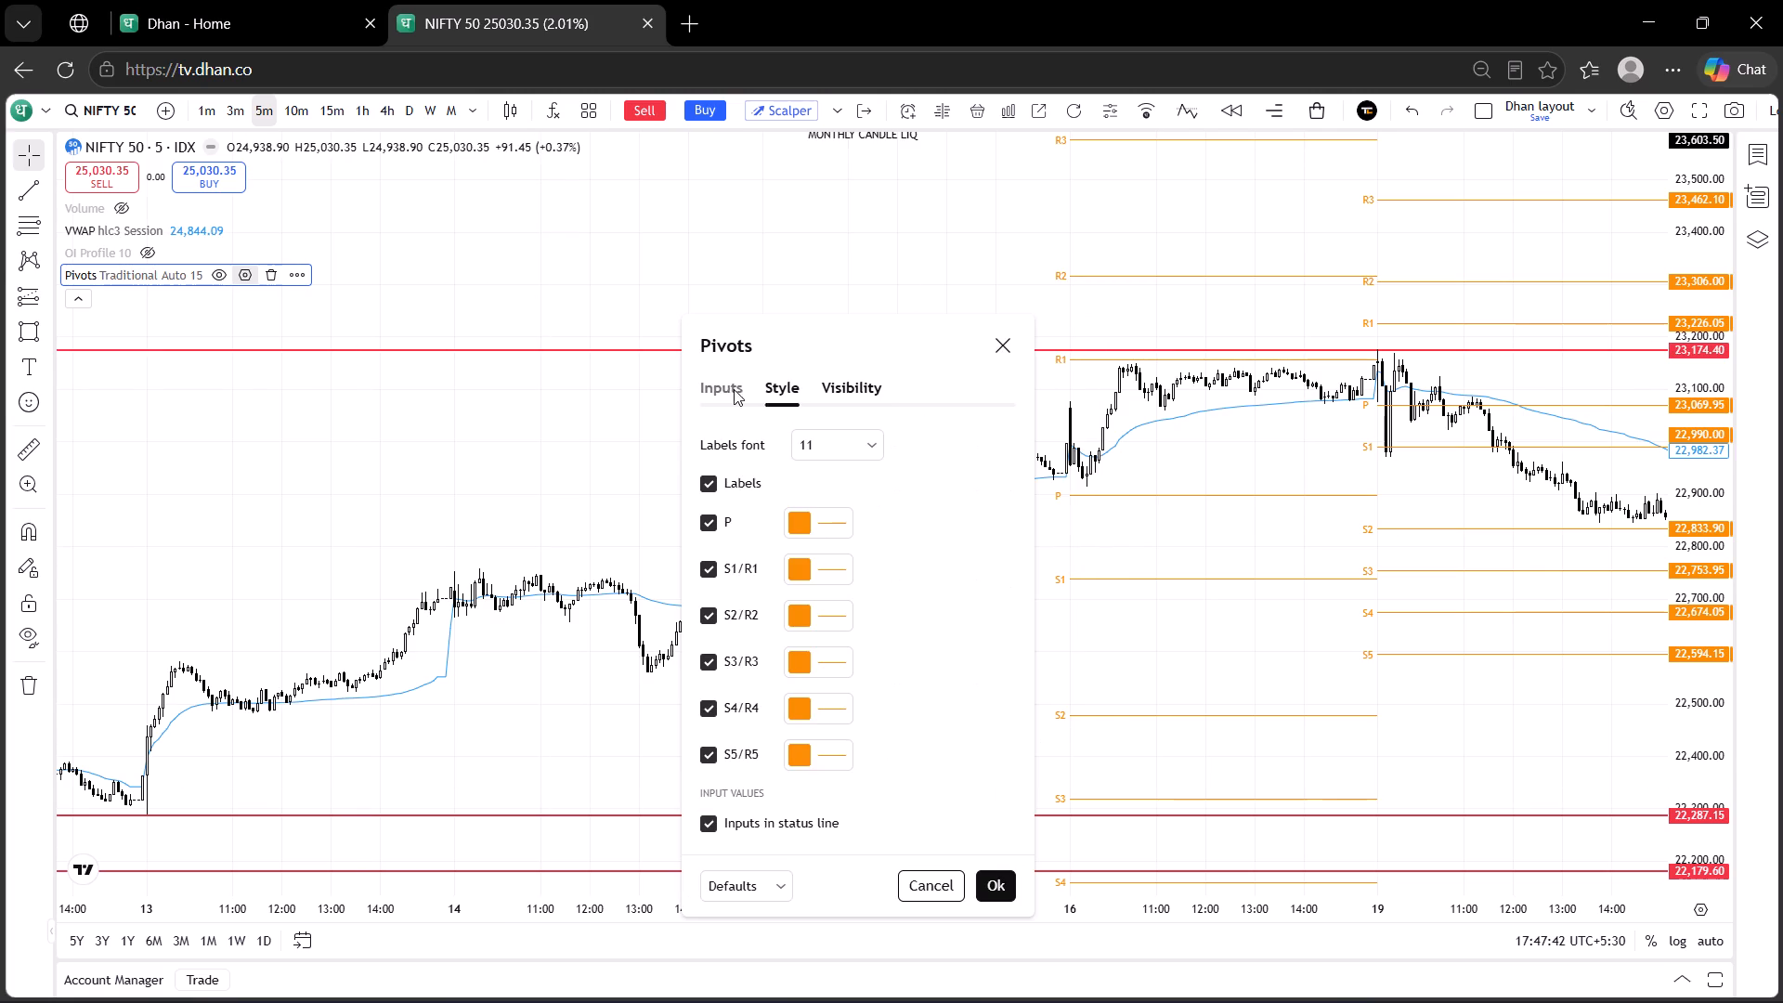
left_click(722, 389)
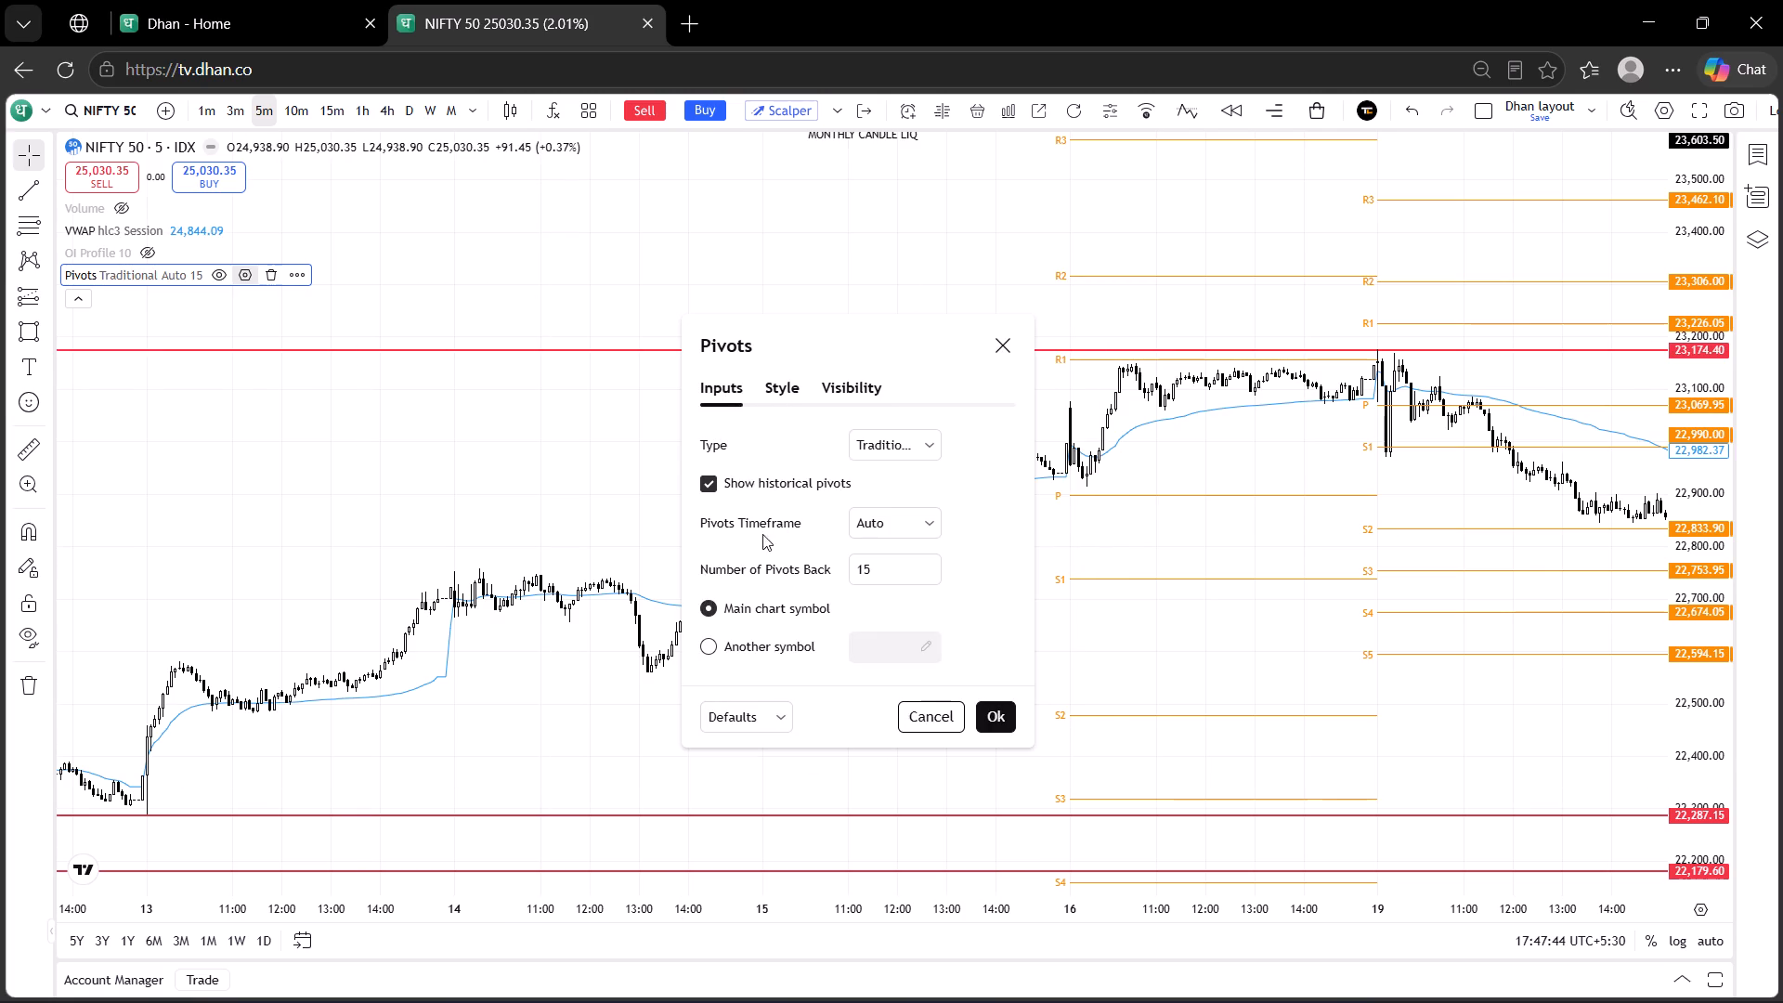
left_click(930, 566)
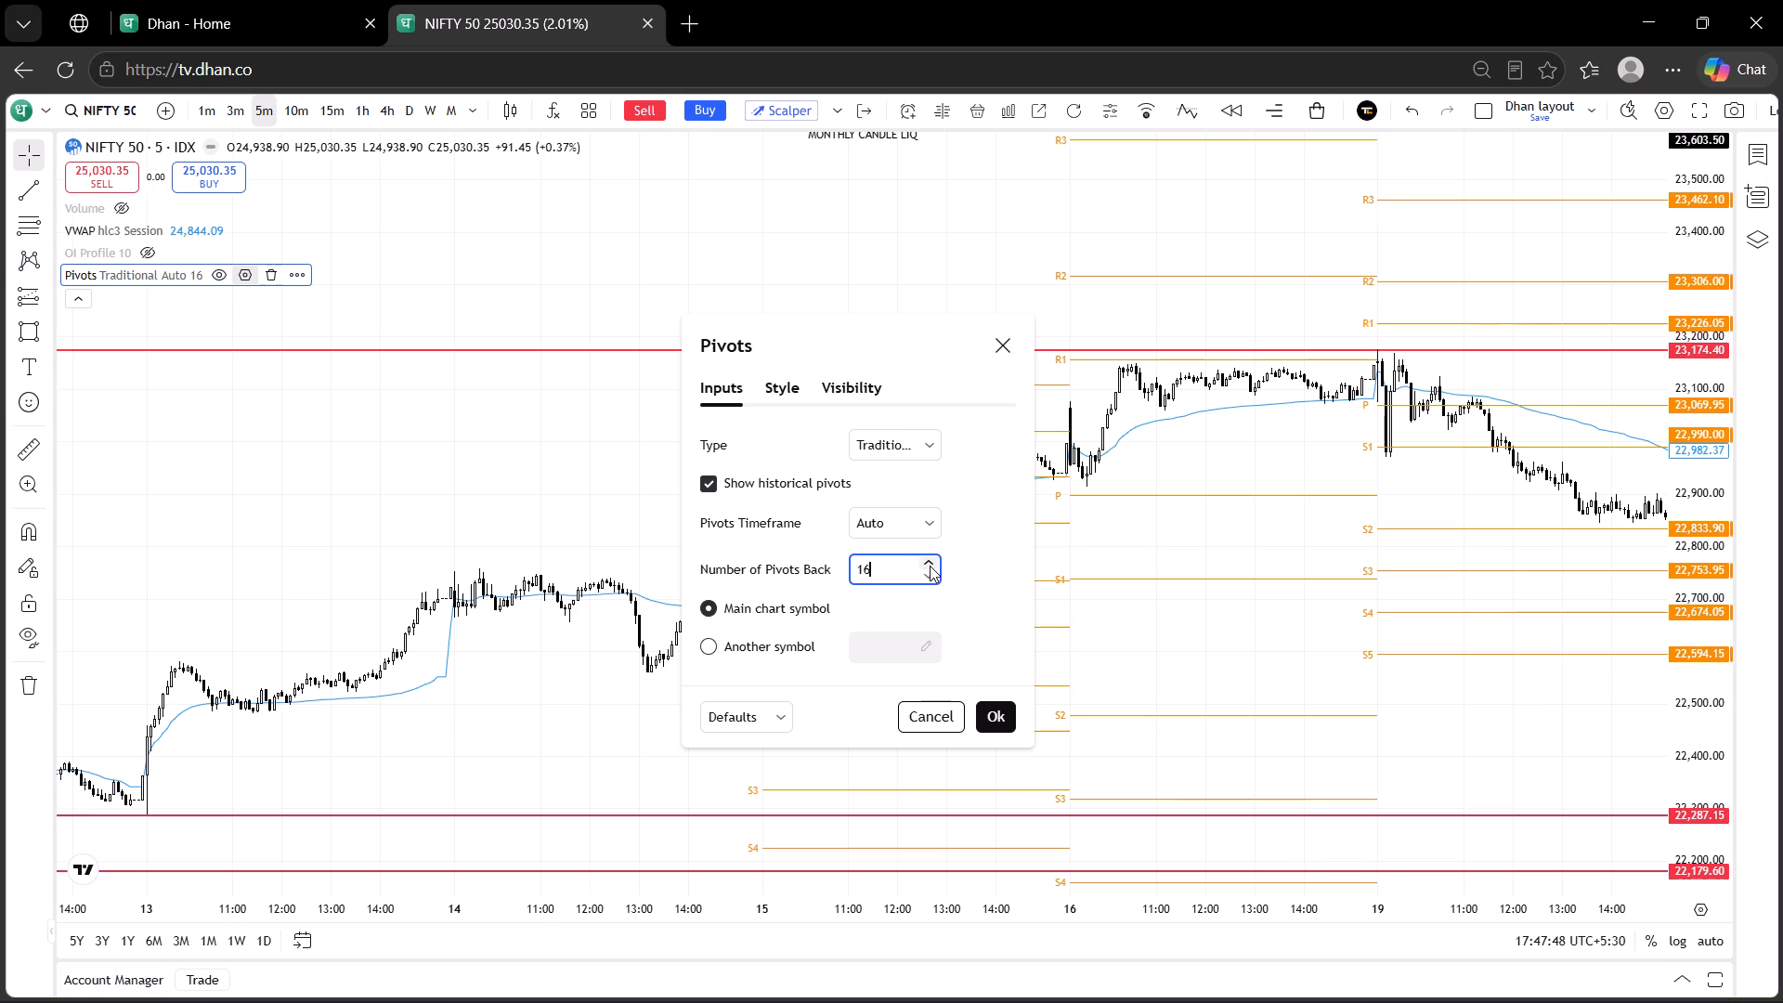
left_click(930, 566)
key("BackSpace")
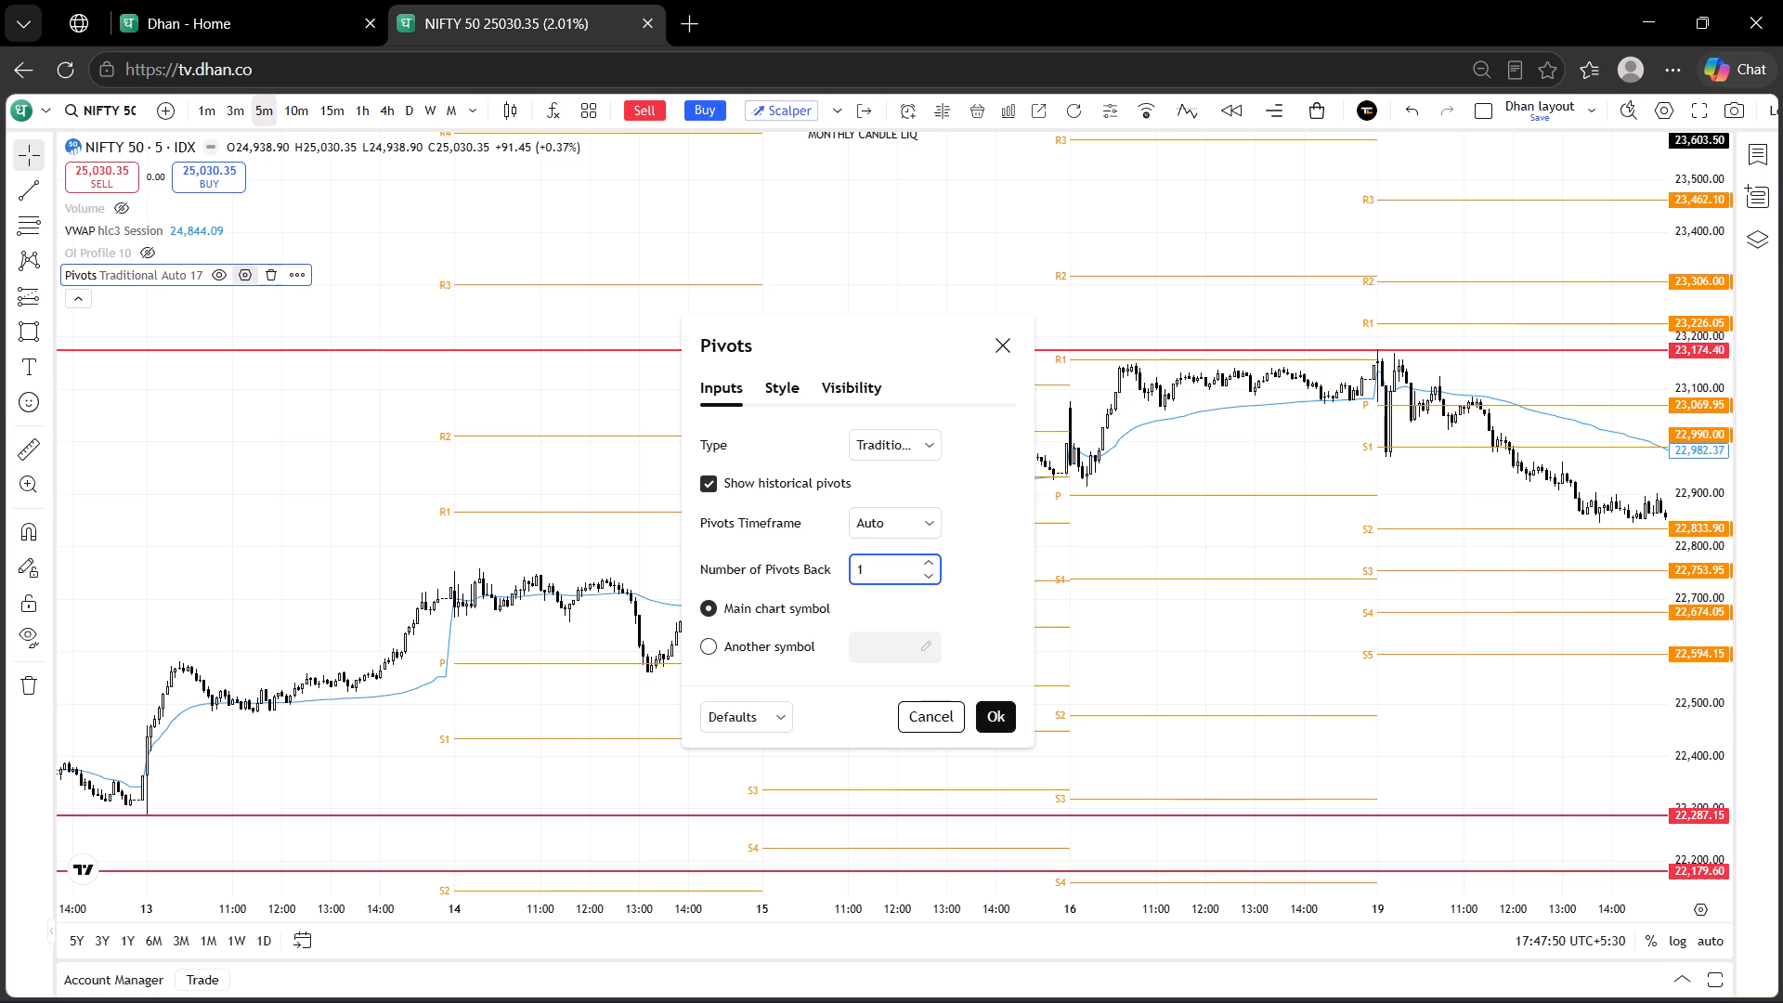
key("BackSpace")
type("30")
left_click(997, 722)
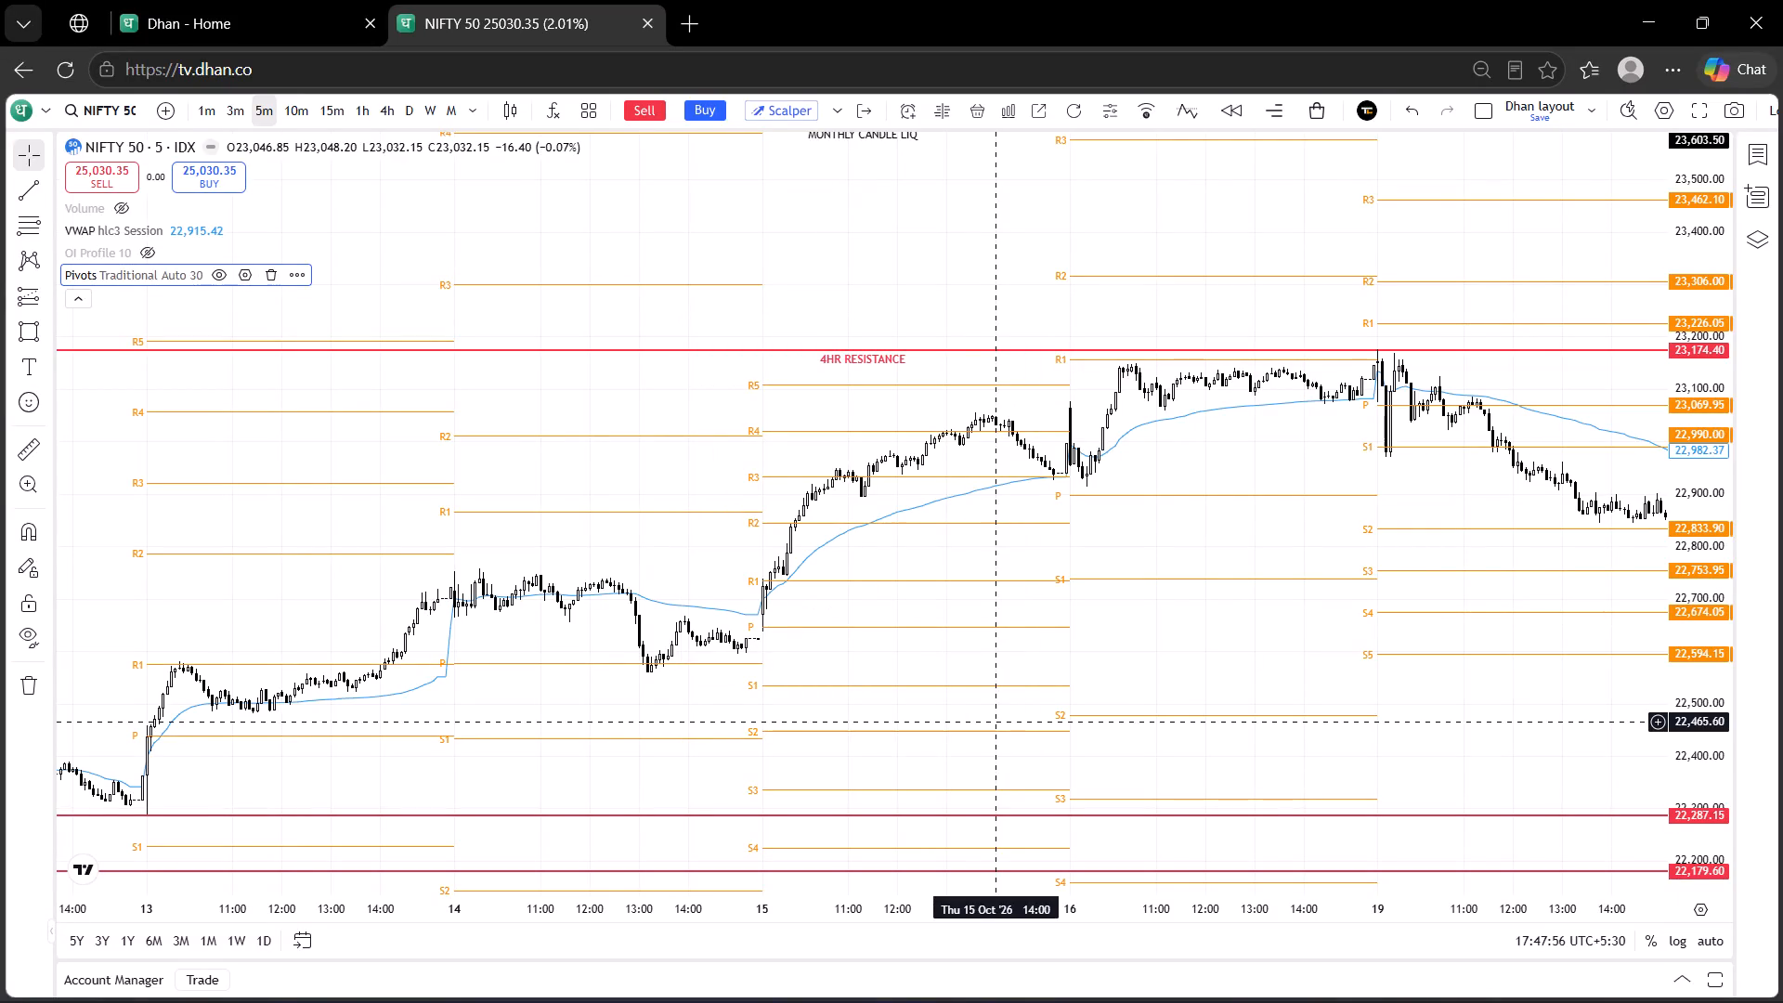
Examine the 14 to 16 Oct price action against the newly extended daily pivots and VWAP.
left_click_drag(676, 723, 1360, 714)
left_click_drag(1360, 714, 516, 670)
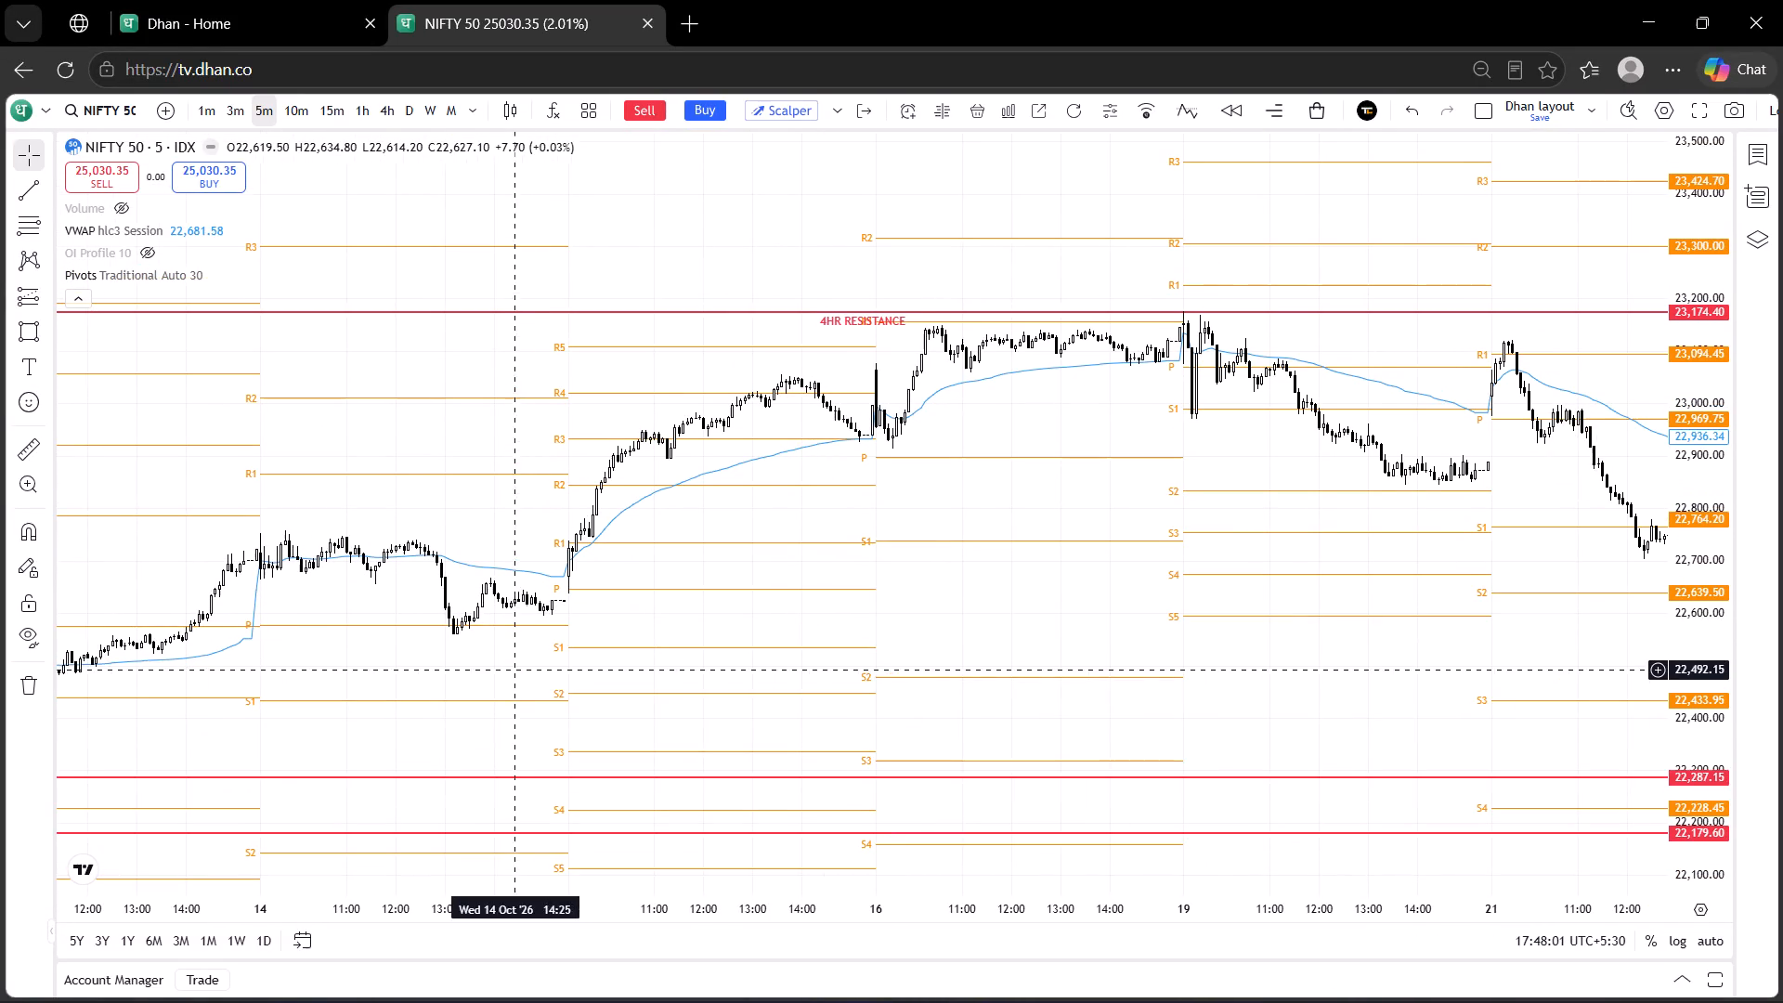
left_click_drag(1696, 784, 1598, 343)
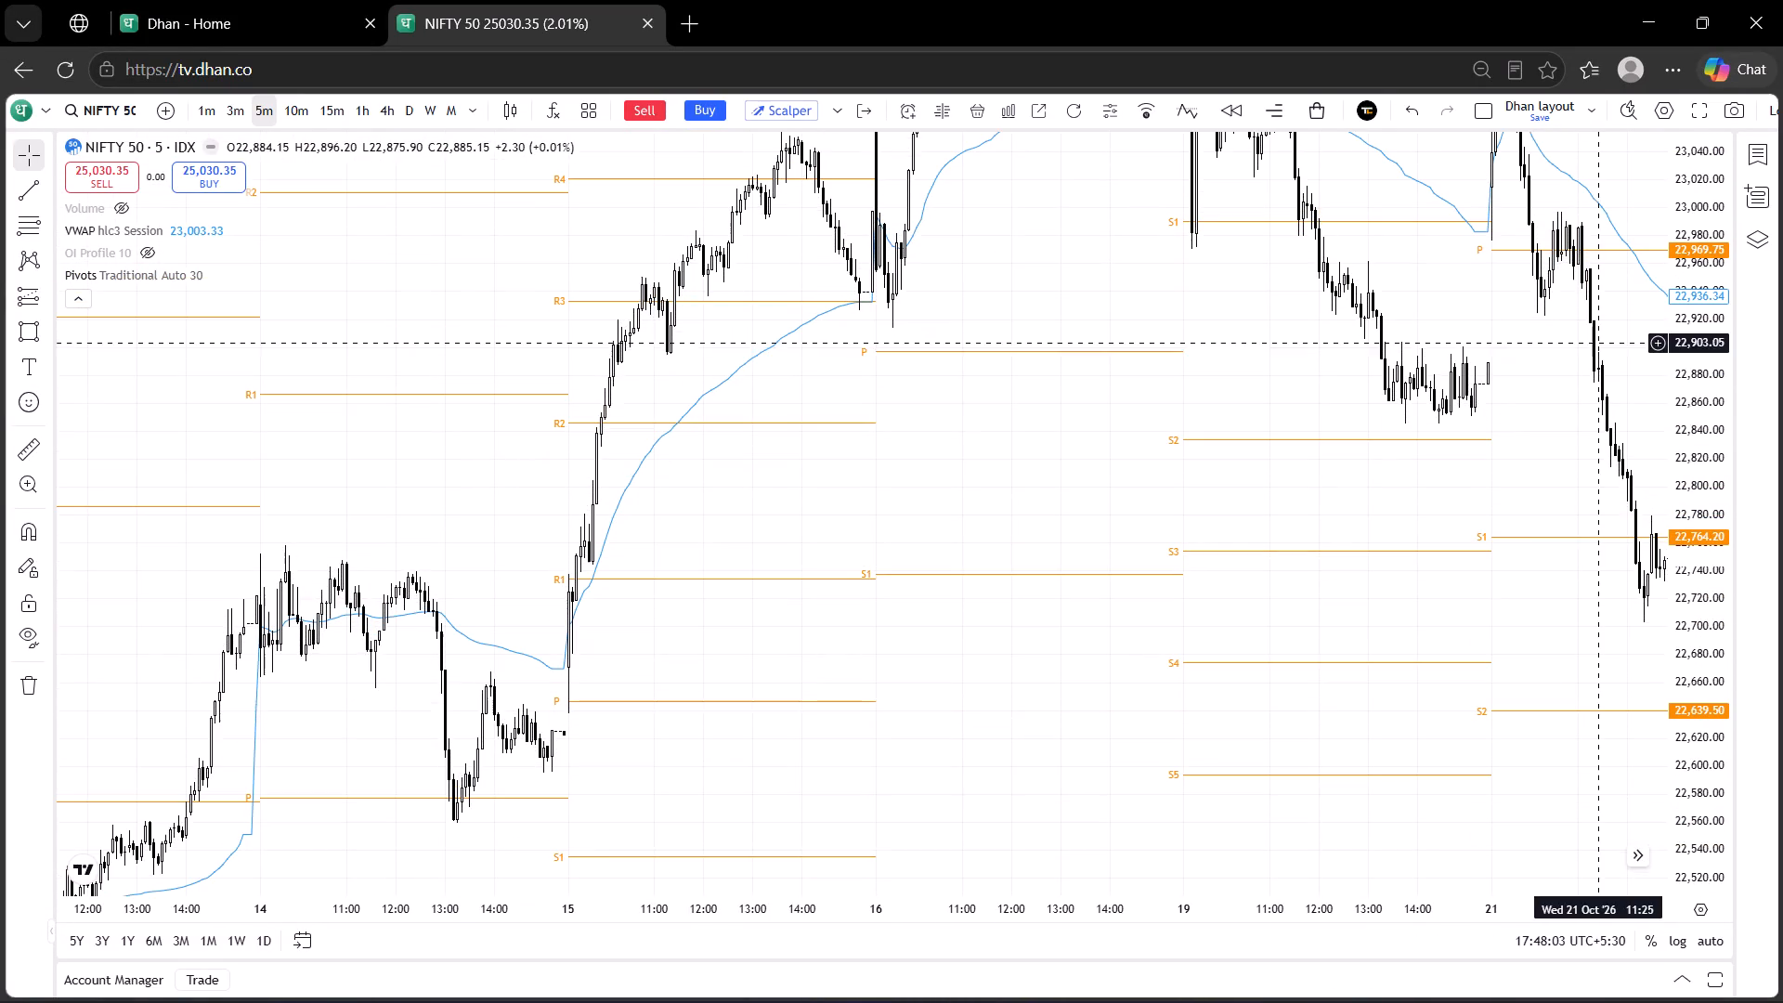
left_click_drag(996, 915, 628, 875)
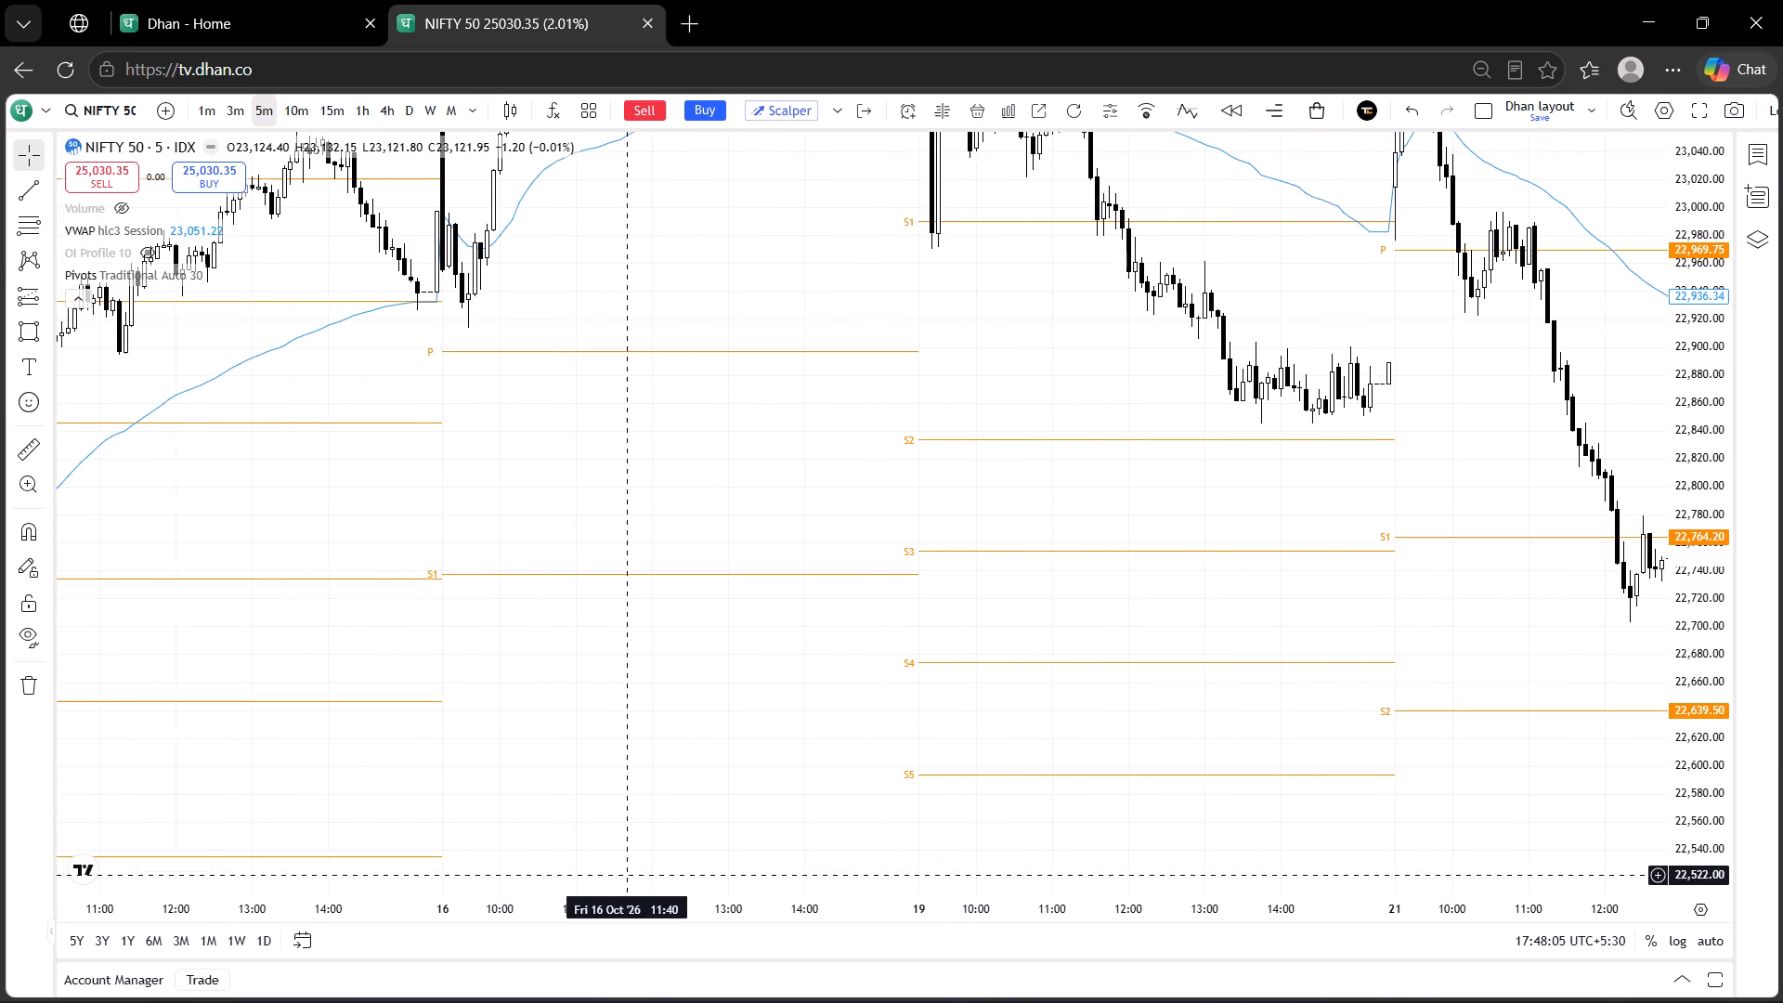
left_click_drag(621, 558, 1225, 742)
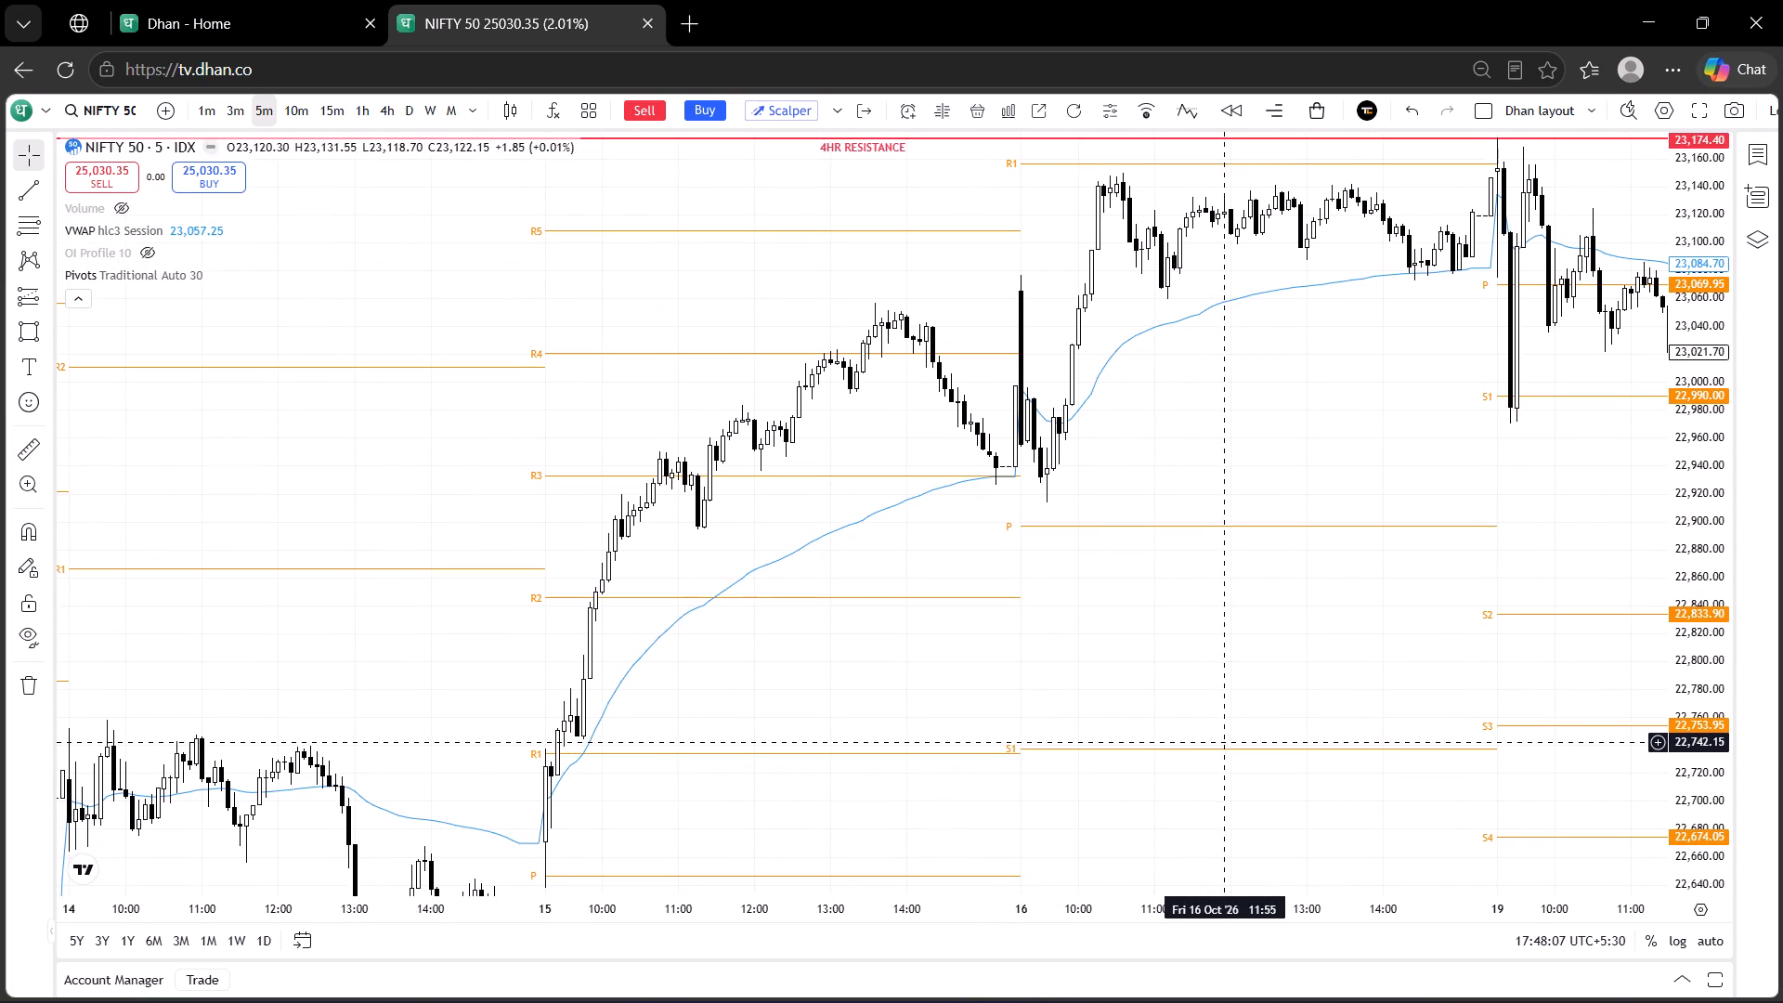
left_click_drag(644, 803, 662, 650)
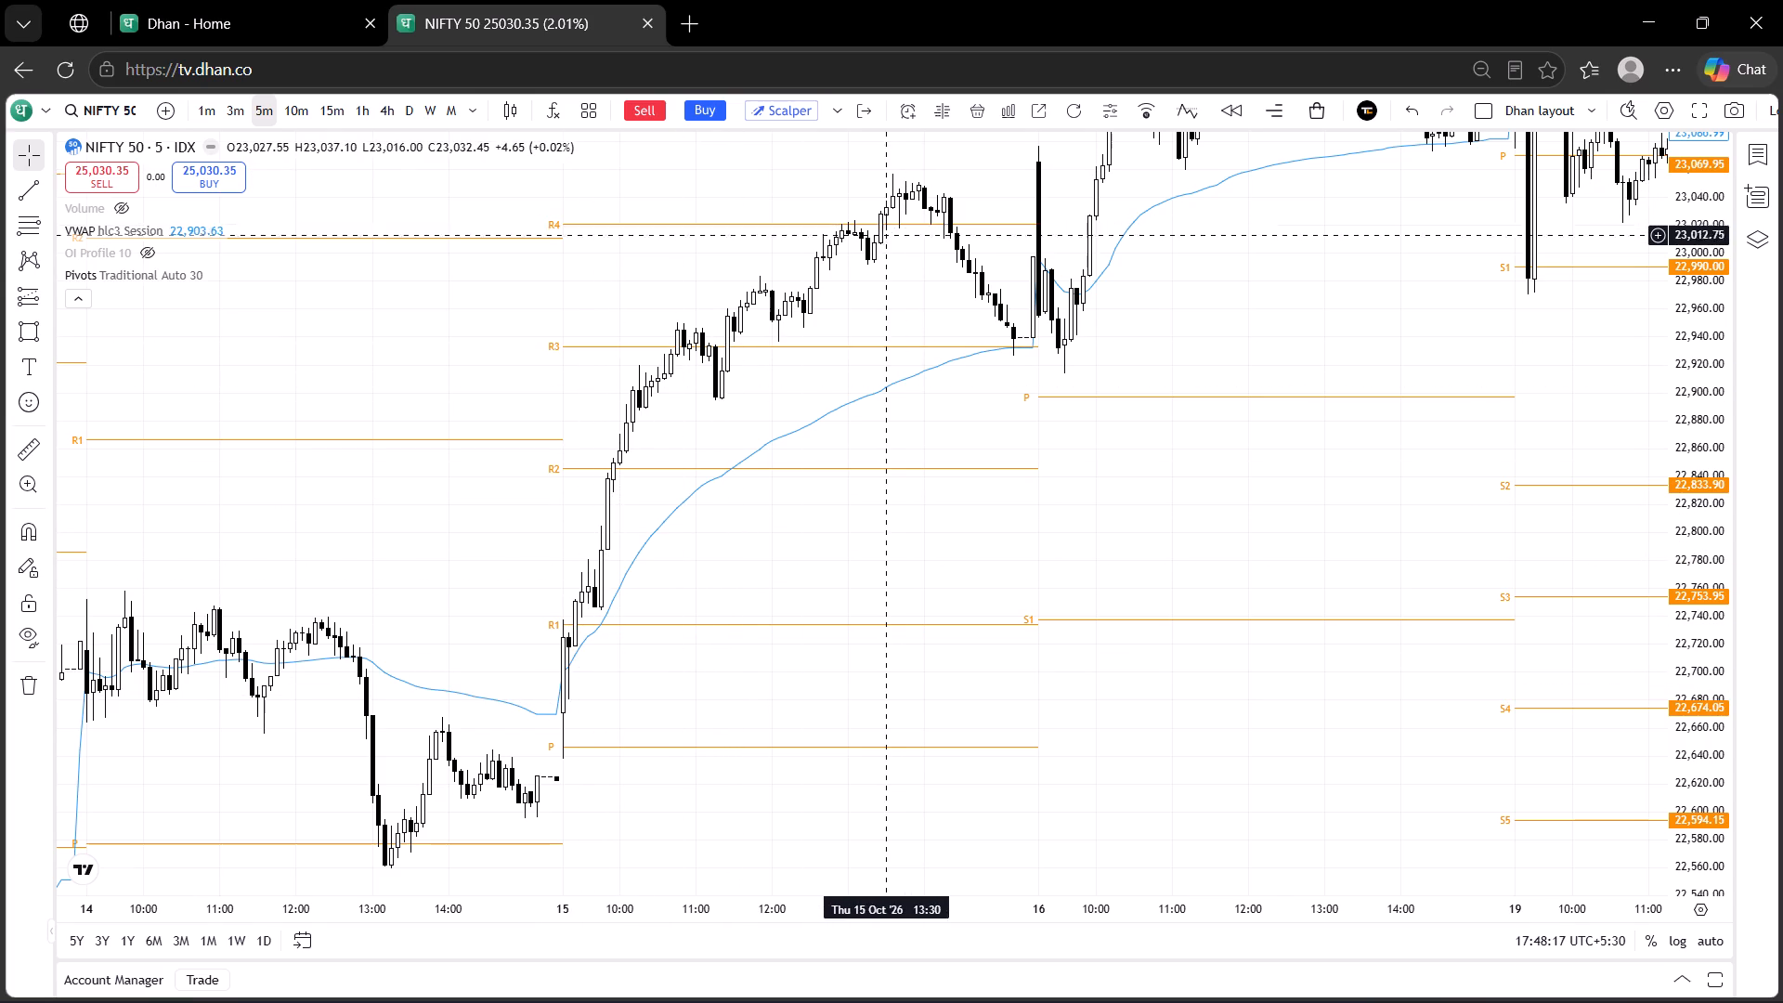
left_click_drag(921, 264, 882, 495)
left_click_drag(802, 684, 842, 533)
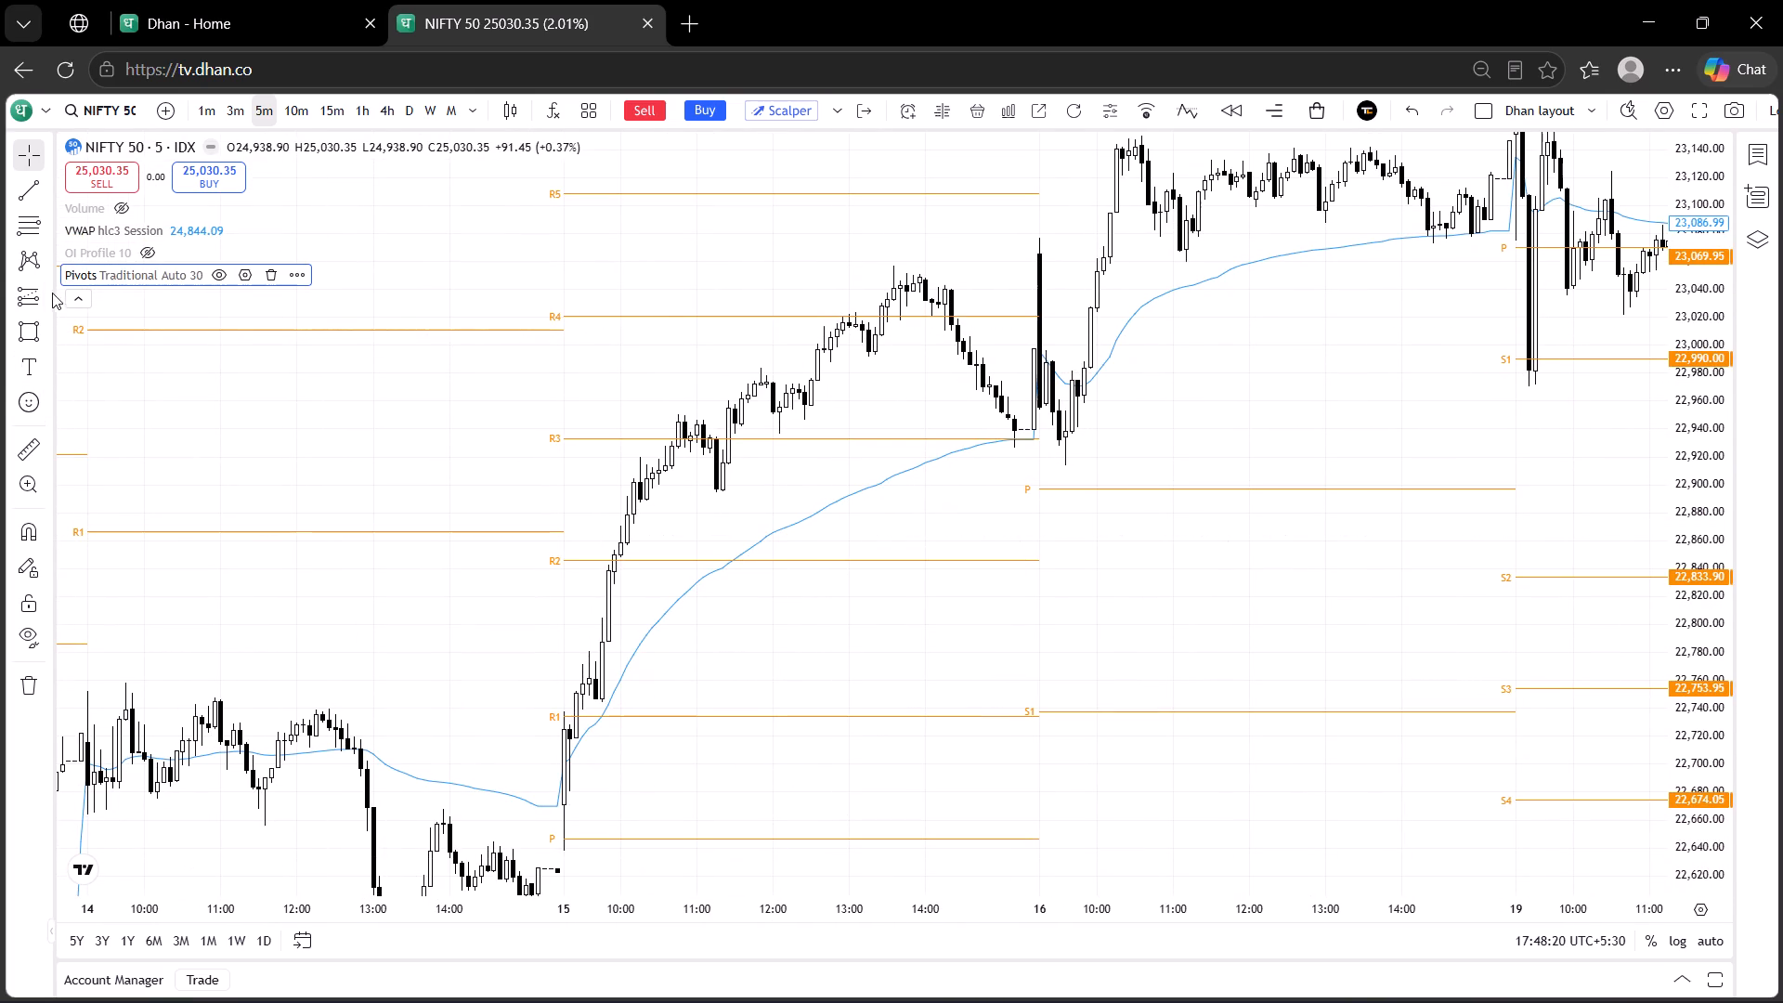
Measure the 15 Oct rally with the Price Range tool, from about 22,638 up to about 23,046.
left_click(48, 329)
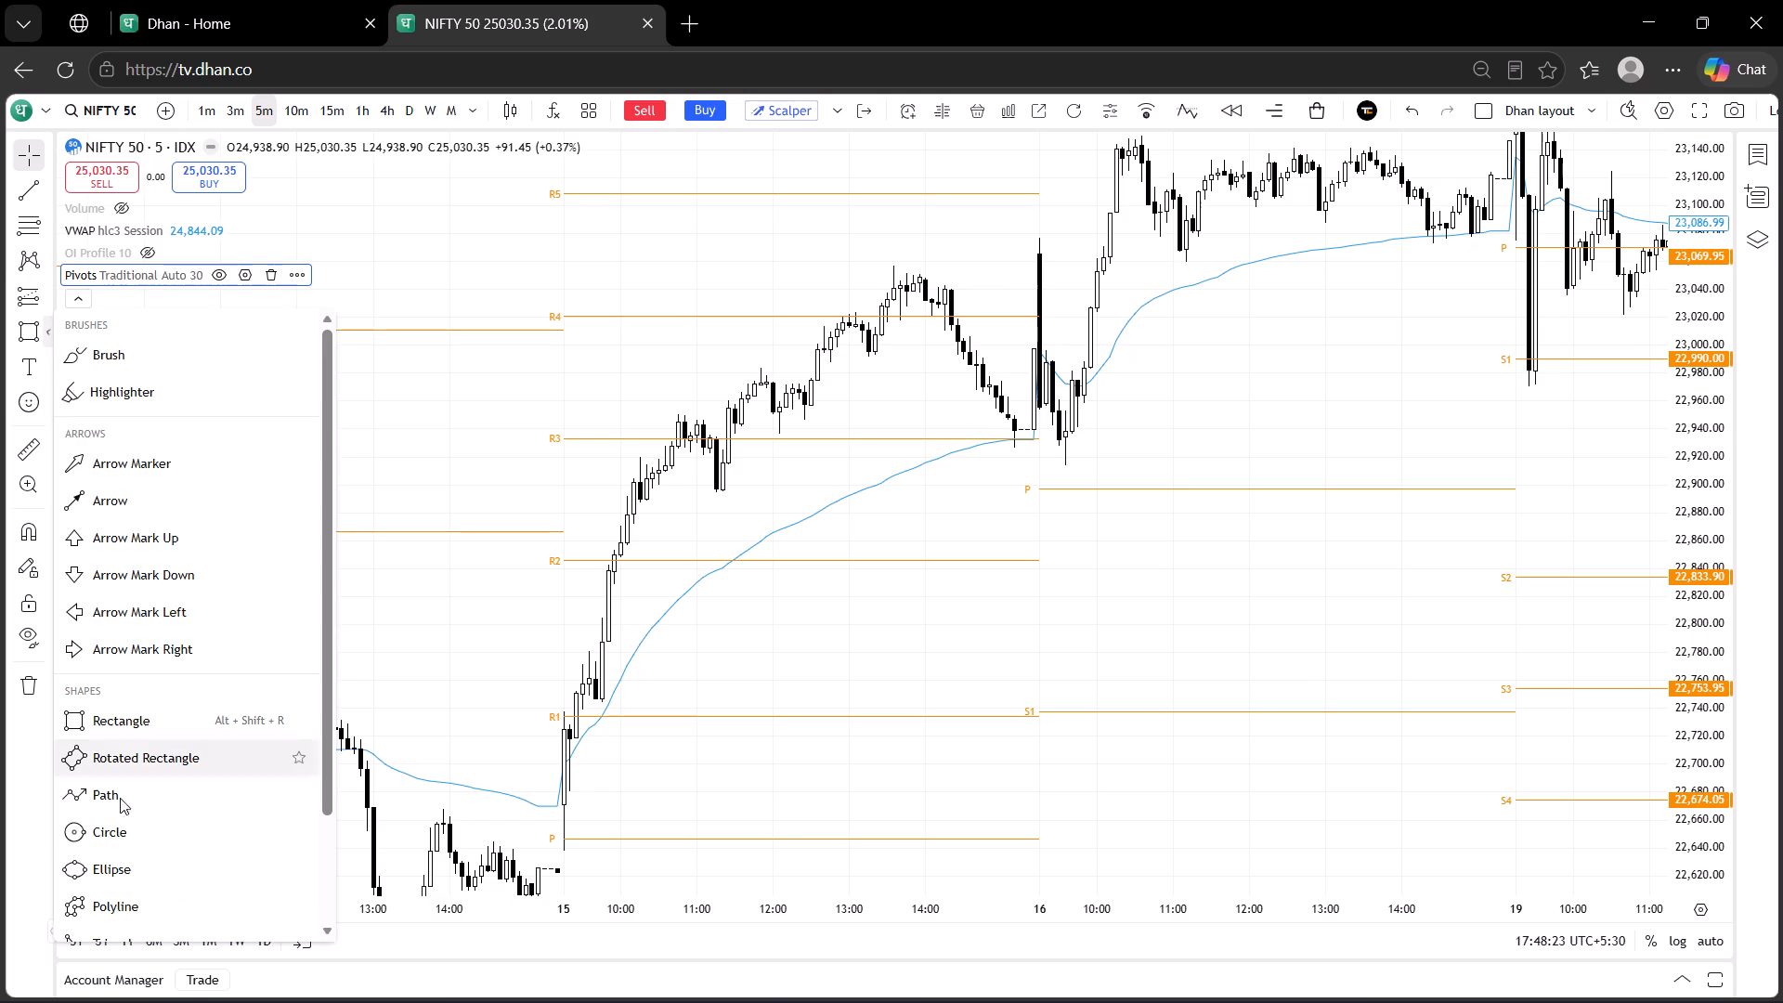
scroll(149, 761, "down", 2)
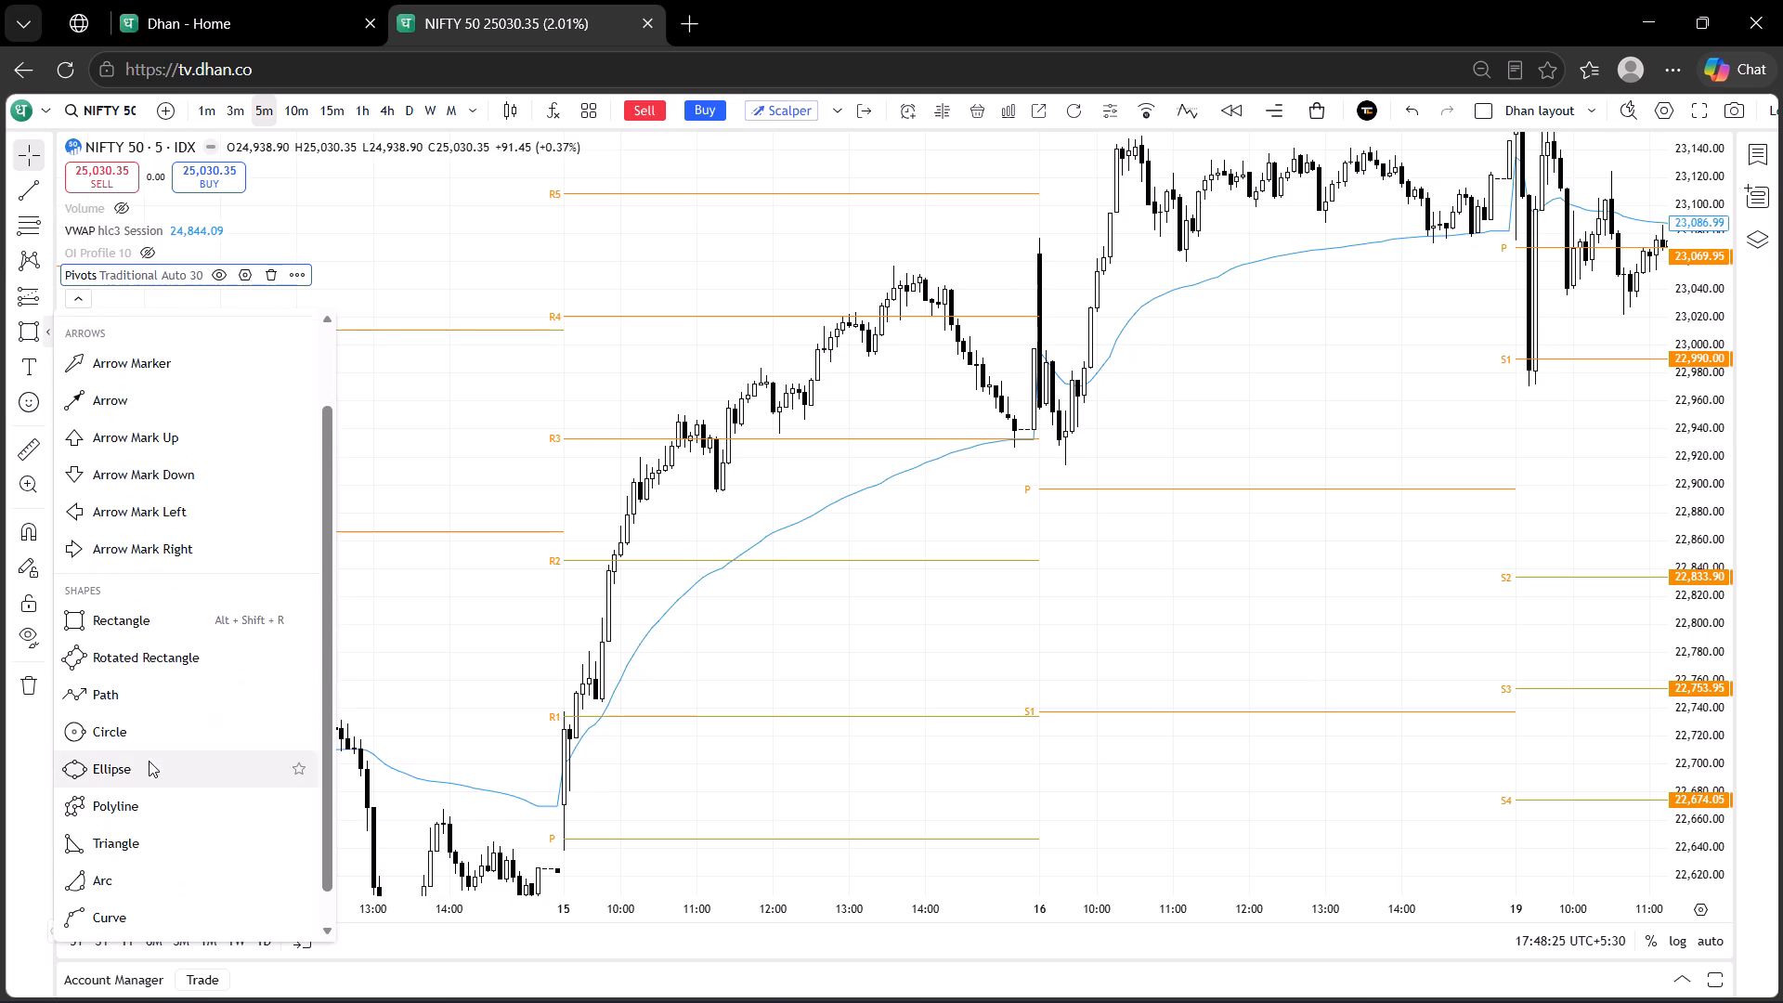
left_click(49, 301)
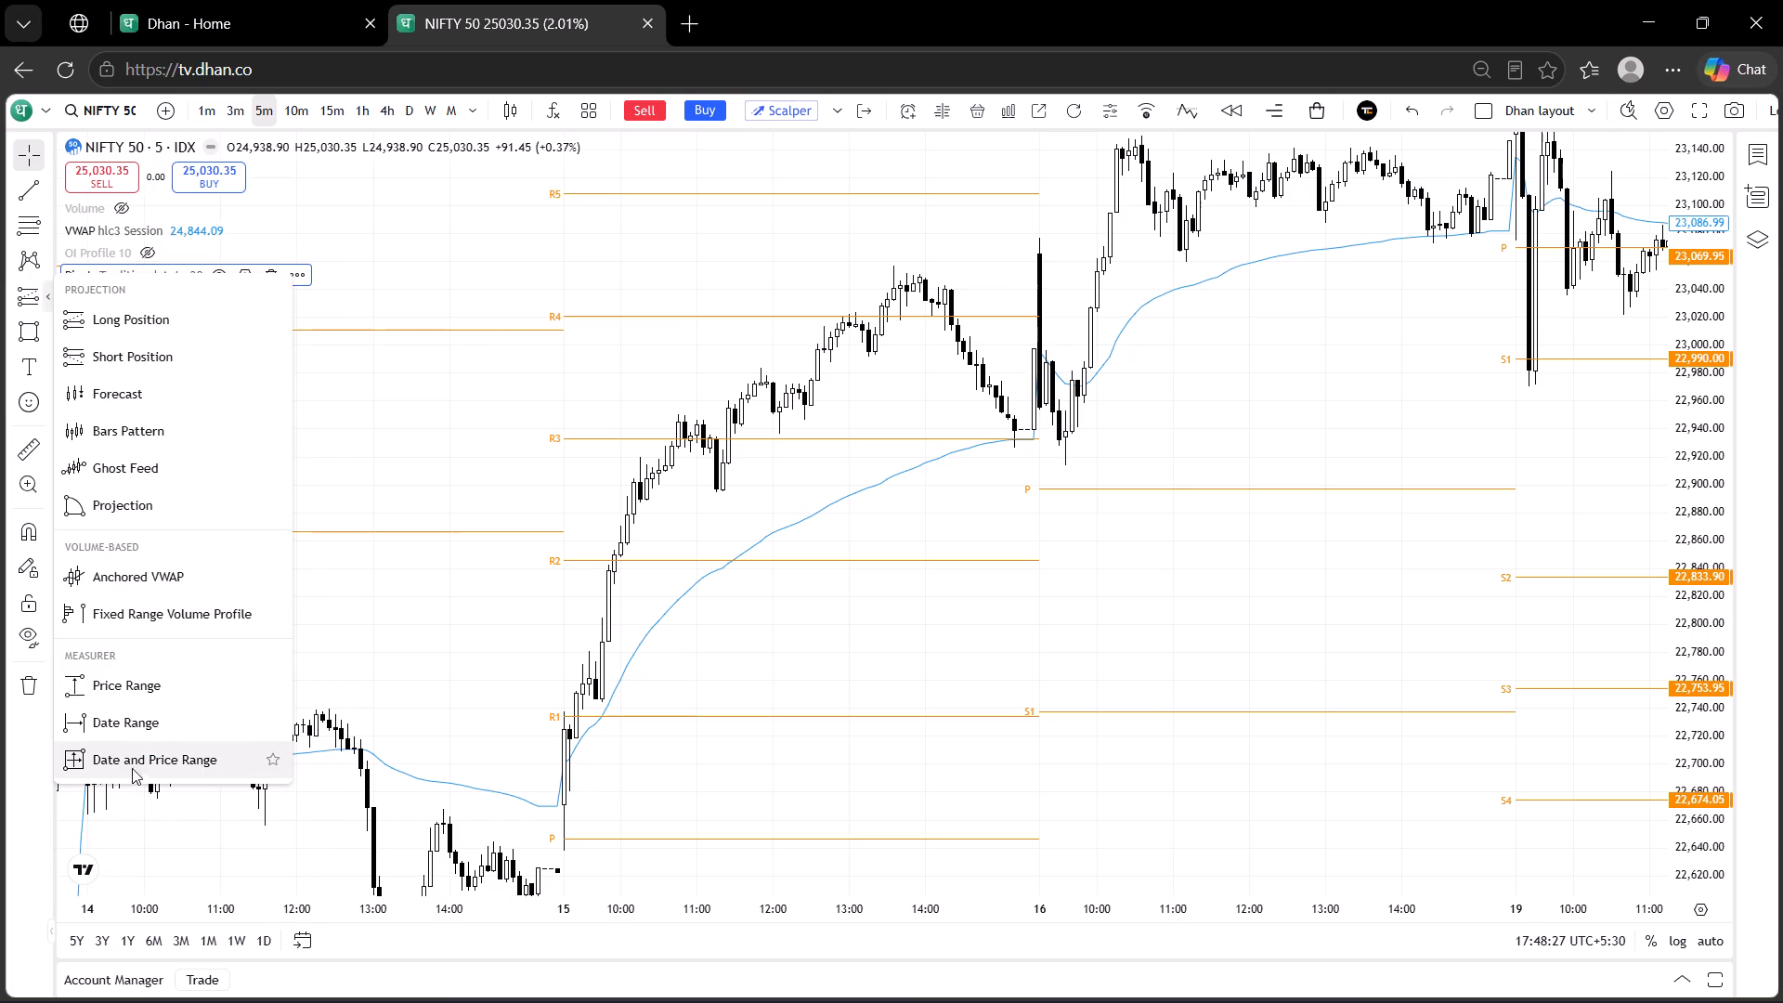
left_click(162, 695)
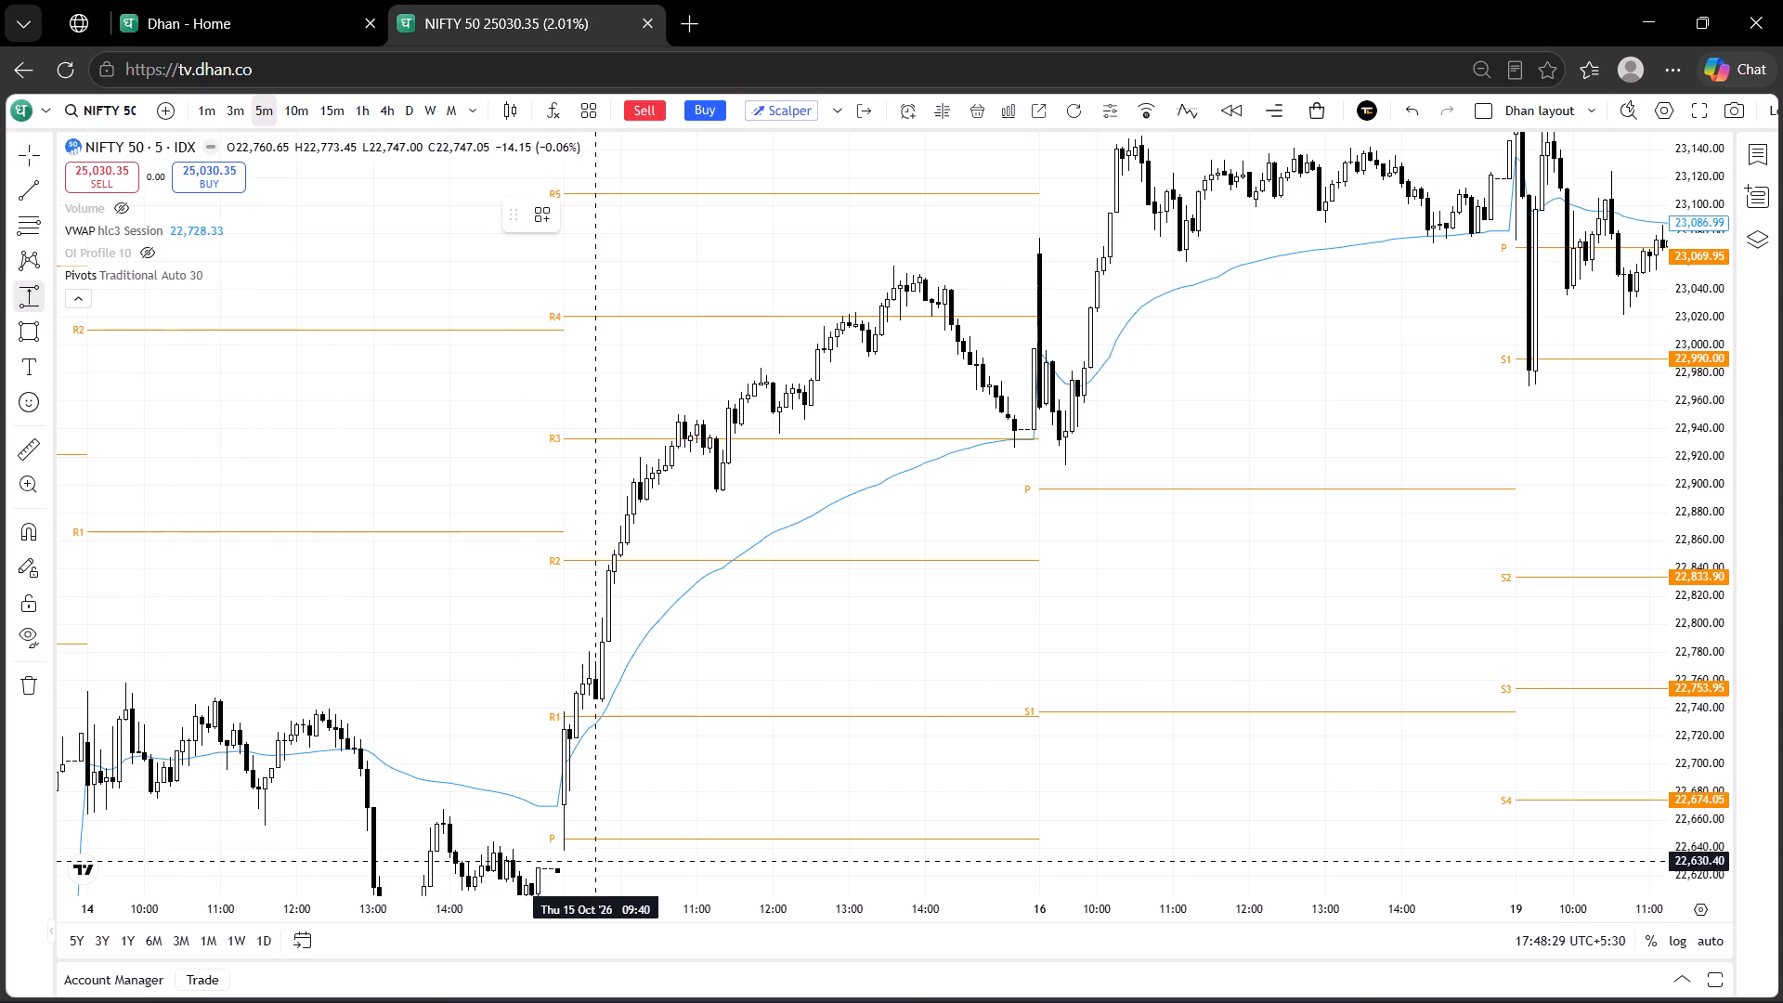
left_click_drag(607, 851, 1214, 278)
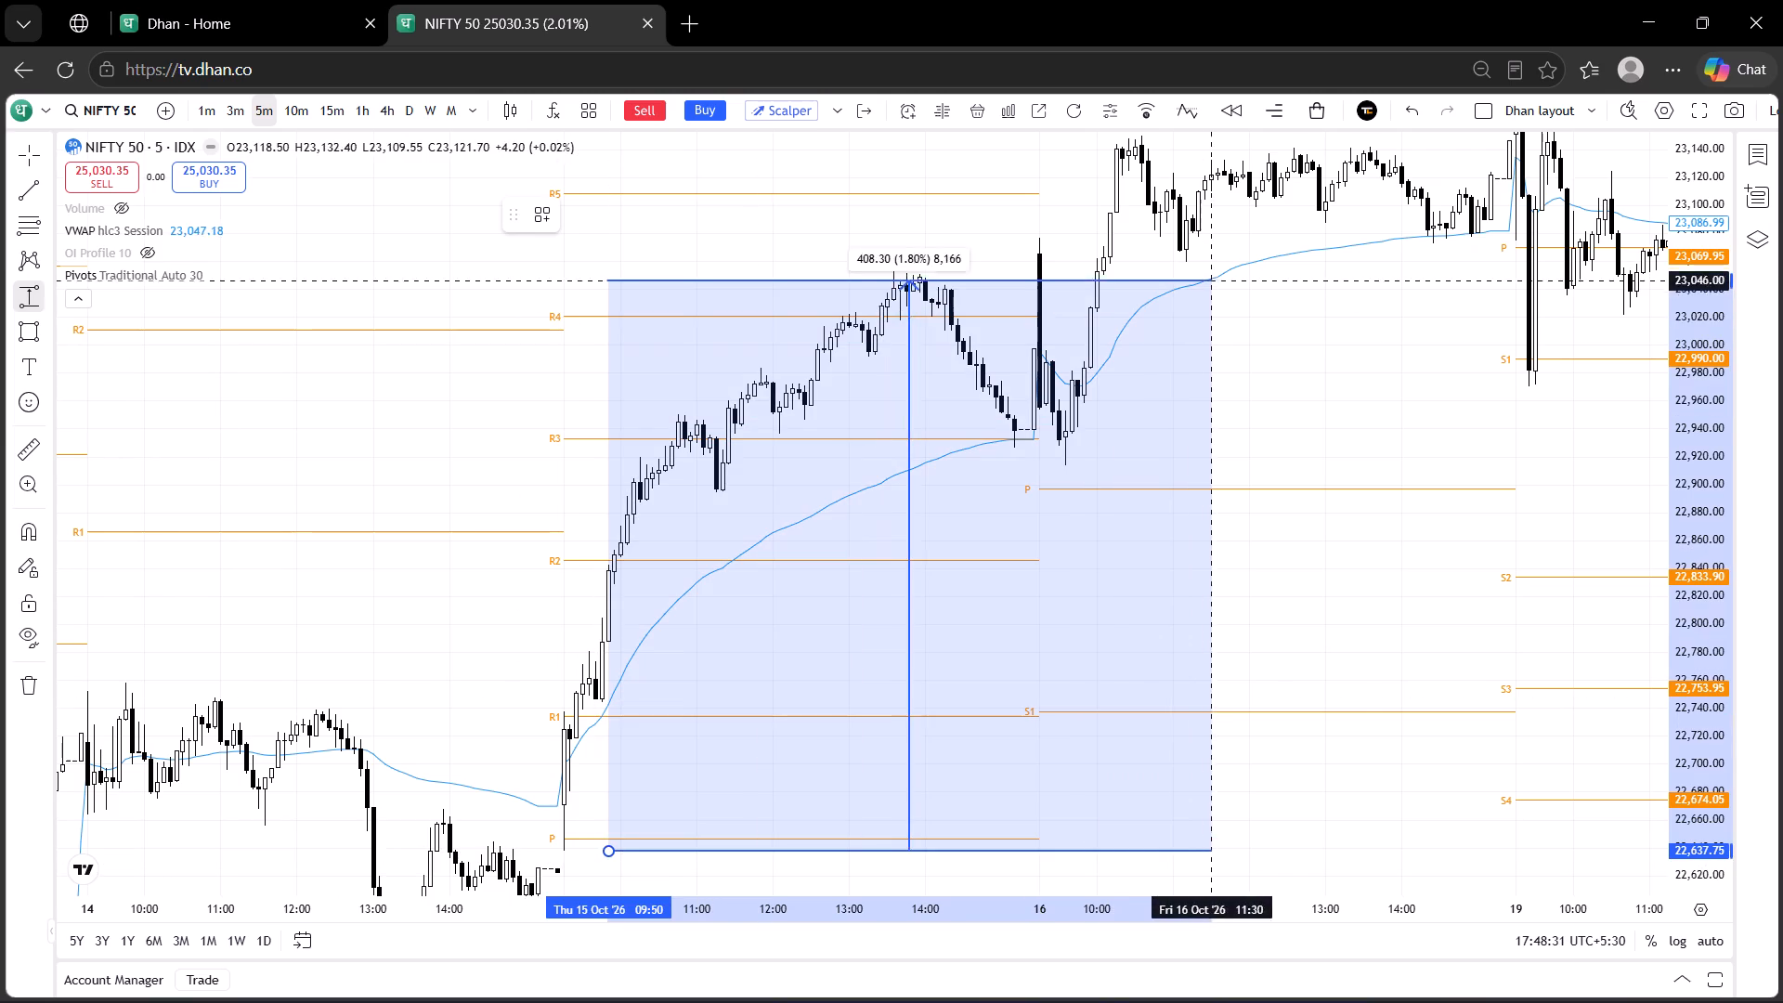
Finish the 15 Oct price-range measurement at about 23,057 and delete it from the chart.
left_click_drag(1214, 278, 1161, 266)
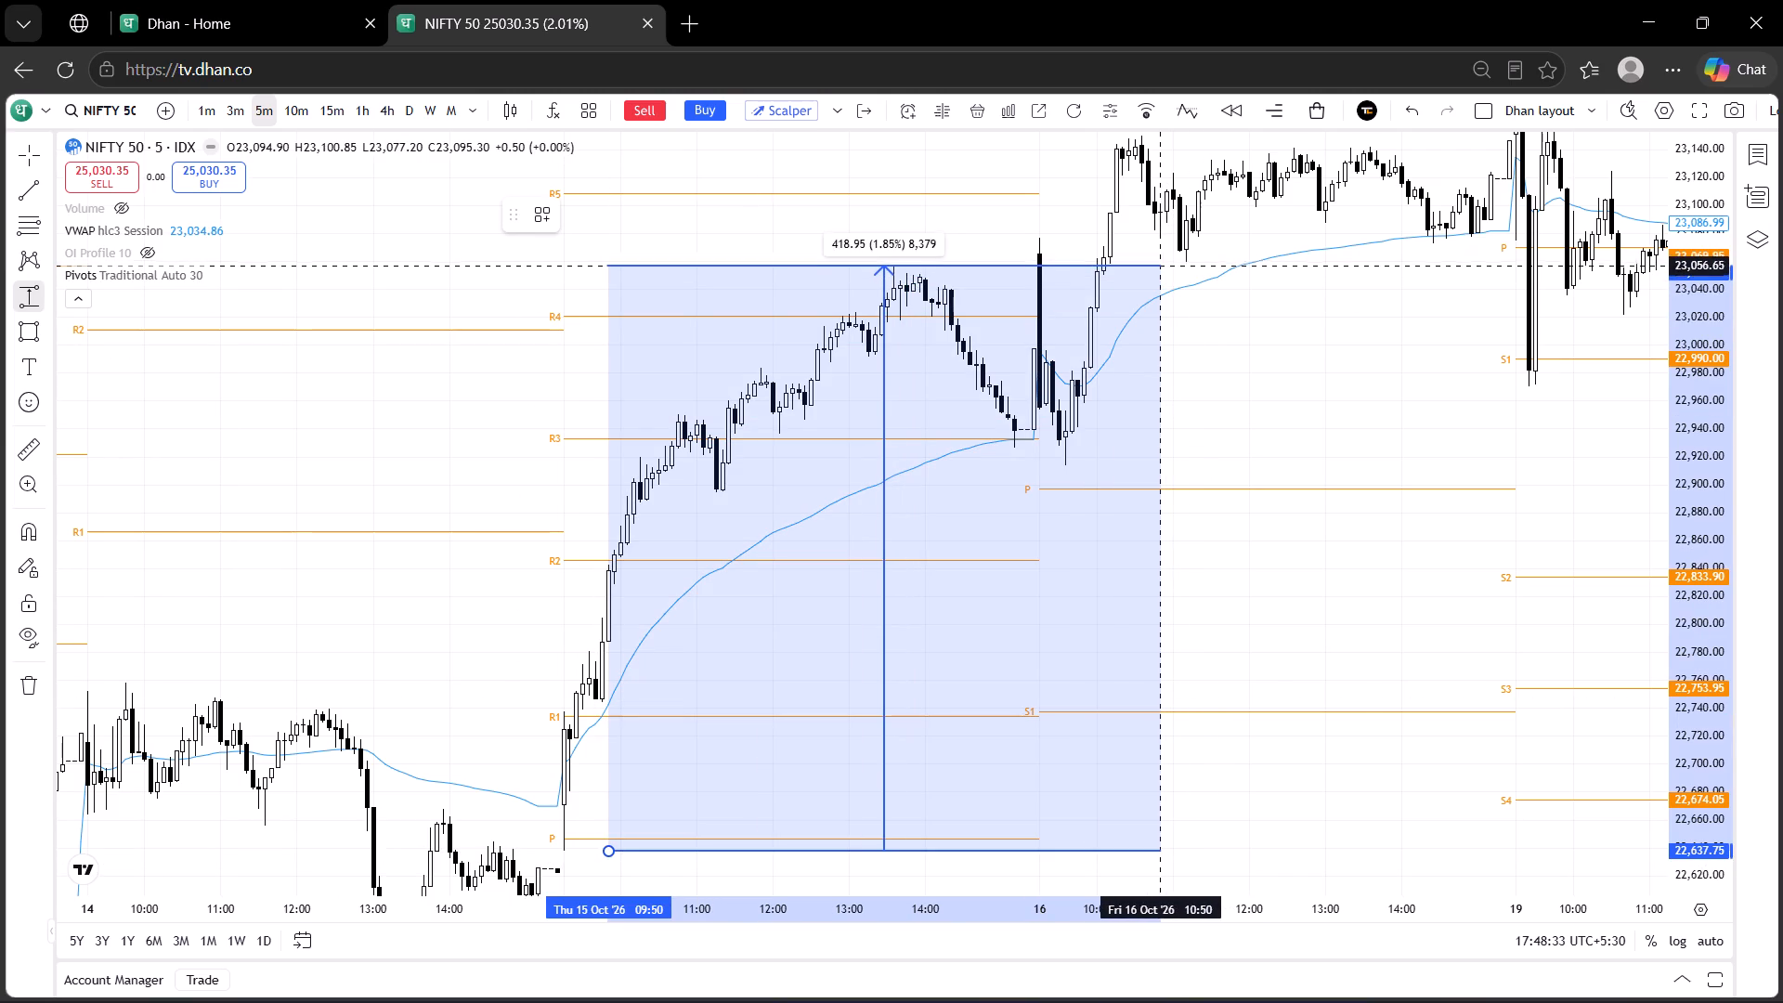
left_click_drag(1161, 266, 1165, 267)
left_click(1165, 267)
key("BackSpace")
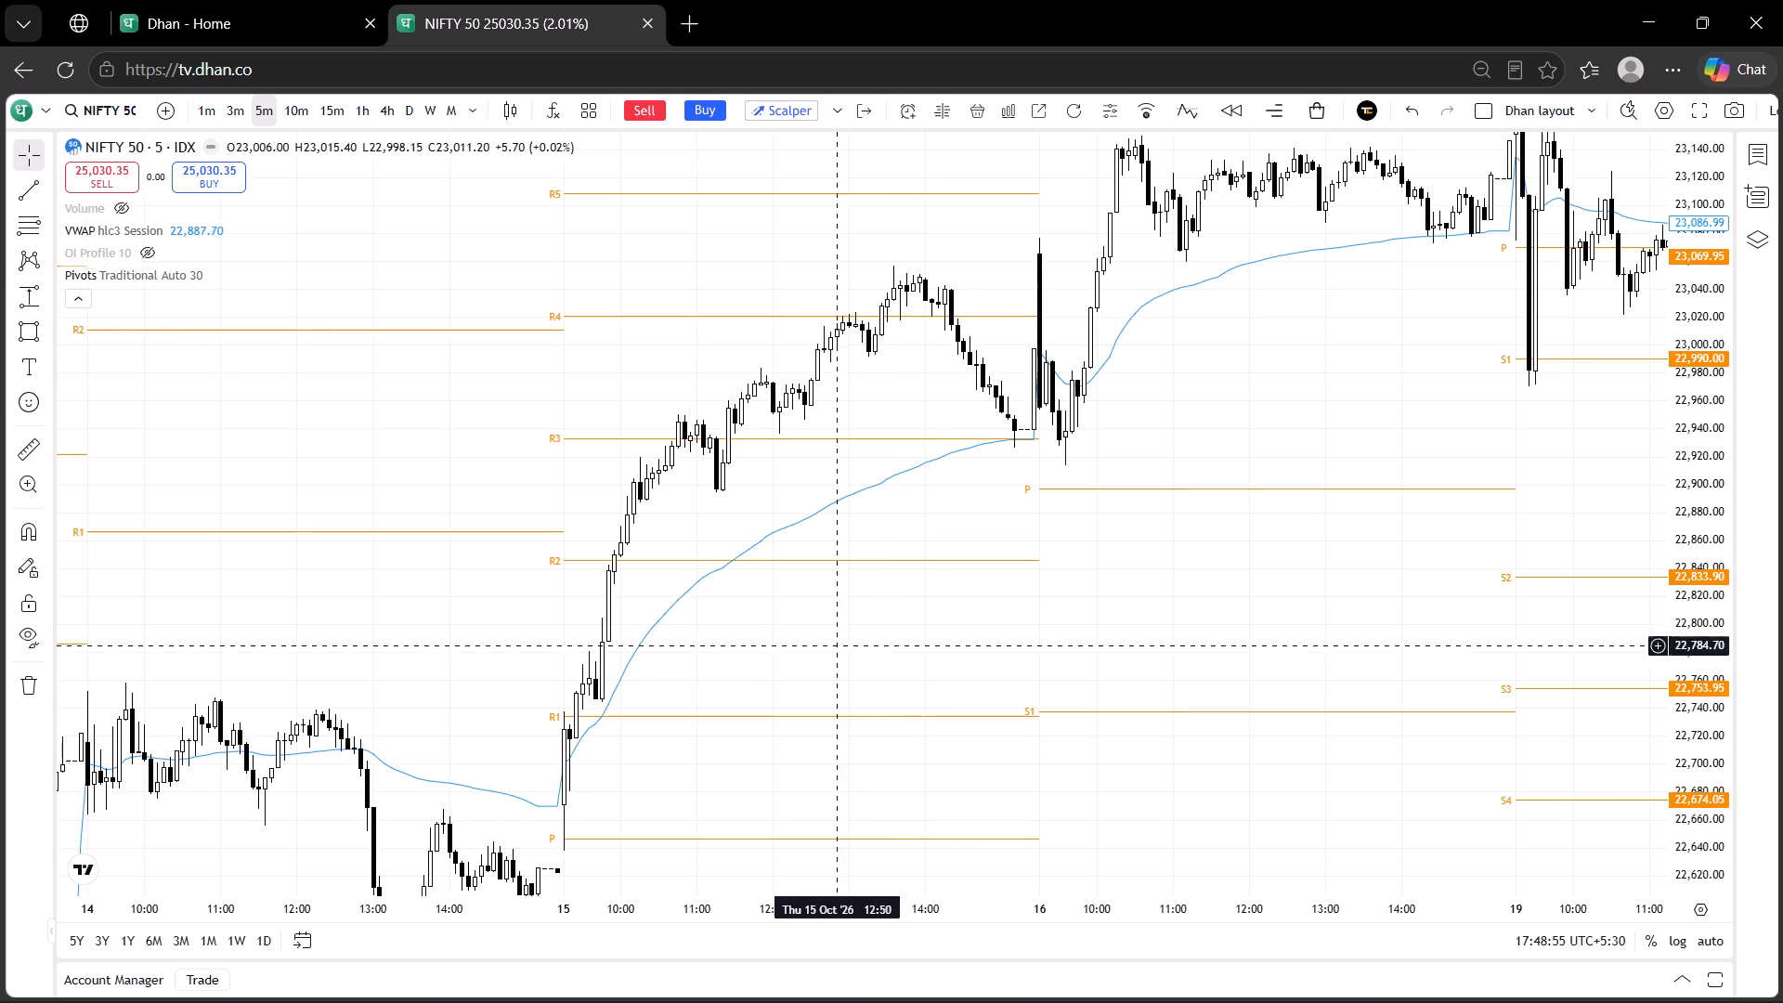
Draw a rectangle over the 14 Oct consolidation from 09:15 to 14:00, between about 22,750 and 22,664.
left_click_drag(769, 758, 1101, 255)
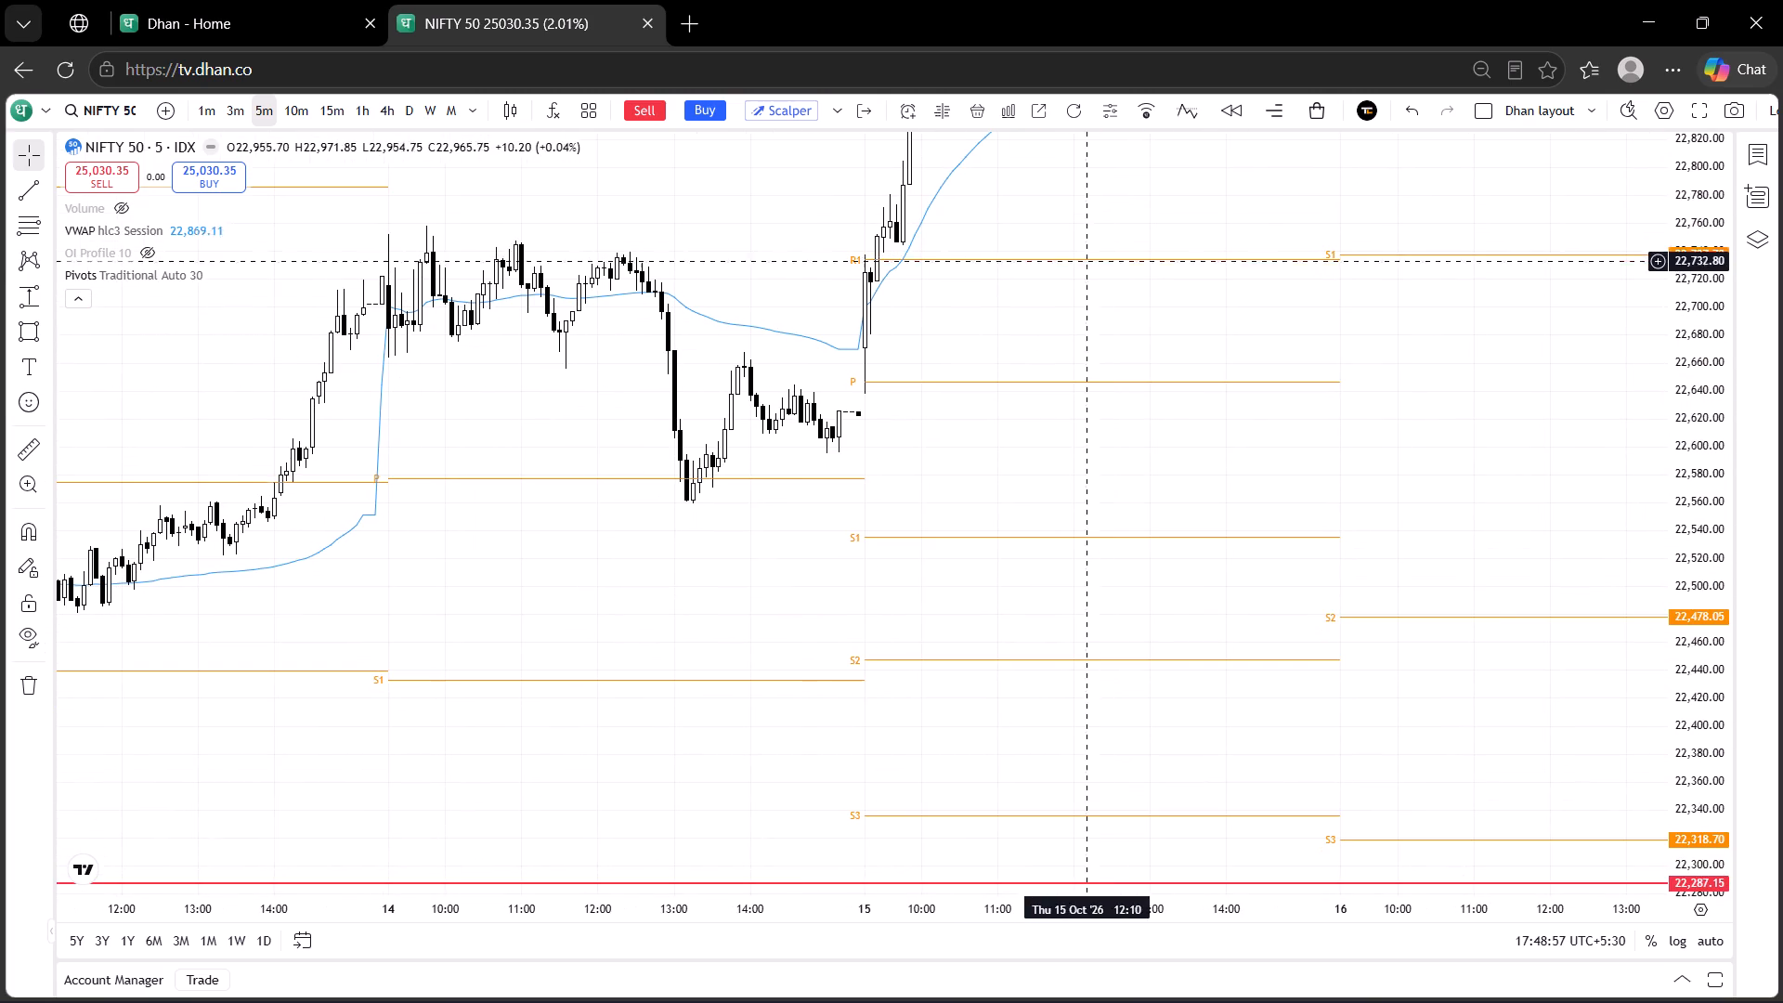
left_click_drag(610, 623, 857, 750)
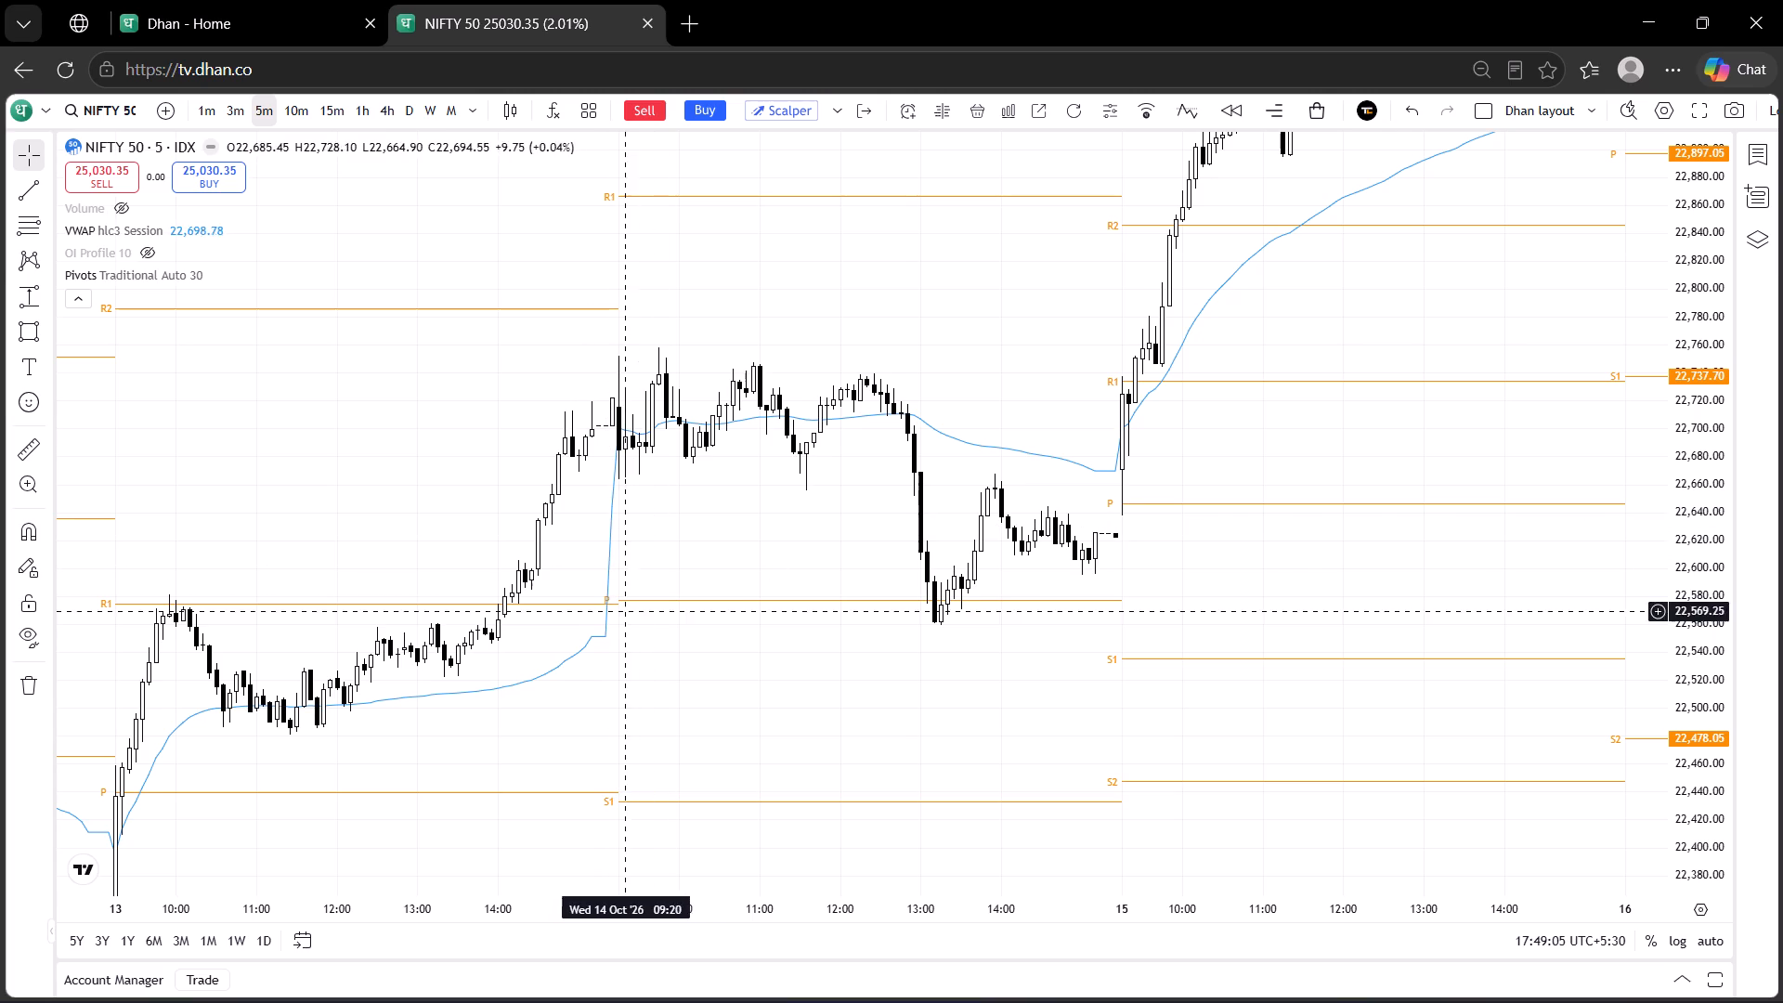
left_click_drag(701, 548, 607, 624)
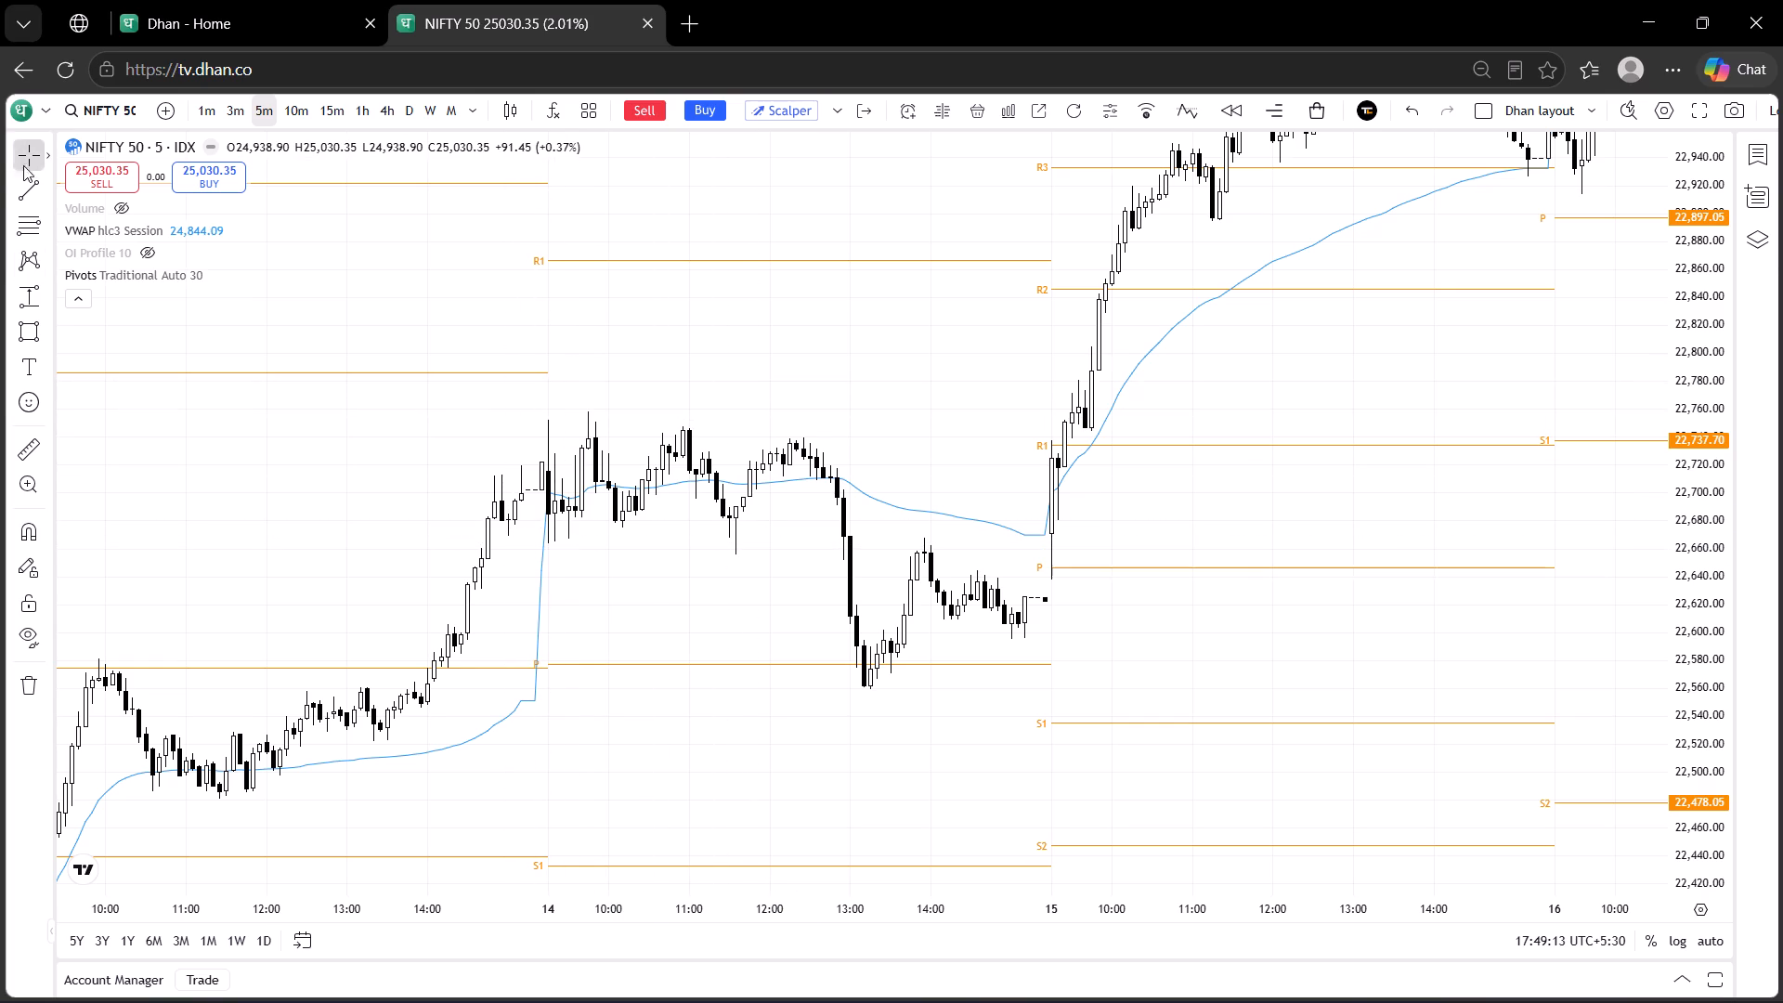
left_click(31, 328)
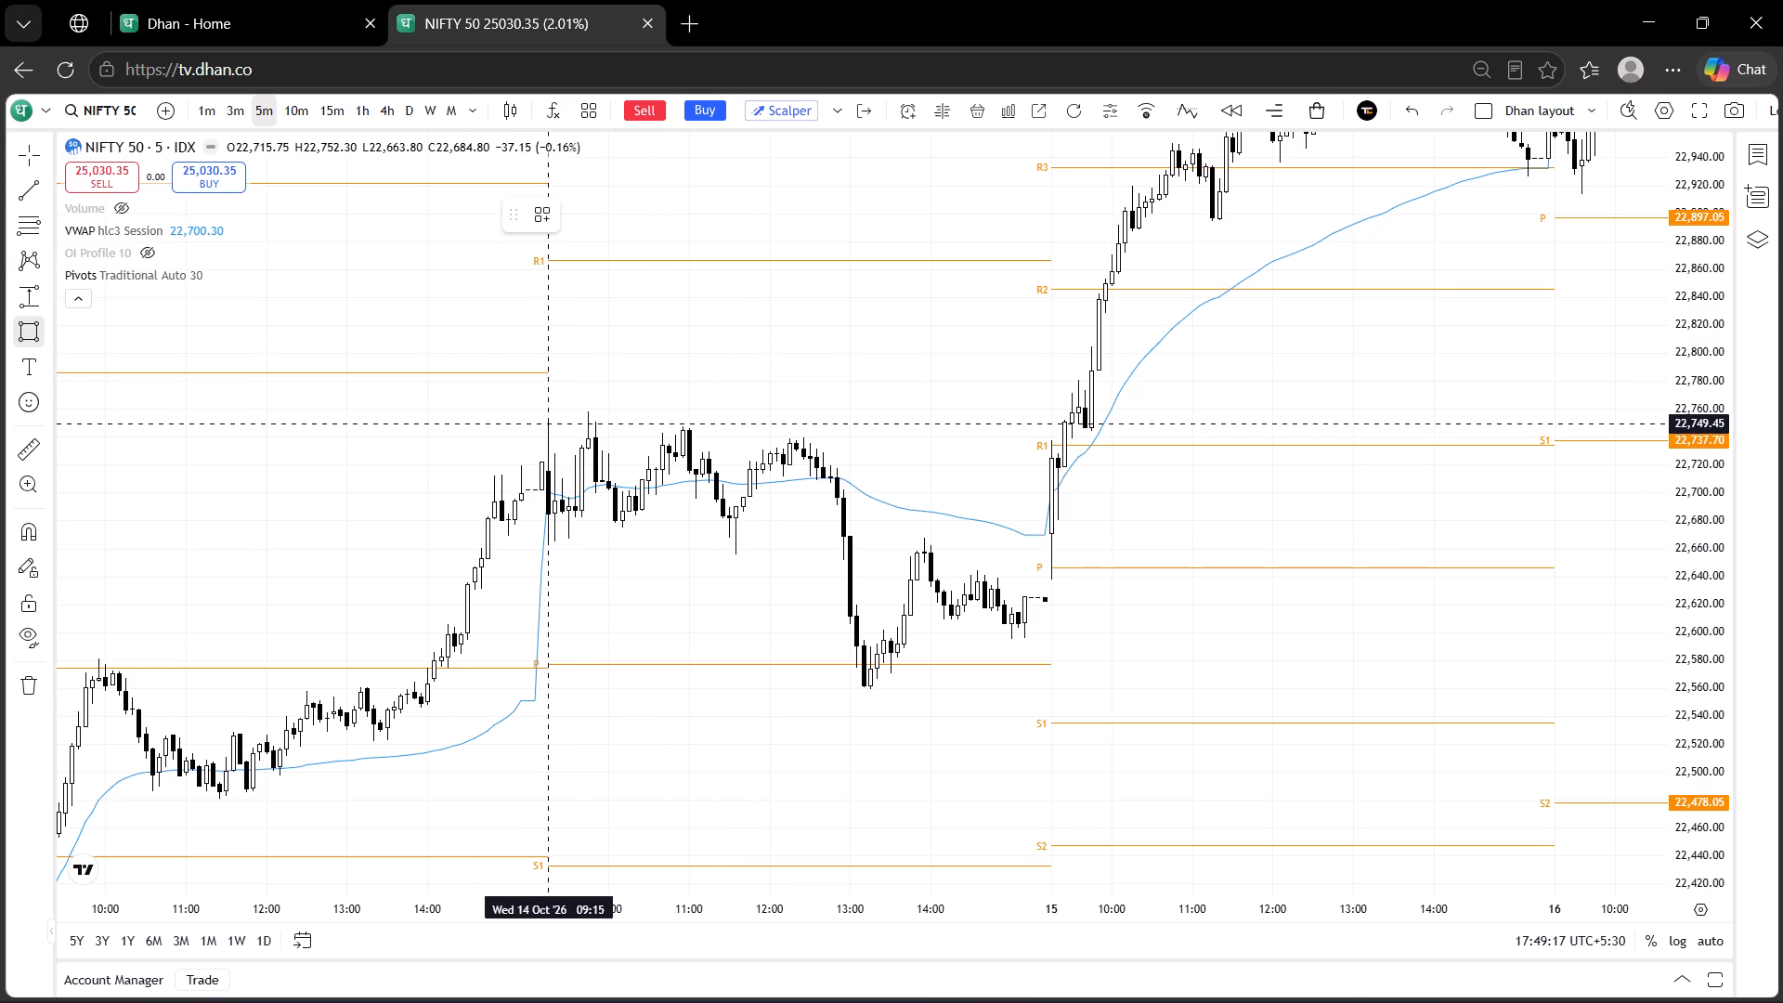
left_click_drag(547, 423, 931, 537)
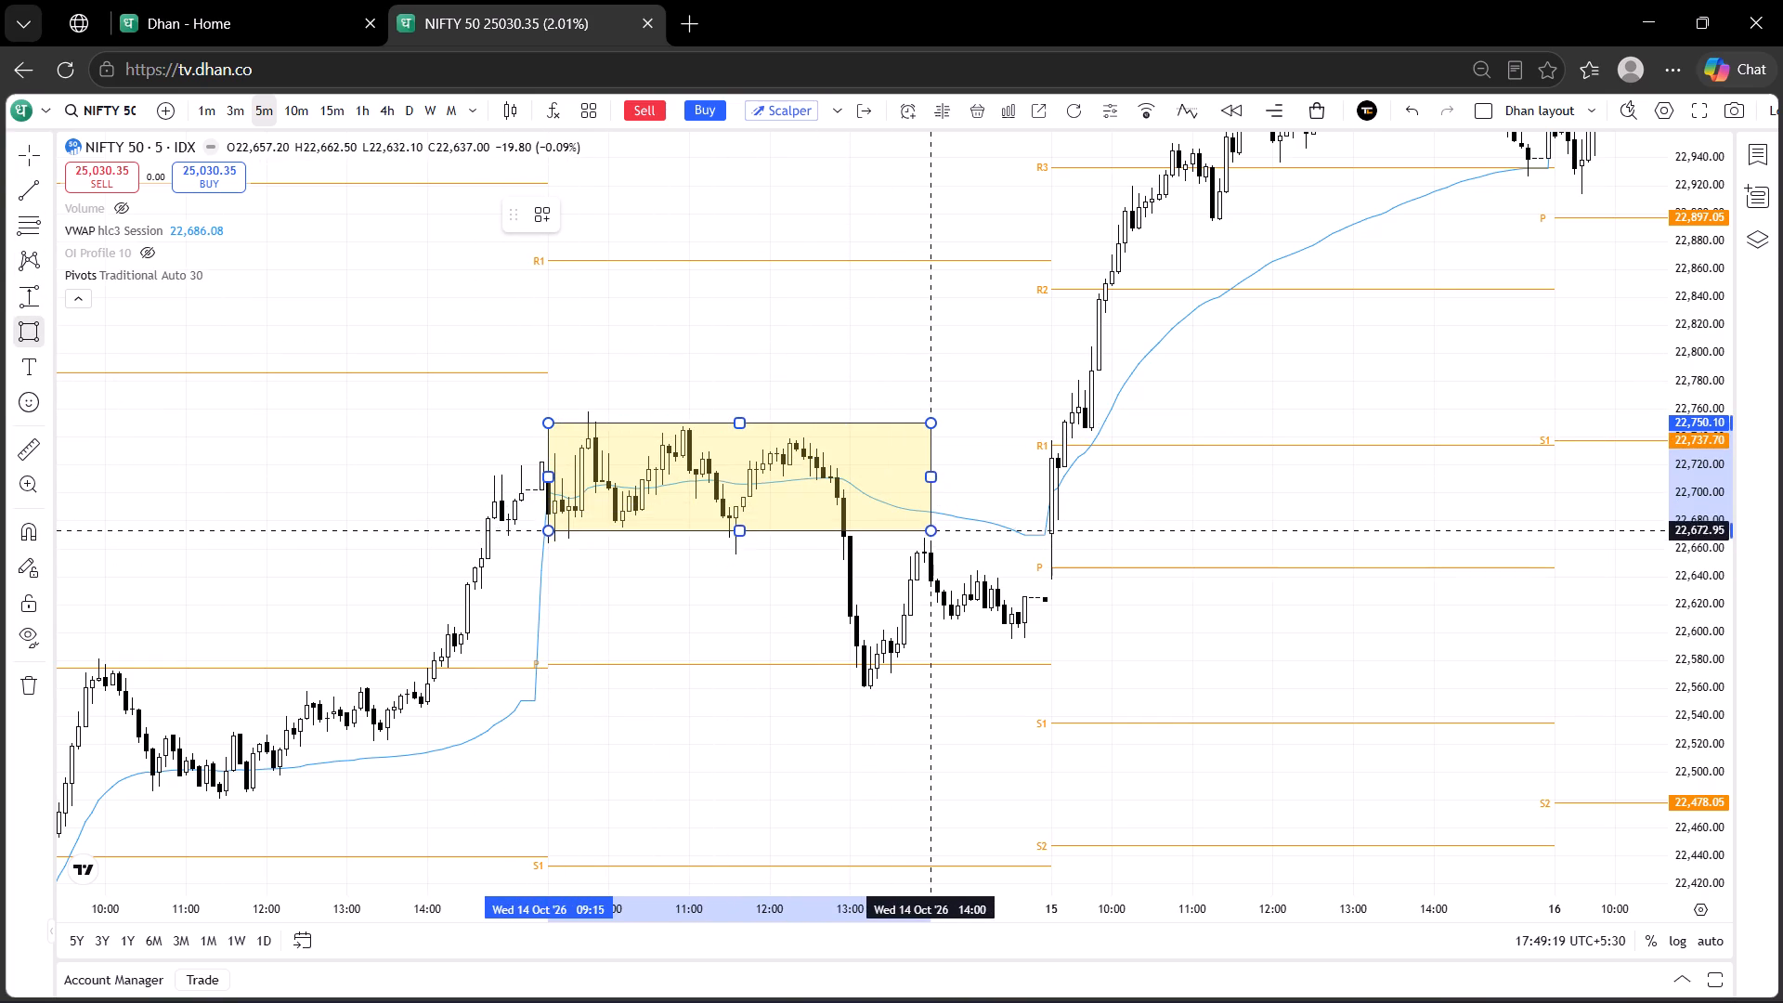
left_click_drag(931, 537, 932, 543)
left_click(932, 543)
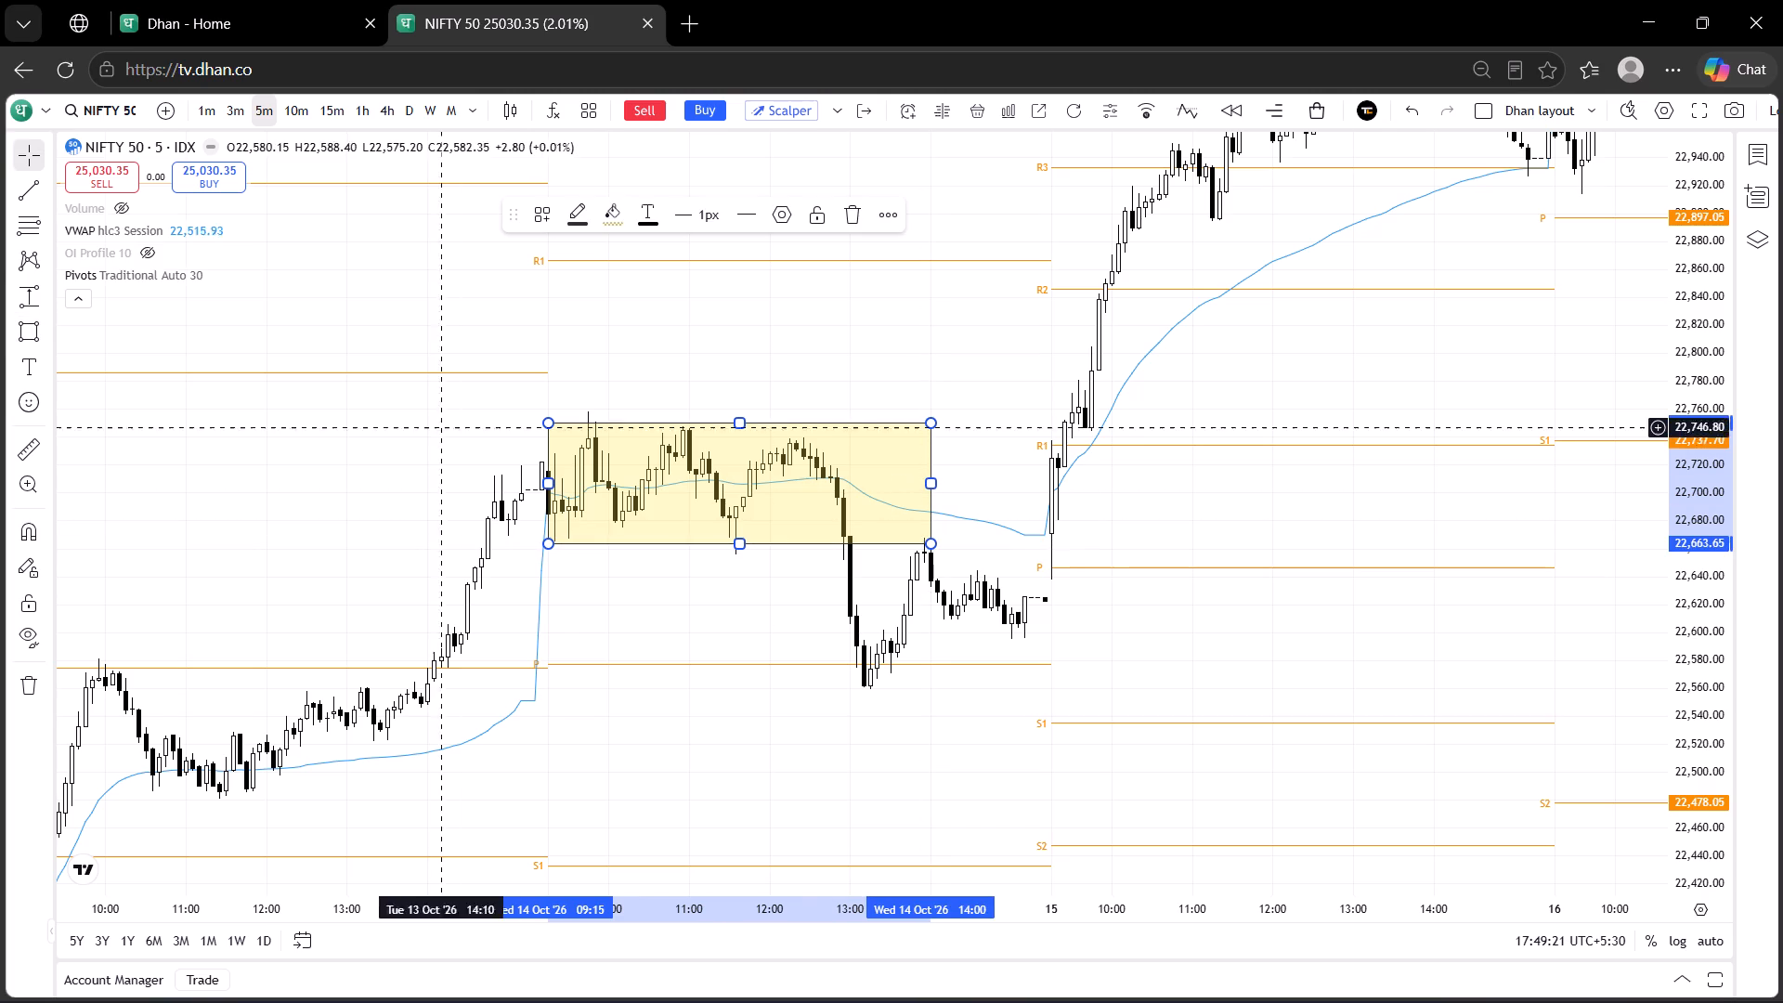
Change the 14 Oct rectangle's fill from yellow to light green and reduce its opacity until it is nearly transparent.
left_click(612, 204)
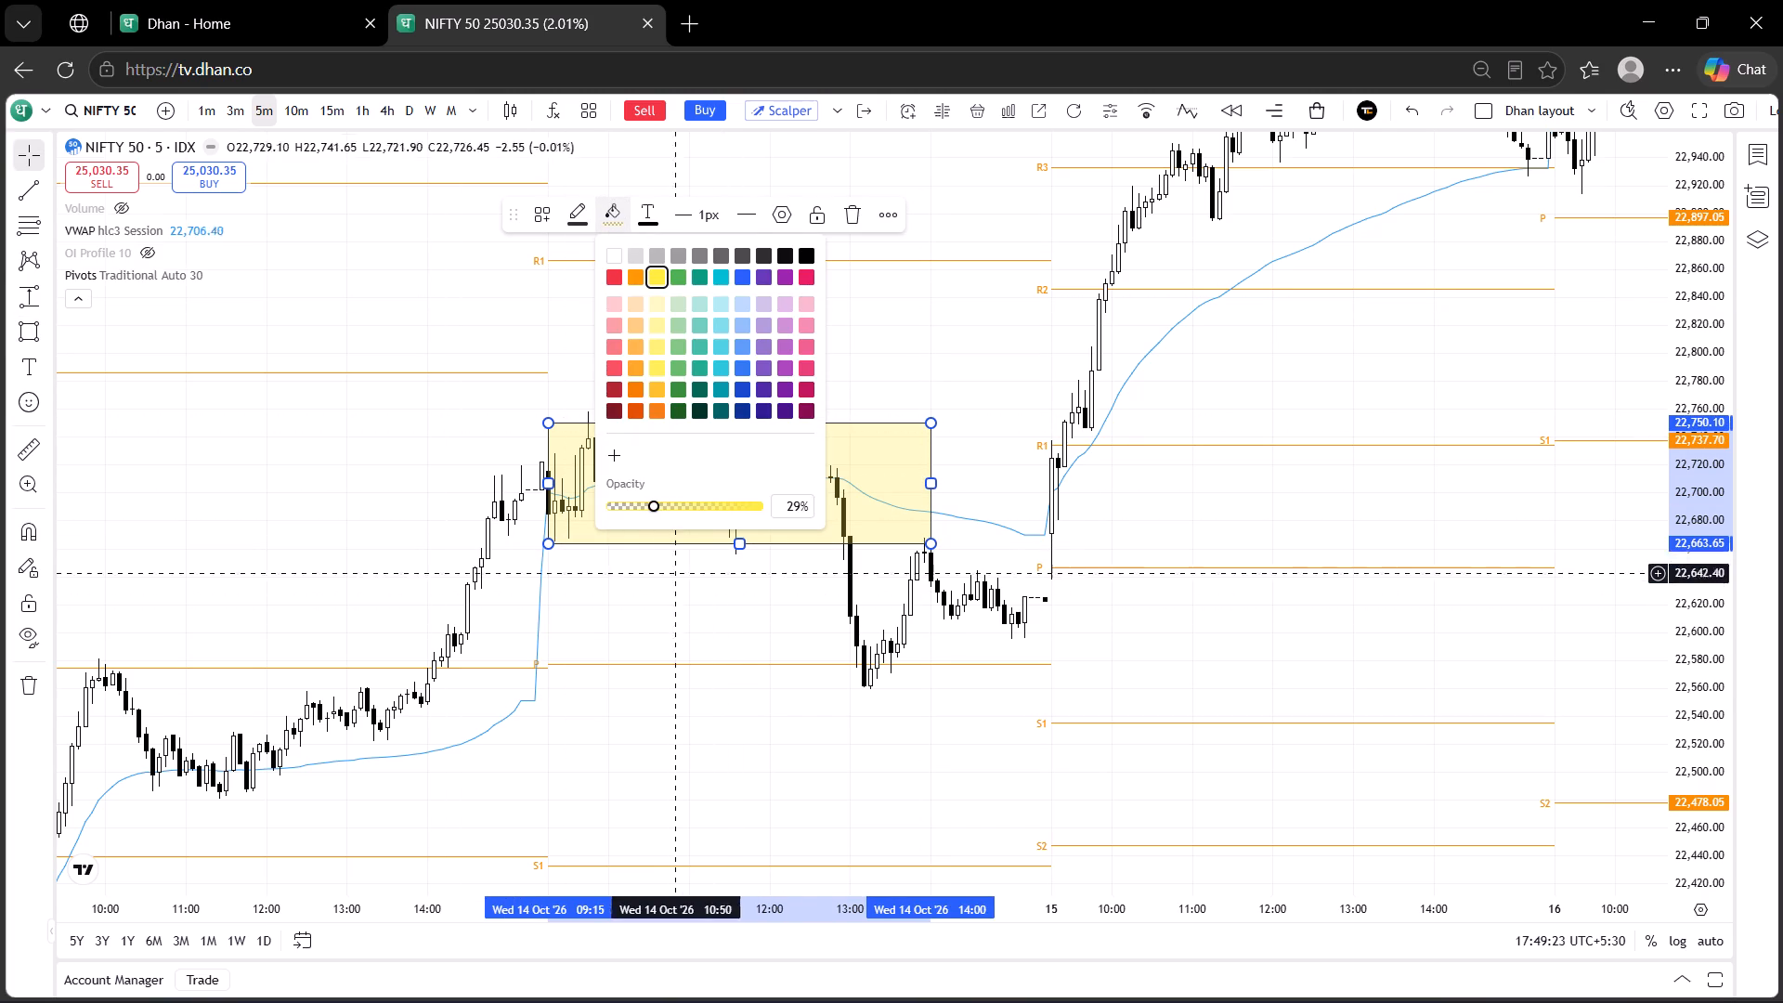
left_click(630, 509)
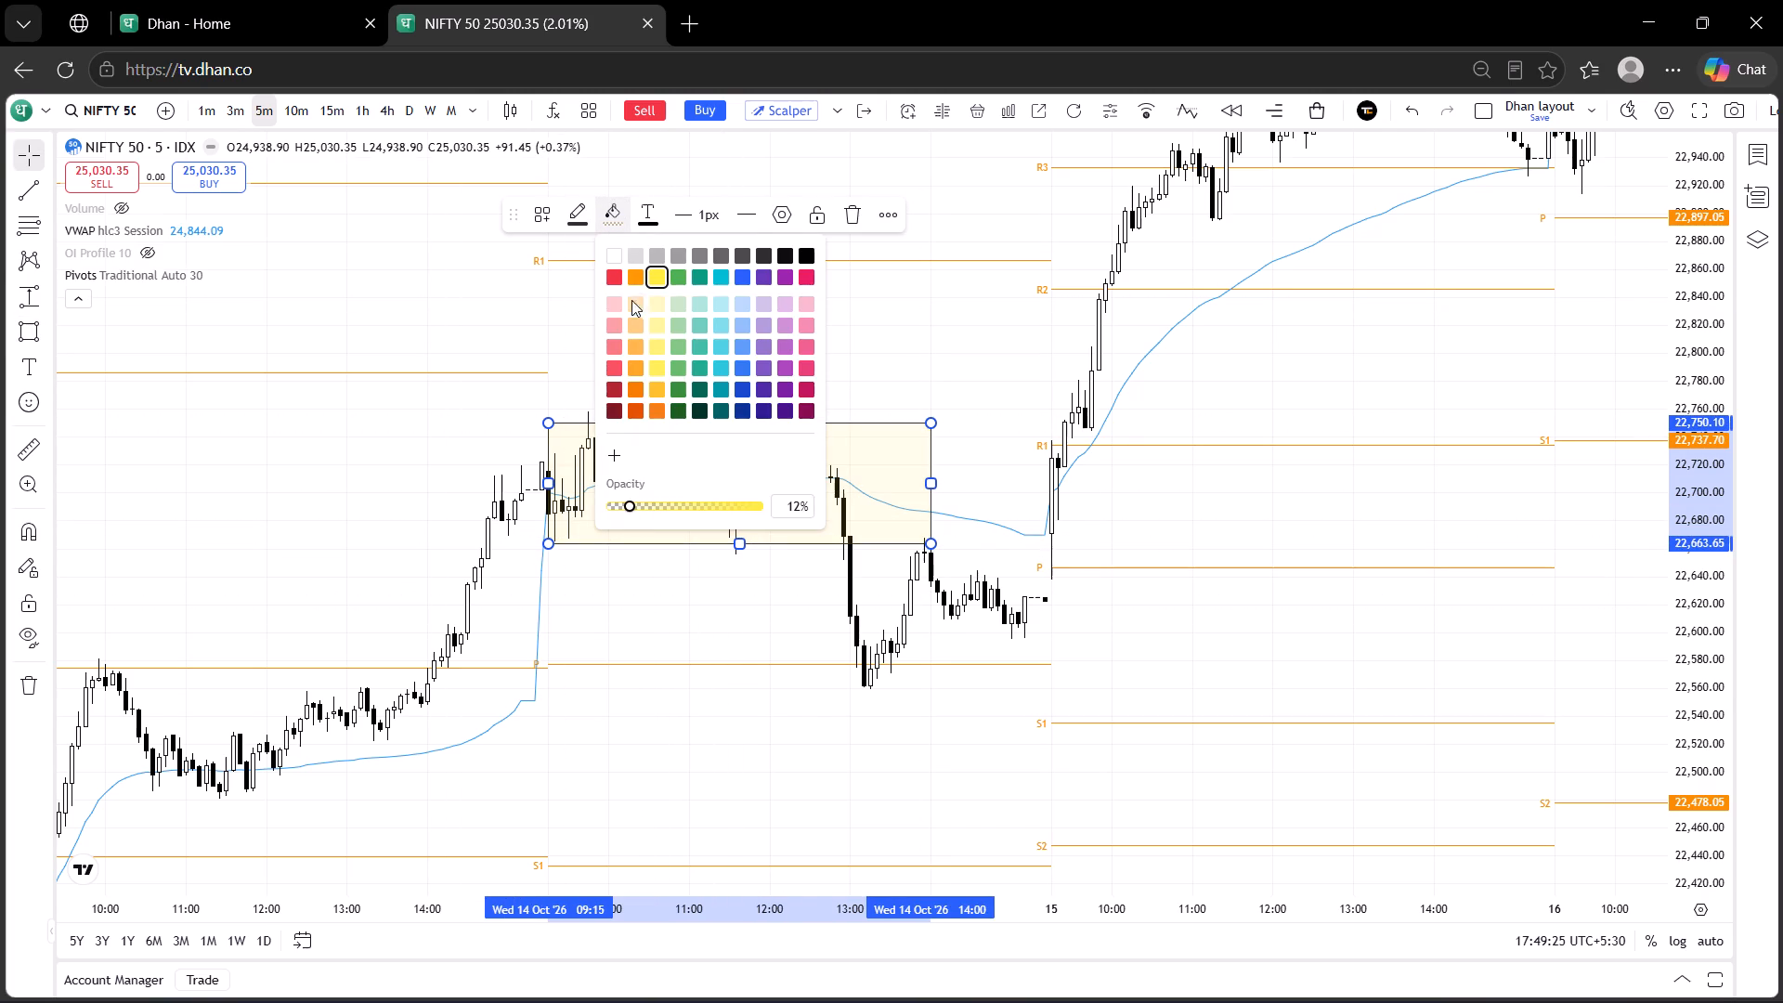
left_click(683, 330)
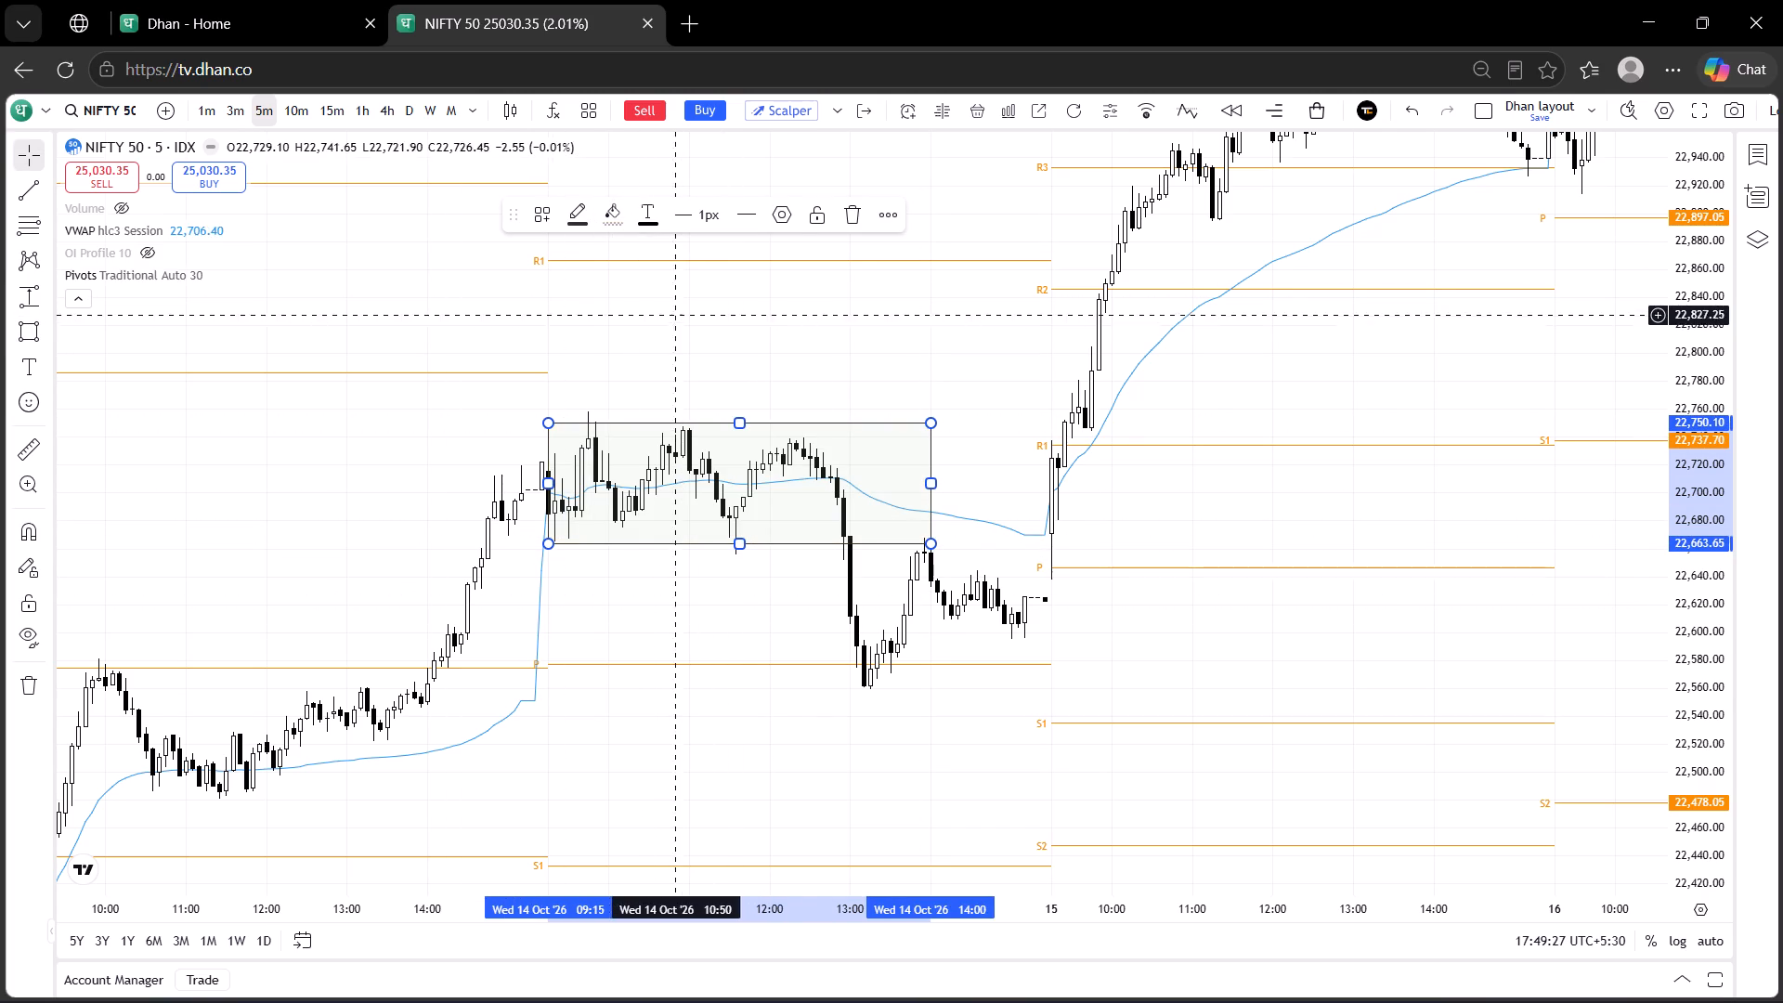
left_click(618, 227)
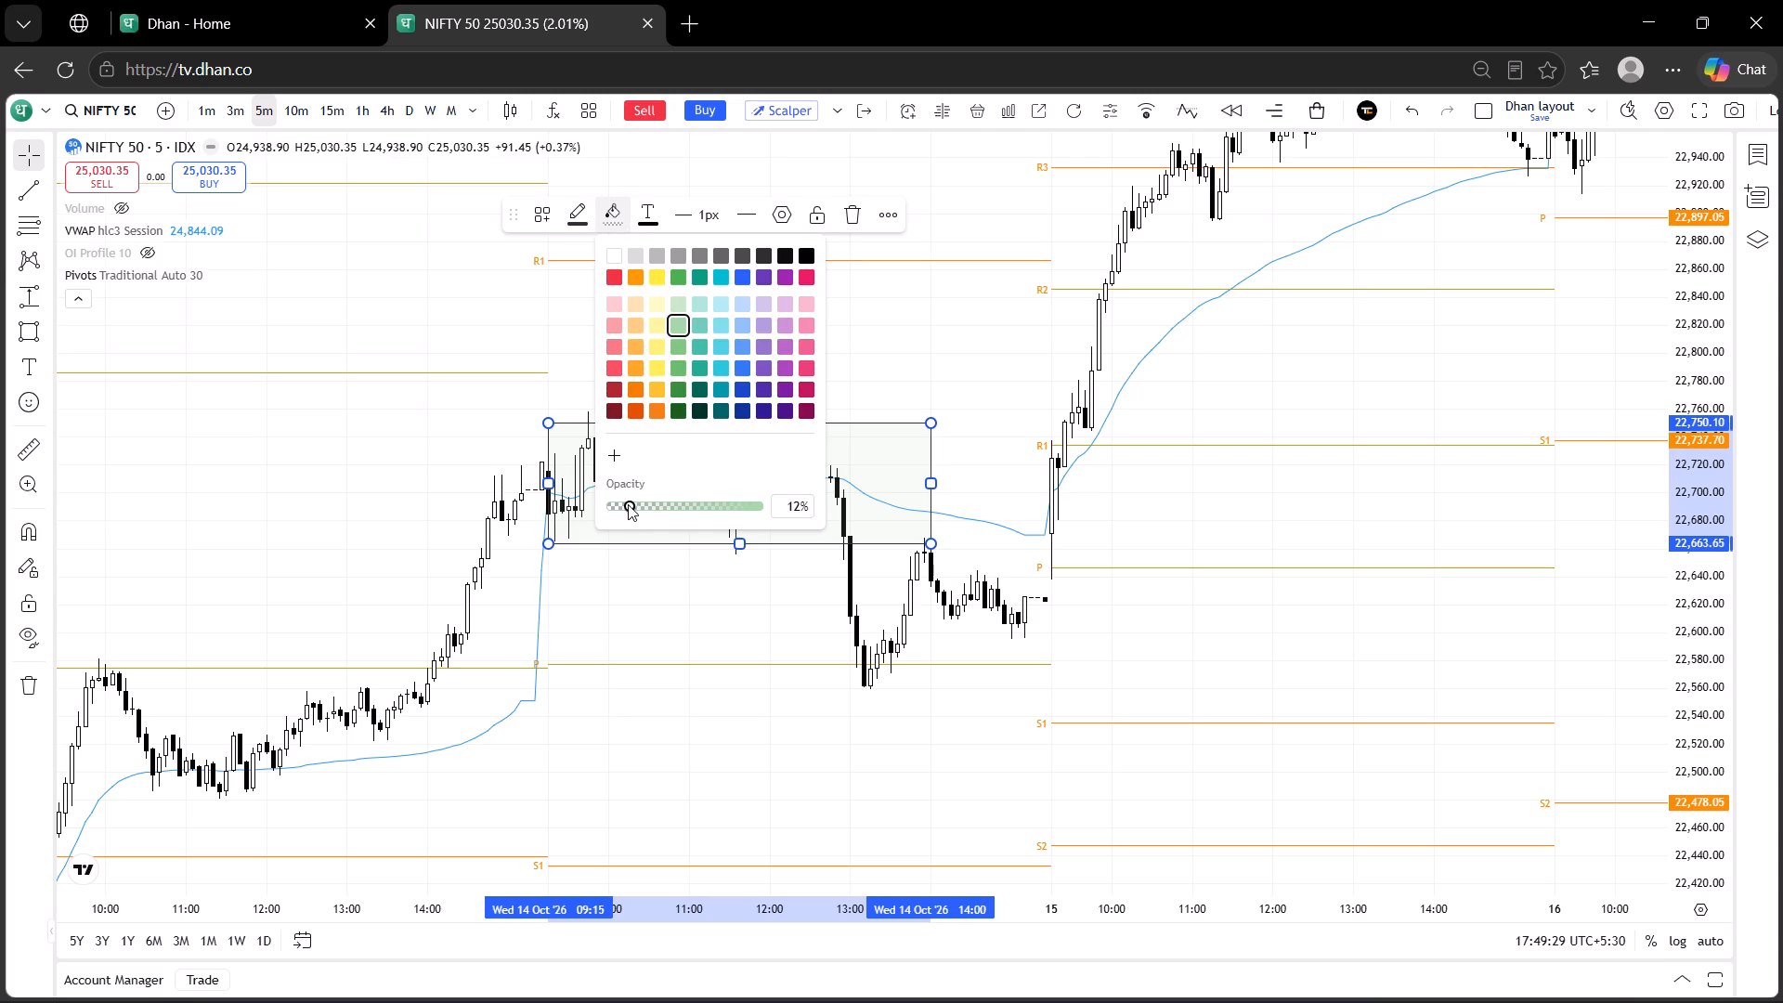
left_click(623, 506)
left_click(695, 589)
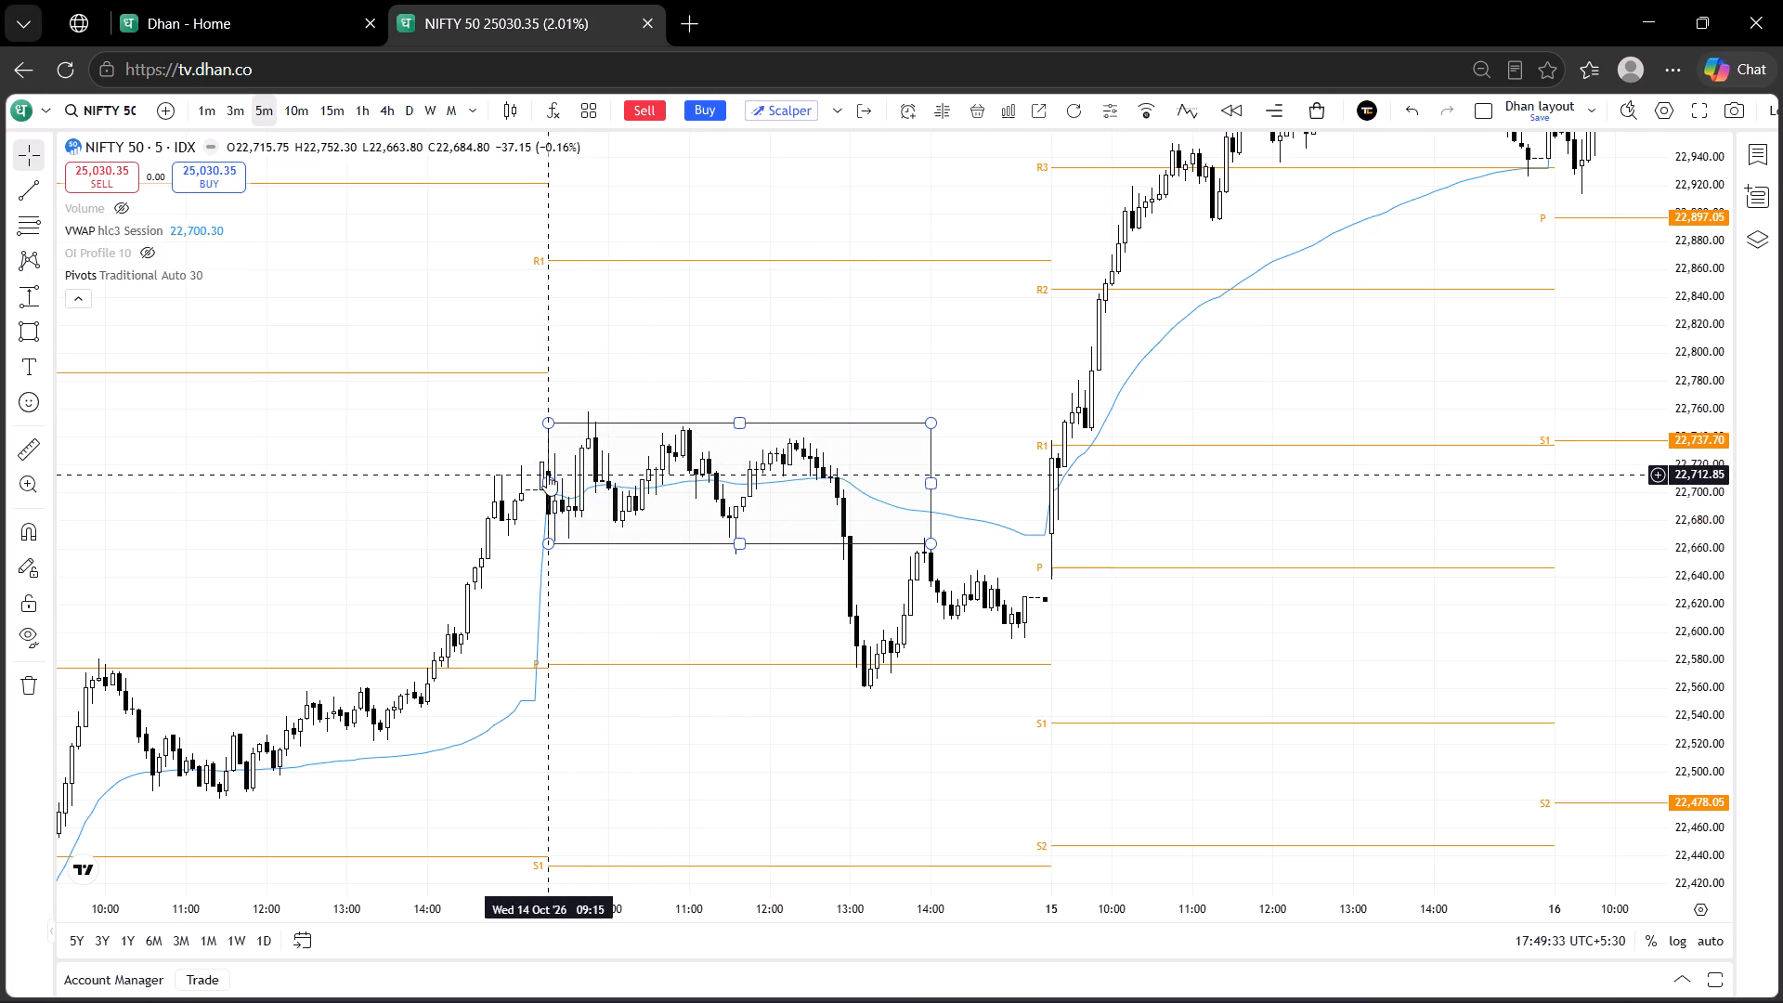
Extend the rectangle's start back to 13 Oct 15:20 and raise its upper edge slightly to about 22,751.
double_click(547, 475)
left_click_drag(551, 483, 535, 482)
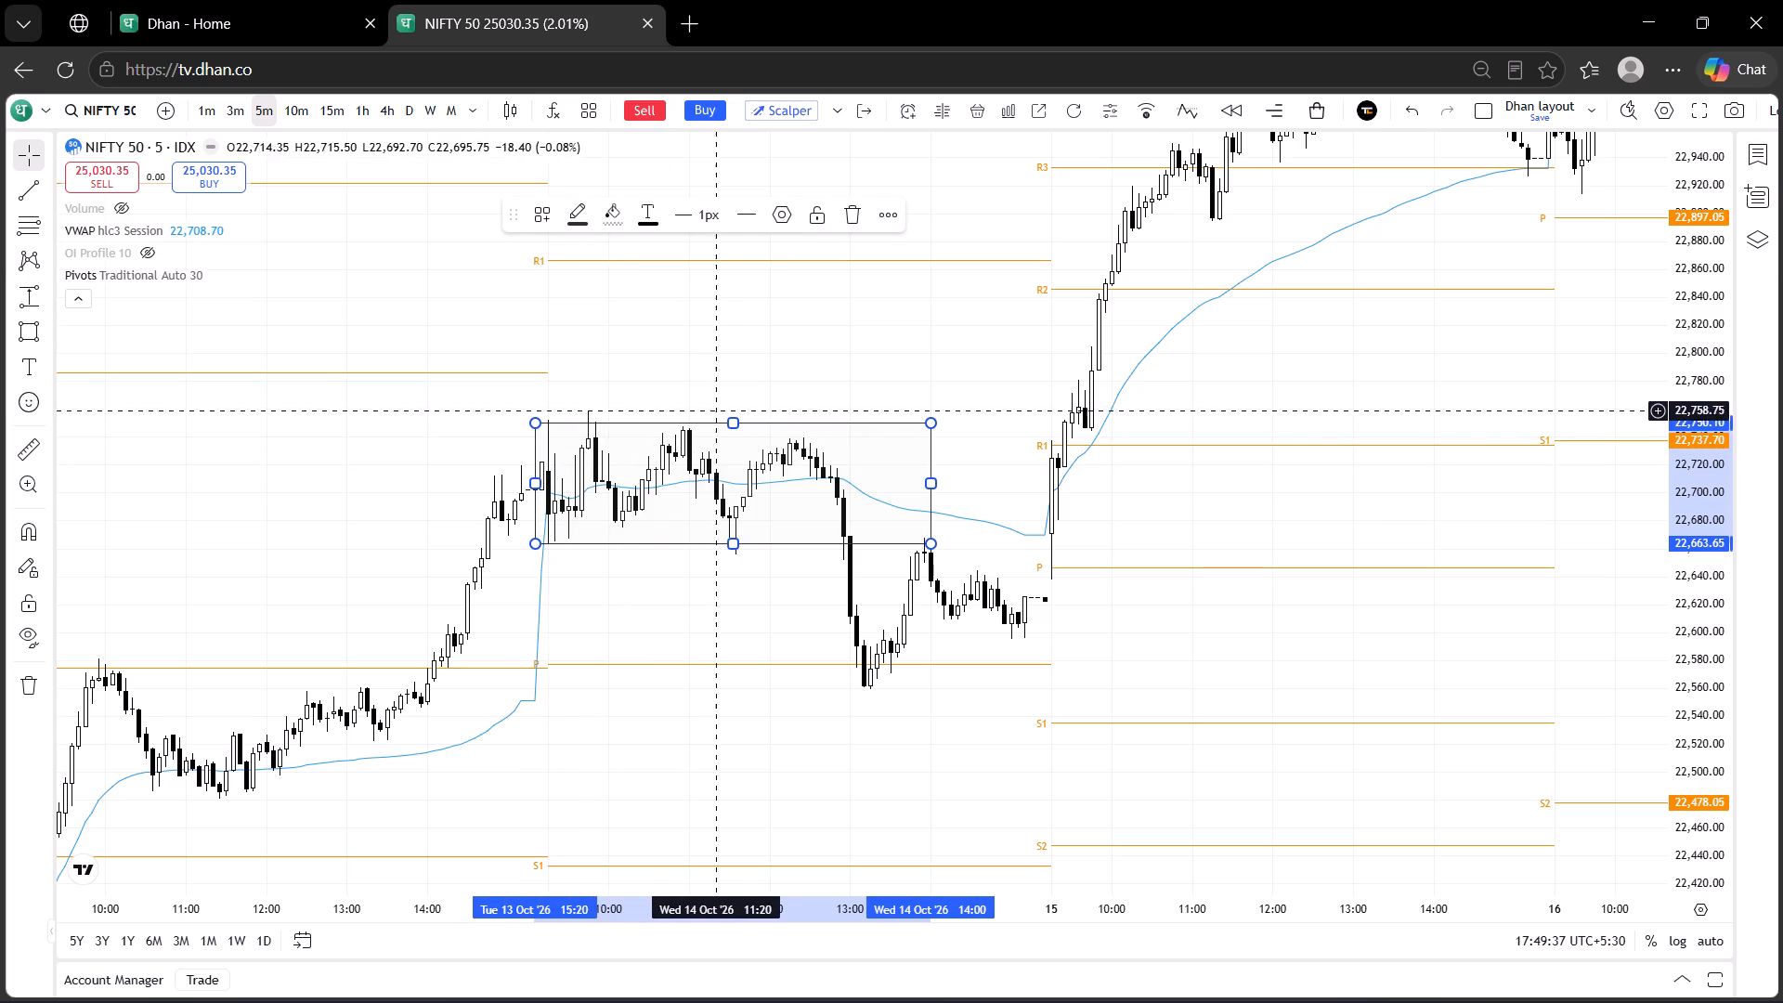
left_click(729, 422)
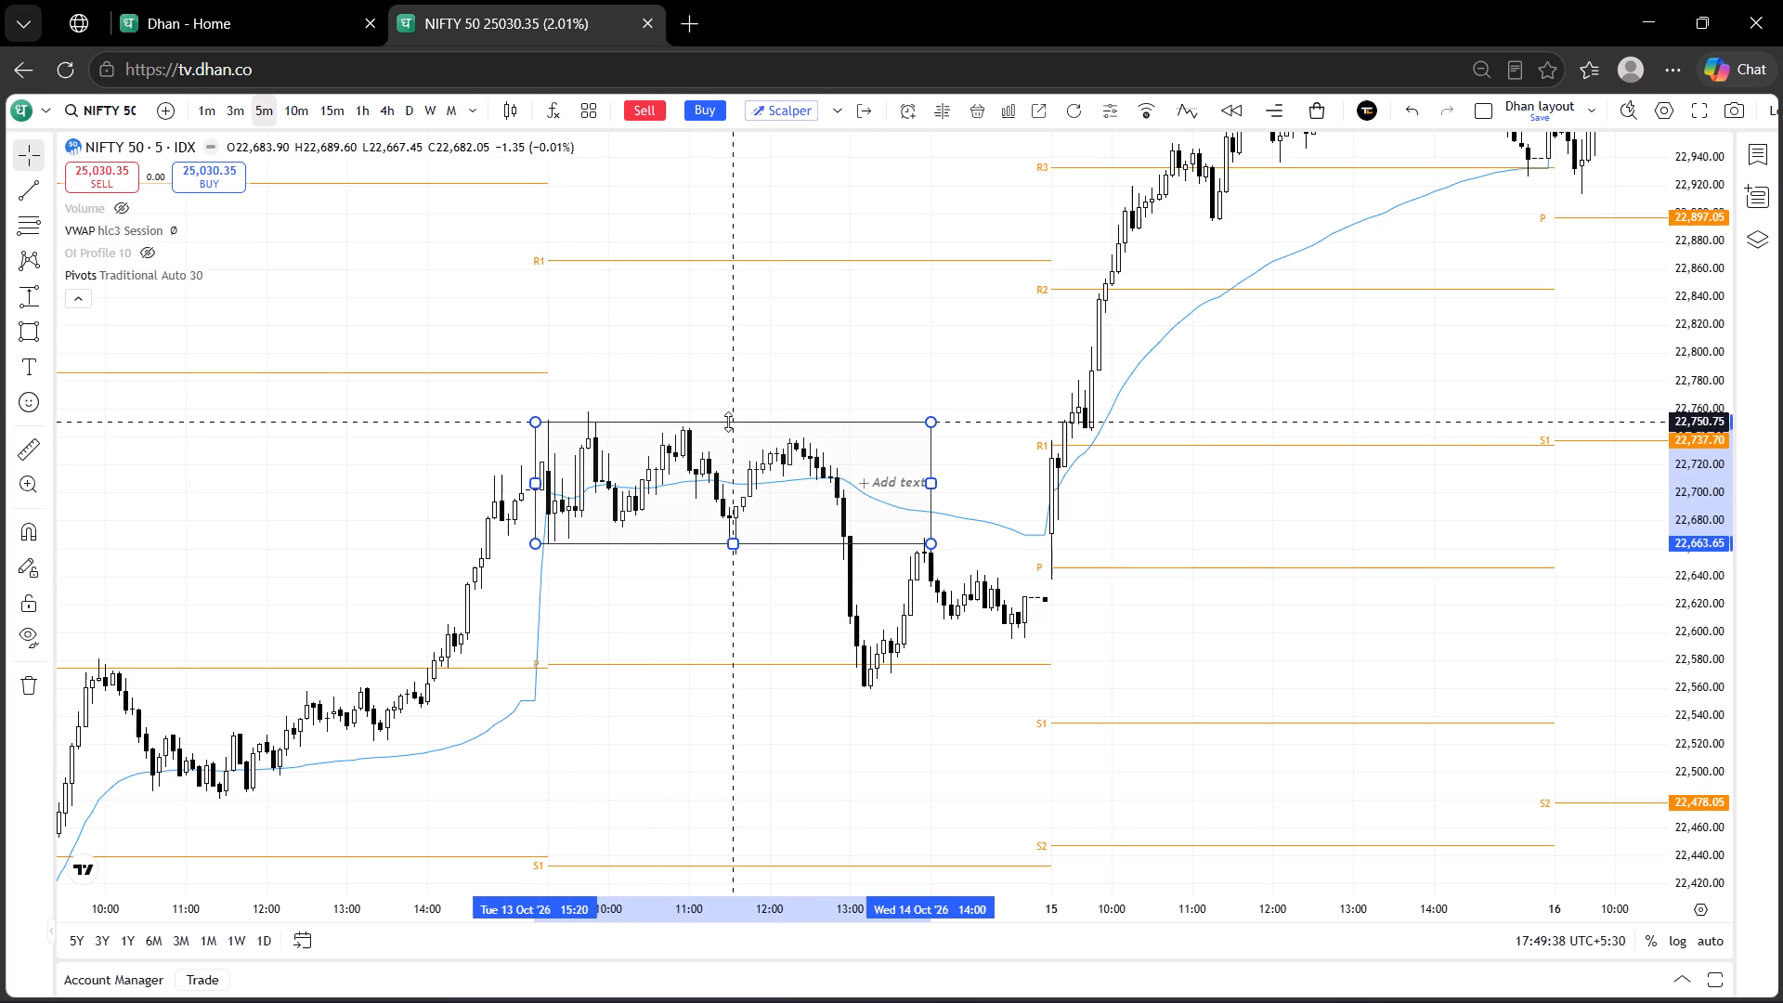
left_click(724, 611)
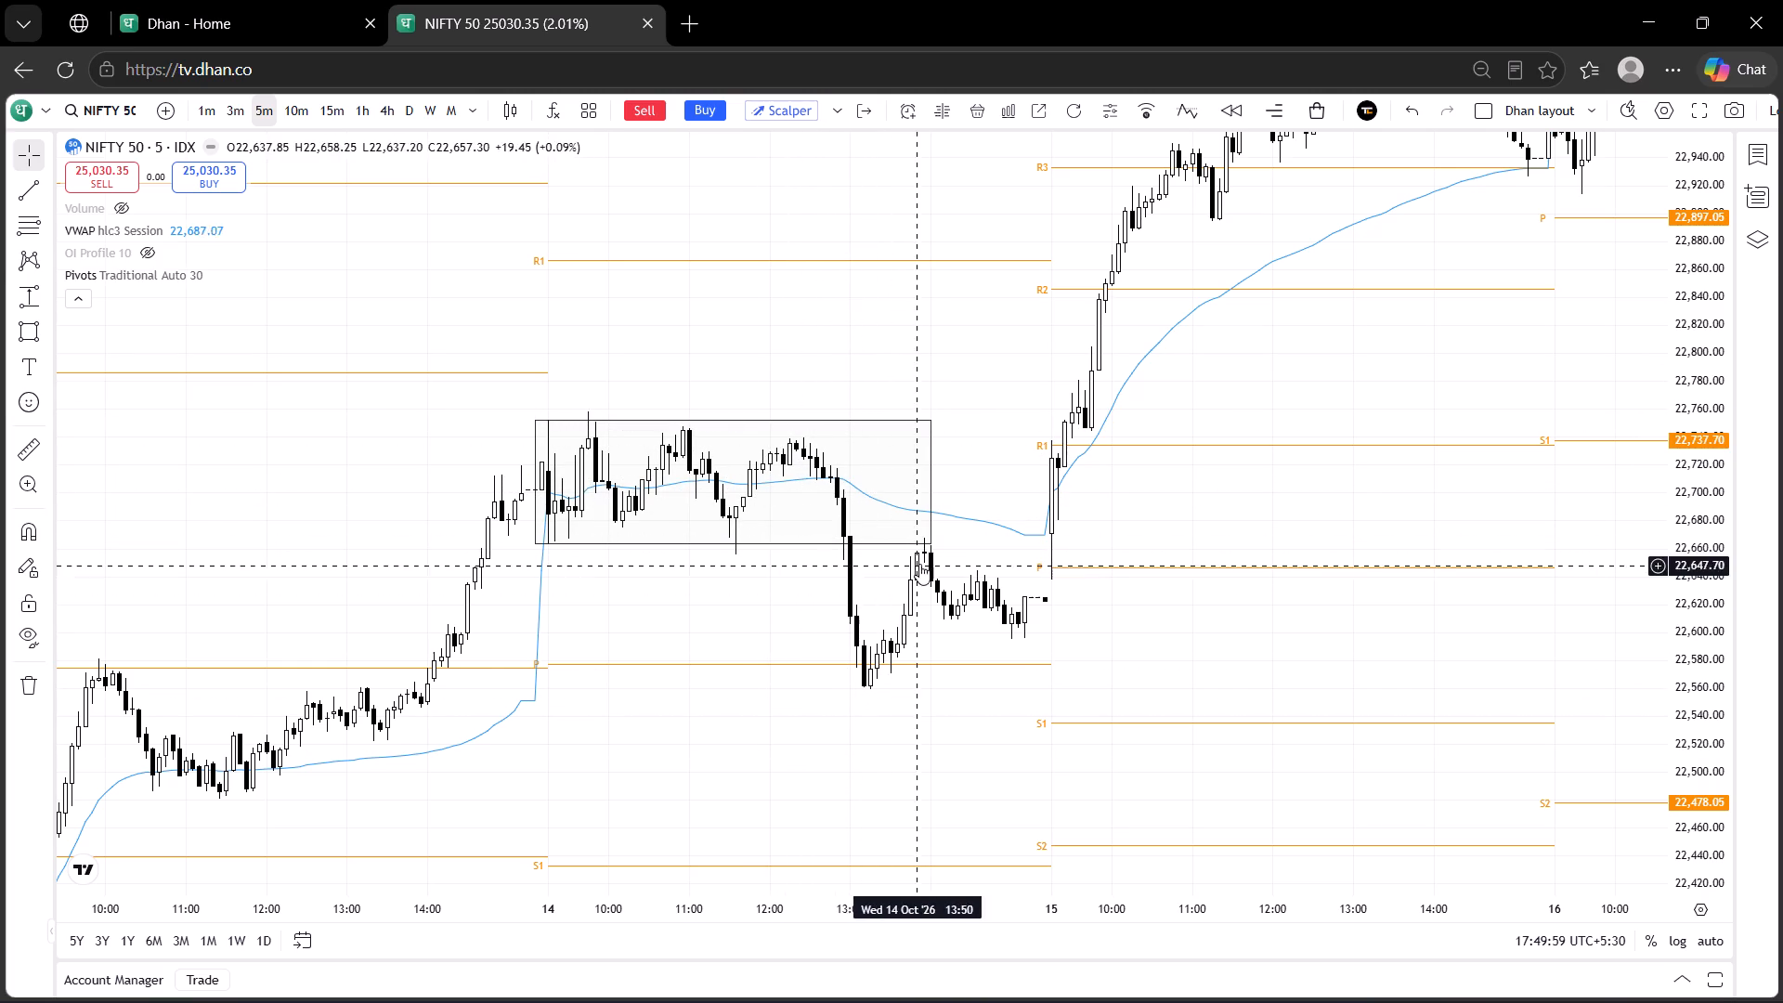
left_click(583, 684)
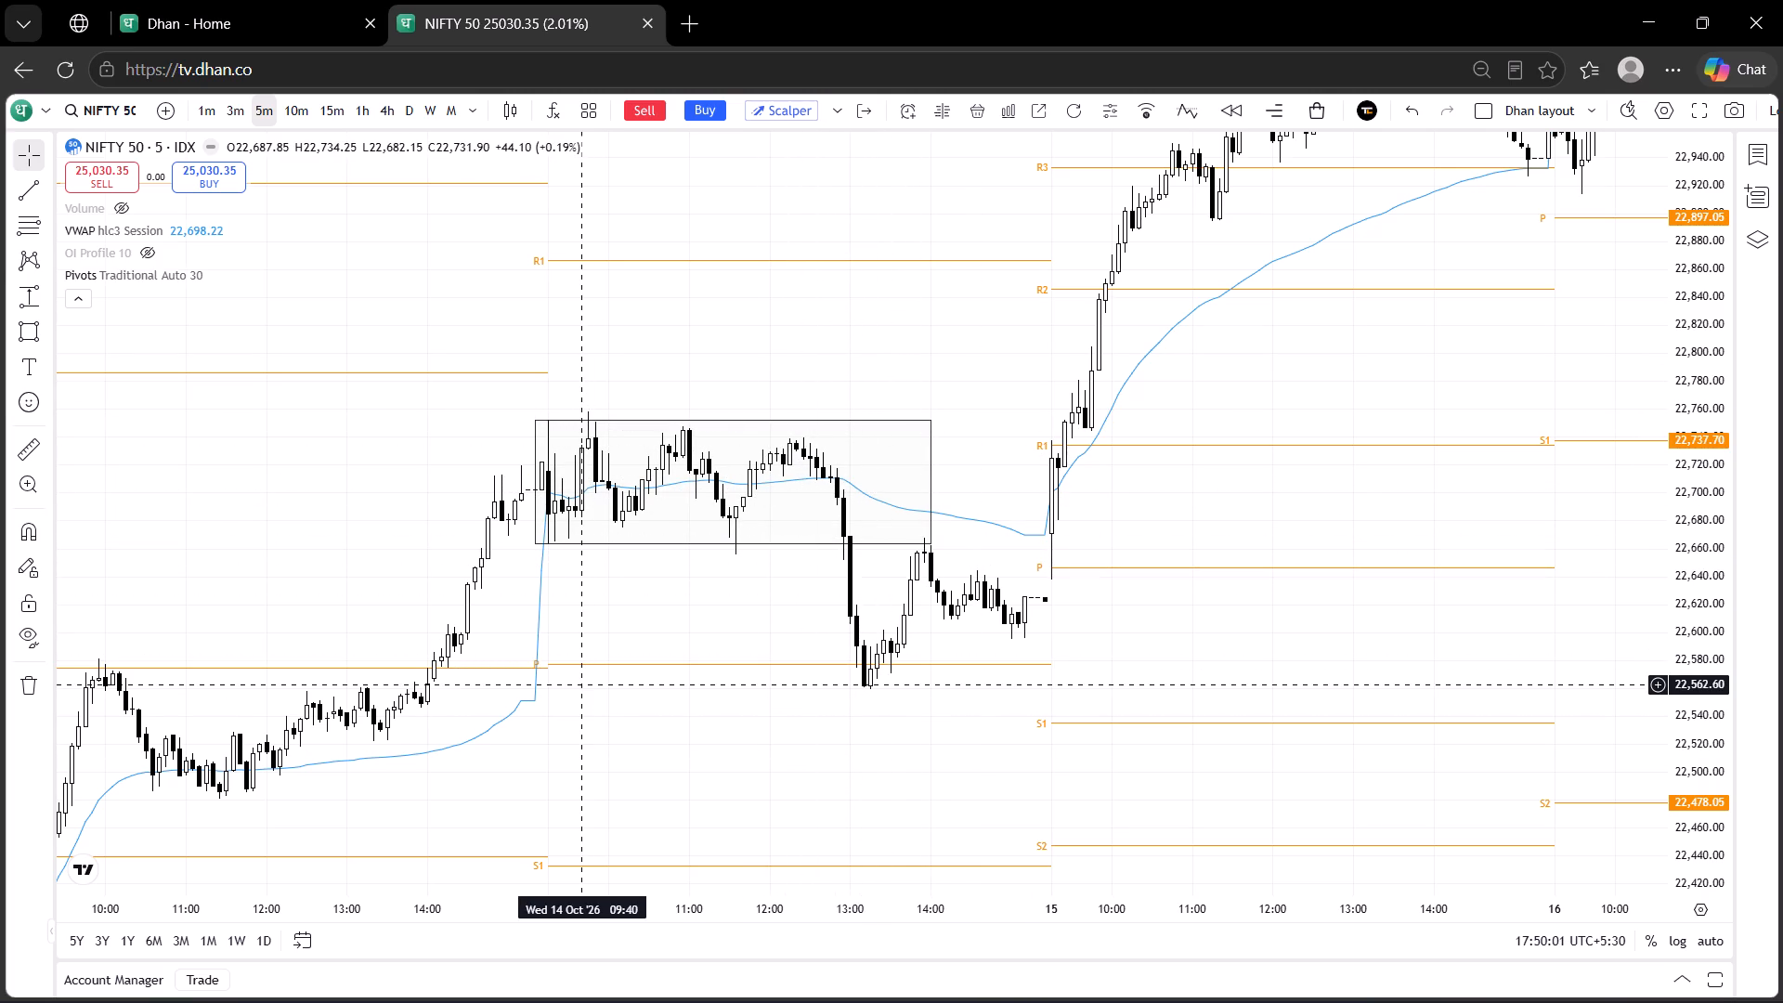
Save the Dhan layout.
key("ctrl+s")
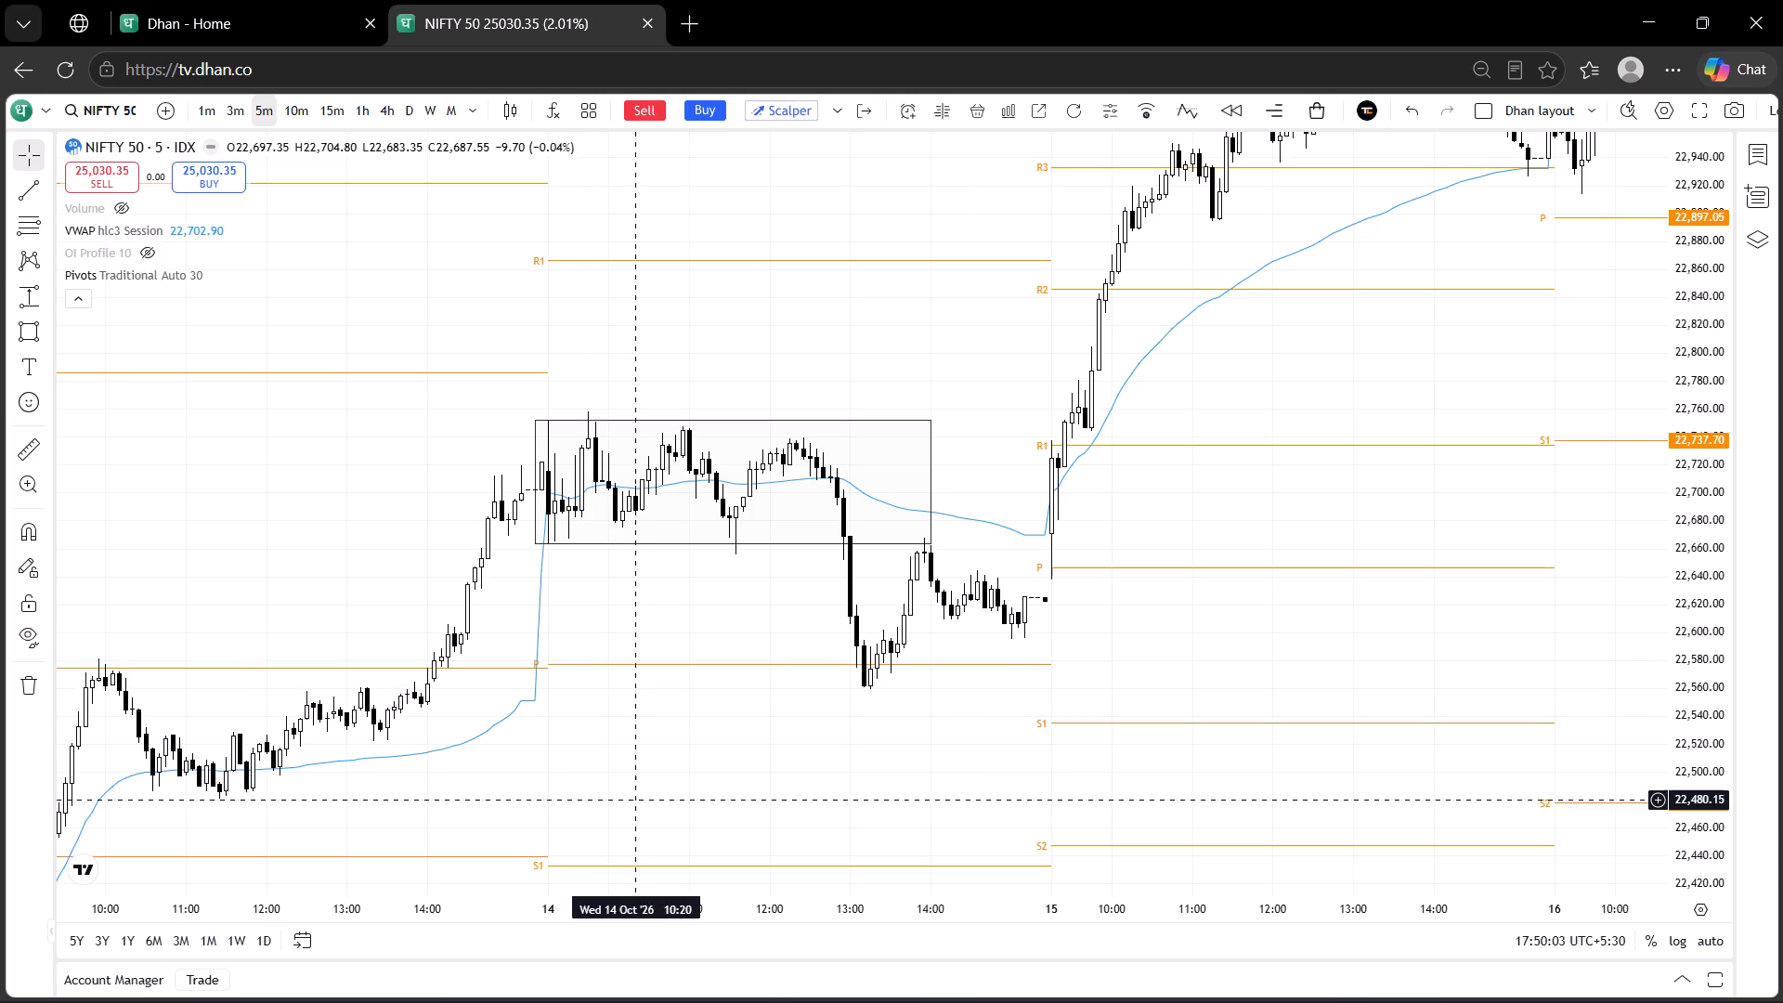
Examine the 12 to 14 Oct price action against VWAP, the daily pivots and the red horizontal levels.
left_click_drag(644, 787, 932, 560)
left_click_drag(932, 560, 1101, 397)
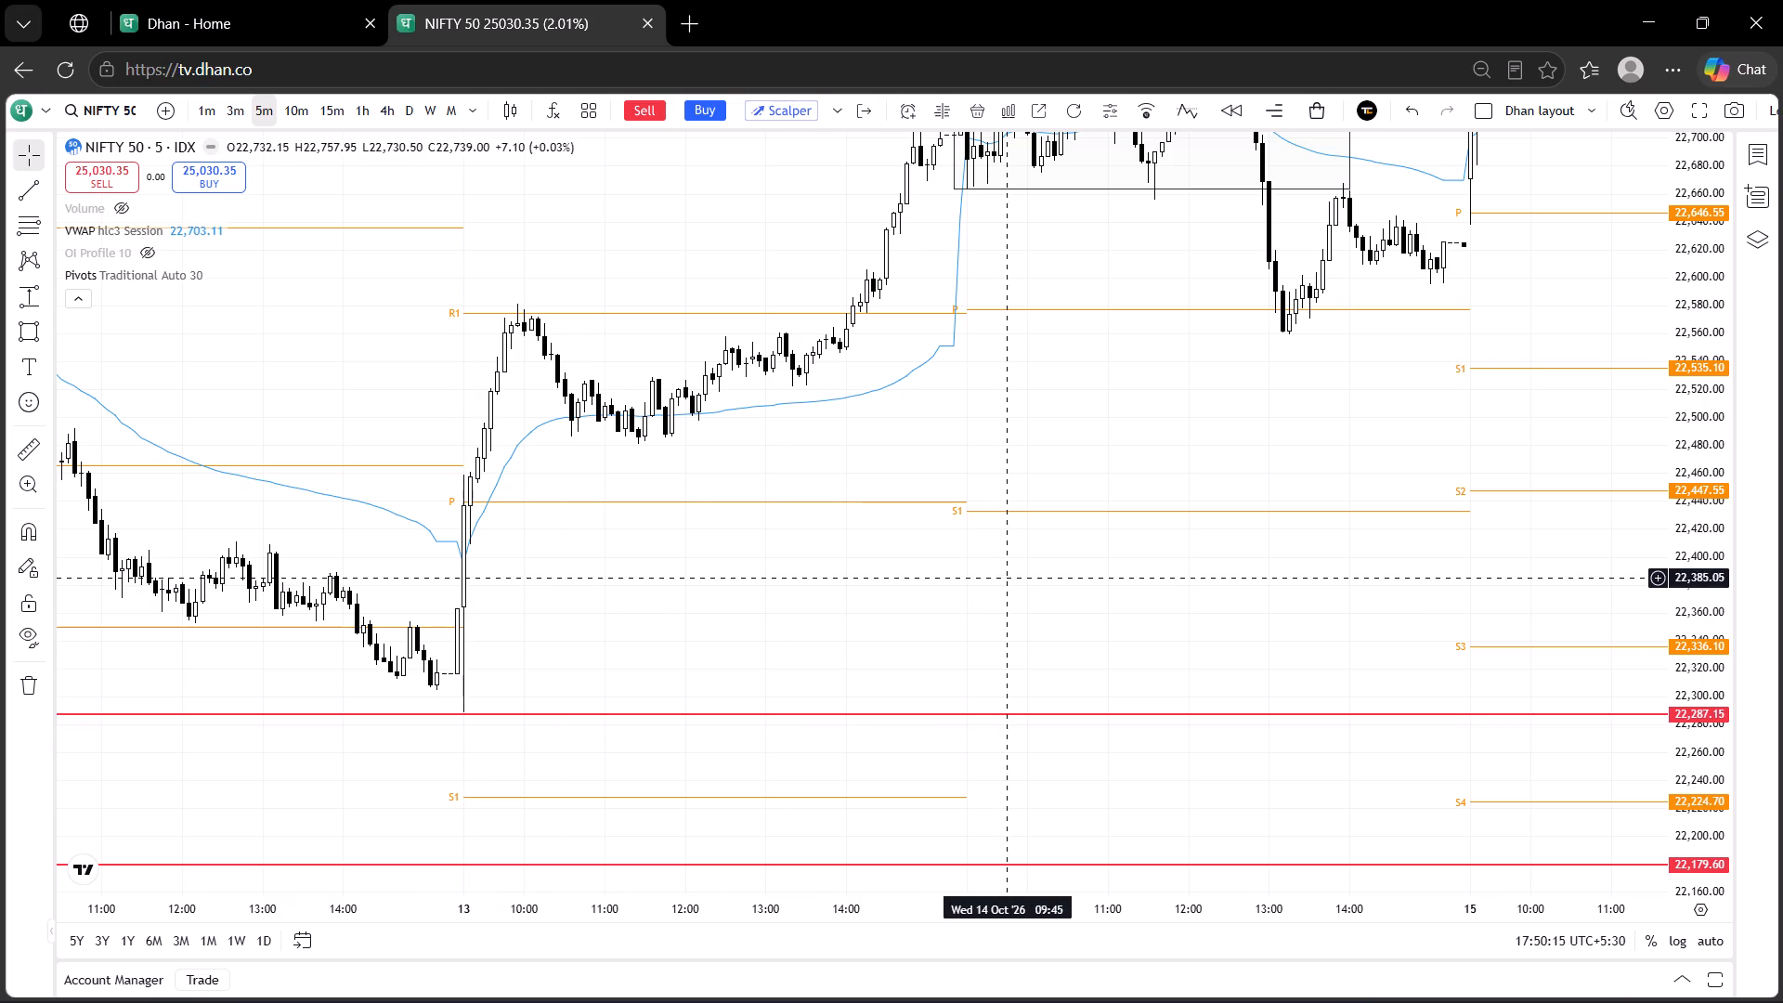
left_click_drag(1010, 578, 1035, 653)
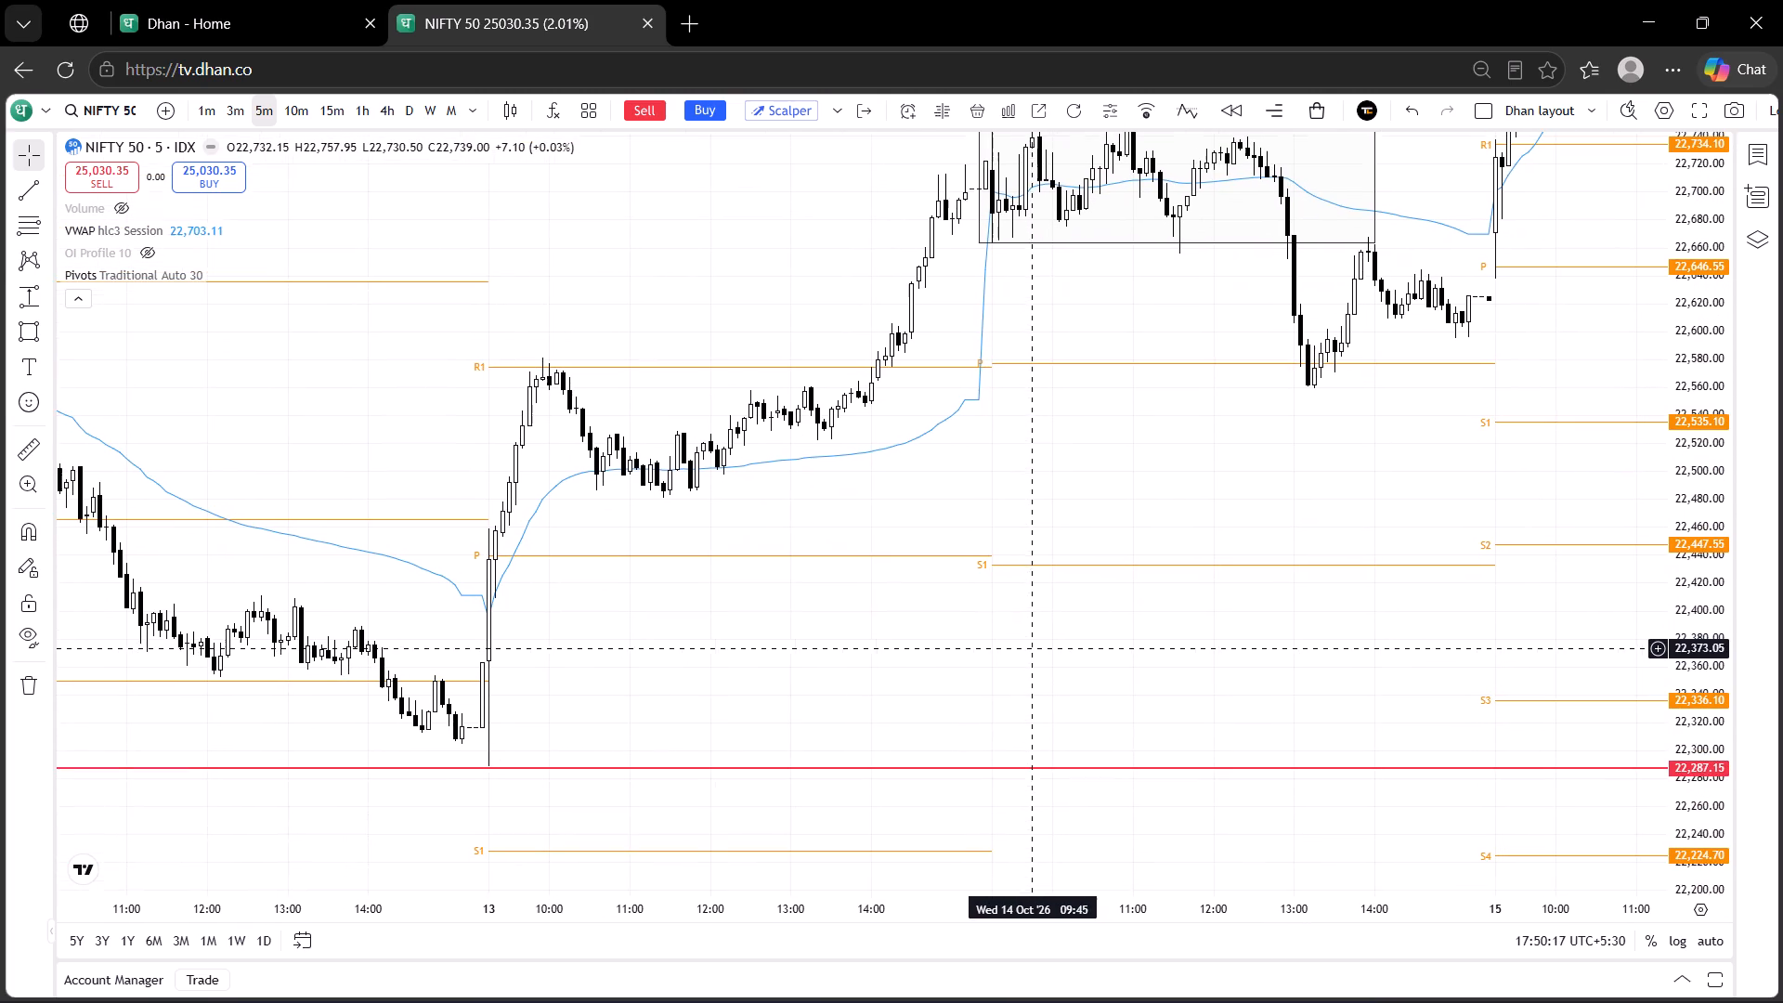
left_click_drag(1035, 653, 1035, 657)
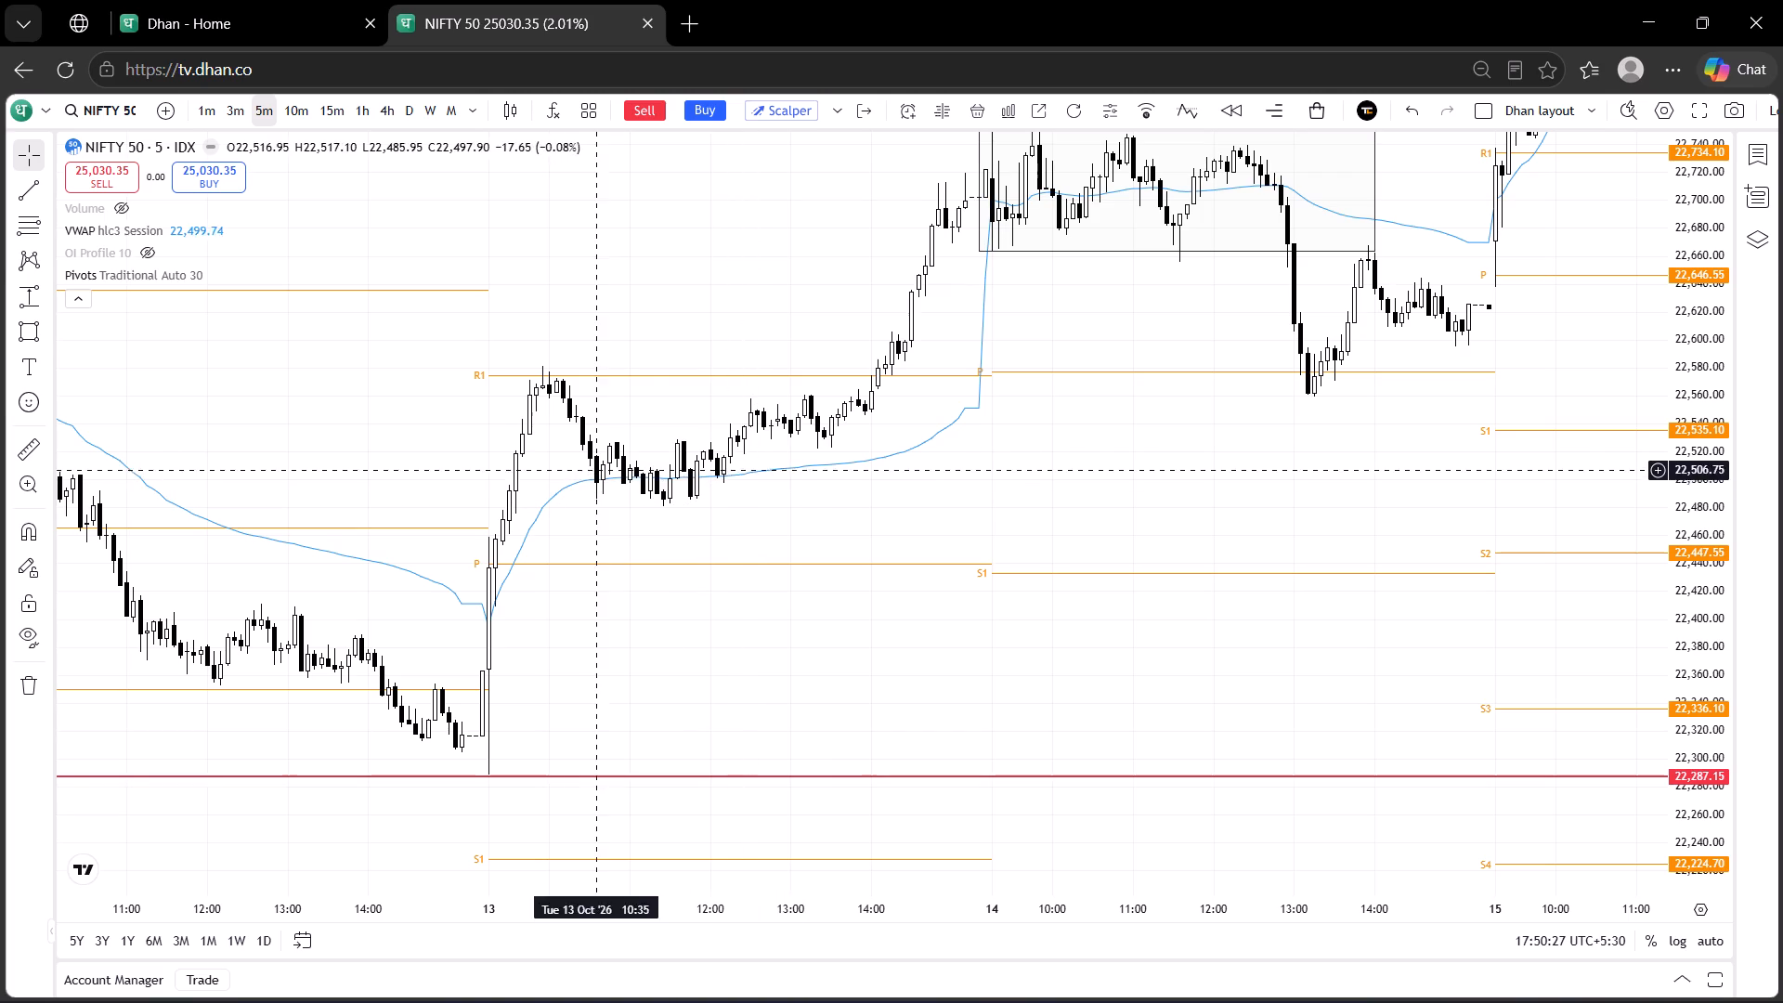
left_click_drag(667, 620, 980, 588)
left_click_drag(357, 683, 400, 714)
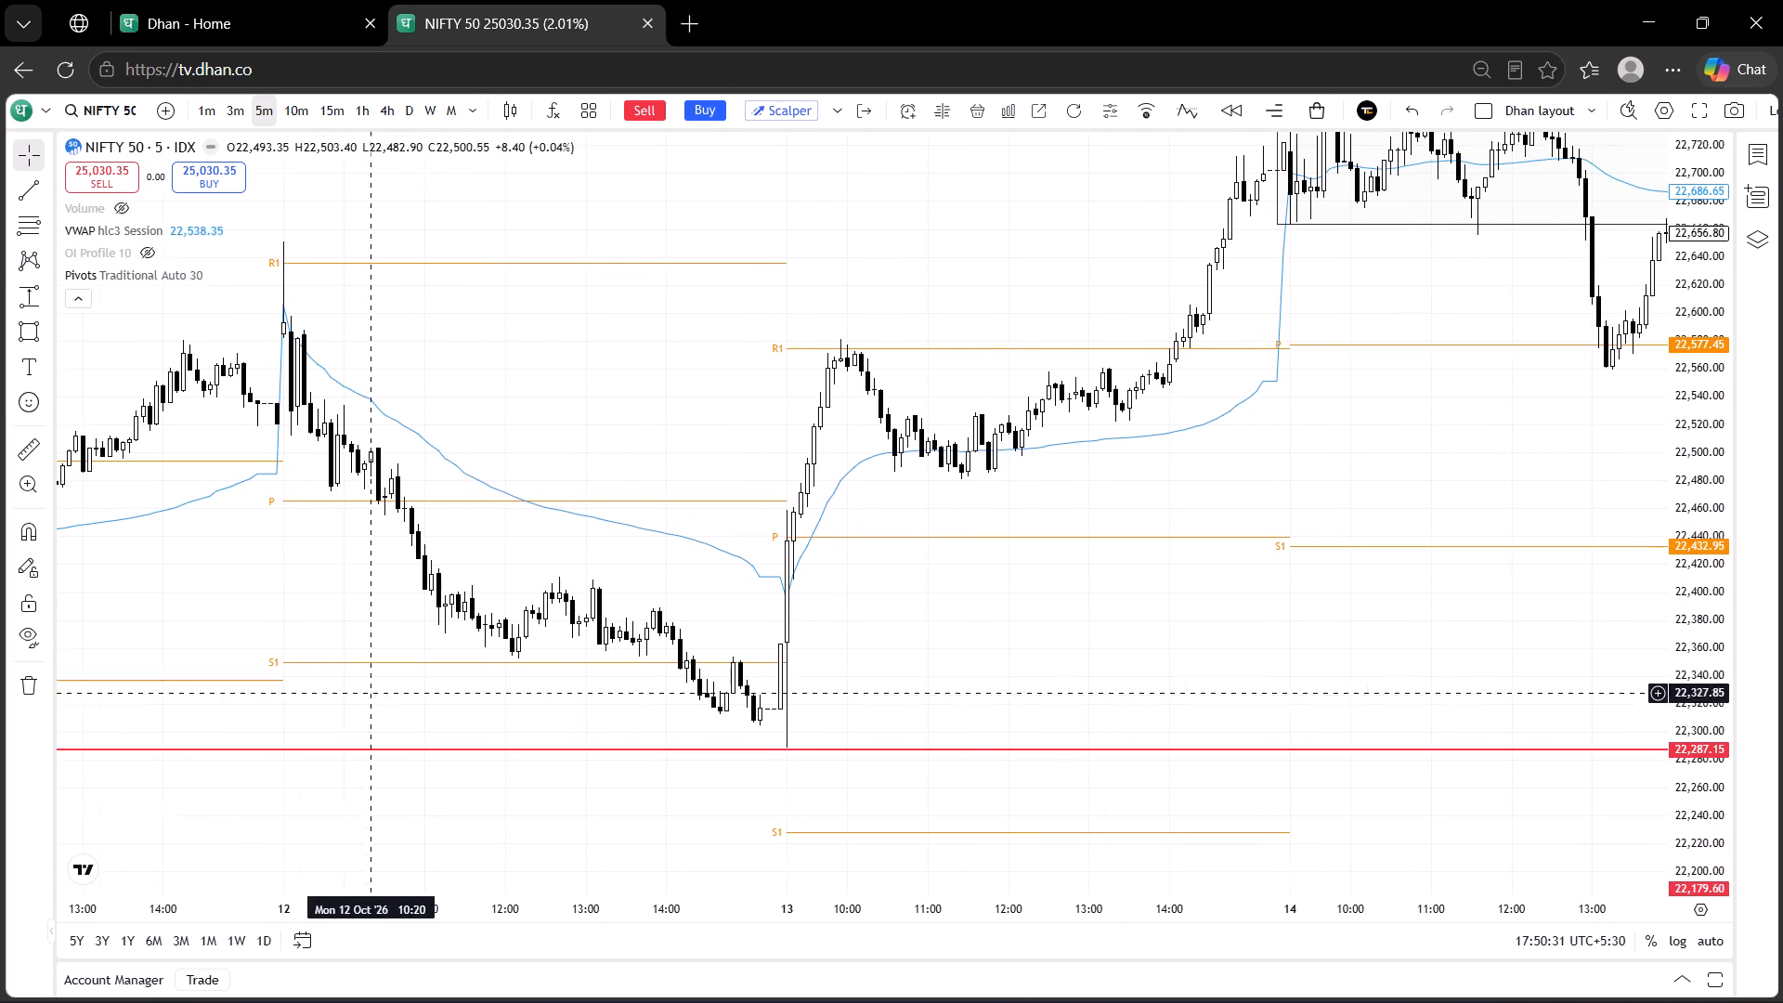
left_click_drag(400, 714, 478, 785)
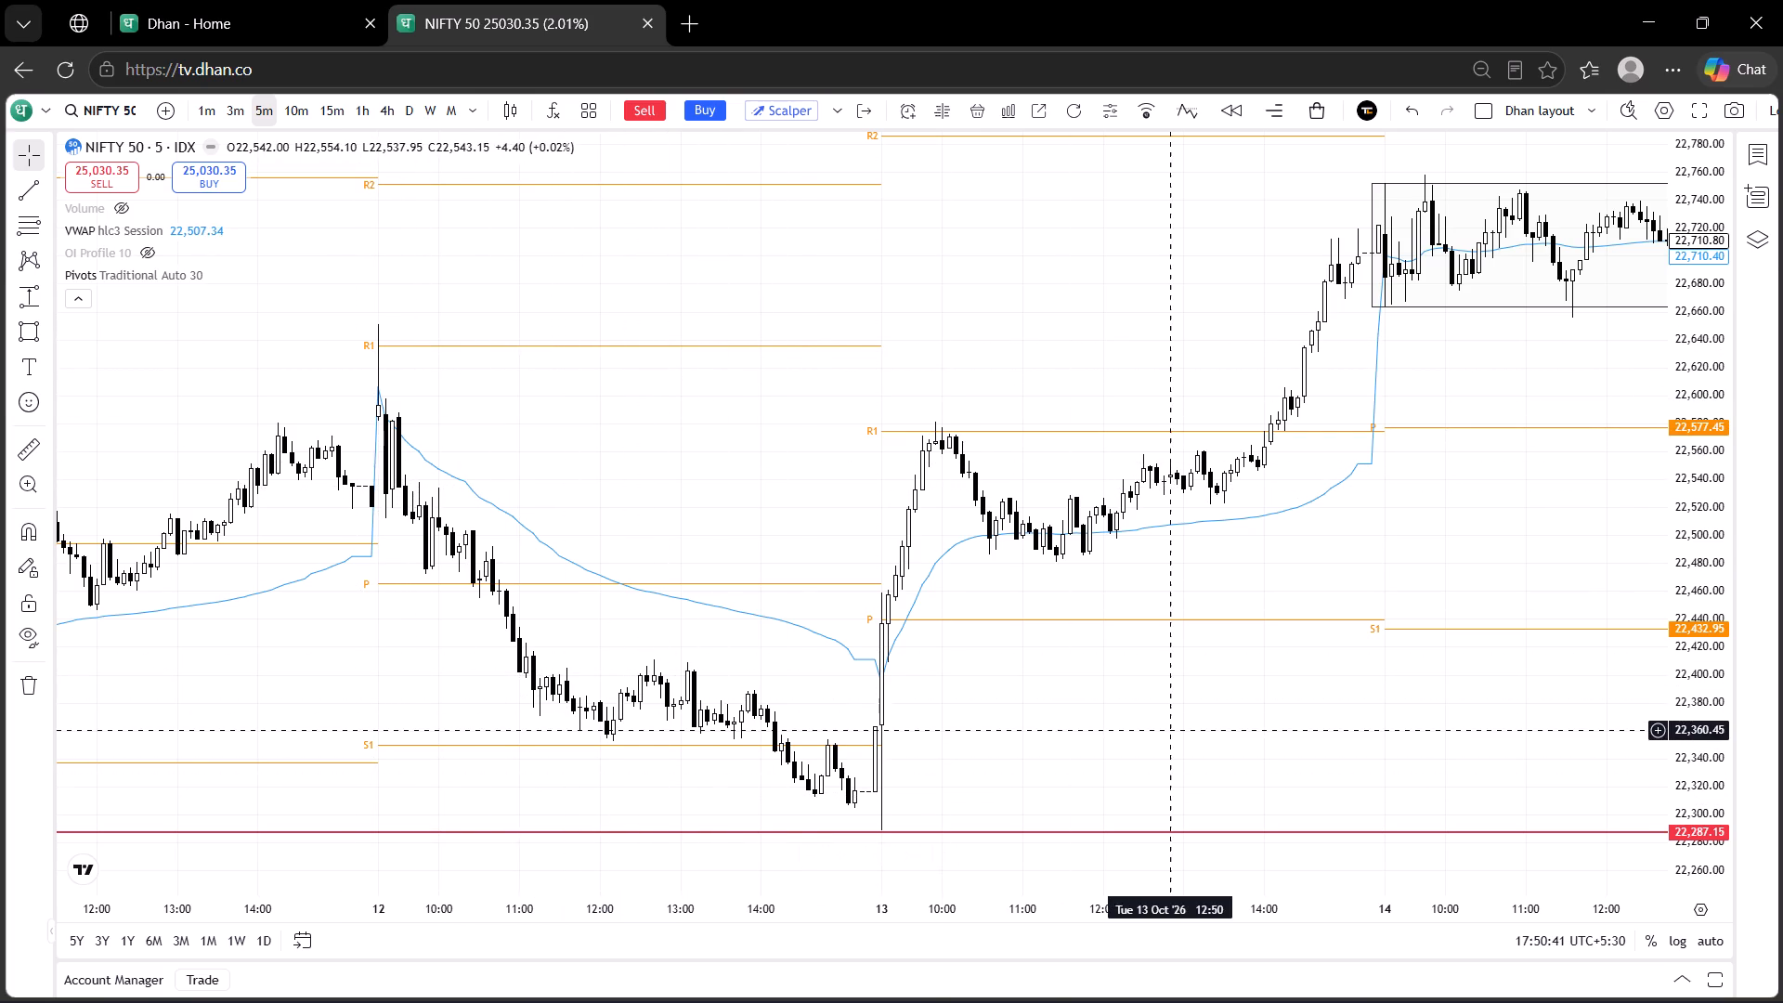
left_click_drag(1170, 730, 516, 640)
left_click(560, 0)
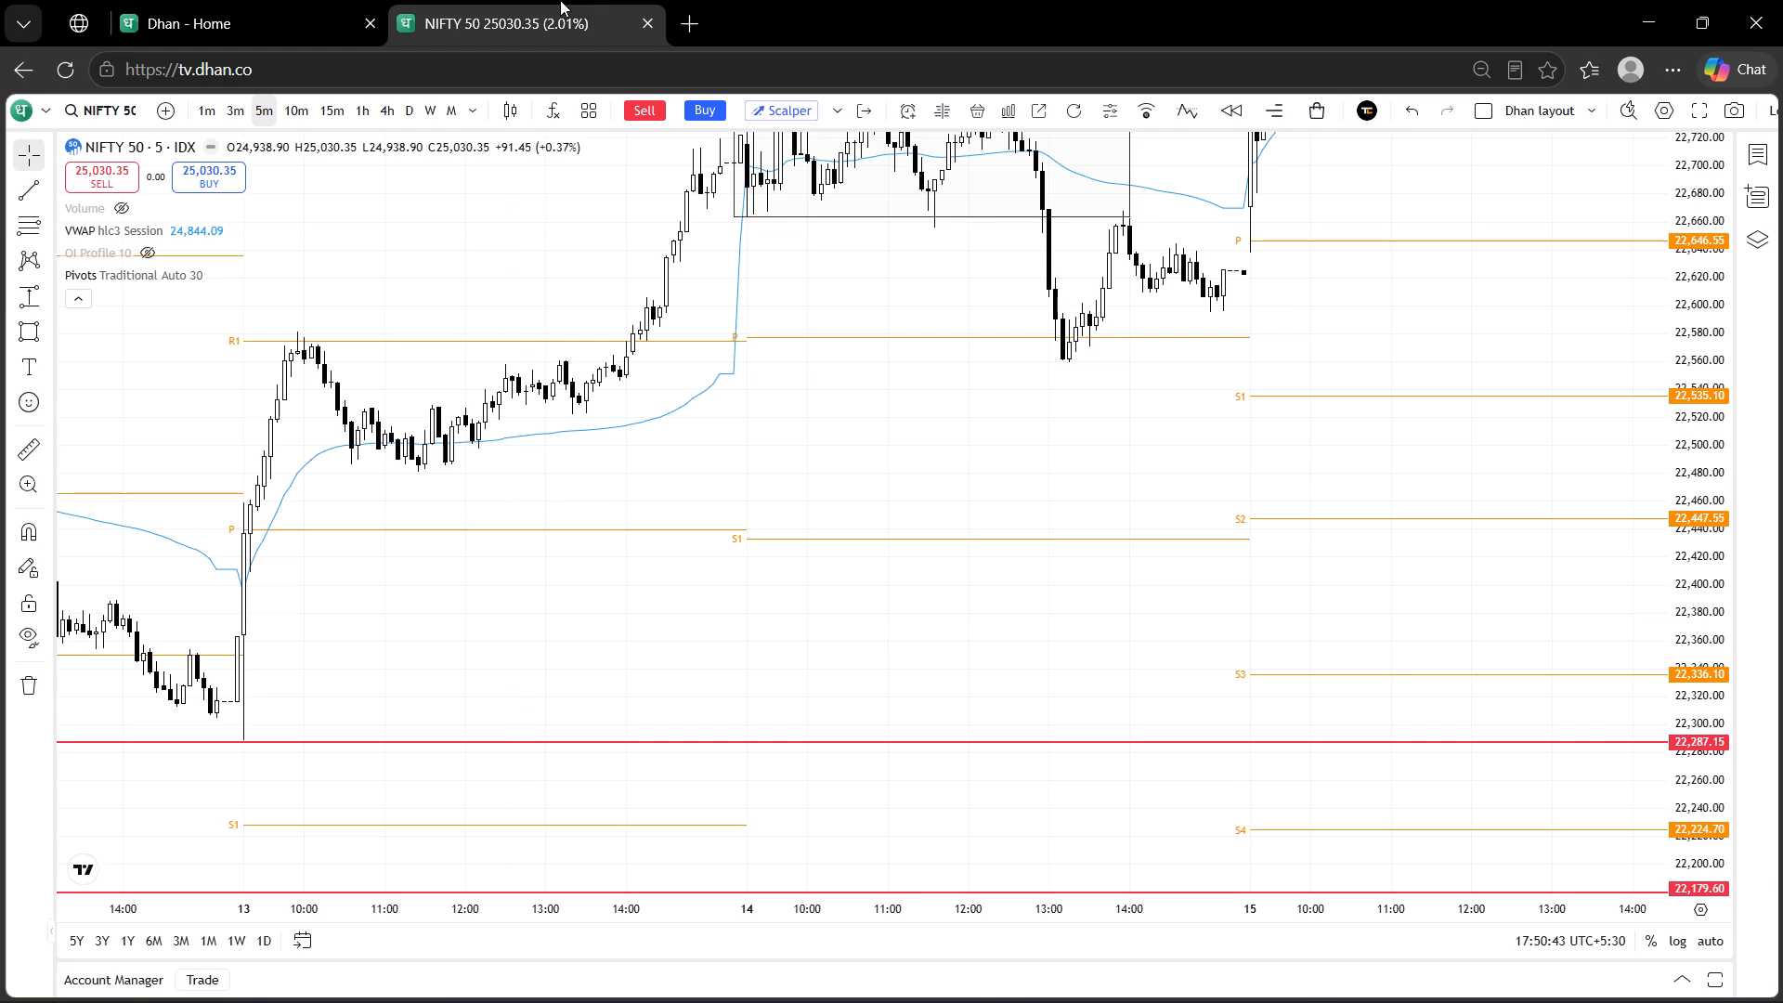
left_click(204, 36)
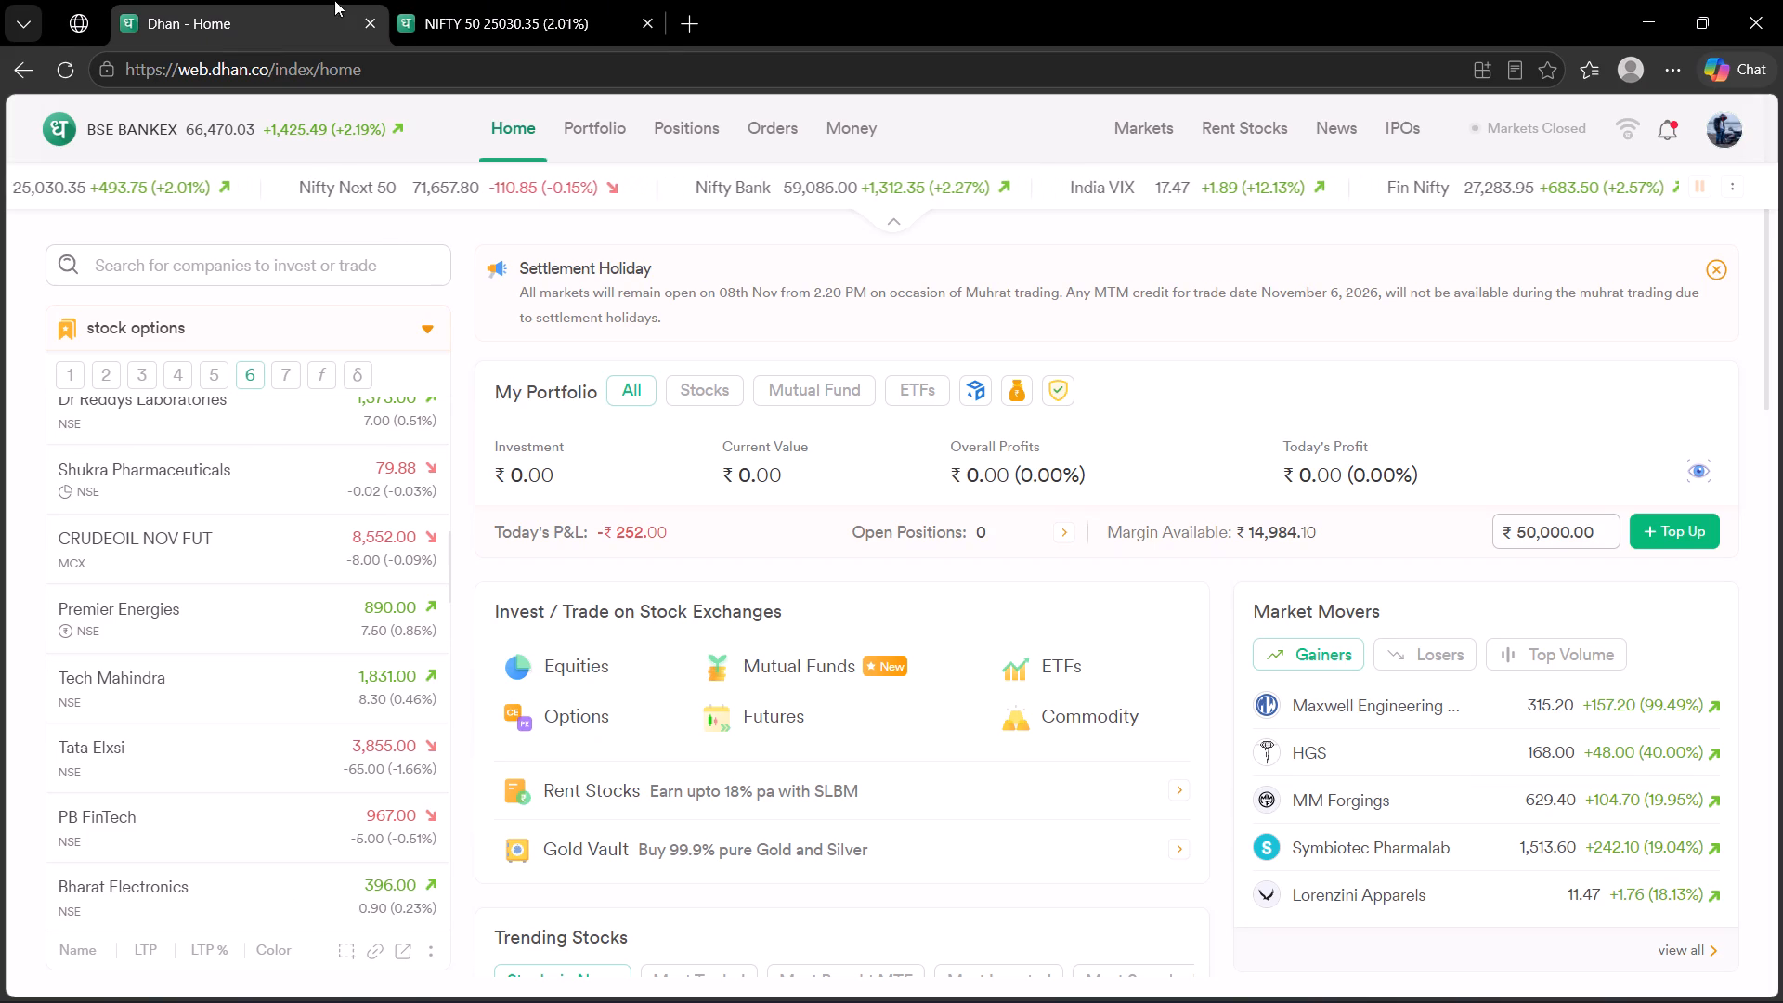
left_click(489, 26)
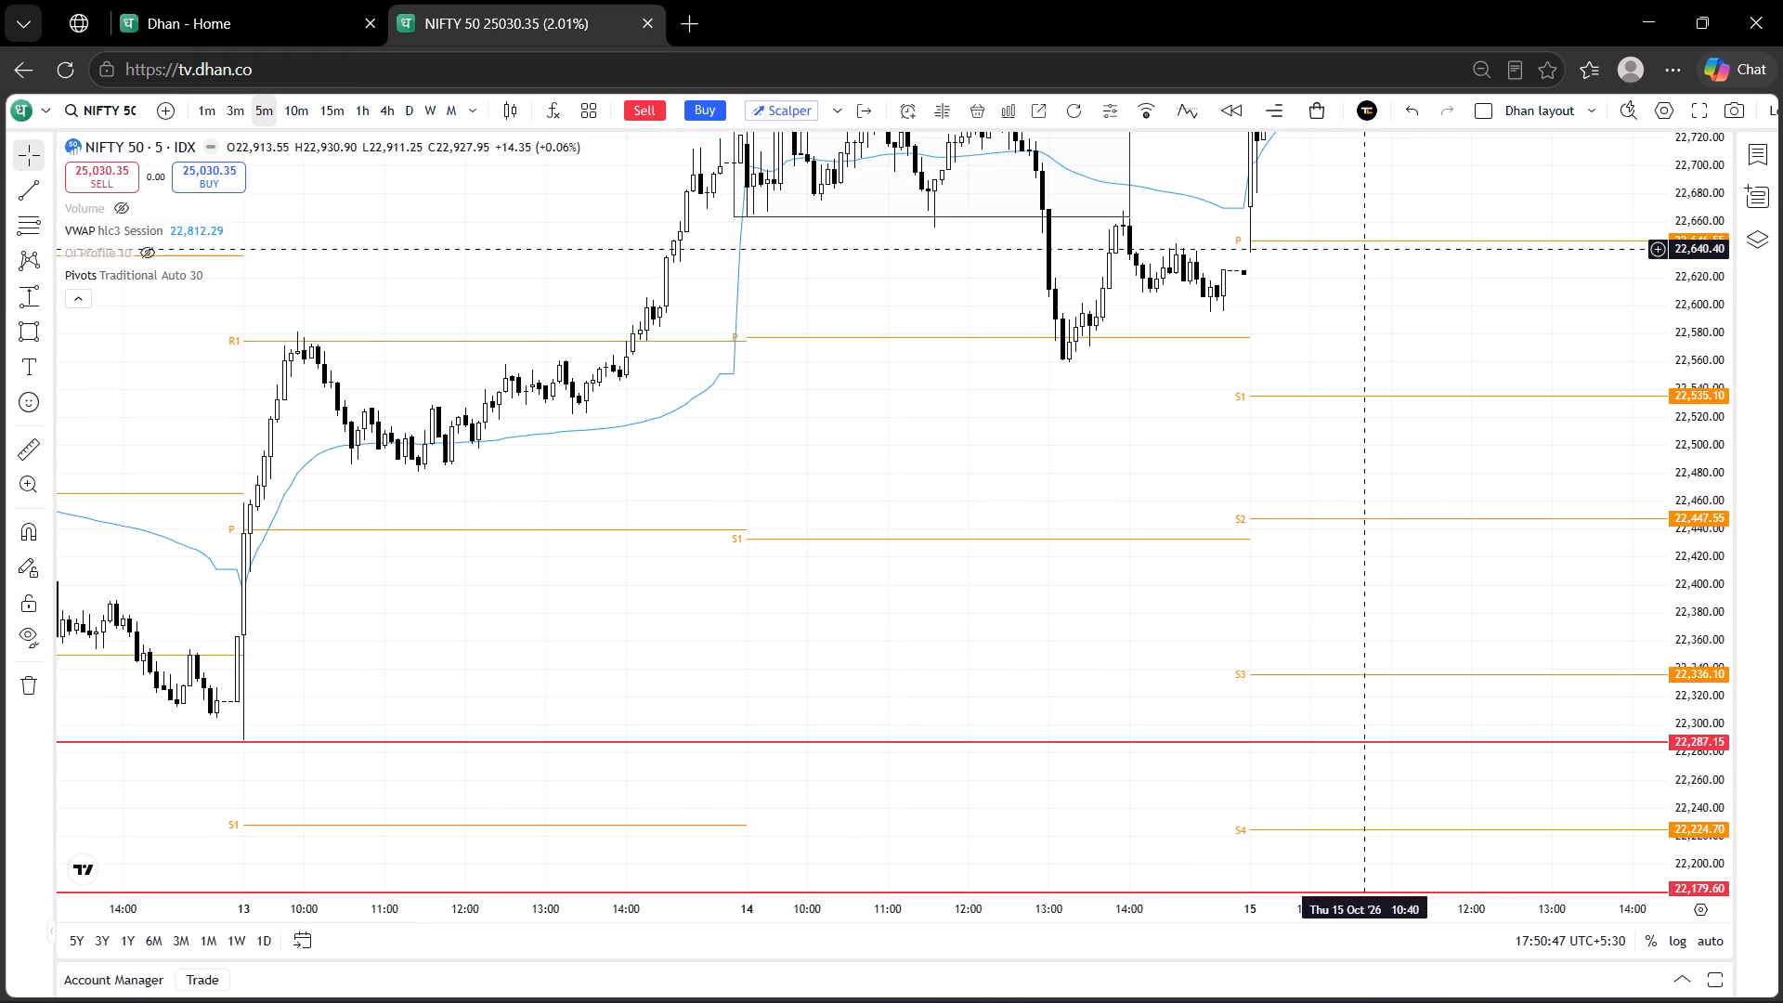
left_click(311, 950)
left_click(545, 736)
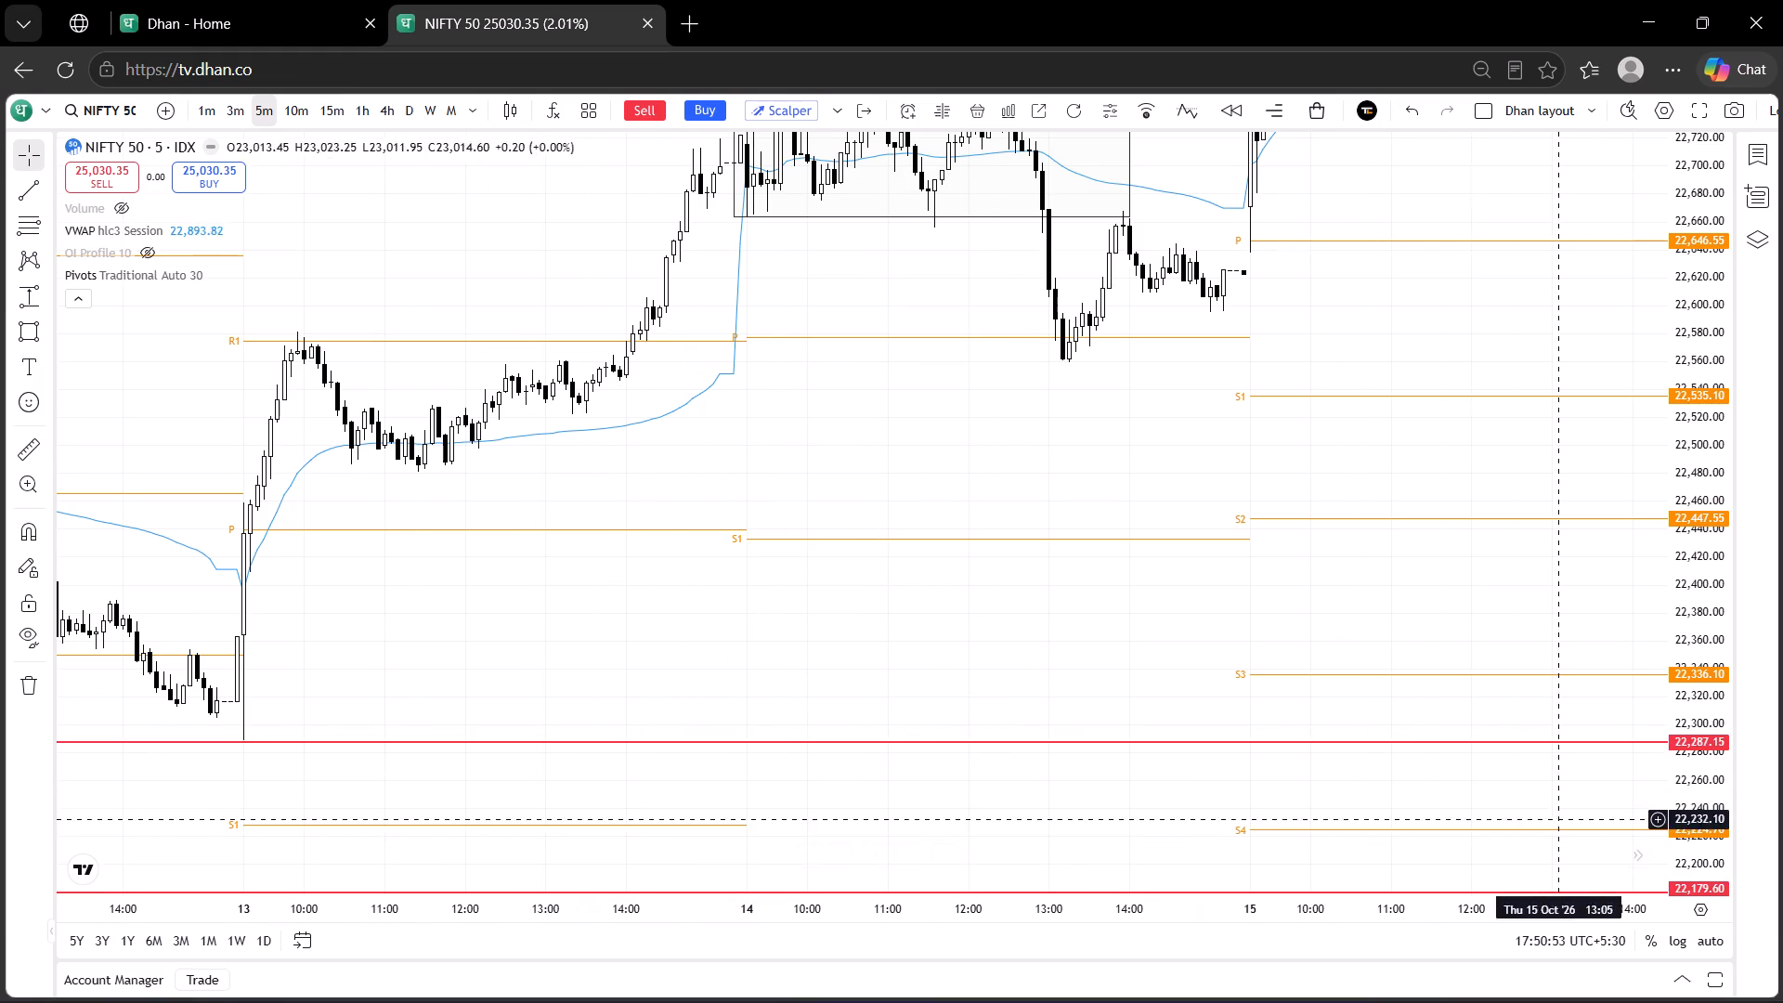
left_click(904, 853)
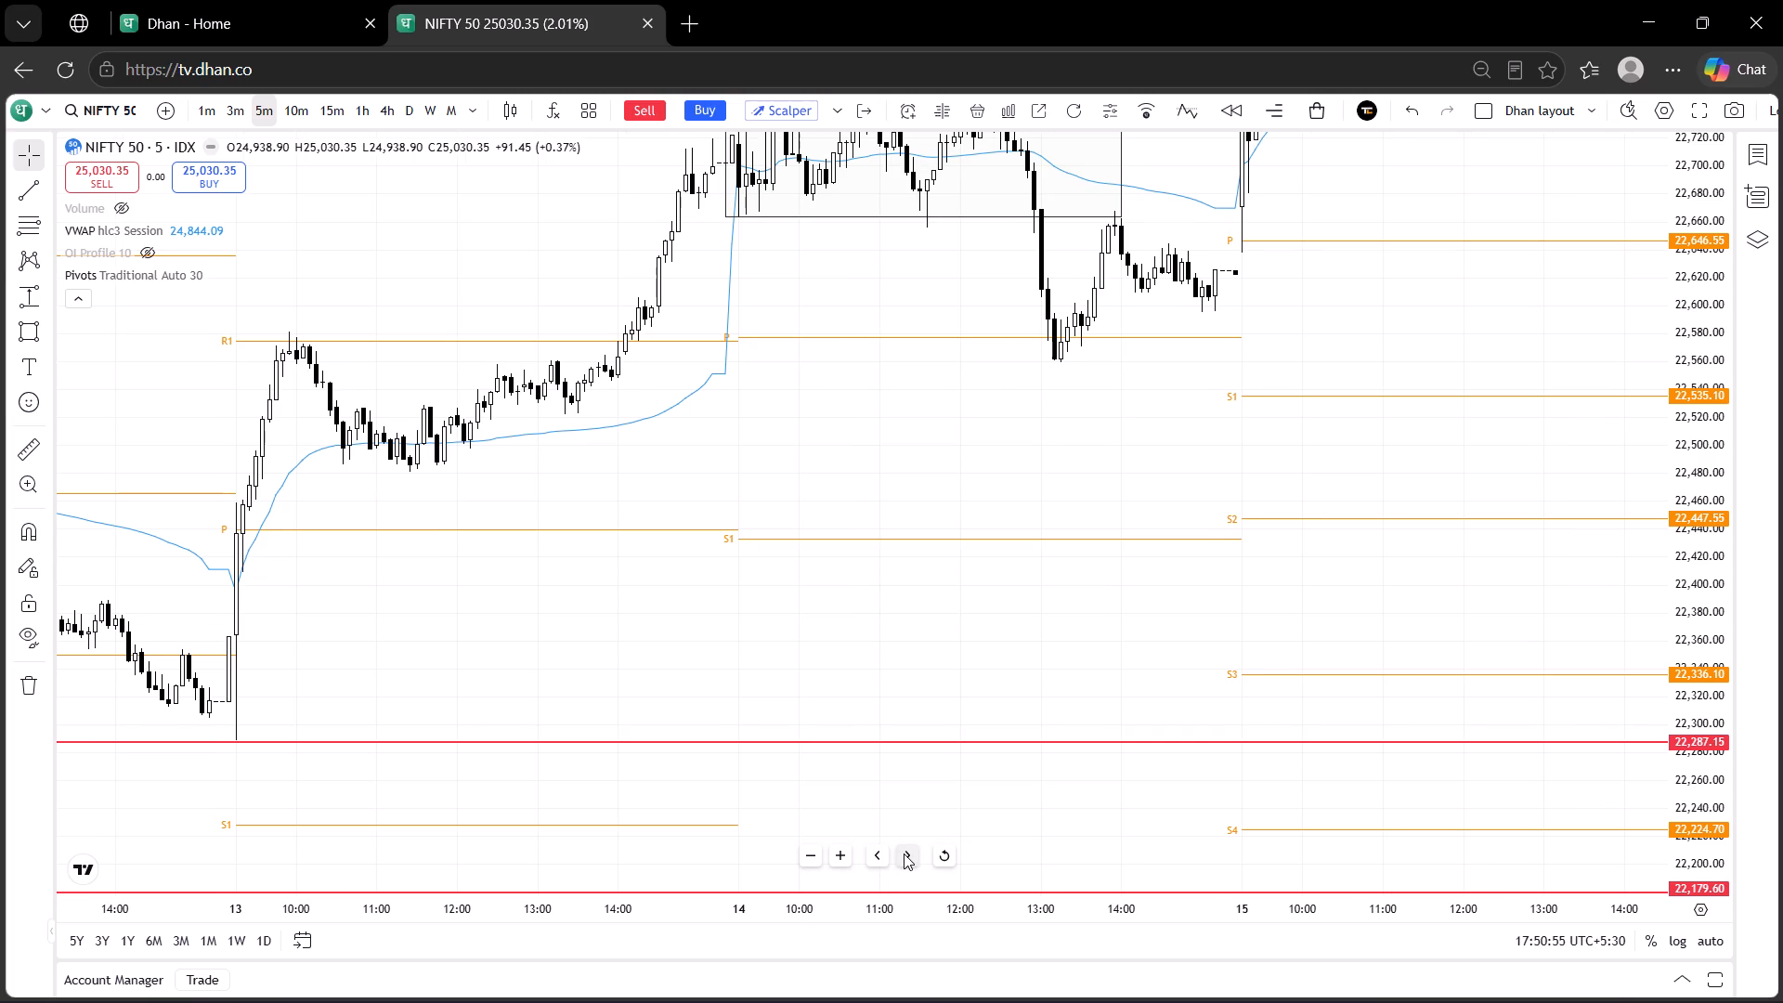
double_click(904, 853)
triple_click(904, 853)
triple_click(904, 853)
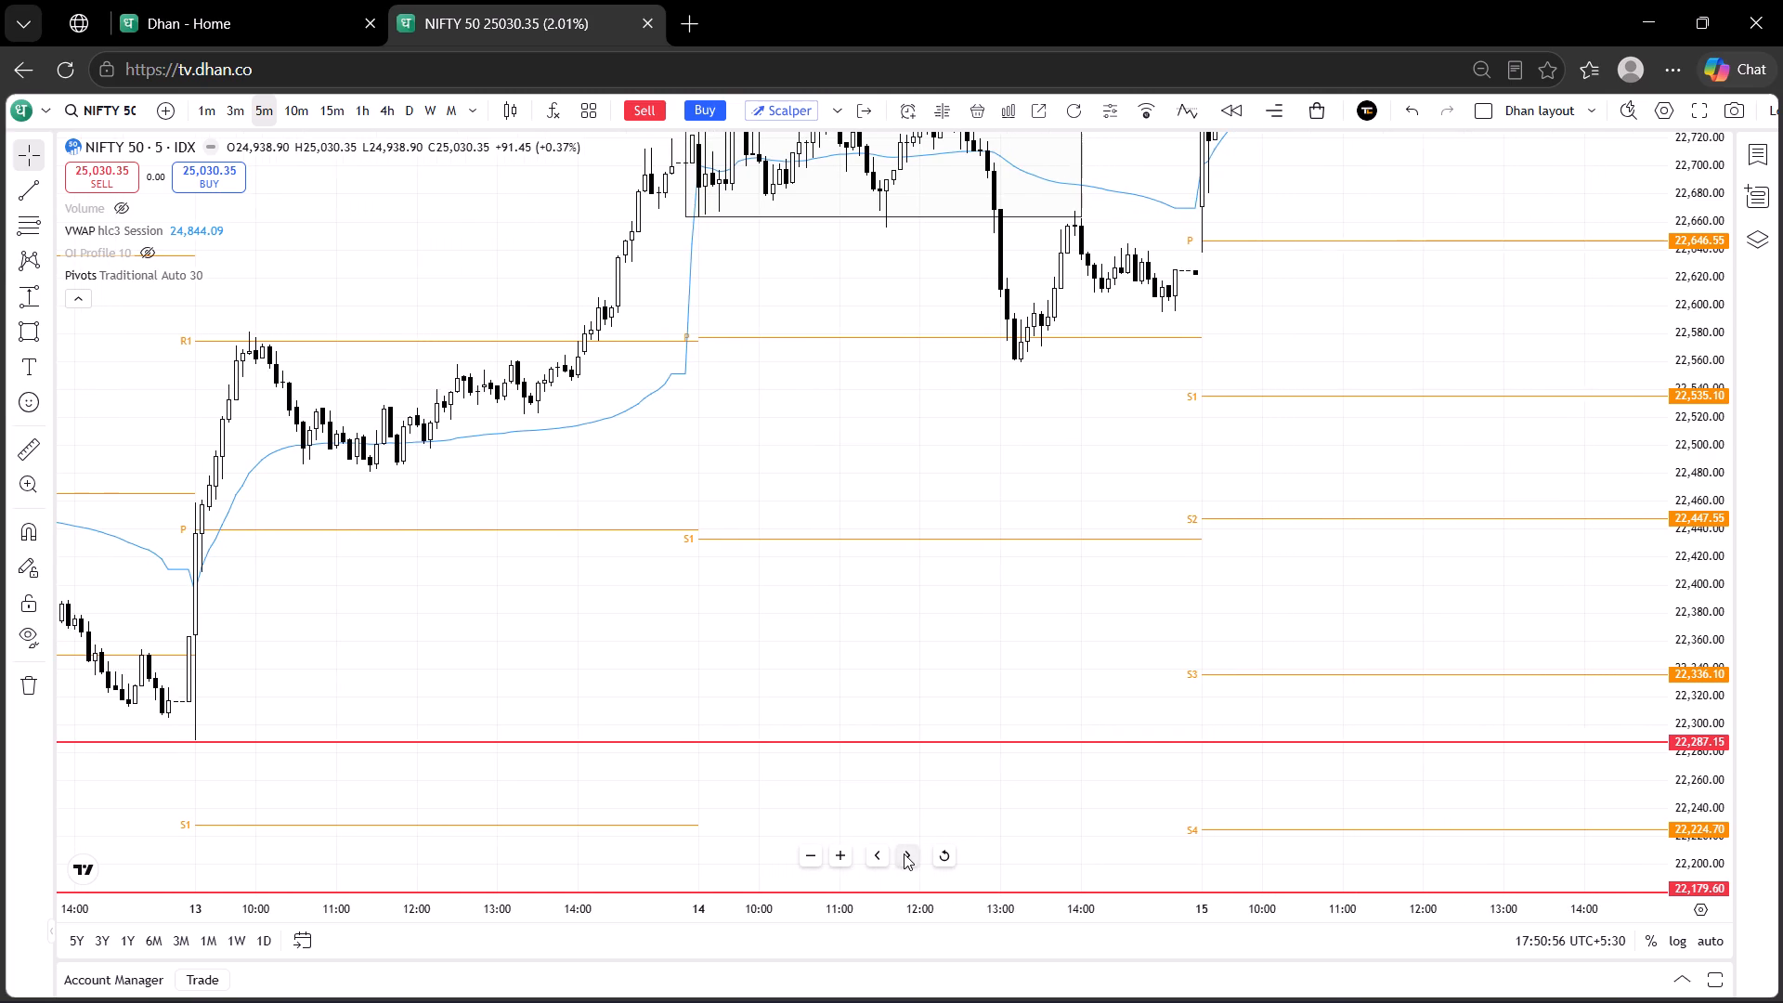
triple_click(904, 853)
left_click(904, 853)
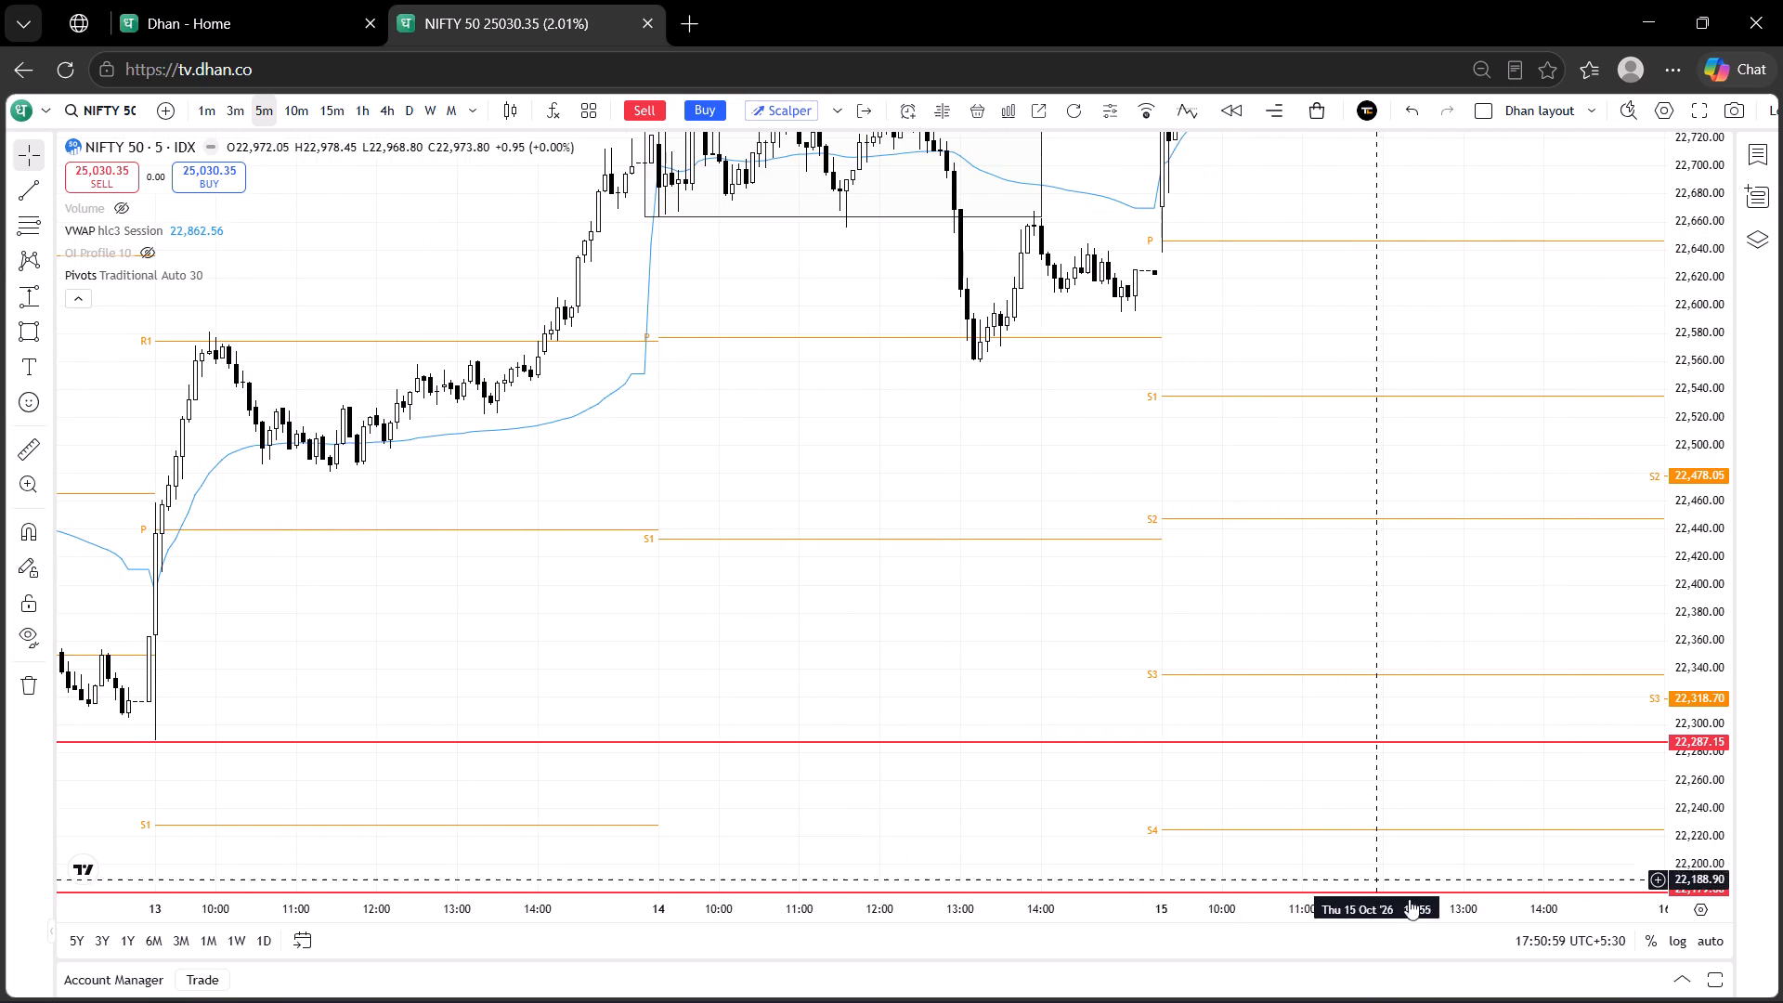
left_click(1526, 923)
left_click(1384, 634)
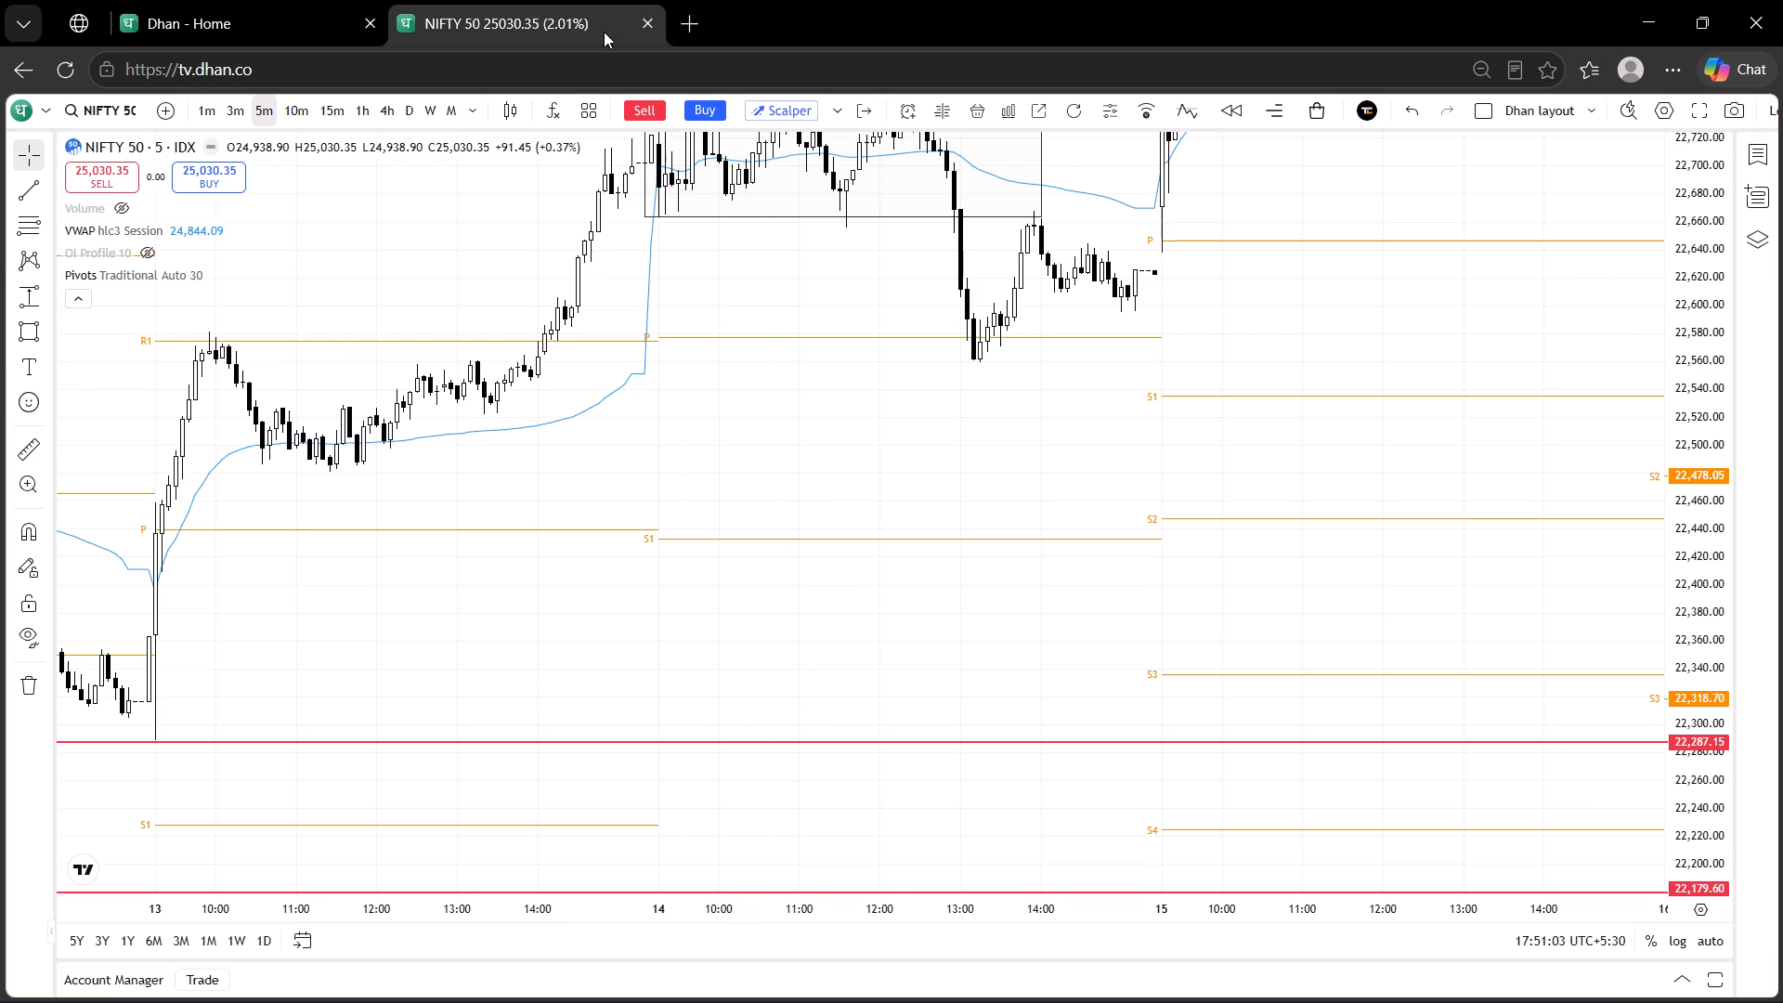
Close the NIFTY 50 chart and reopen it from the Nifty 50 ticker on the Dhan home page.
left_click(648, 18)
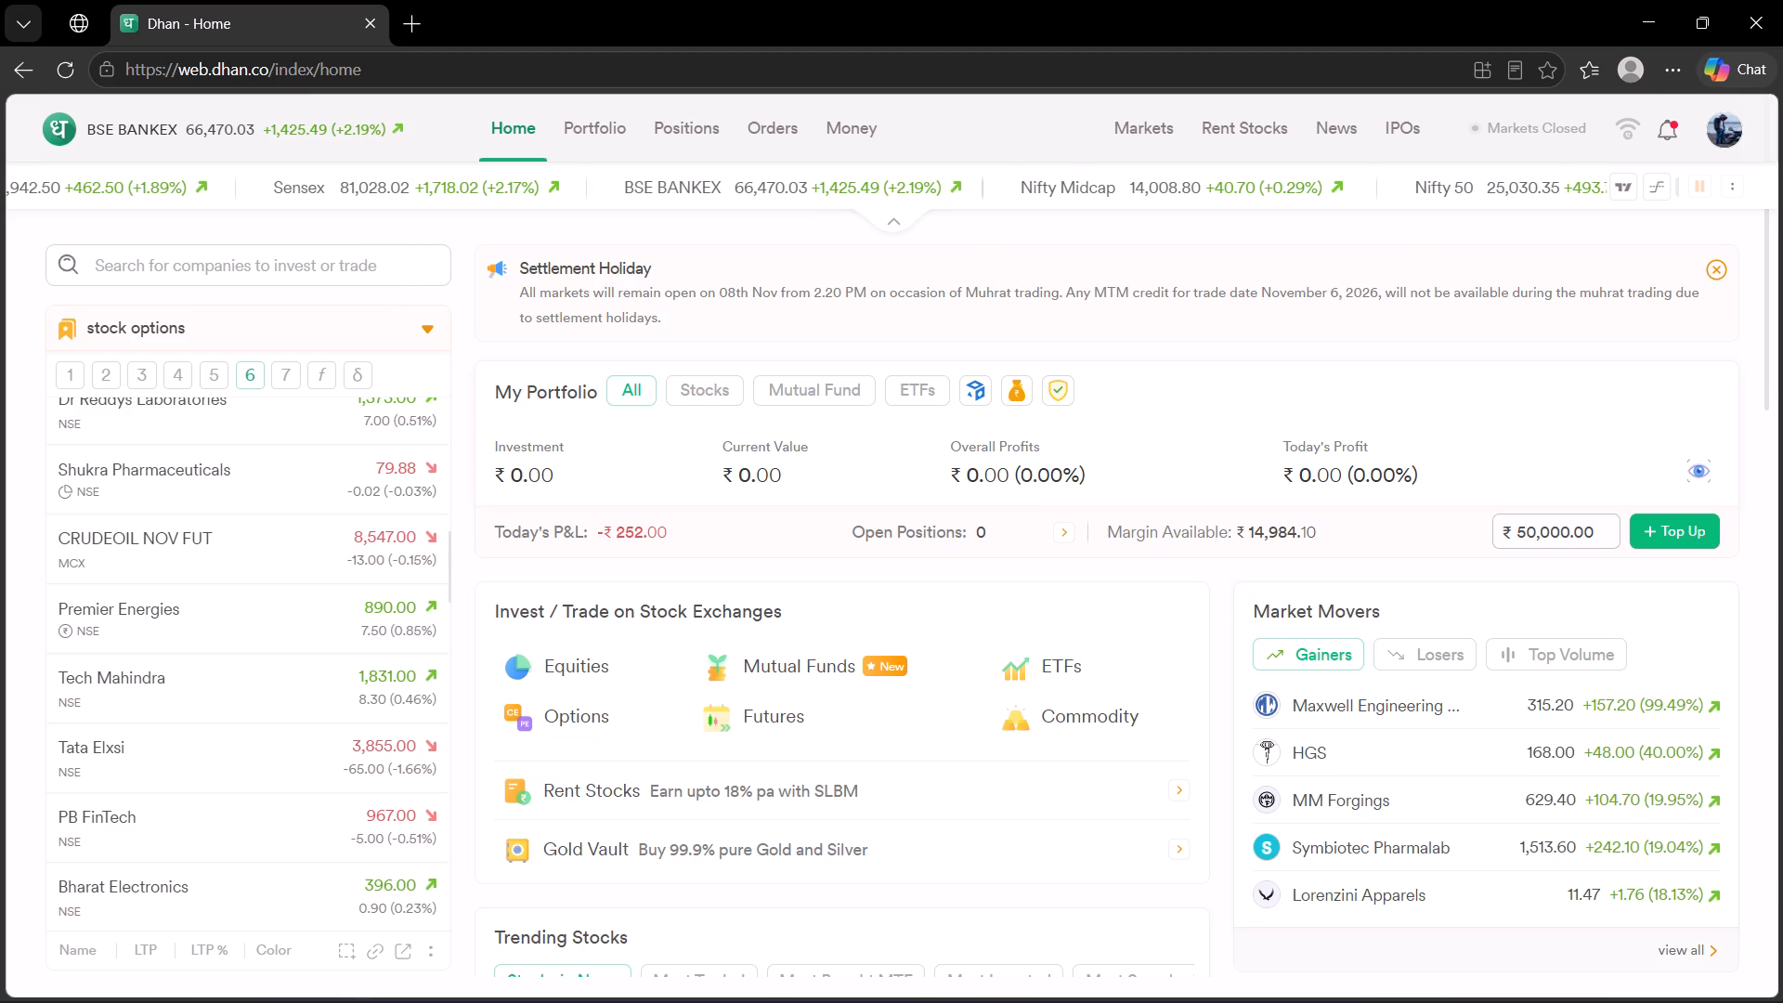
left_click(1613, 182)
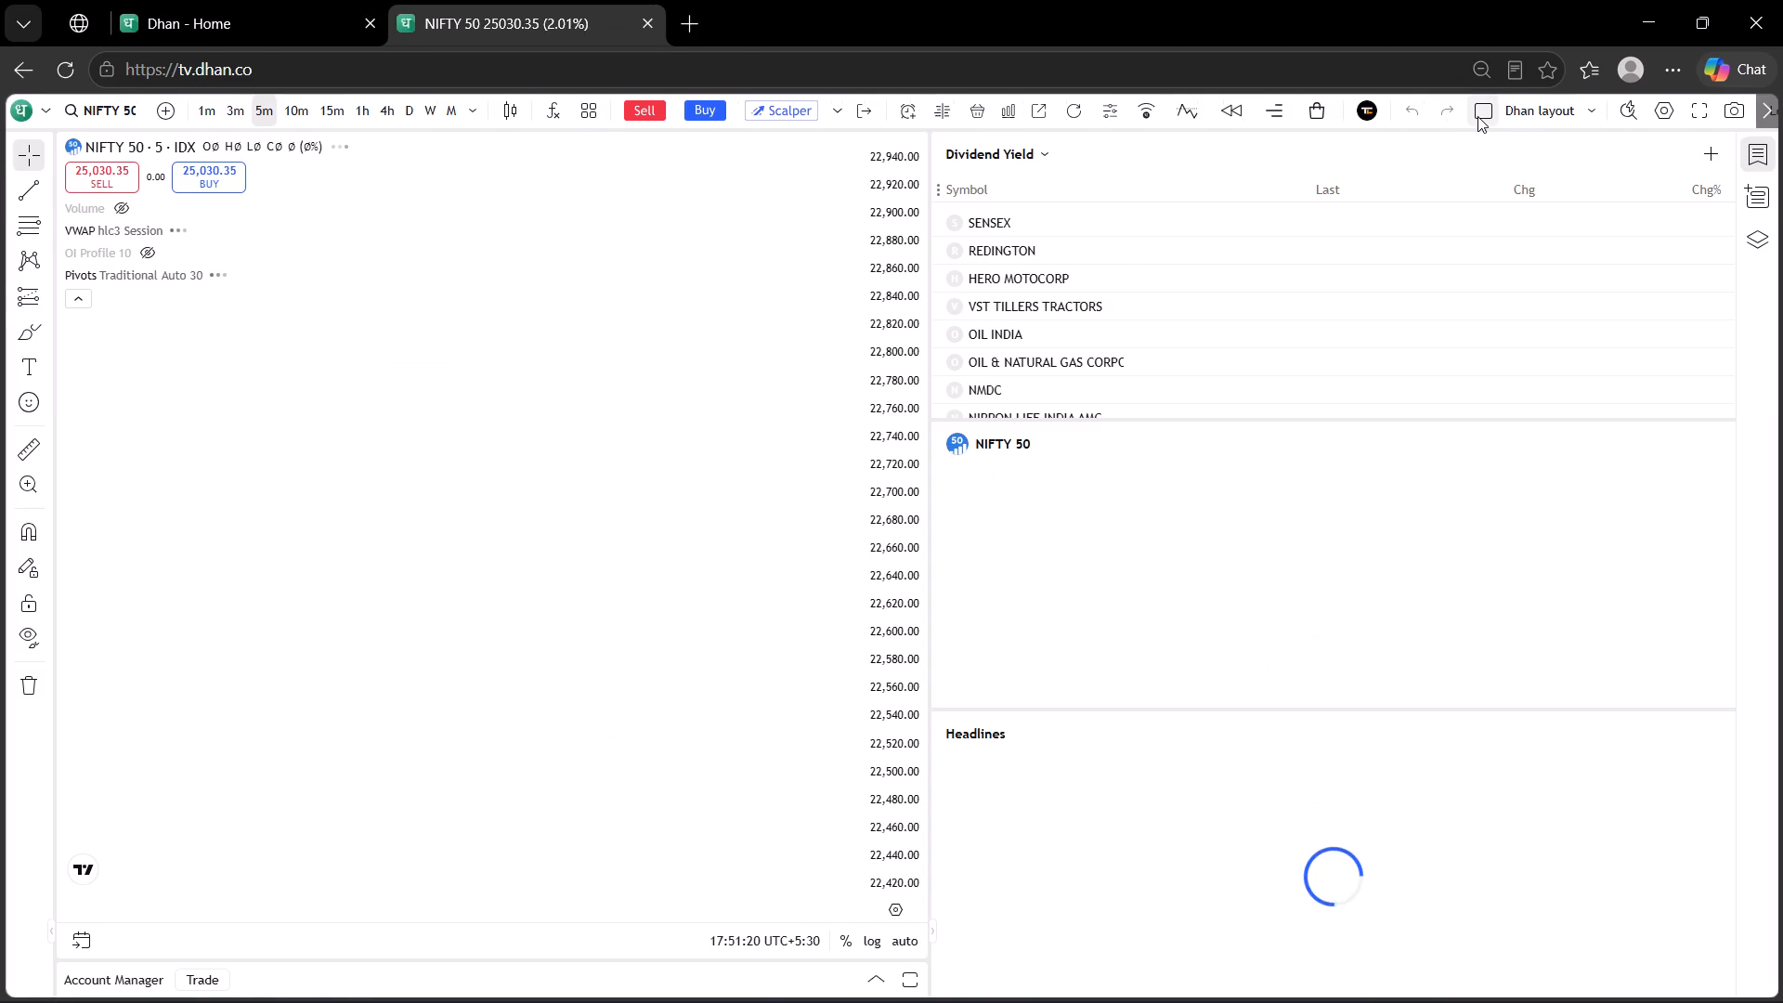
Change the chart layout to three NIFTY 50 charts arranged side by side.
left_click(1477, 116)
left_click(1426, 239)
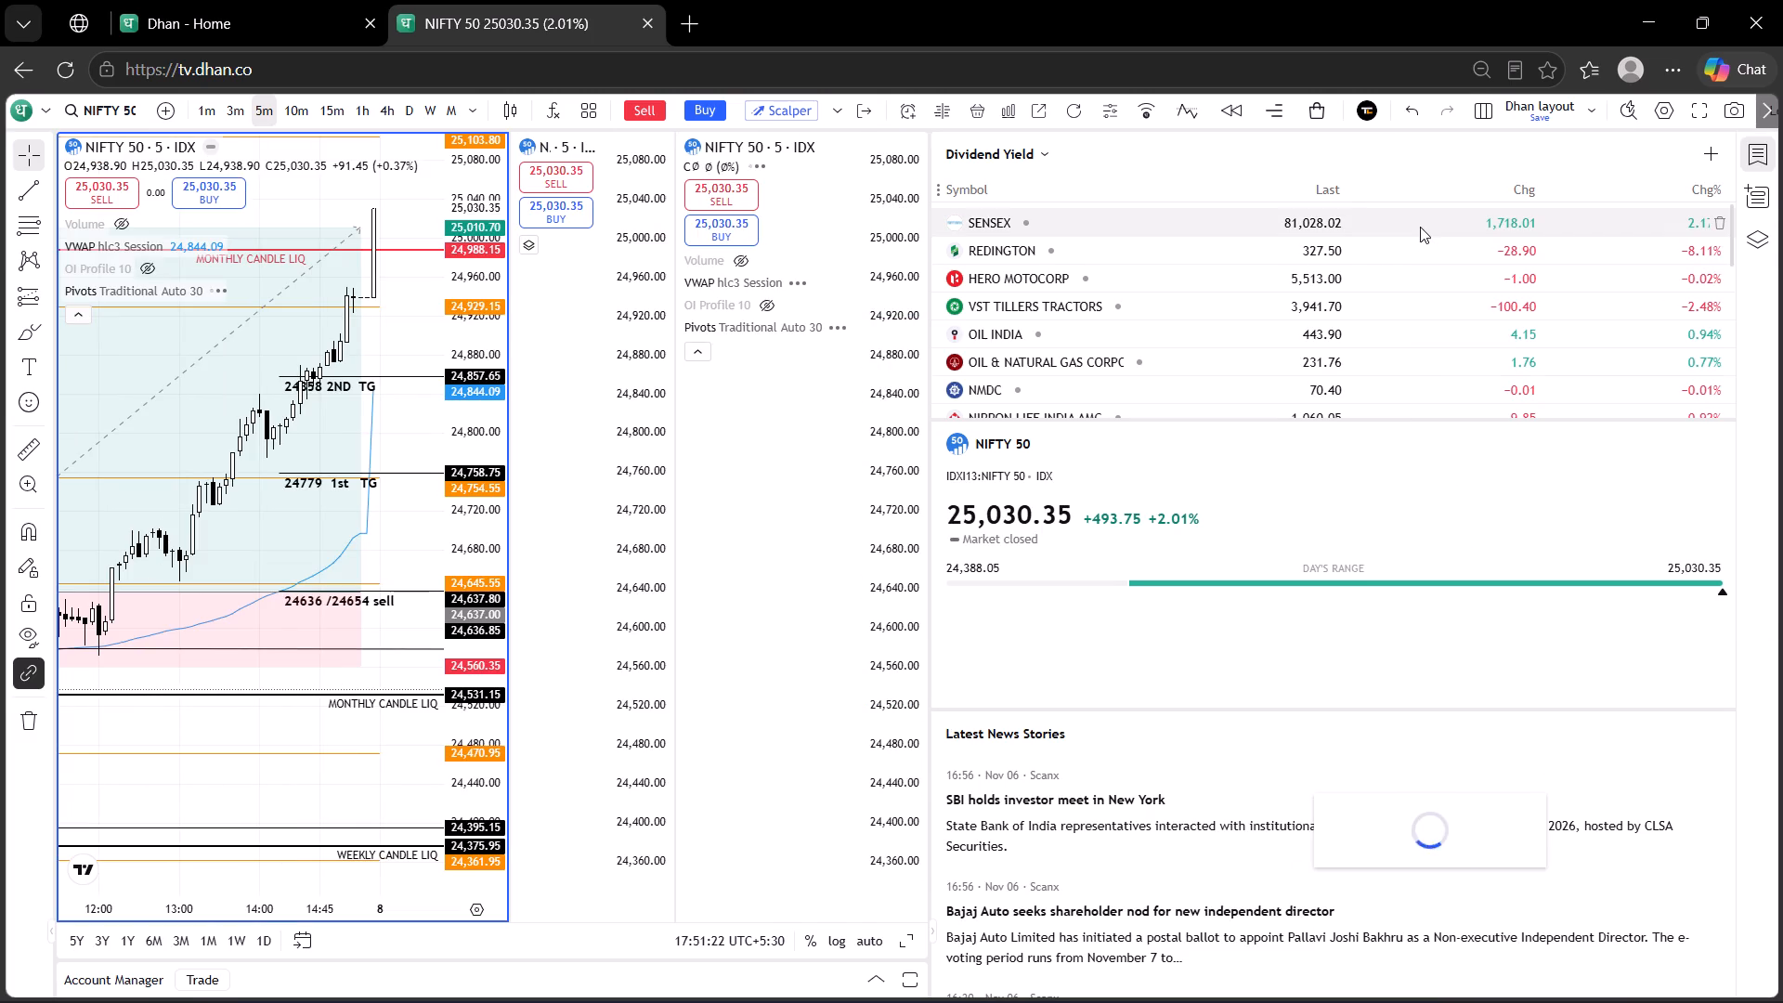
Hide the Dividend Yield watchlist to give the charts the full width.
left_click(1758, 149)
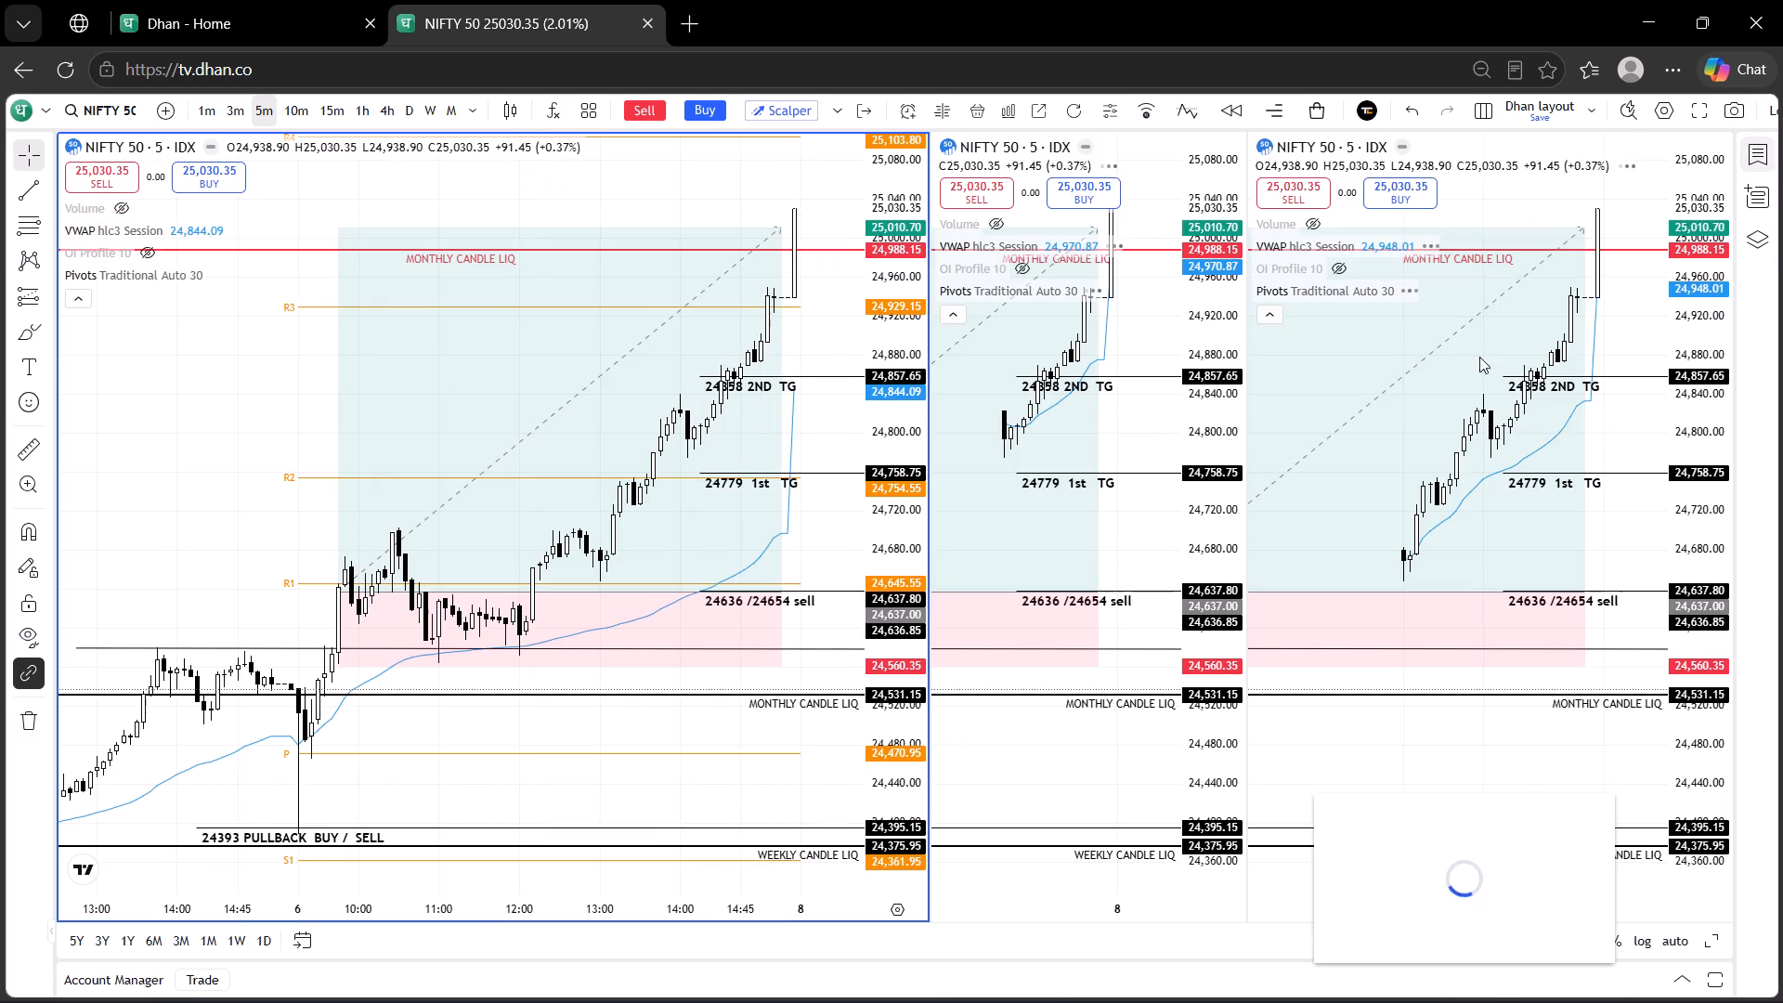
Narrow the first NIFTY 50 chart and widen the middle one so the three charts are more evenly sized.
left_click_drag(926, 535, 869, 543)
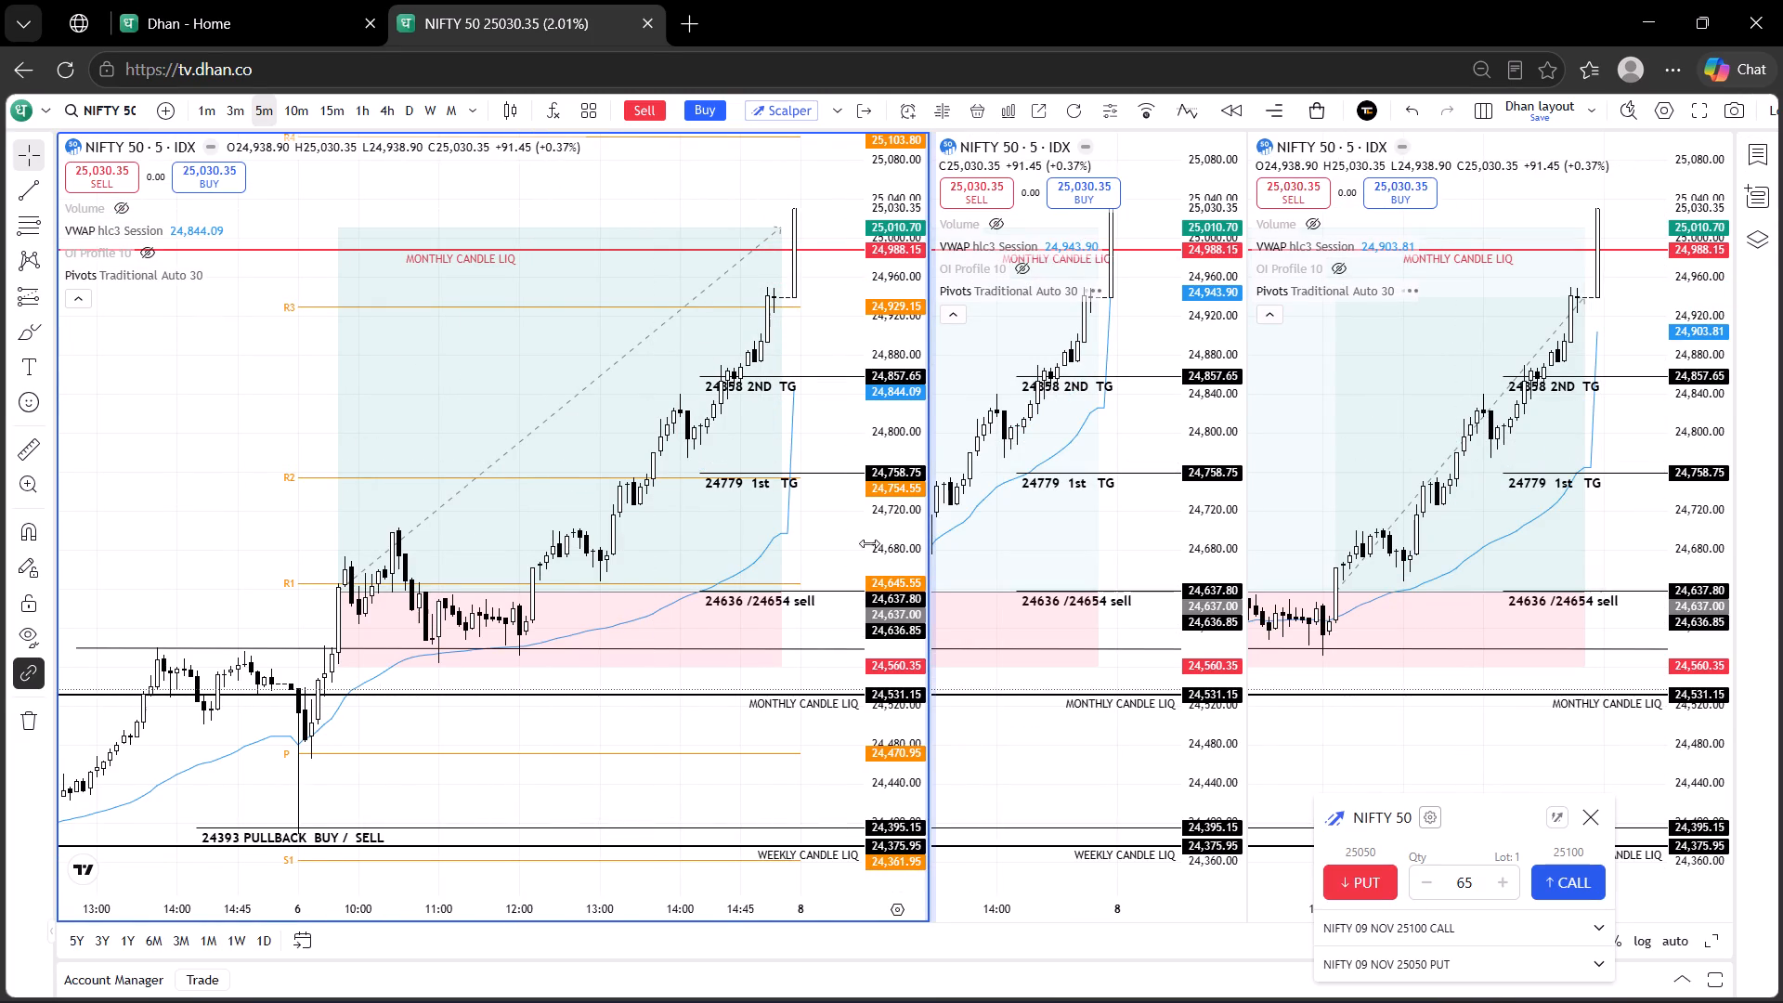
left_click_drag(869, 543, 720, 567)
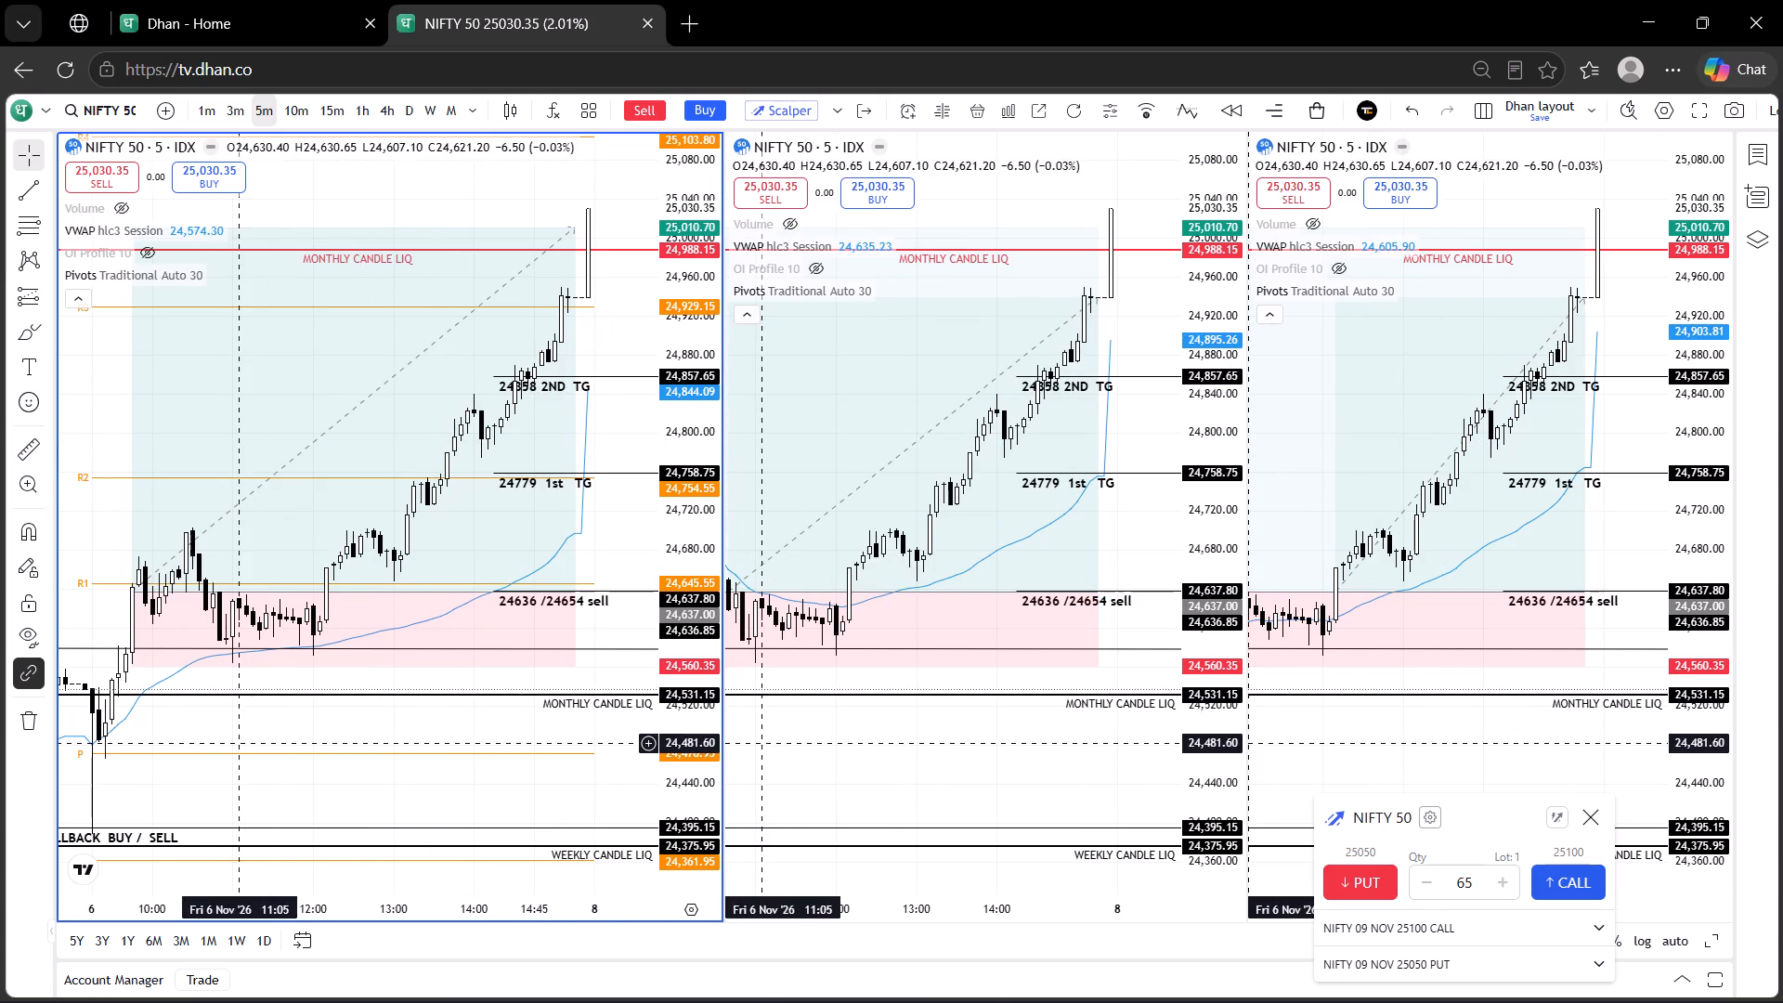
left_click_drag(242, 743, 382, 717)
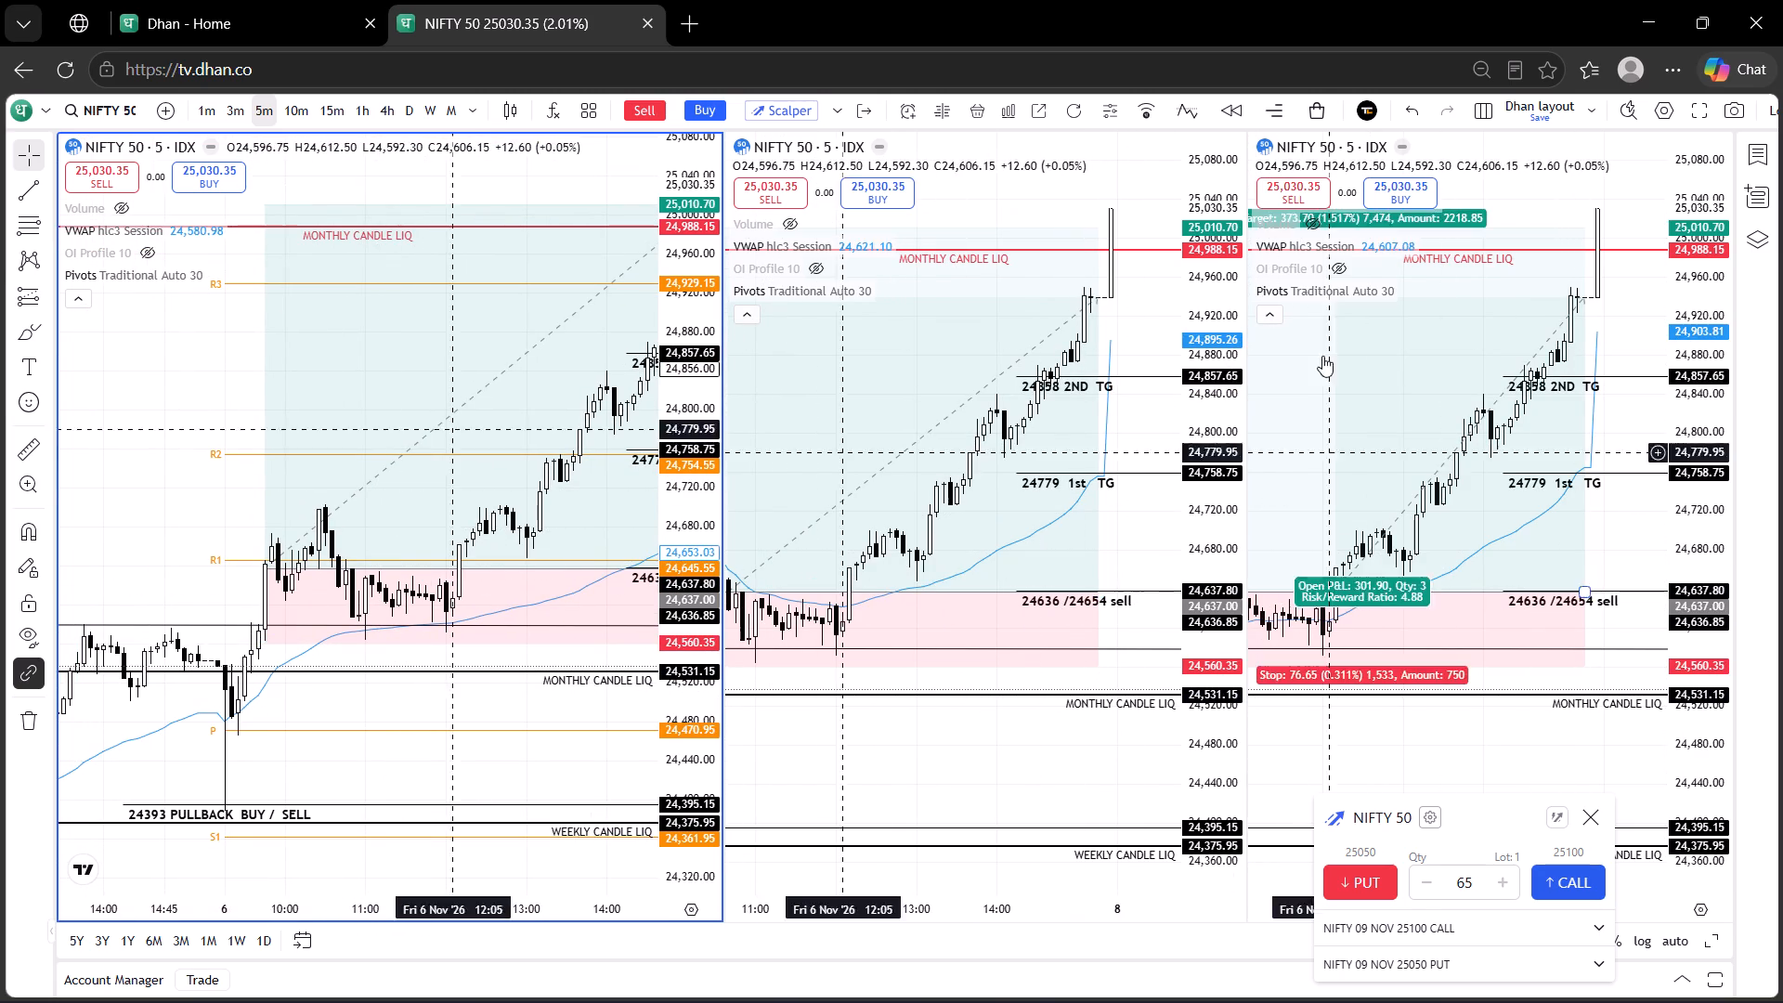
Load the NIFTY 09 NOV 24500 CALL in the middle chart from the option chain.
left_click(1089, 181)
left_click(938, 103)
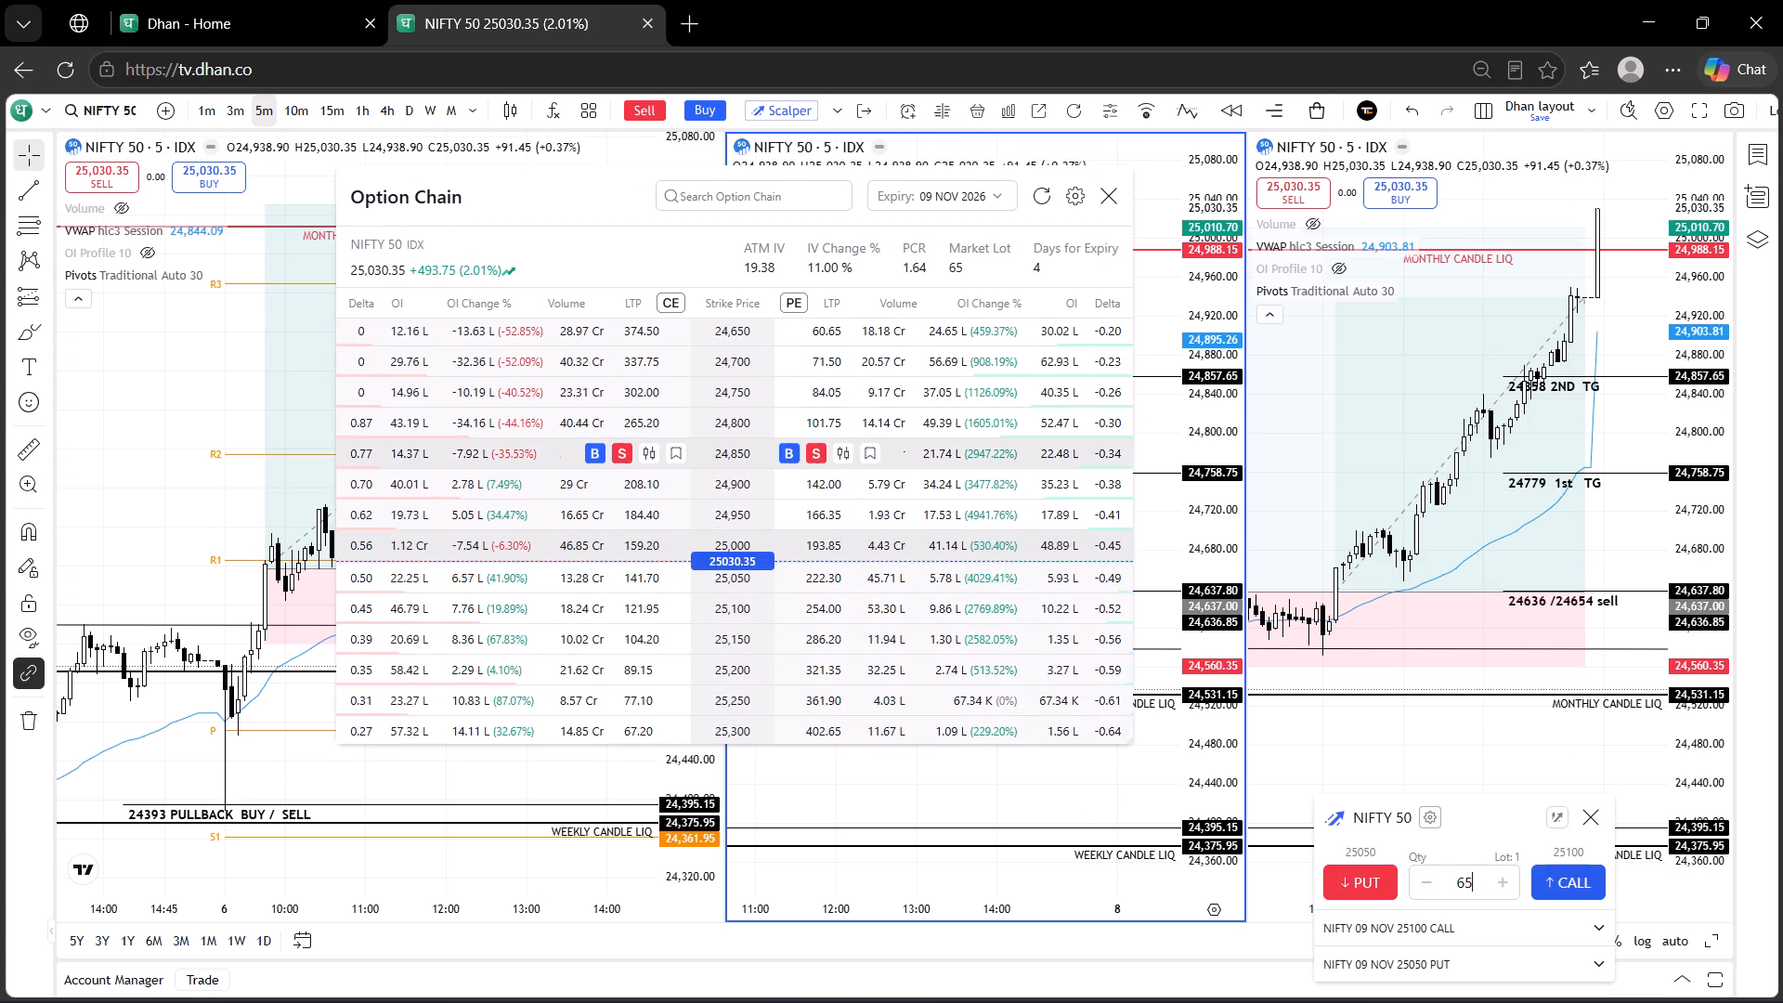
scroll(748, 451, "up", 1)
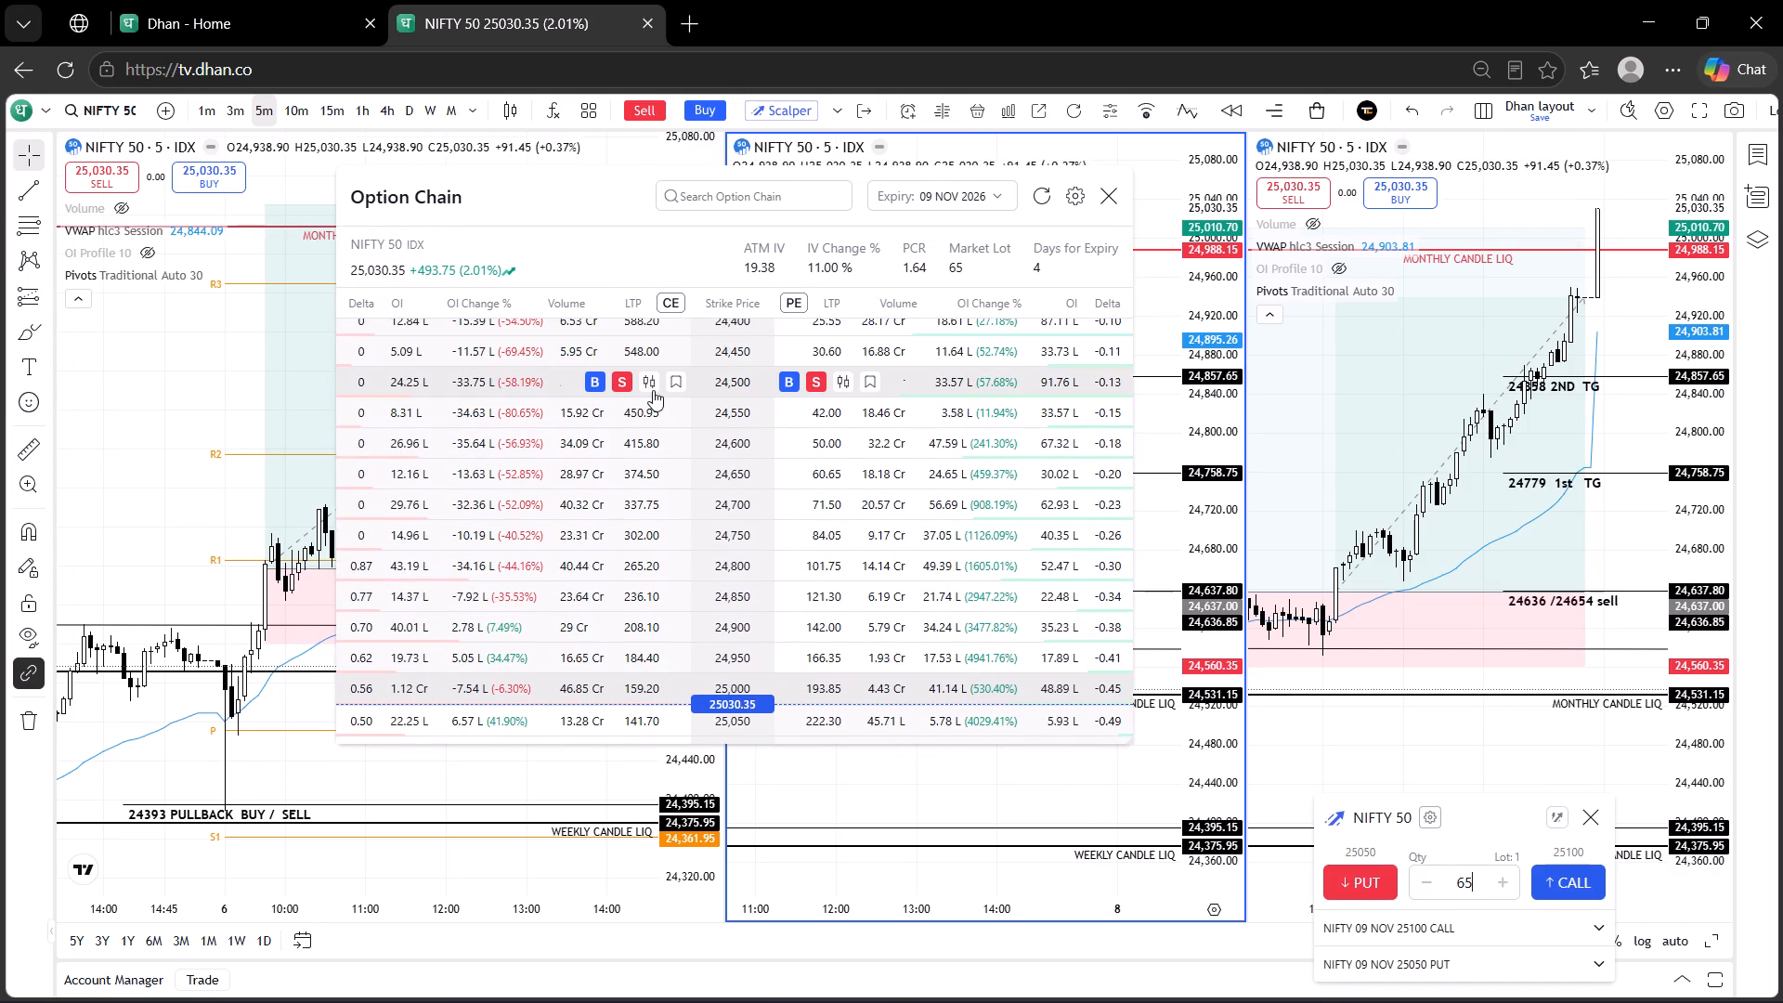
left_click(652, 386)
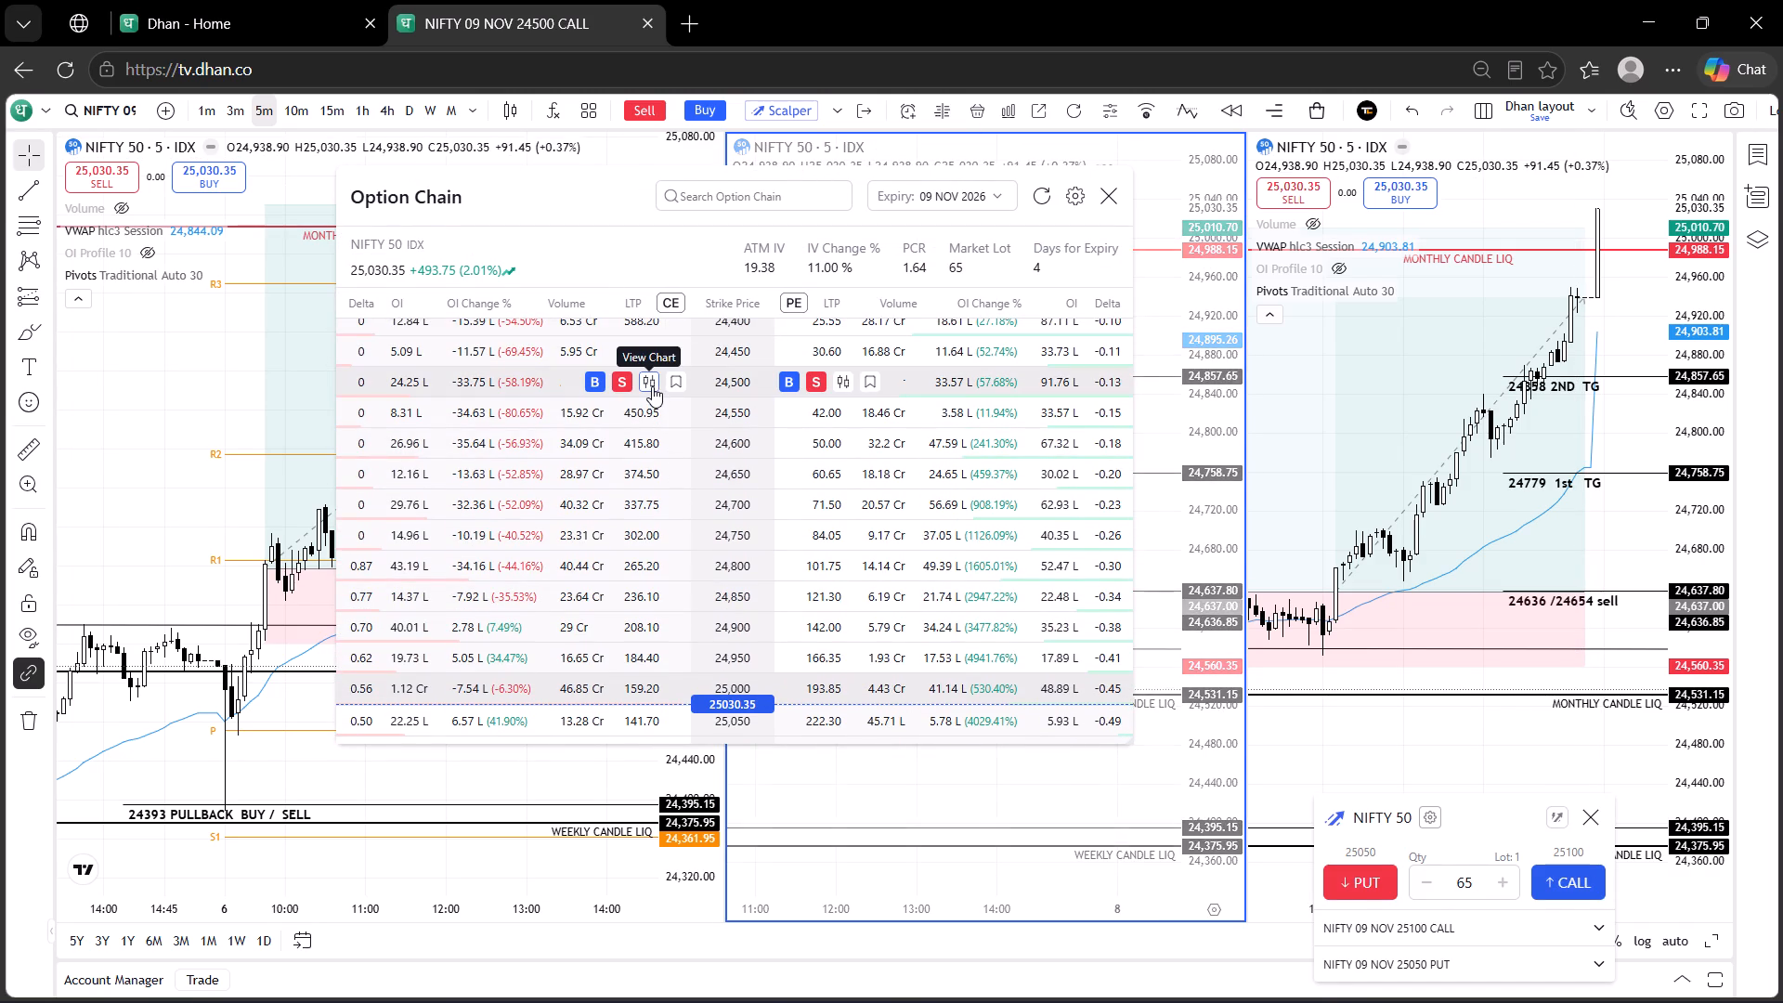
Load the NIFTY 09 NOV 24500 PUT in the third chart from the option chain, and close the chain.
left_click(1511, 228)
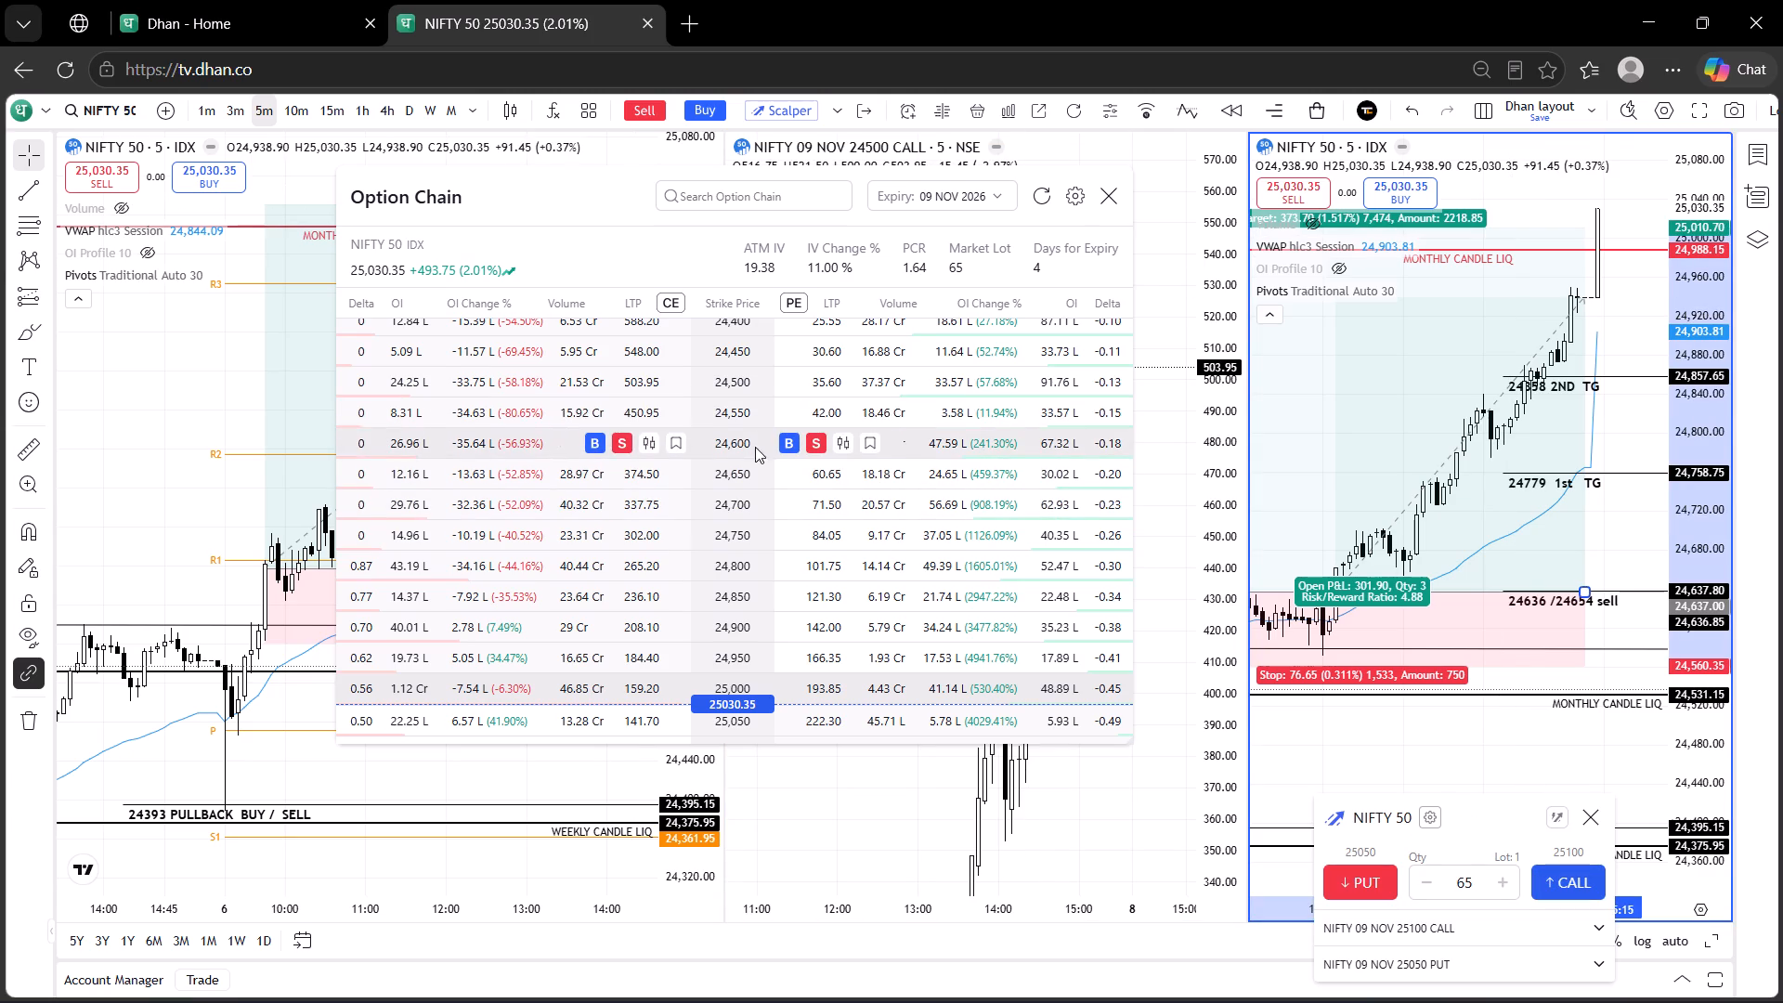
left_click(849, 381)
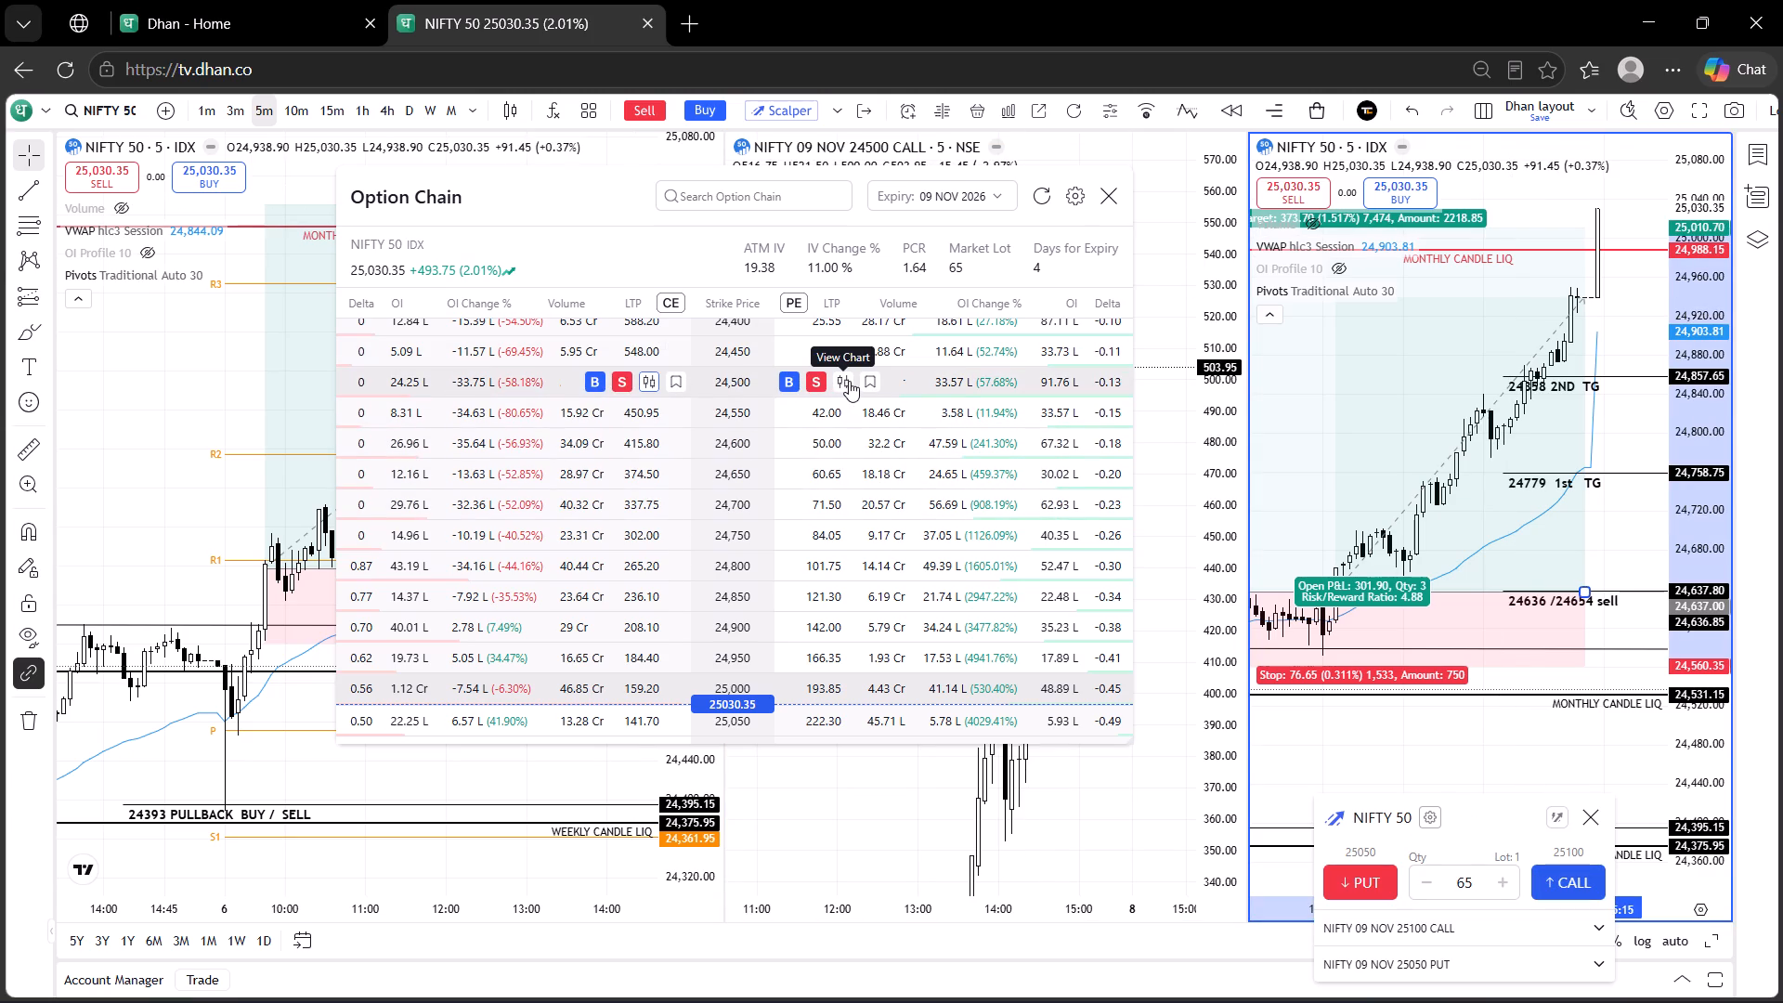
left_click(1104, 200)
On the 24500 PUT chart, hide Pivots and VWAP, switch on OI Profile, and collapse the indicator legend.
left_click_drag(1390, 430, 1748, 479)
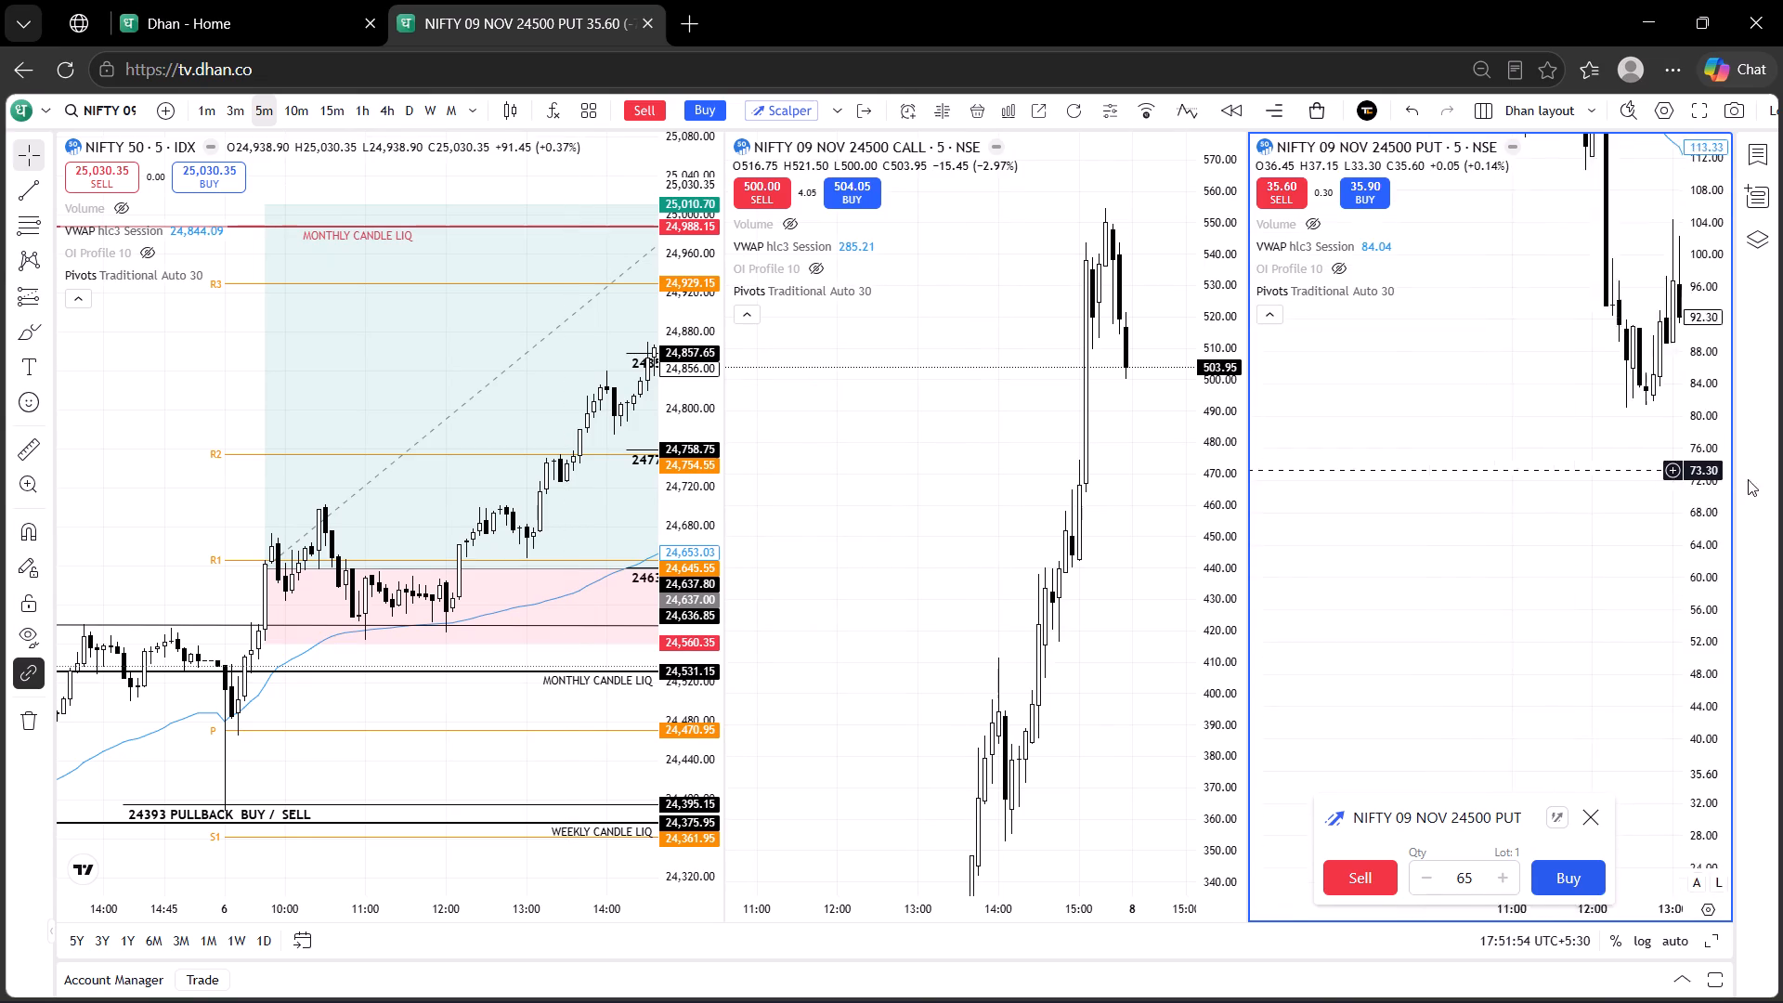
left_click_drag(1748, 479, 1765, 593)
left_click_drag(1708, 368, 1782, 944)
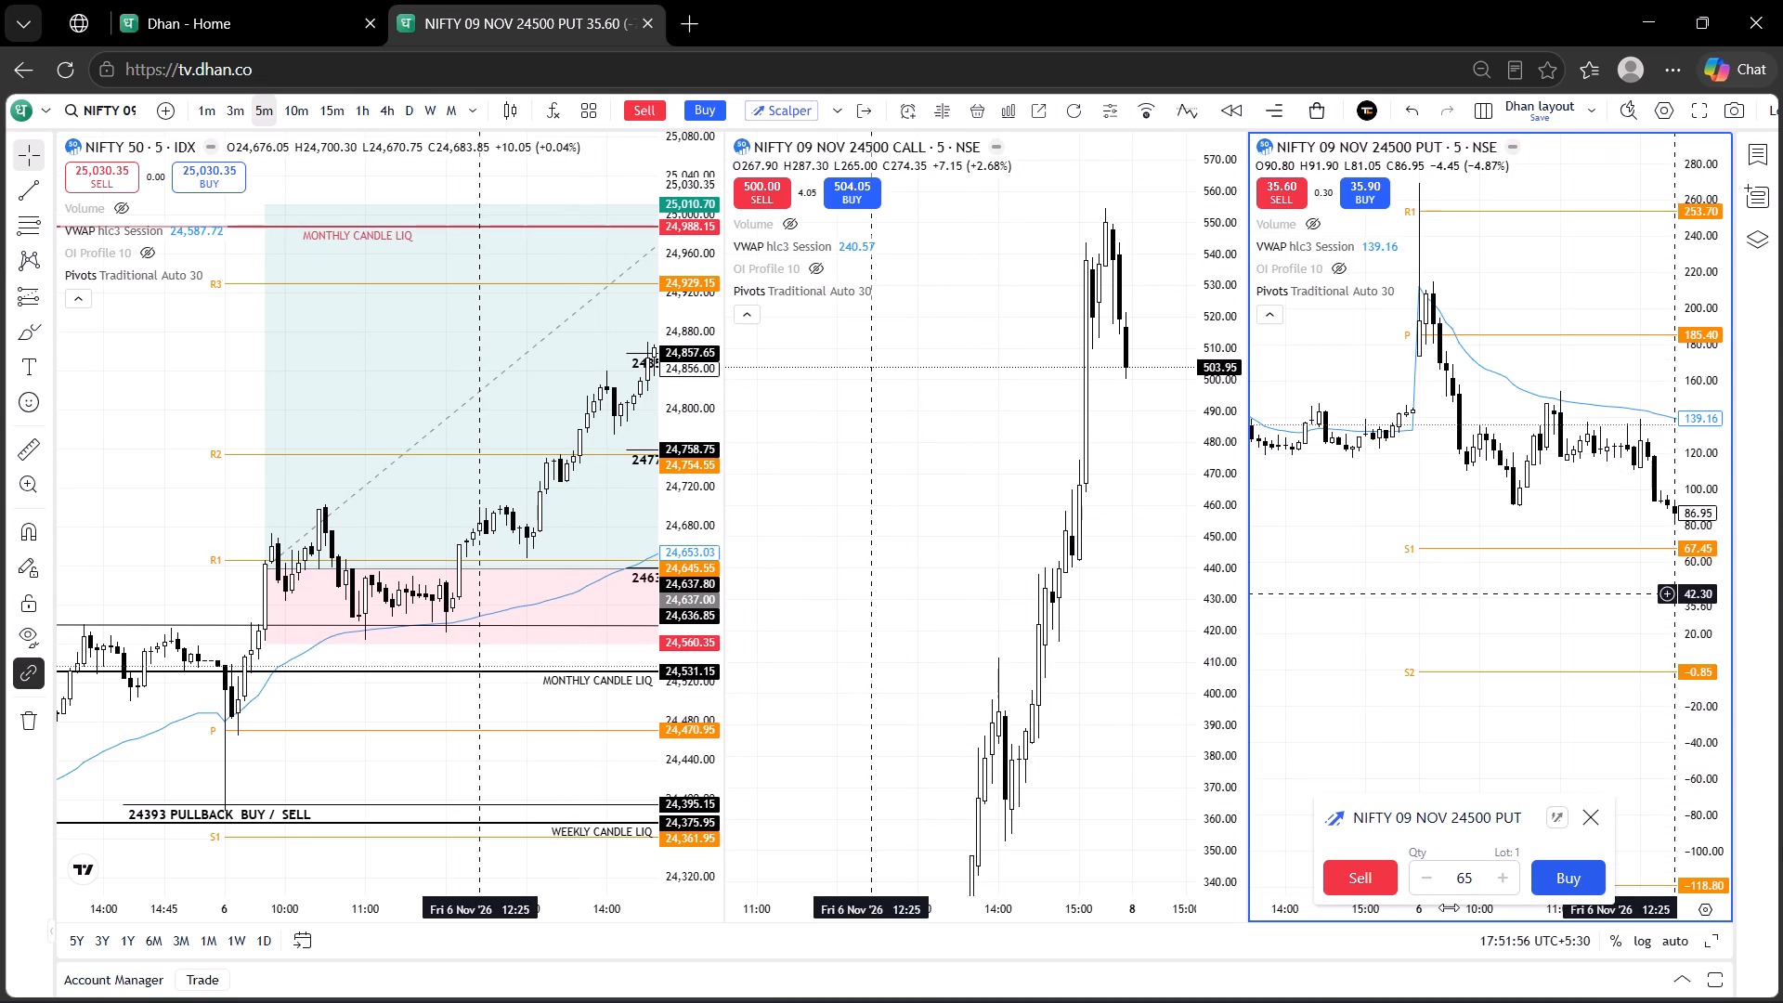
left_click_drag(1467, 670, 1488, 715)
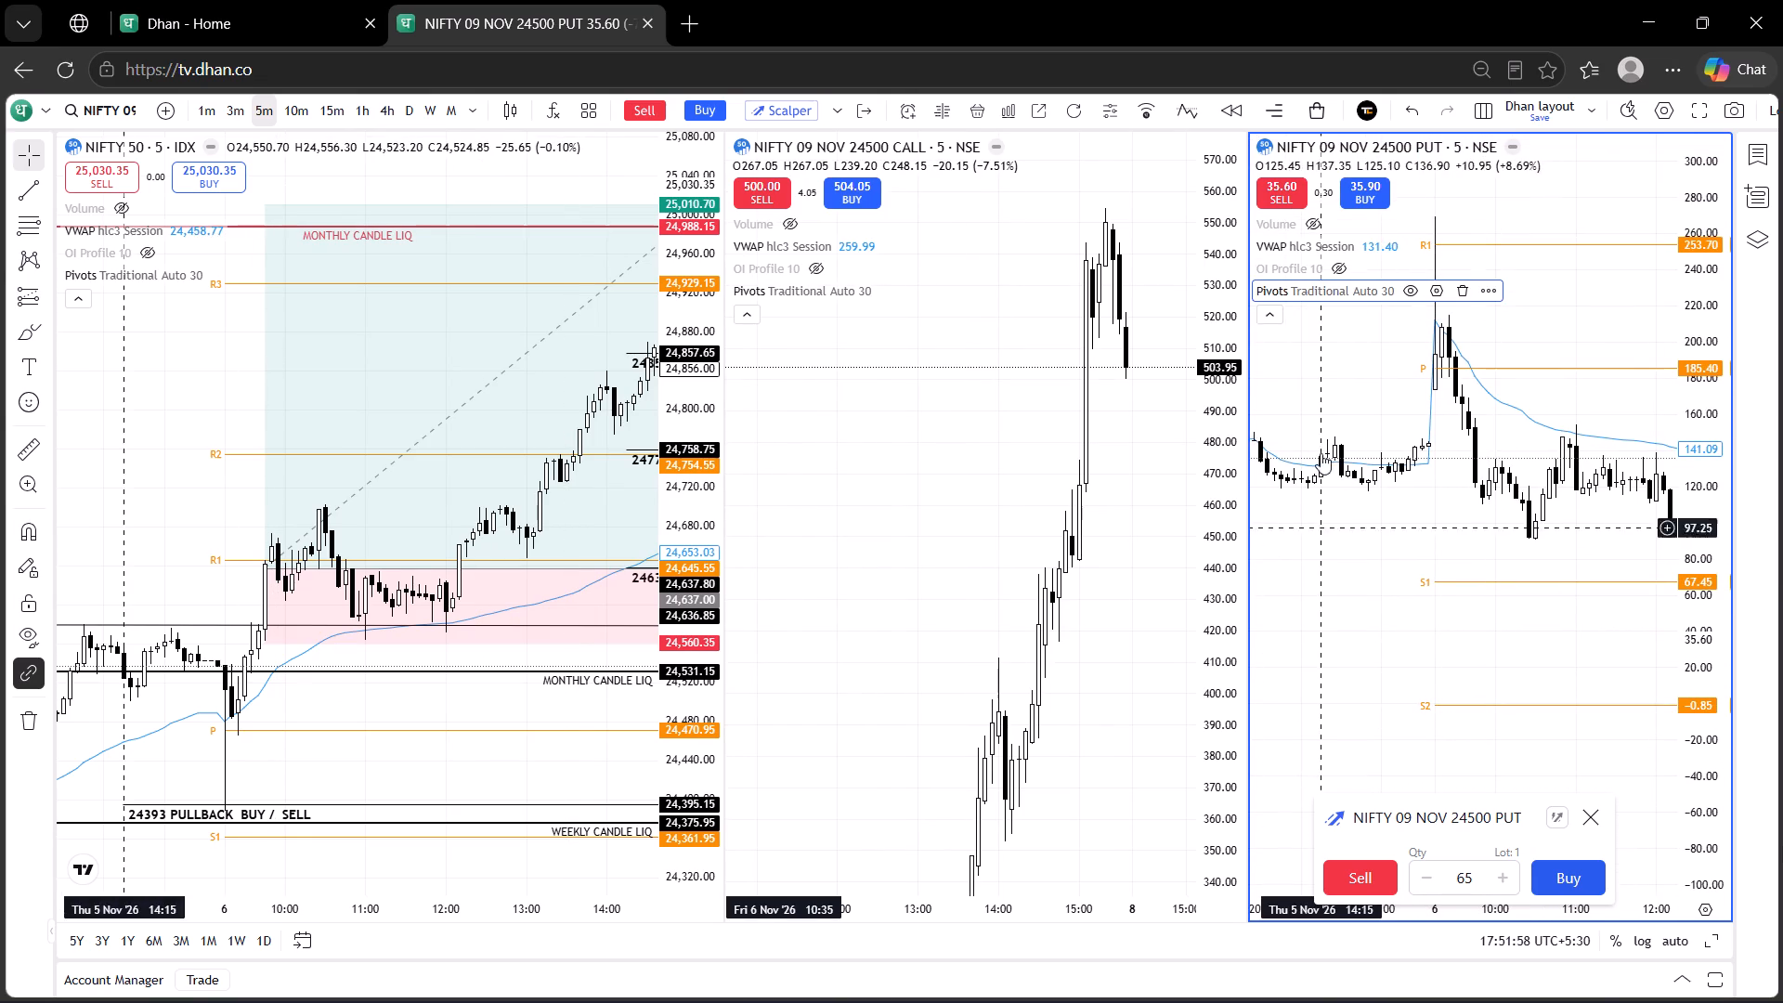
left_click(1416, 285)
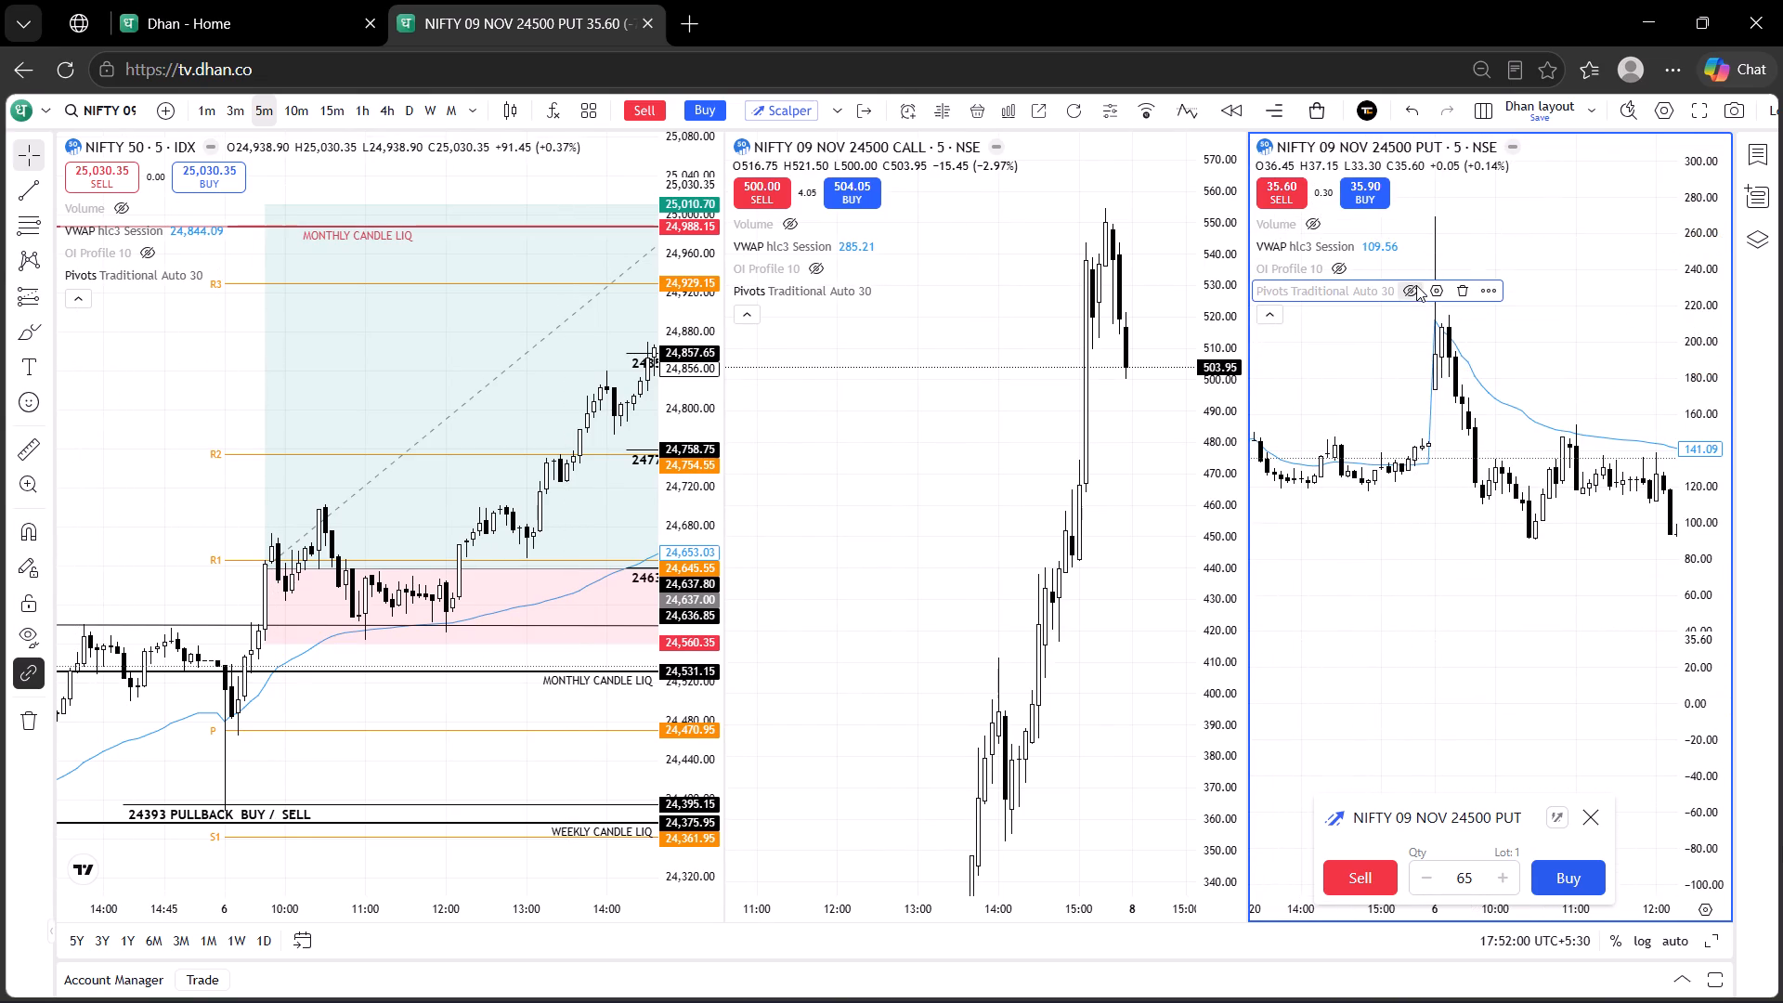
left_click(1337, 262)
left_click(1379, 249)
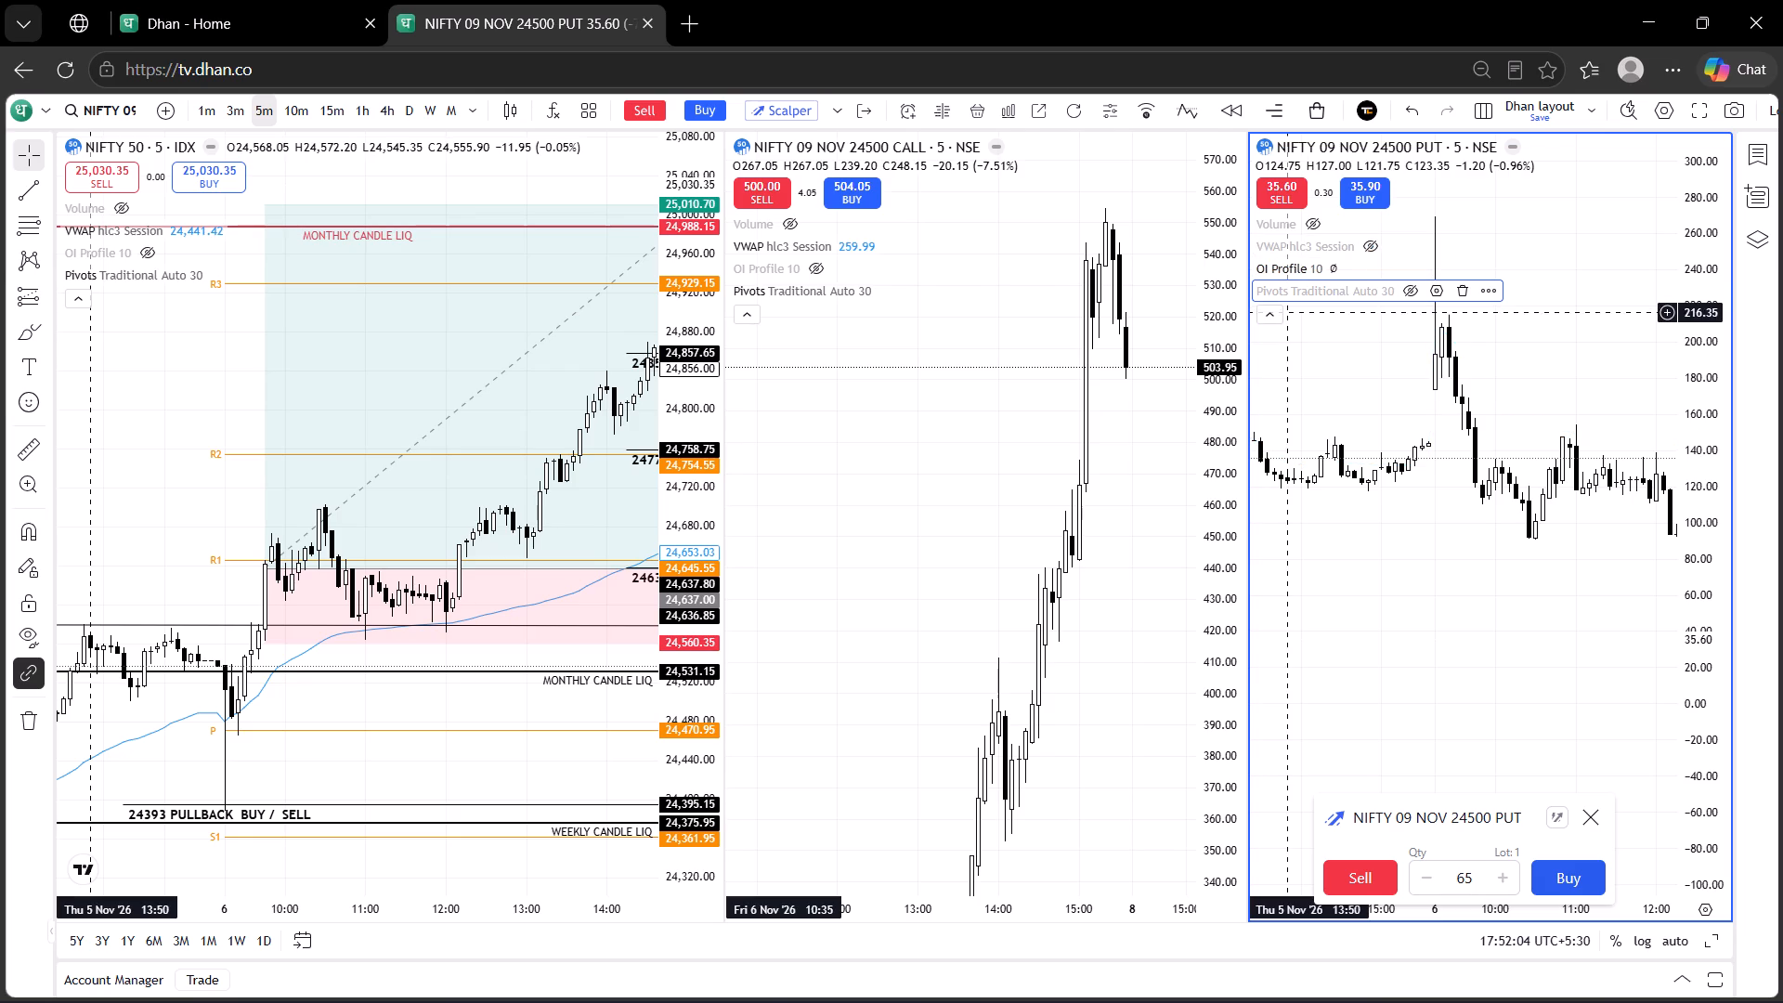
left_click(1287, 312)
left_click(1271, 316)
On the 24500 CALL chart, hide Pivots and VWAP and collapse the indicator legend.
left_click(880, 449)
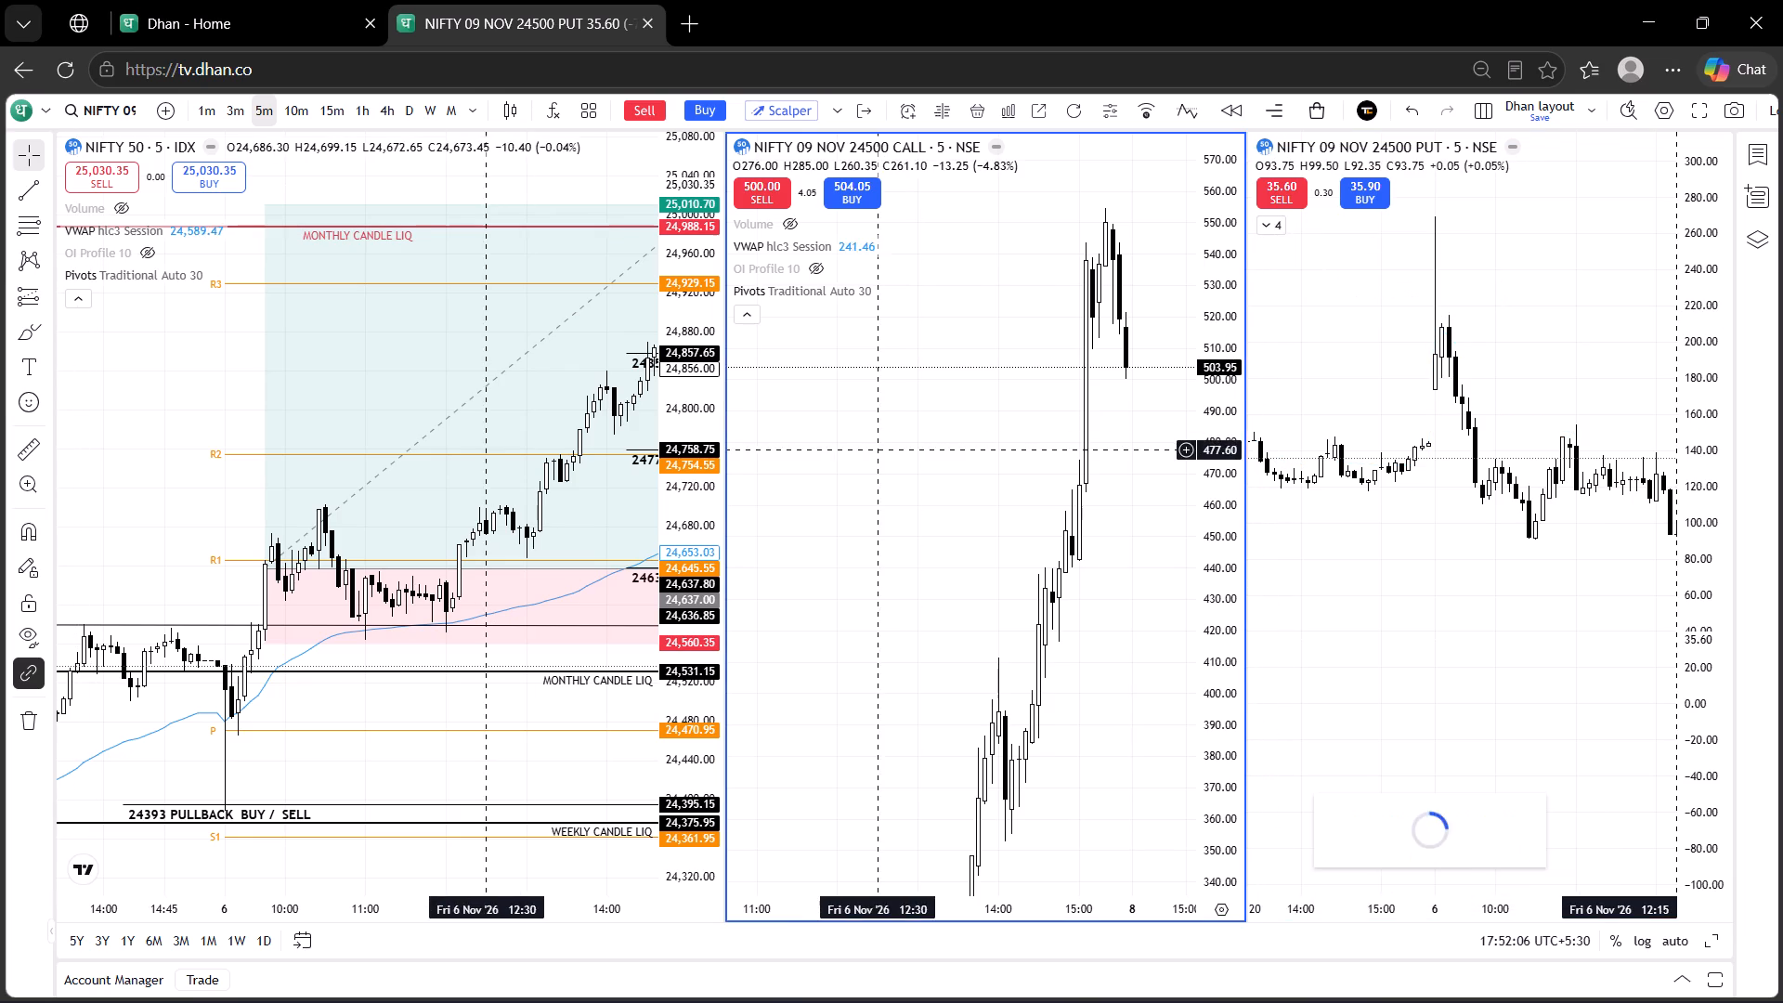
left_click(879, 293)
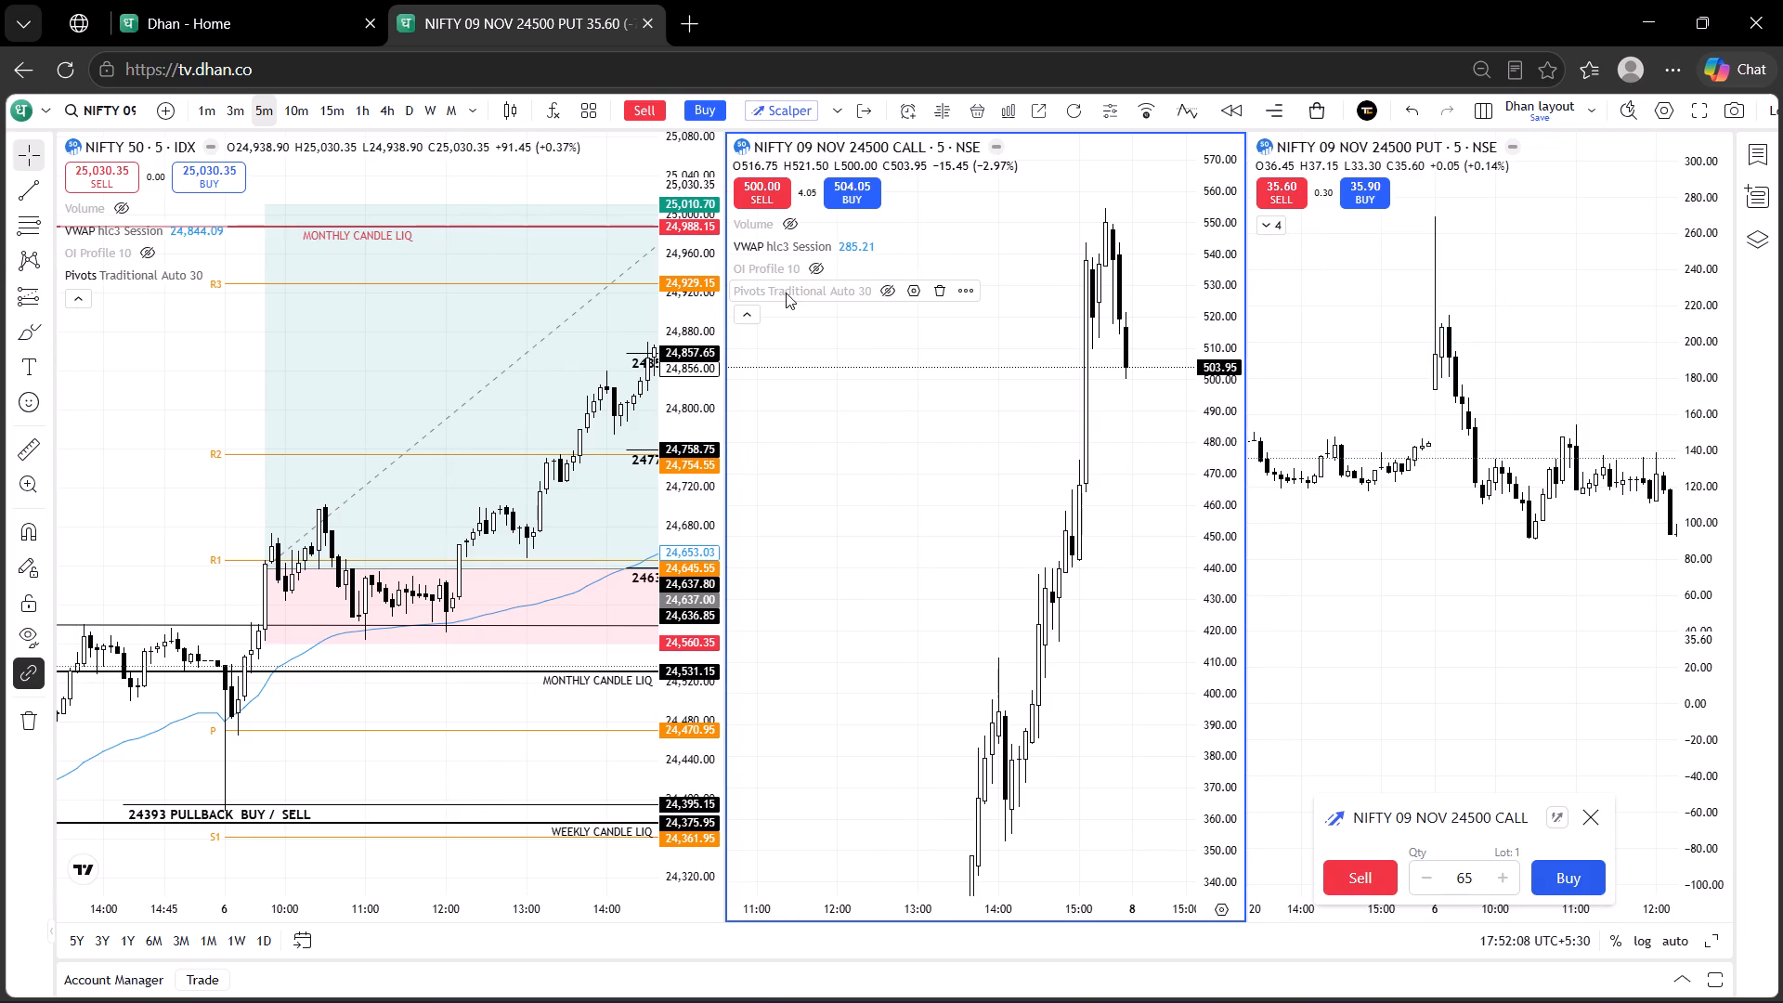
left_click(845, 242)
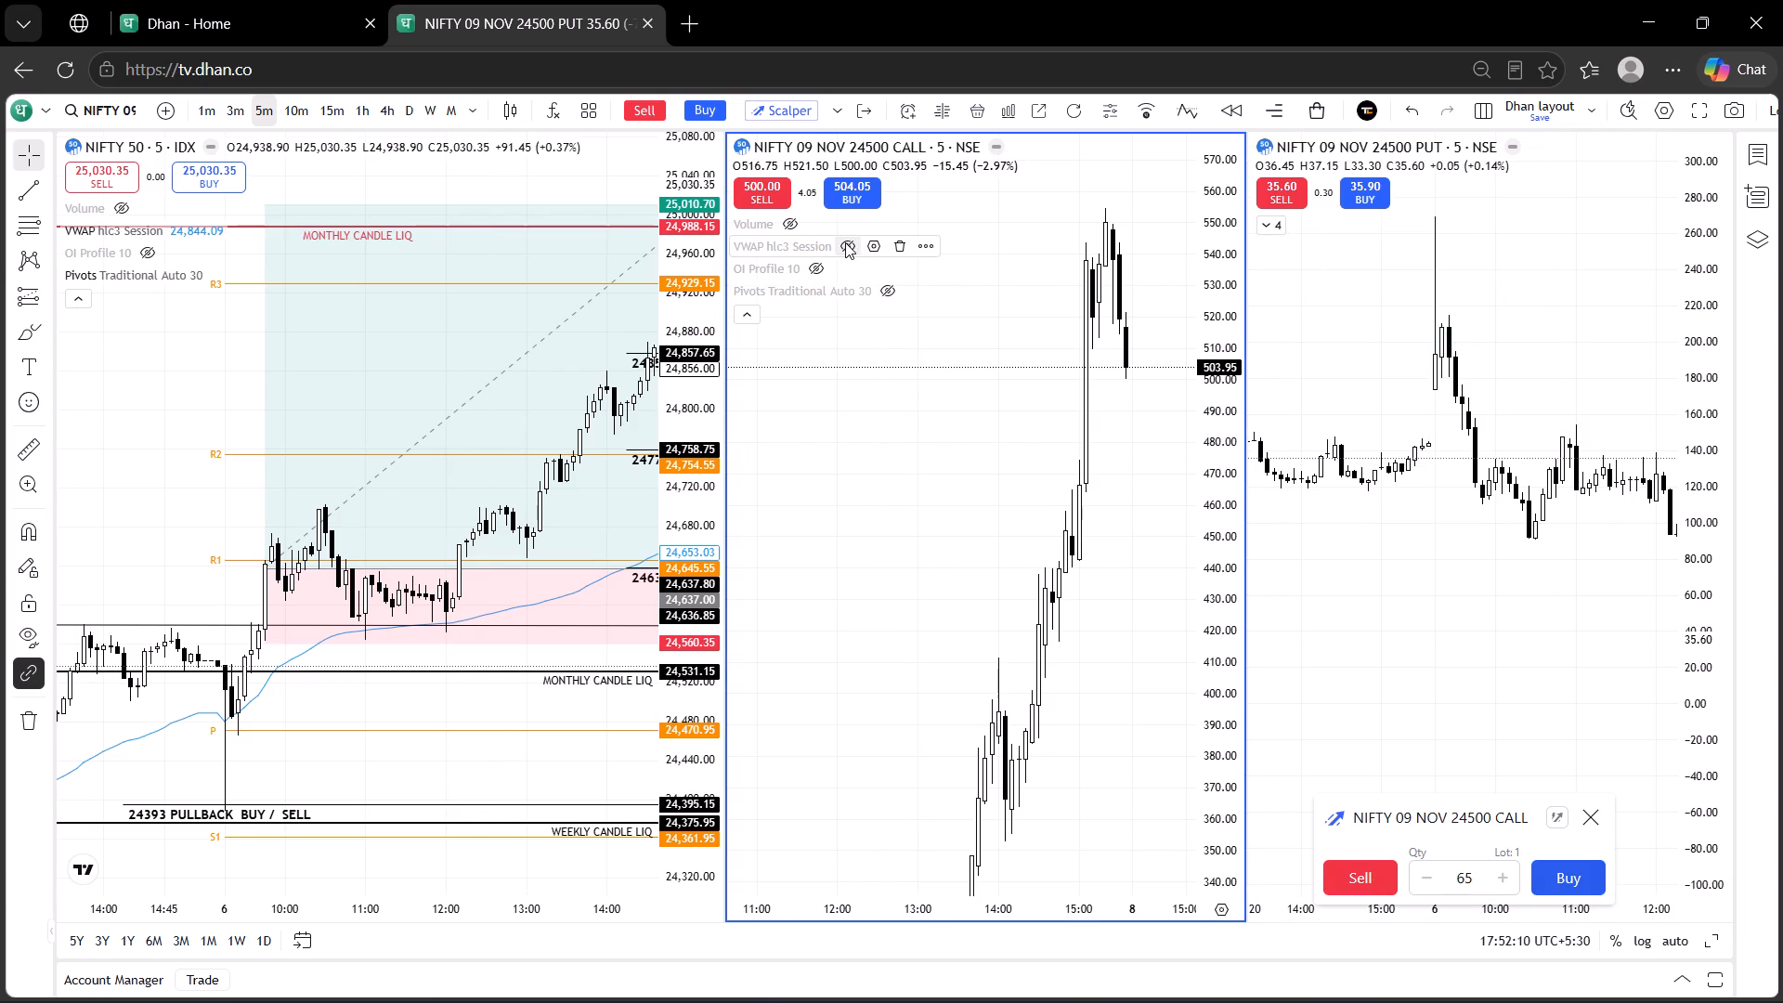
left_click(755, 318)
Draw a price range of about 46 points, from about 117.30 up to 163.45, near the 6 Nov open on the CALL chart.
left_click_drag(922, 558, 1131, 0)
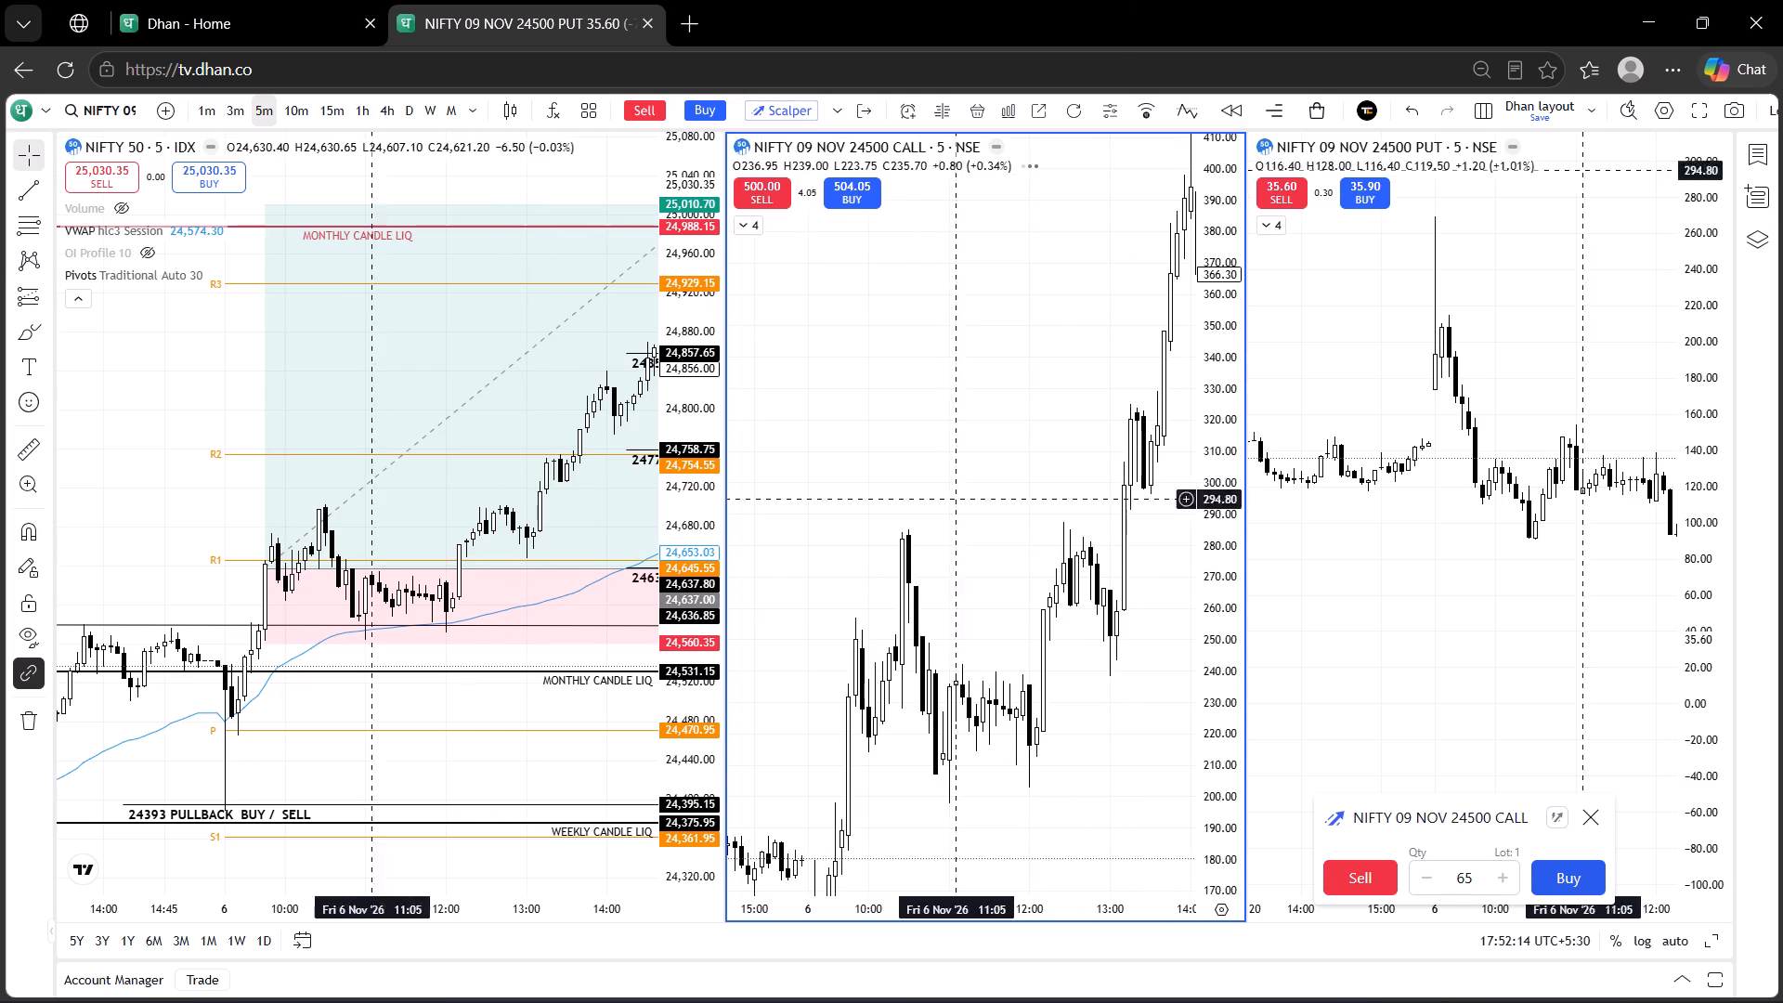
left_click_drag(935, 566, 1201, 130)
left_click_drag(1012, 593, 924, 600)
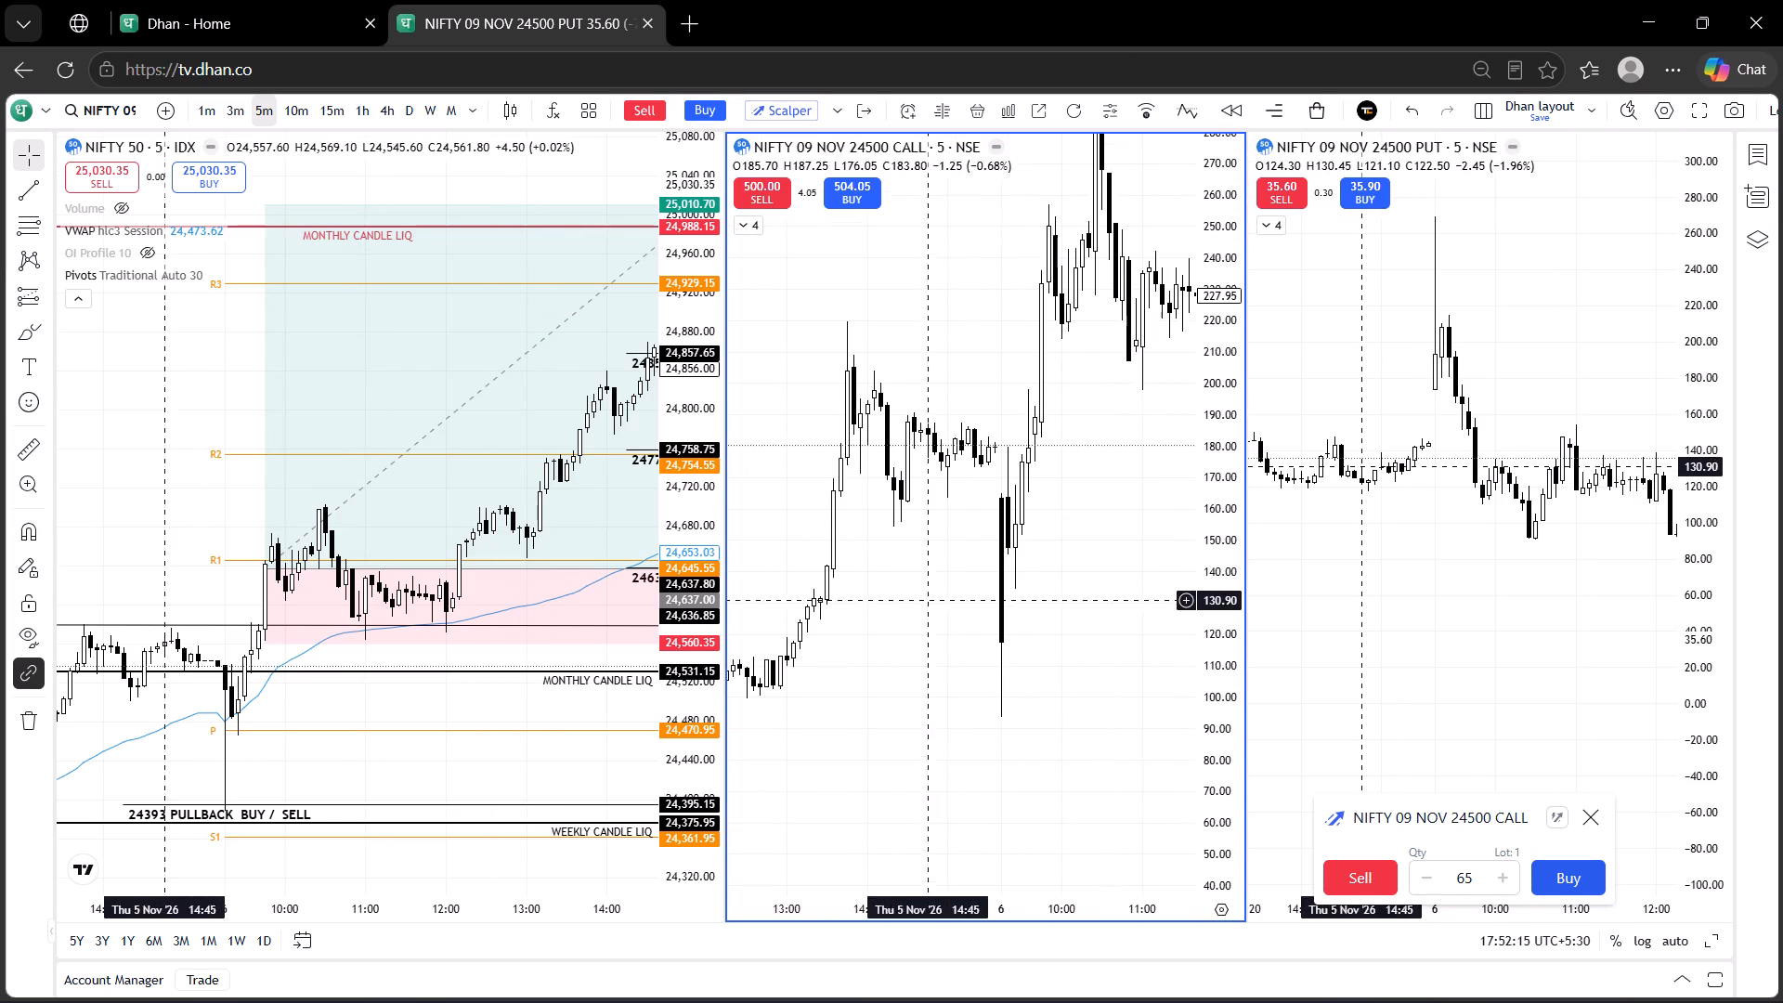
left_click(45, 332)
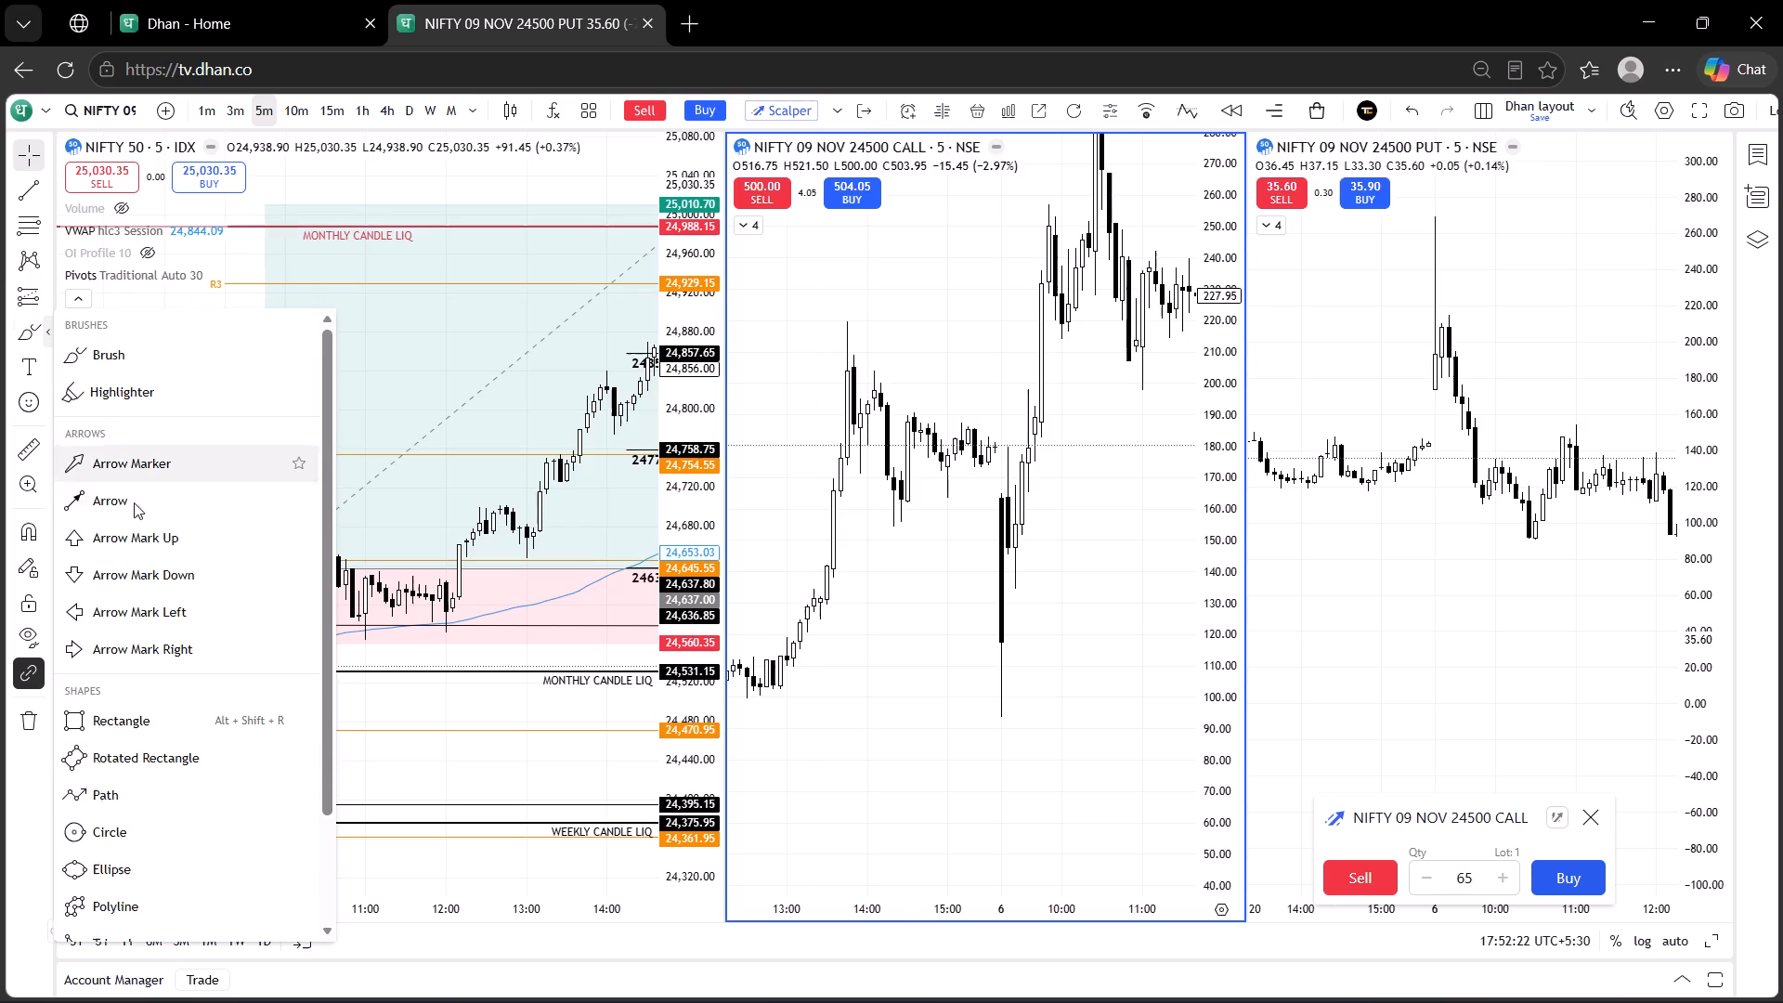
scroll(135, 505, "down", 2)
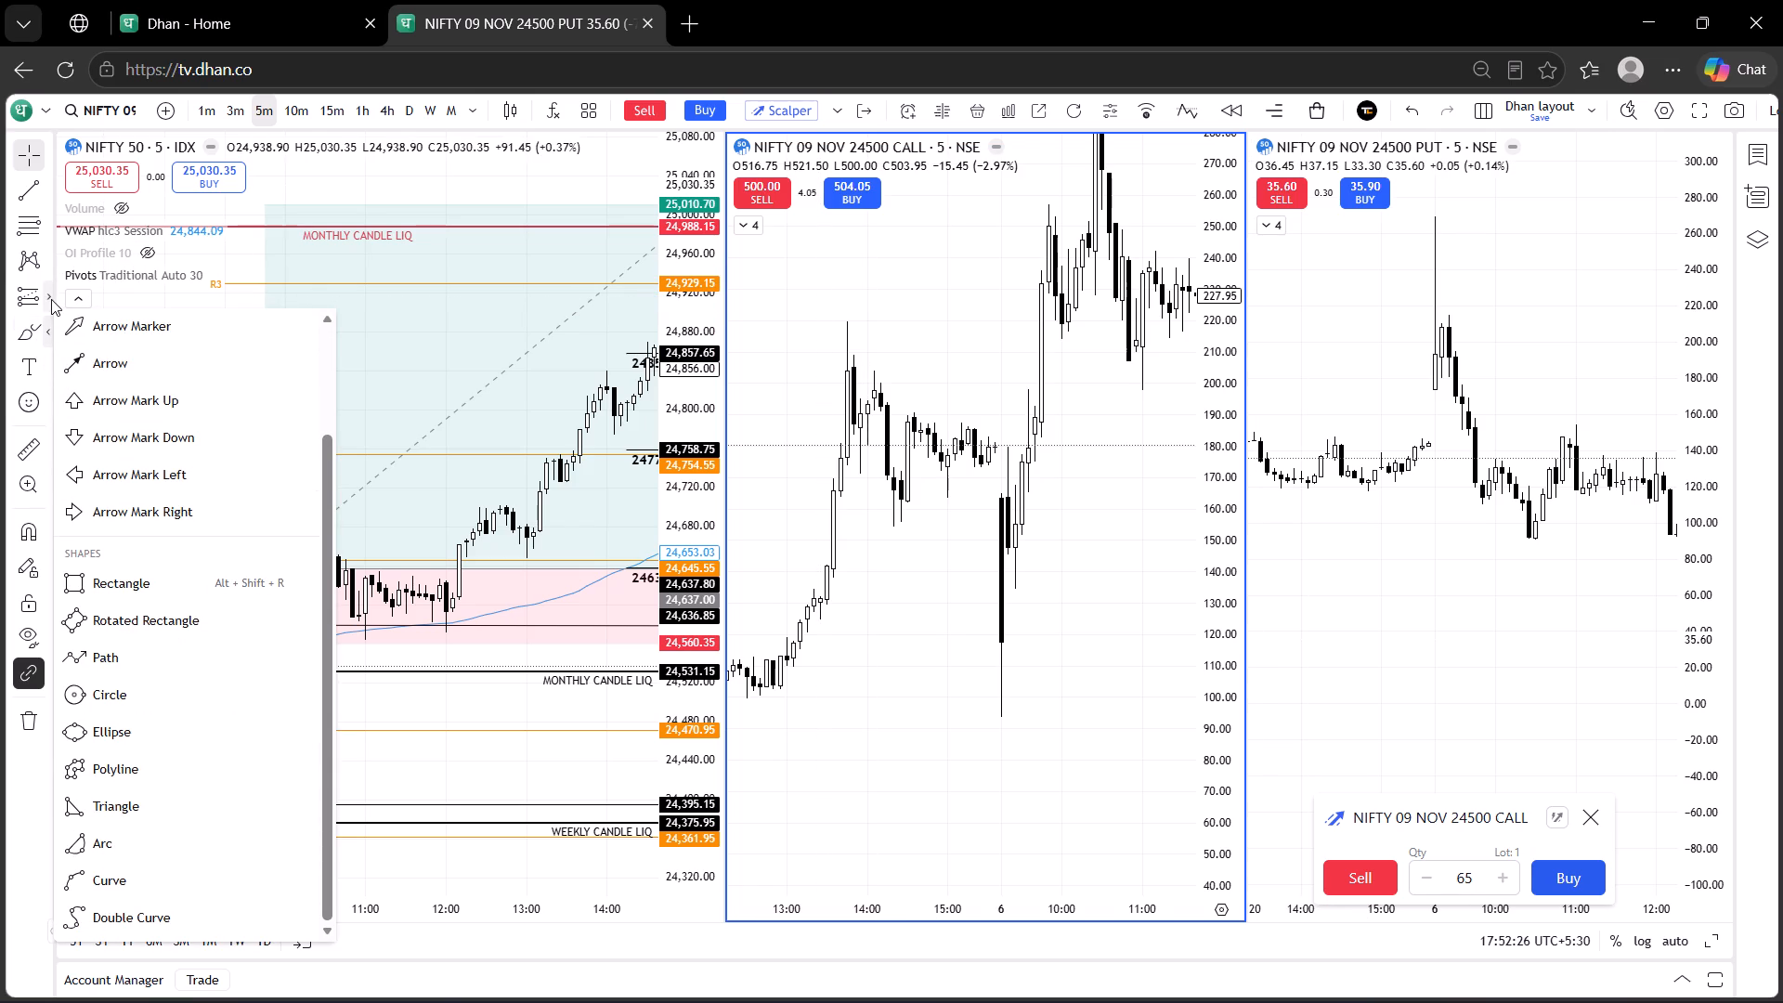
left_click(51, 299)
left_click(145, 684)
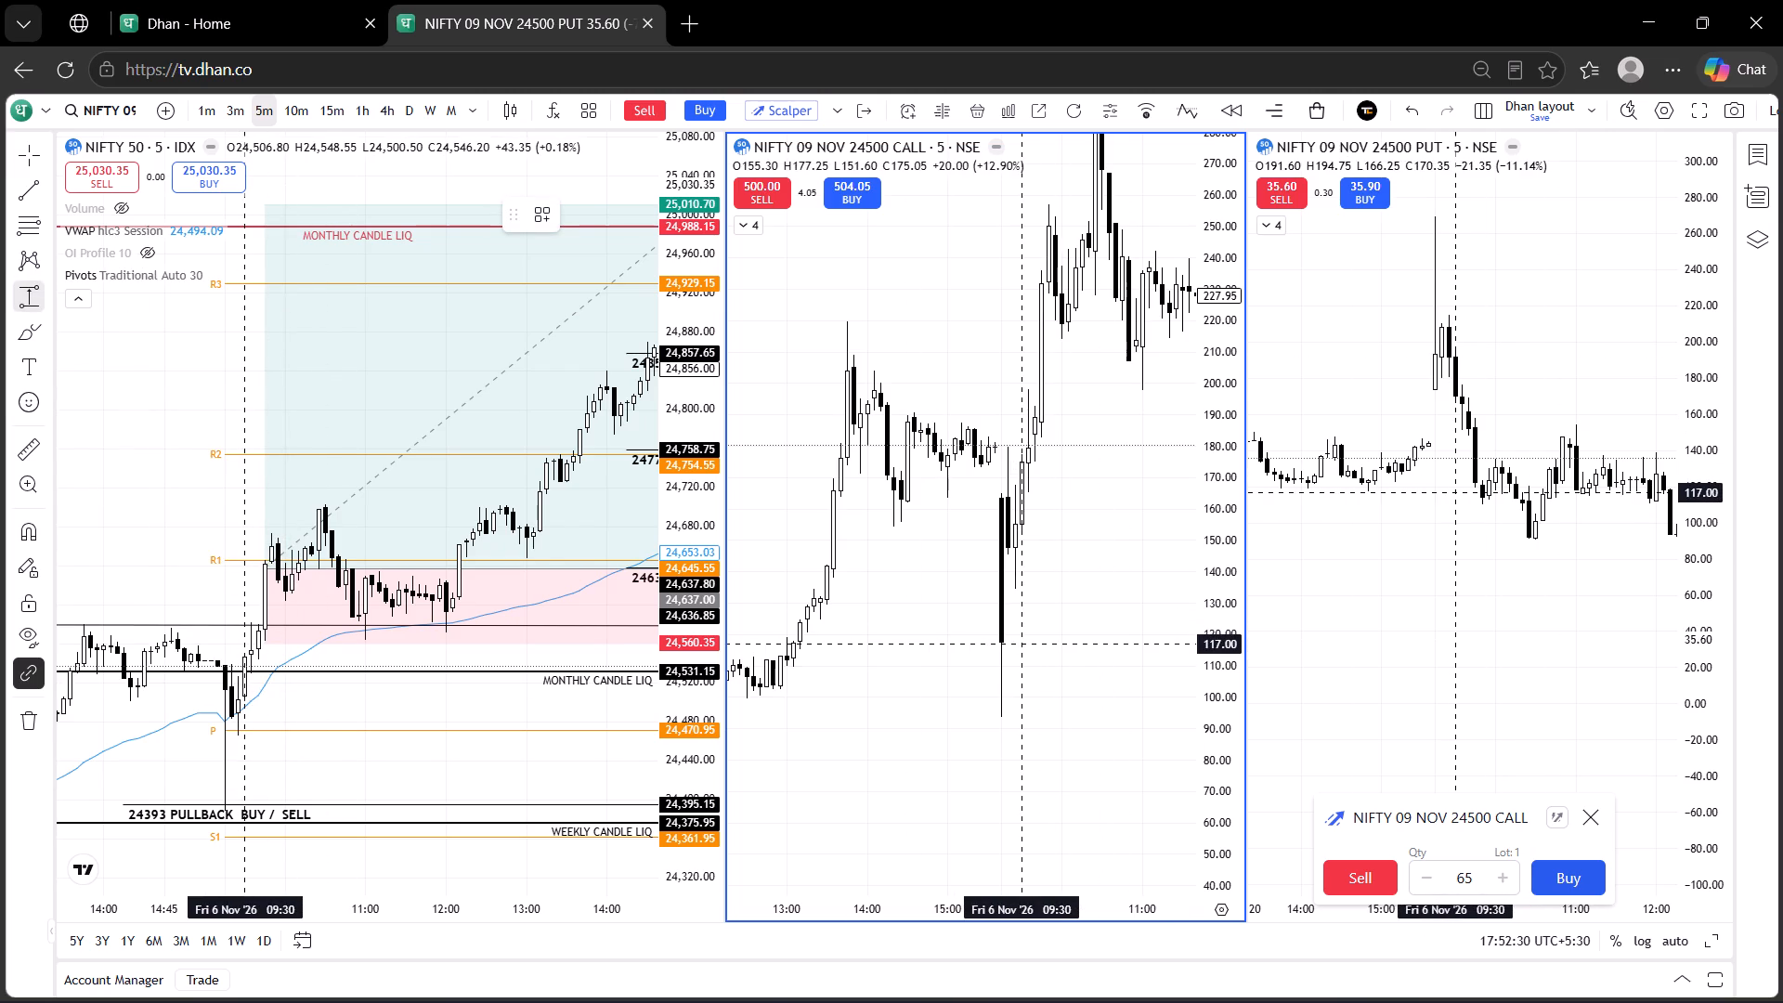
left_click_drag(1023, 643, 1081, 502)
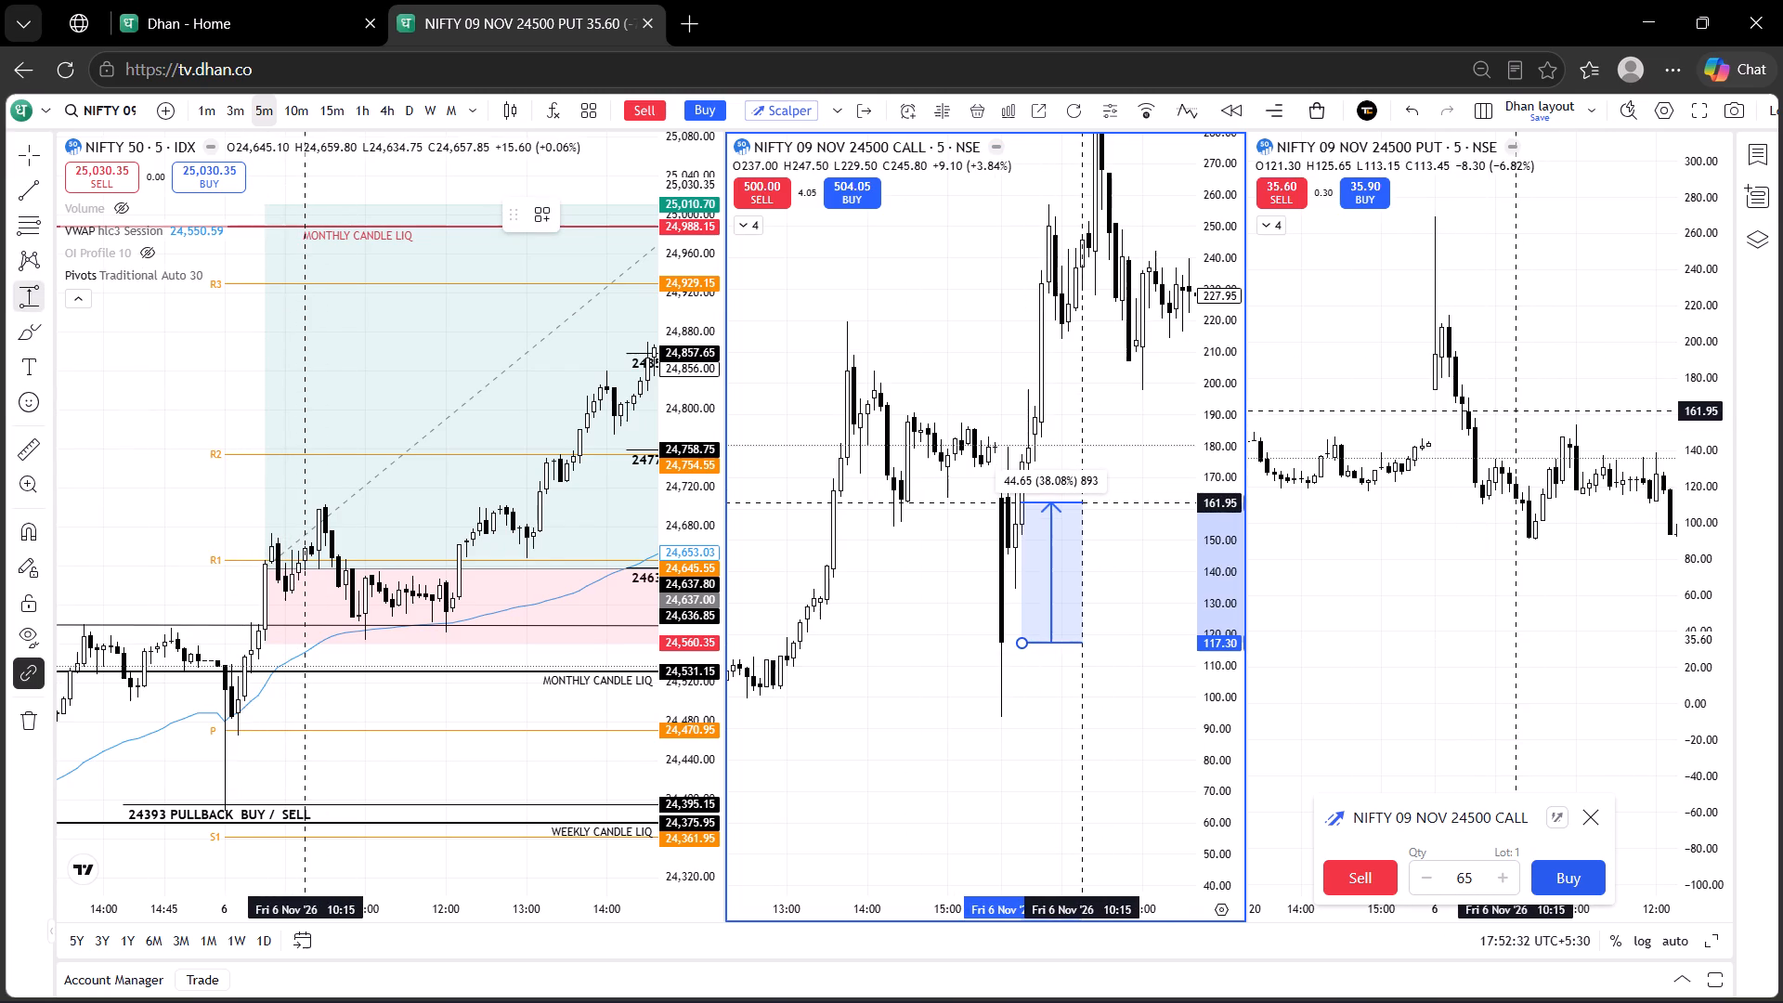
left_click_drag(1081, 502, 1087, 498)
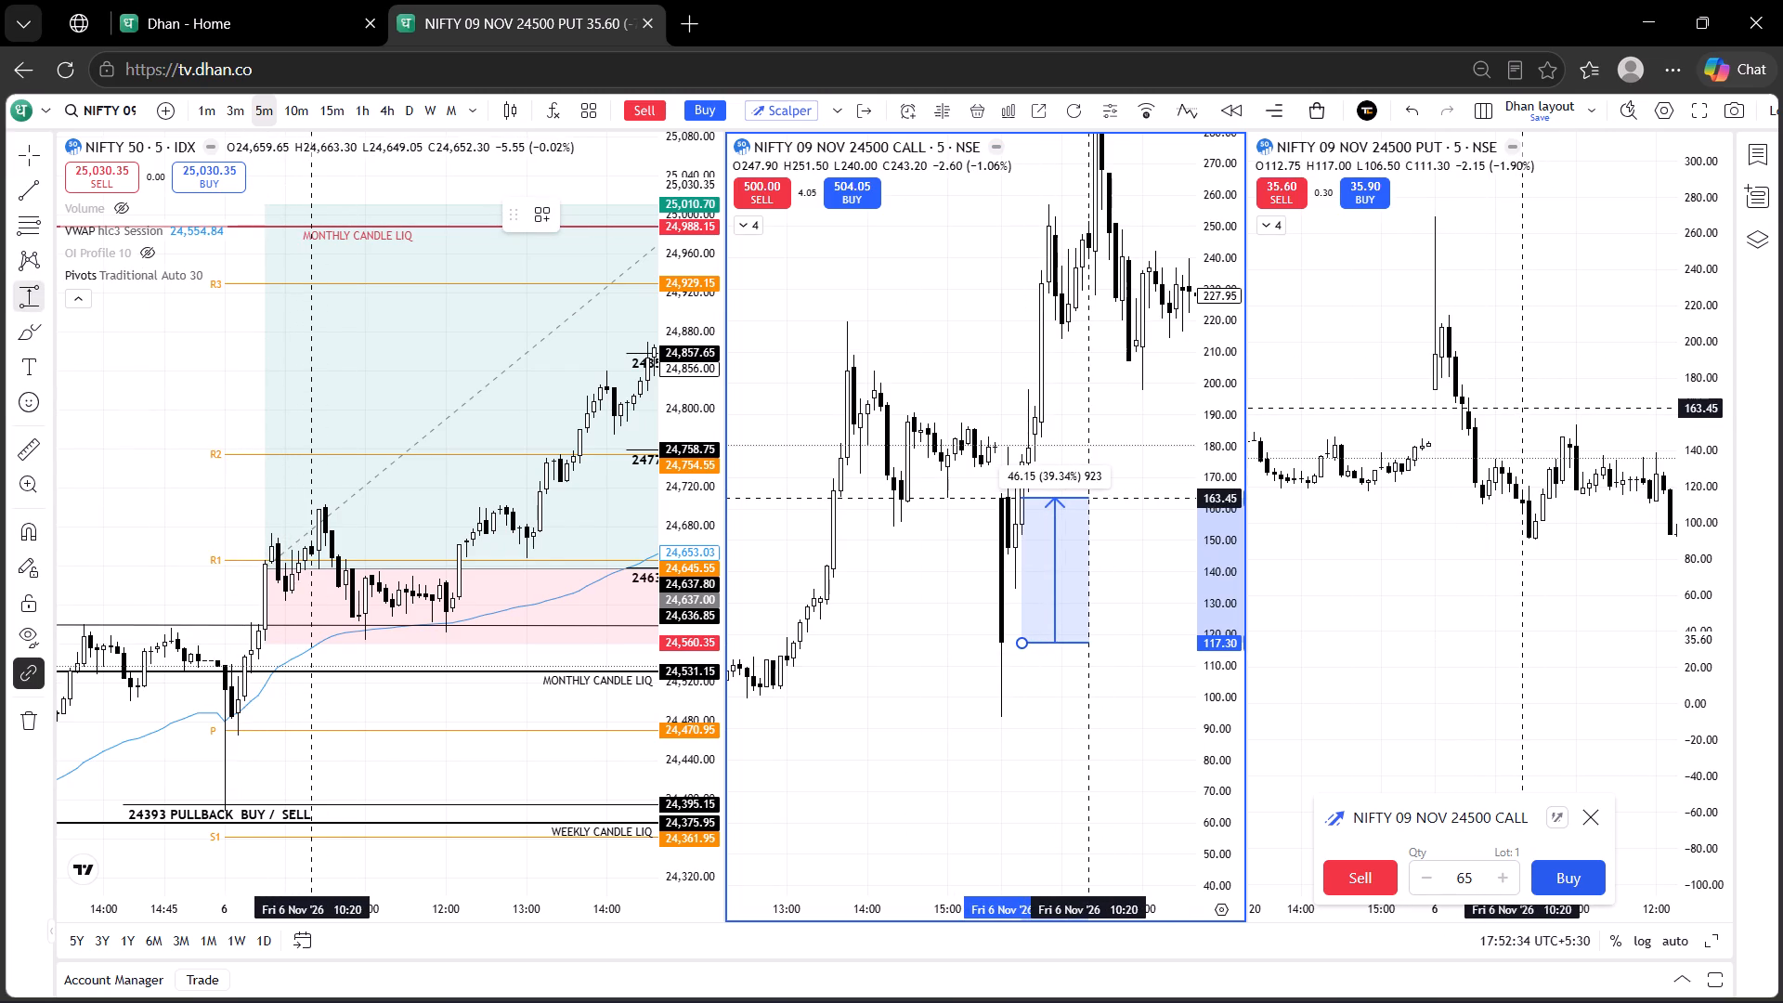
left_click(1087, 498)
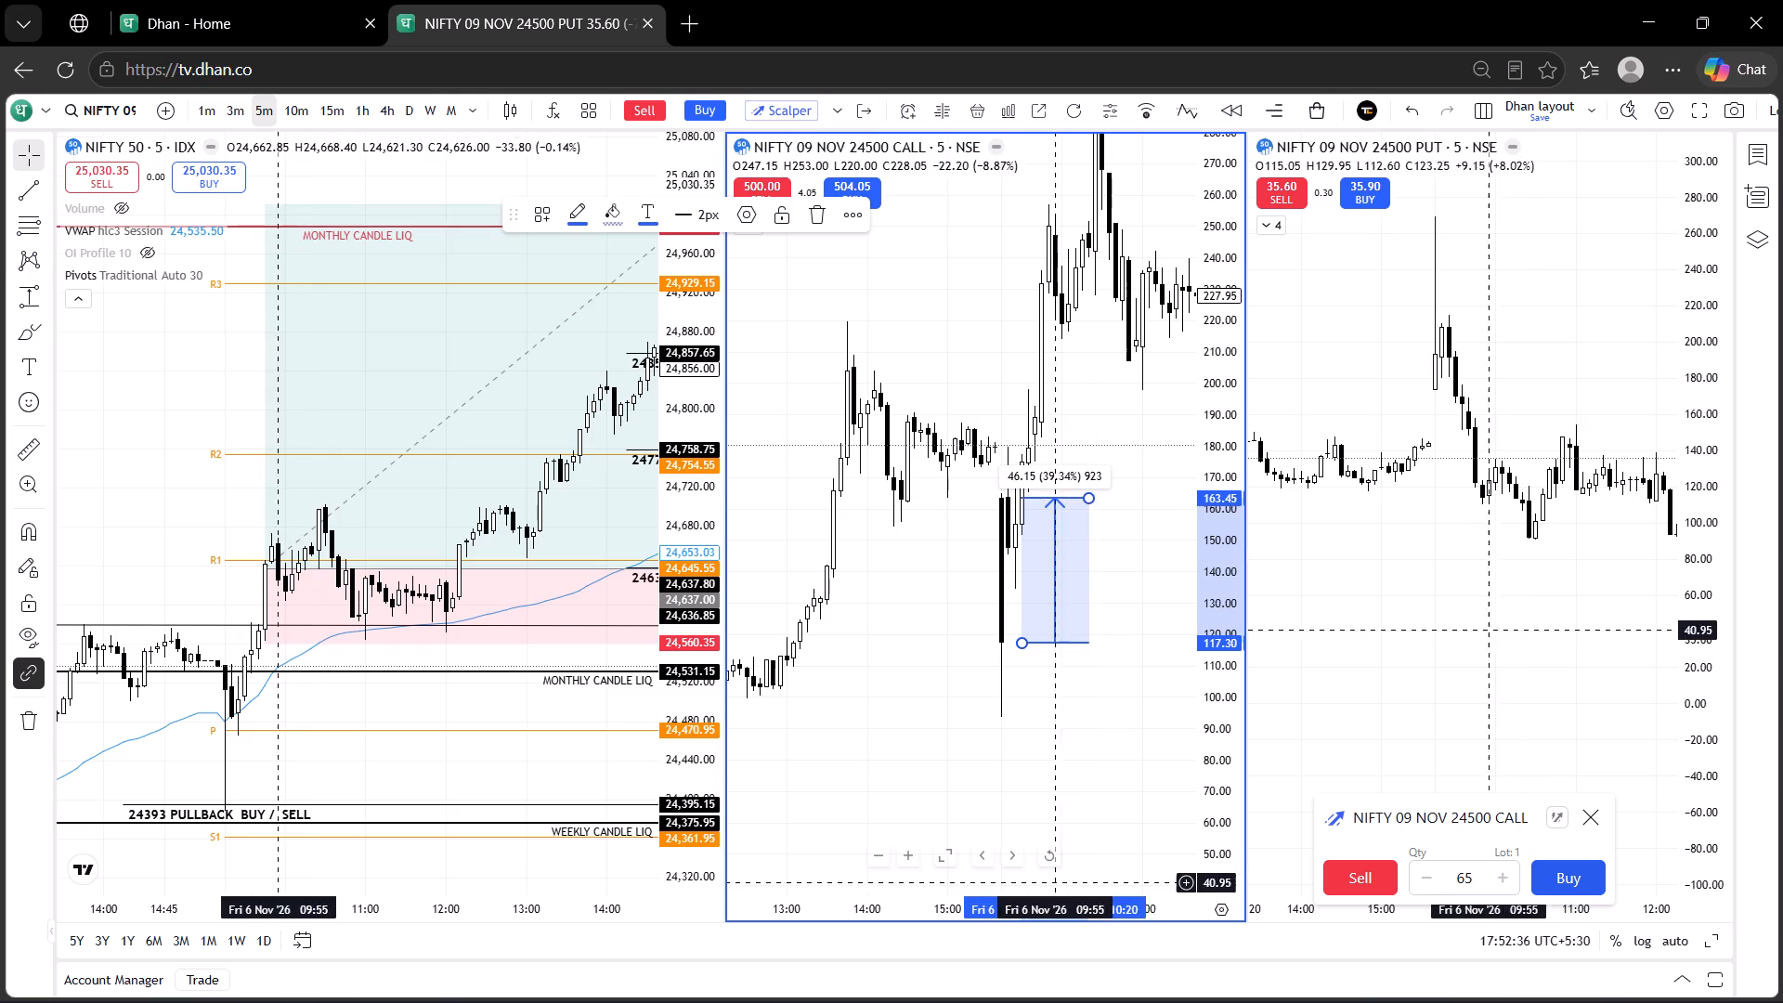
Move the CALL chart's price range so it starts at the 6 Nov 09:15 candle and spans its body, 117.30 to 163.45.
left_click_drag(1102, 906, 752, 849)
left_click_drag(869, 683, 1304, 752)
left_click_drag(1030, 773, 1310, 750)
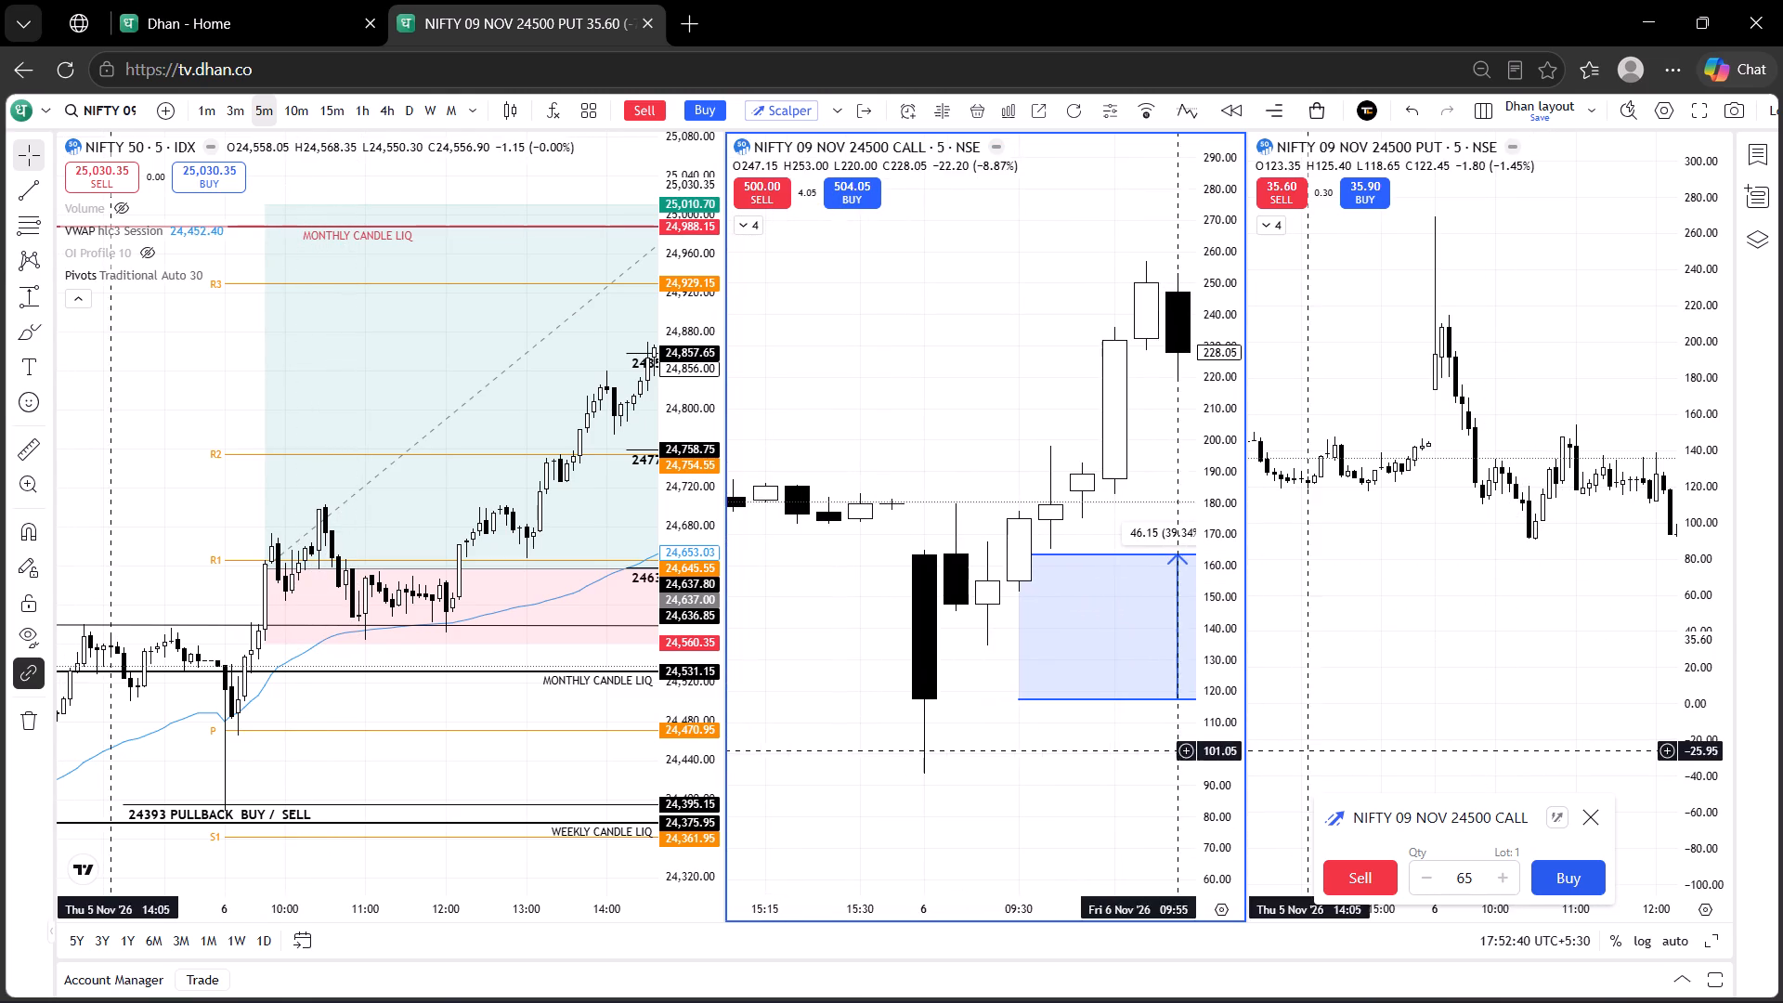
left_click_drag(1017, 621, 915, 618)
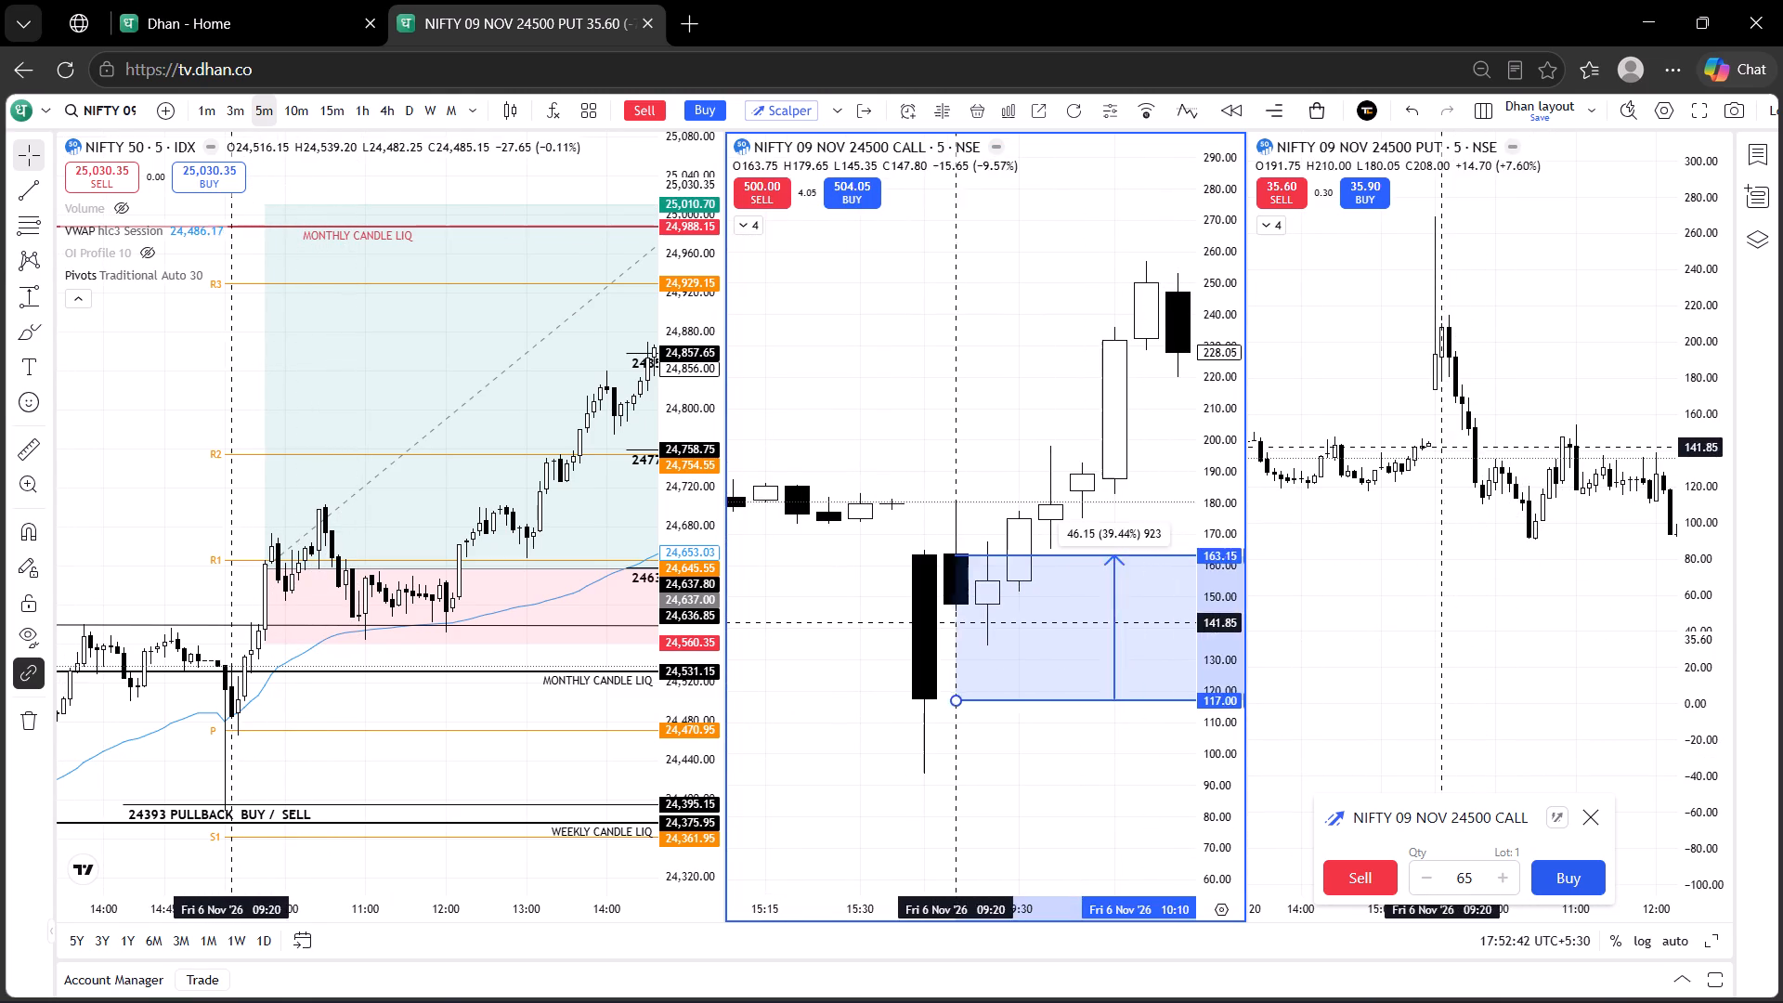
left_click_drag(915, 618, 911, 623)
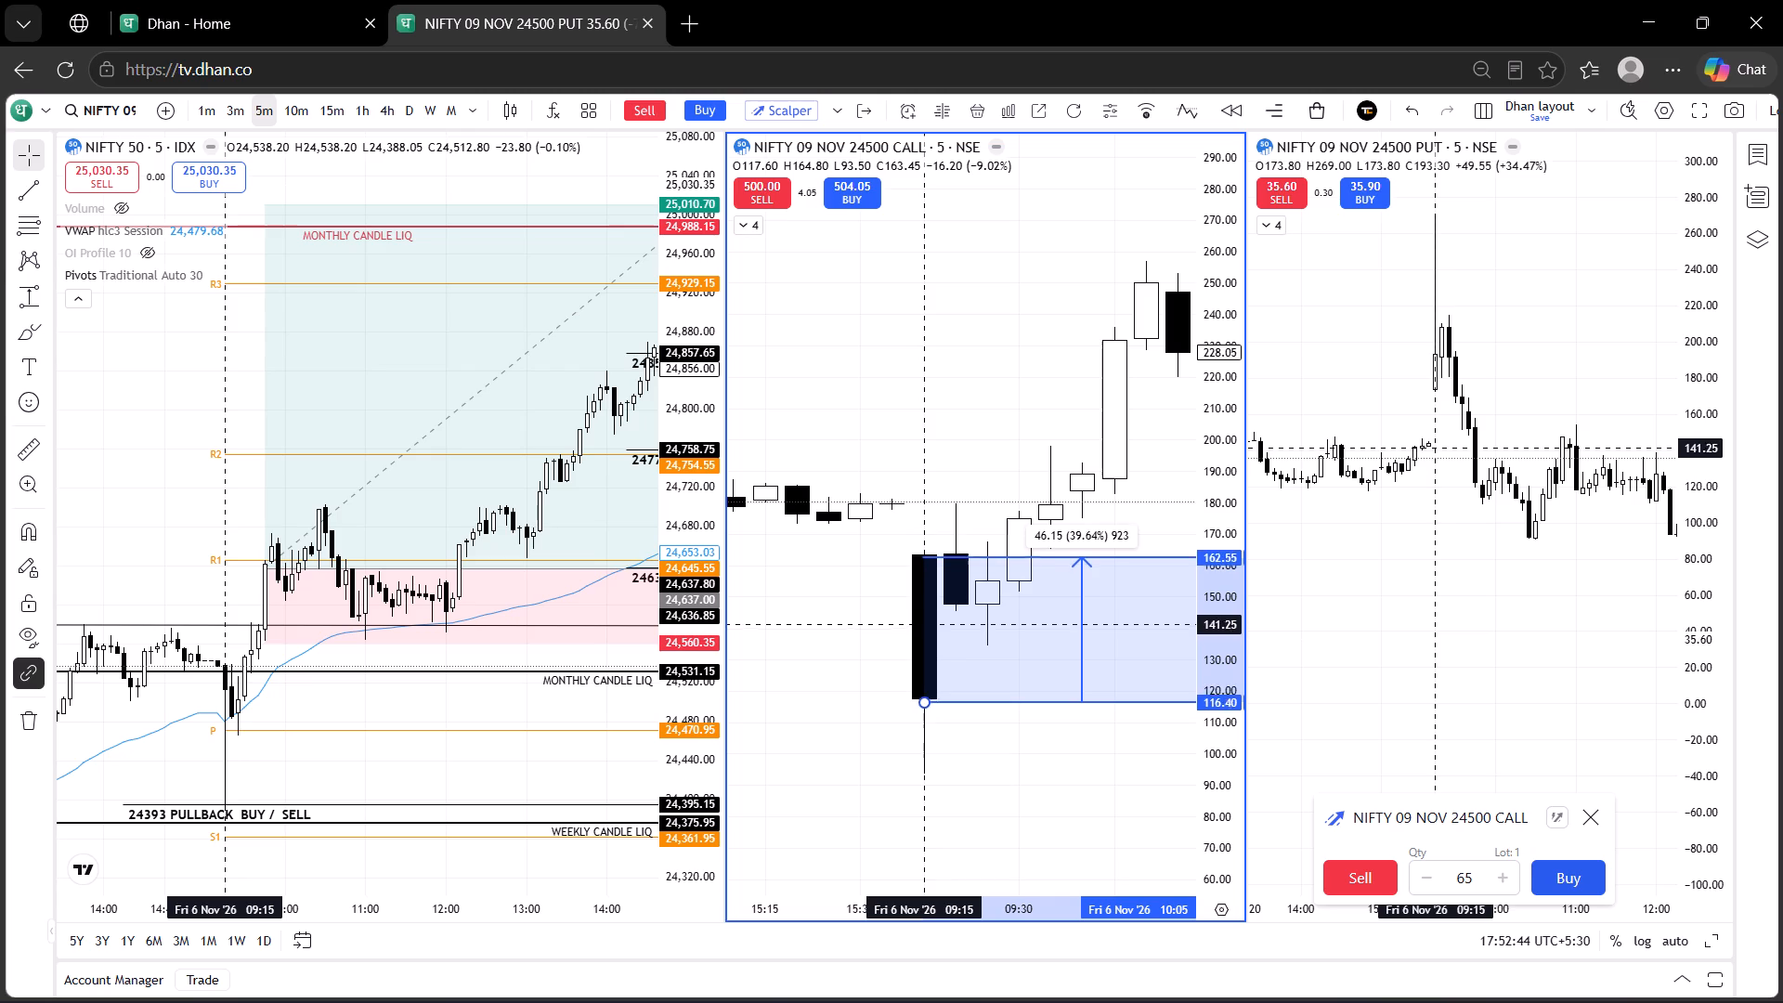
left_click_drag(911, 623, 911, 621)
left_click(1022, 749)
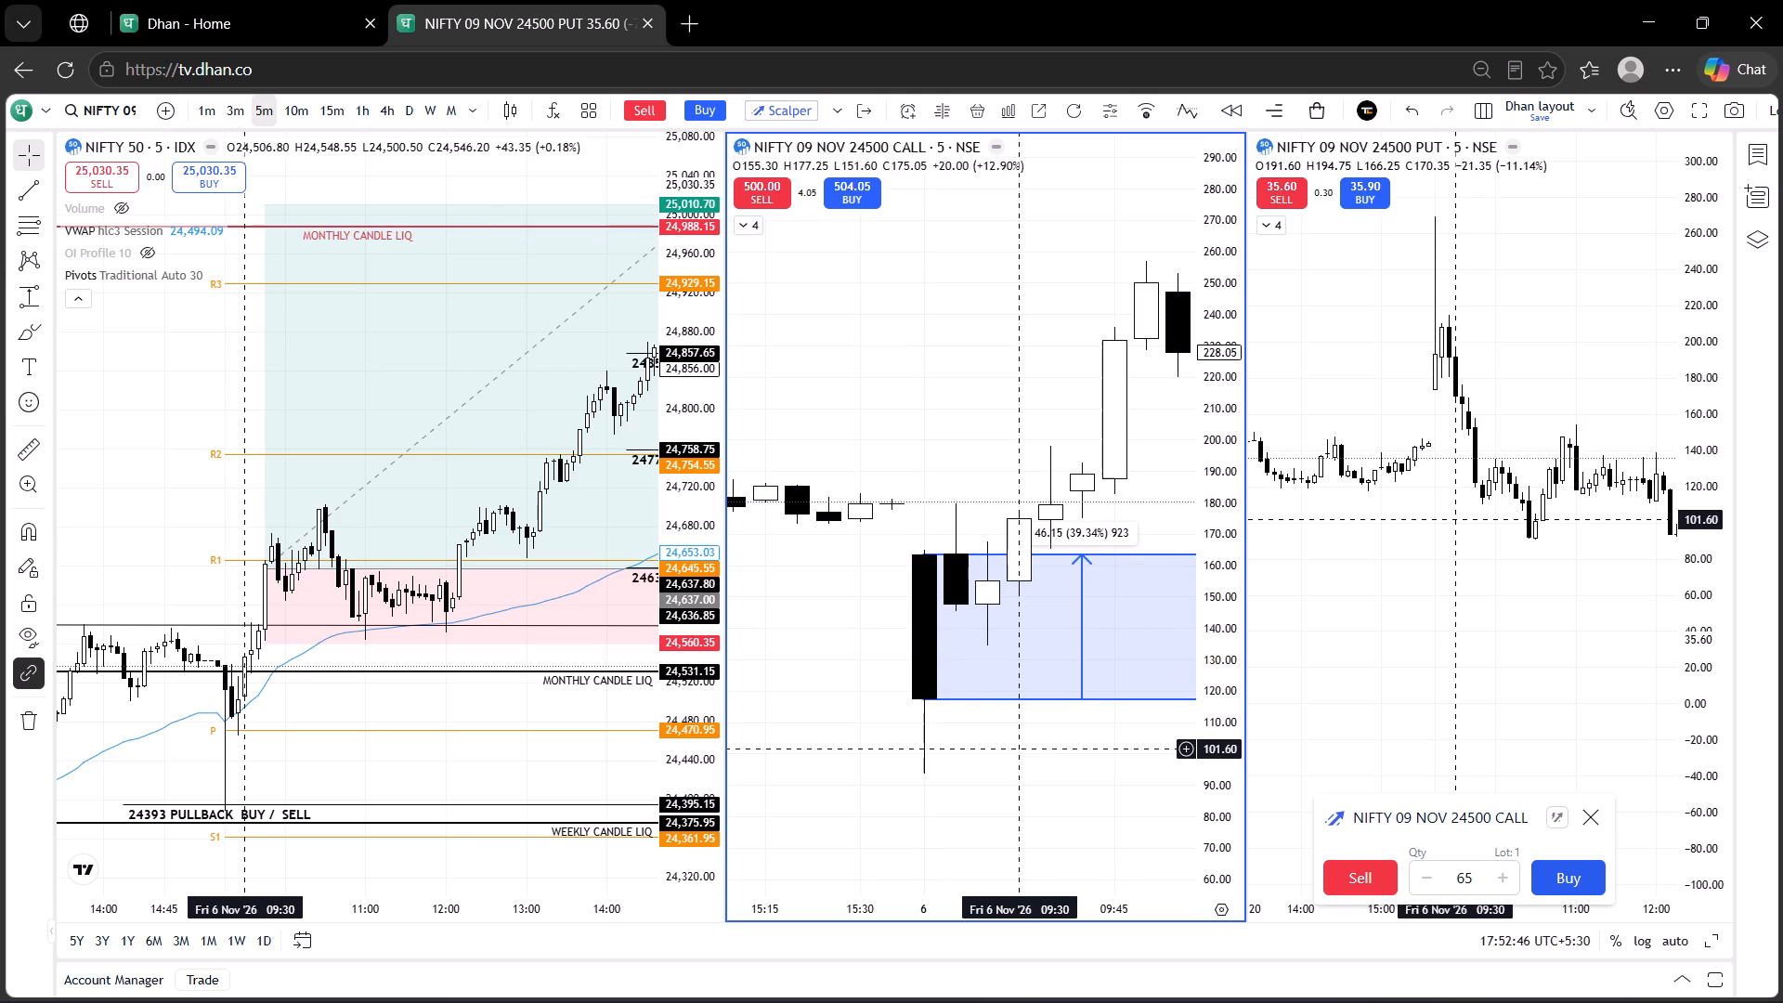
left_click_drag(1022, 749, 868, 774)
left_click(1083, 523)
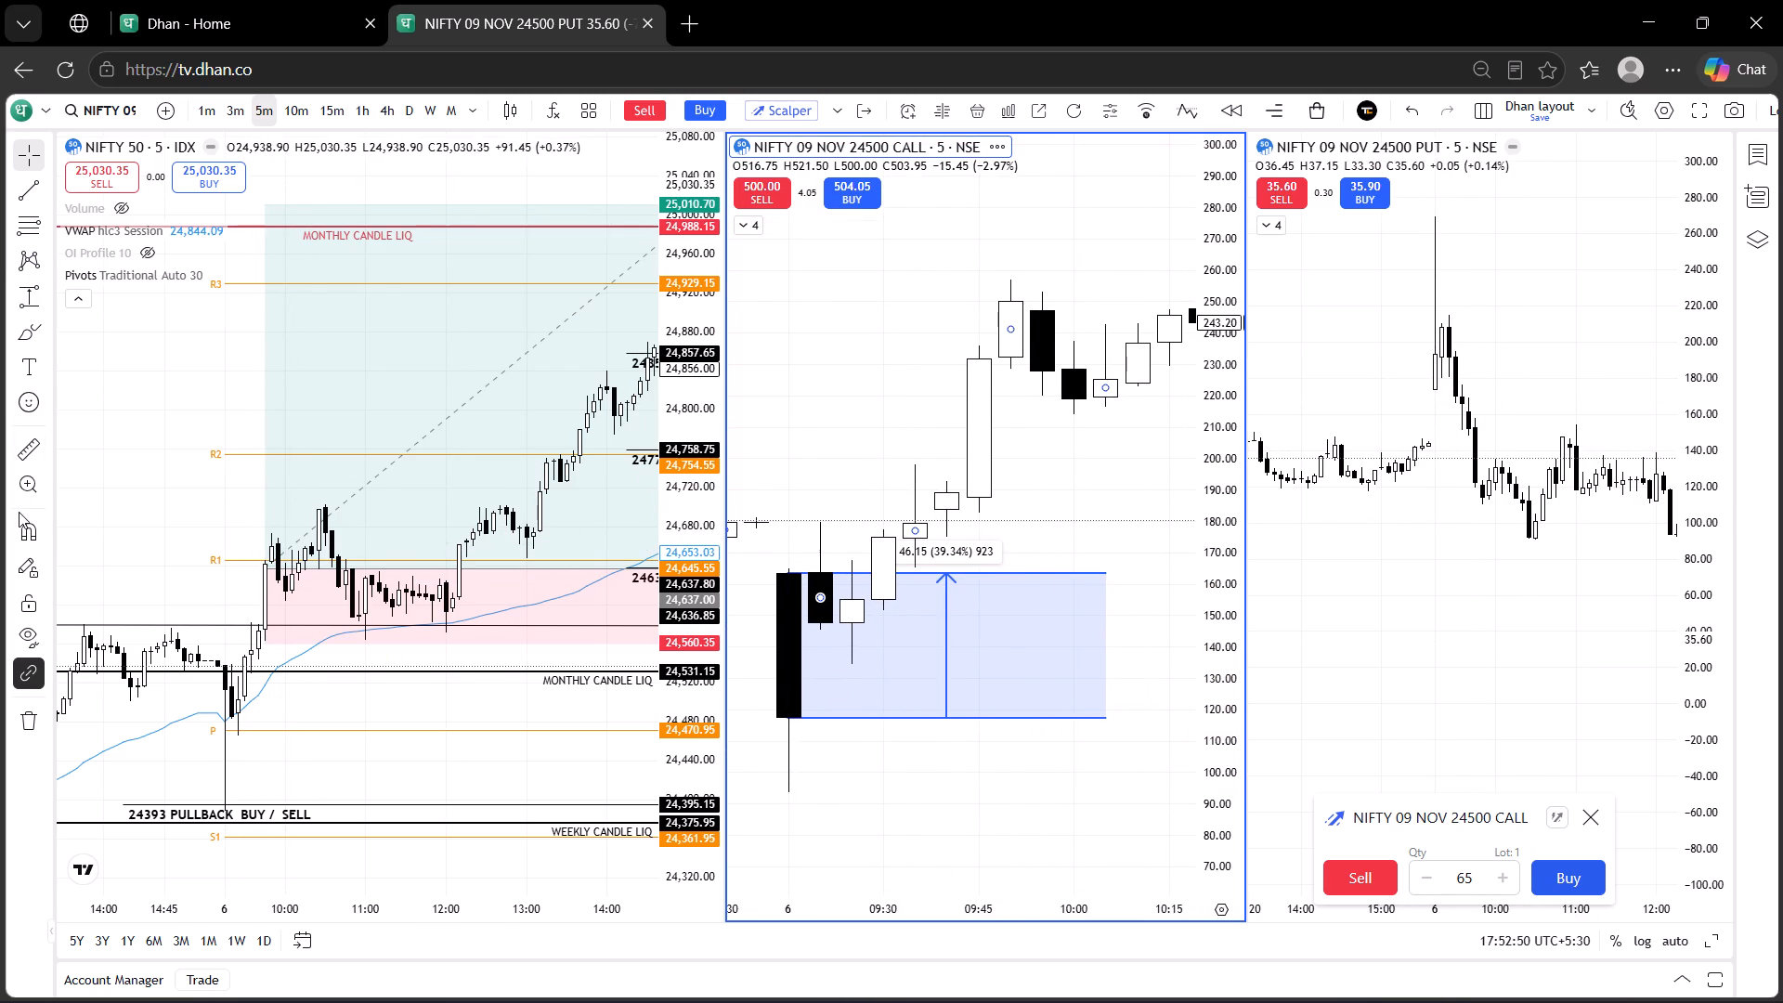
Draw a downward price range of about 18 points from about 192.20 at the 6 Nov opening candles on the PUT chart.
left_click(35, 290)
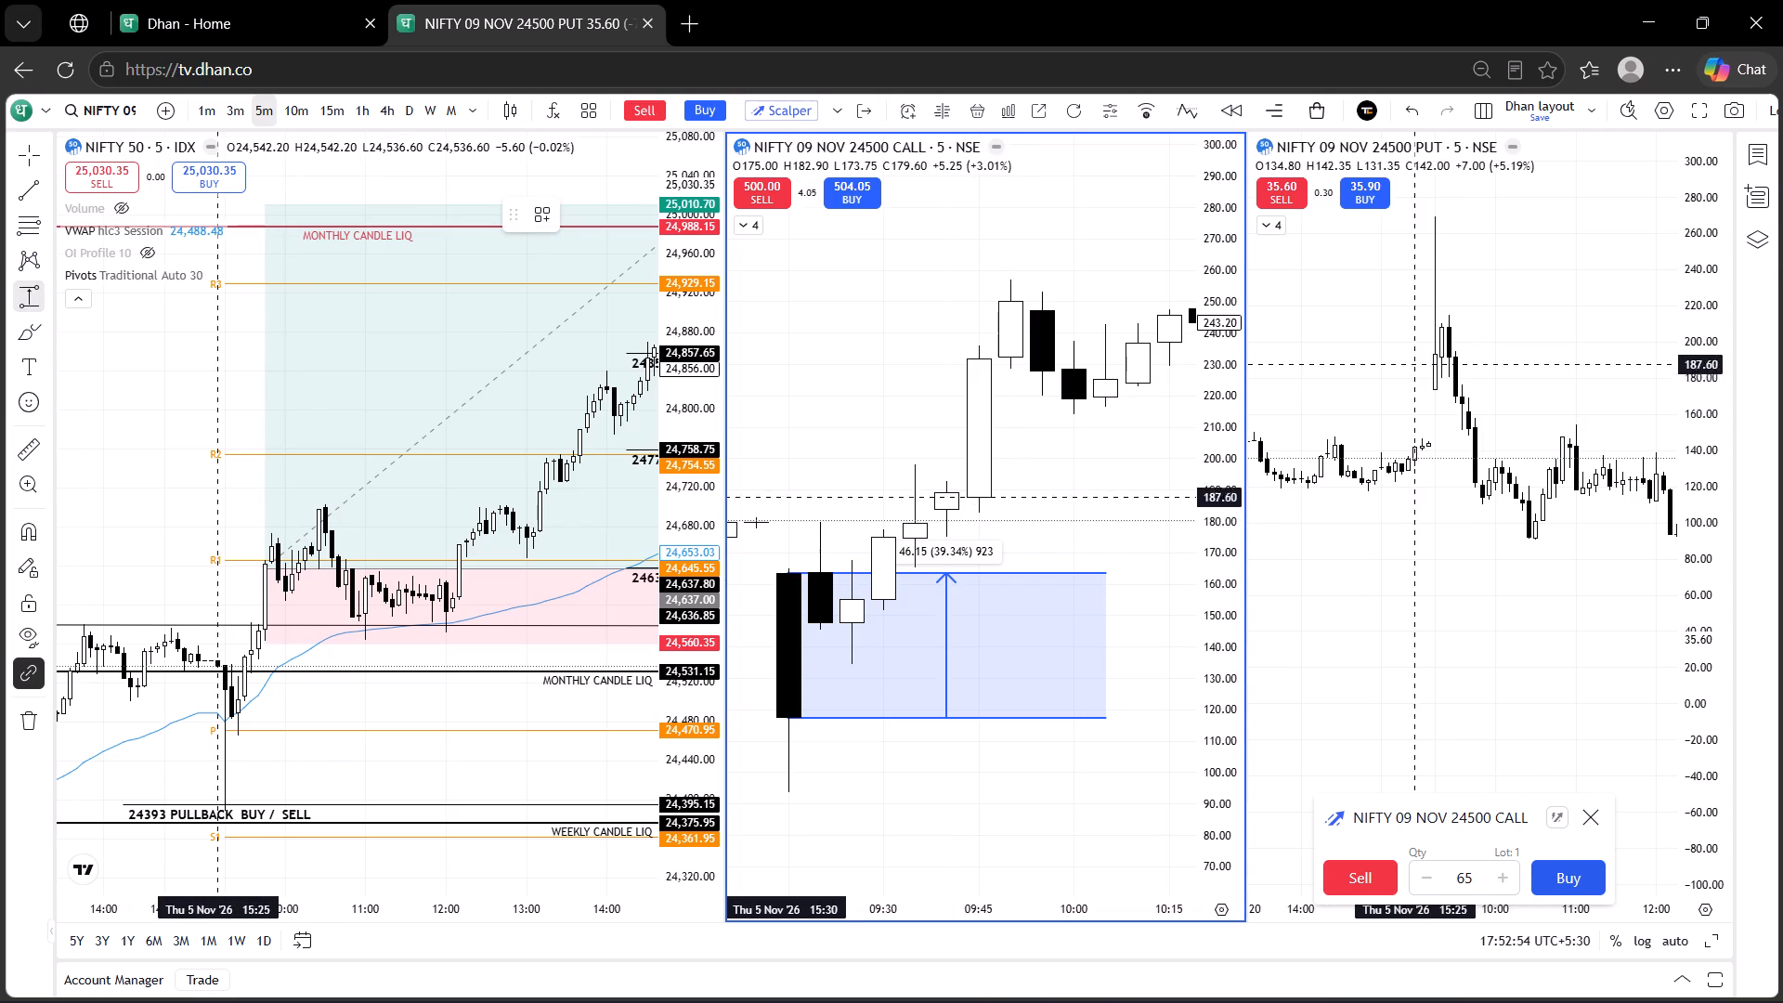
left_click_drag(1407, 356, 1446, 398)
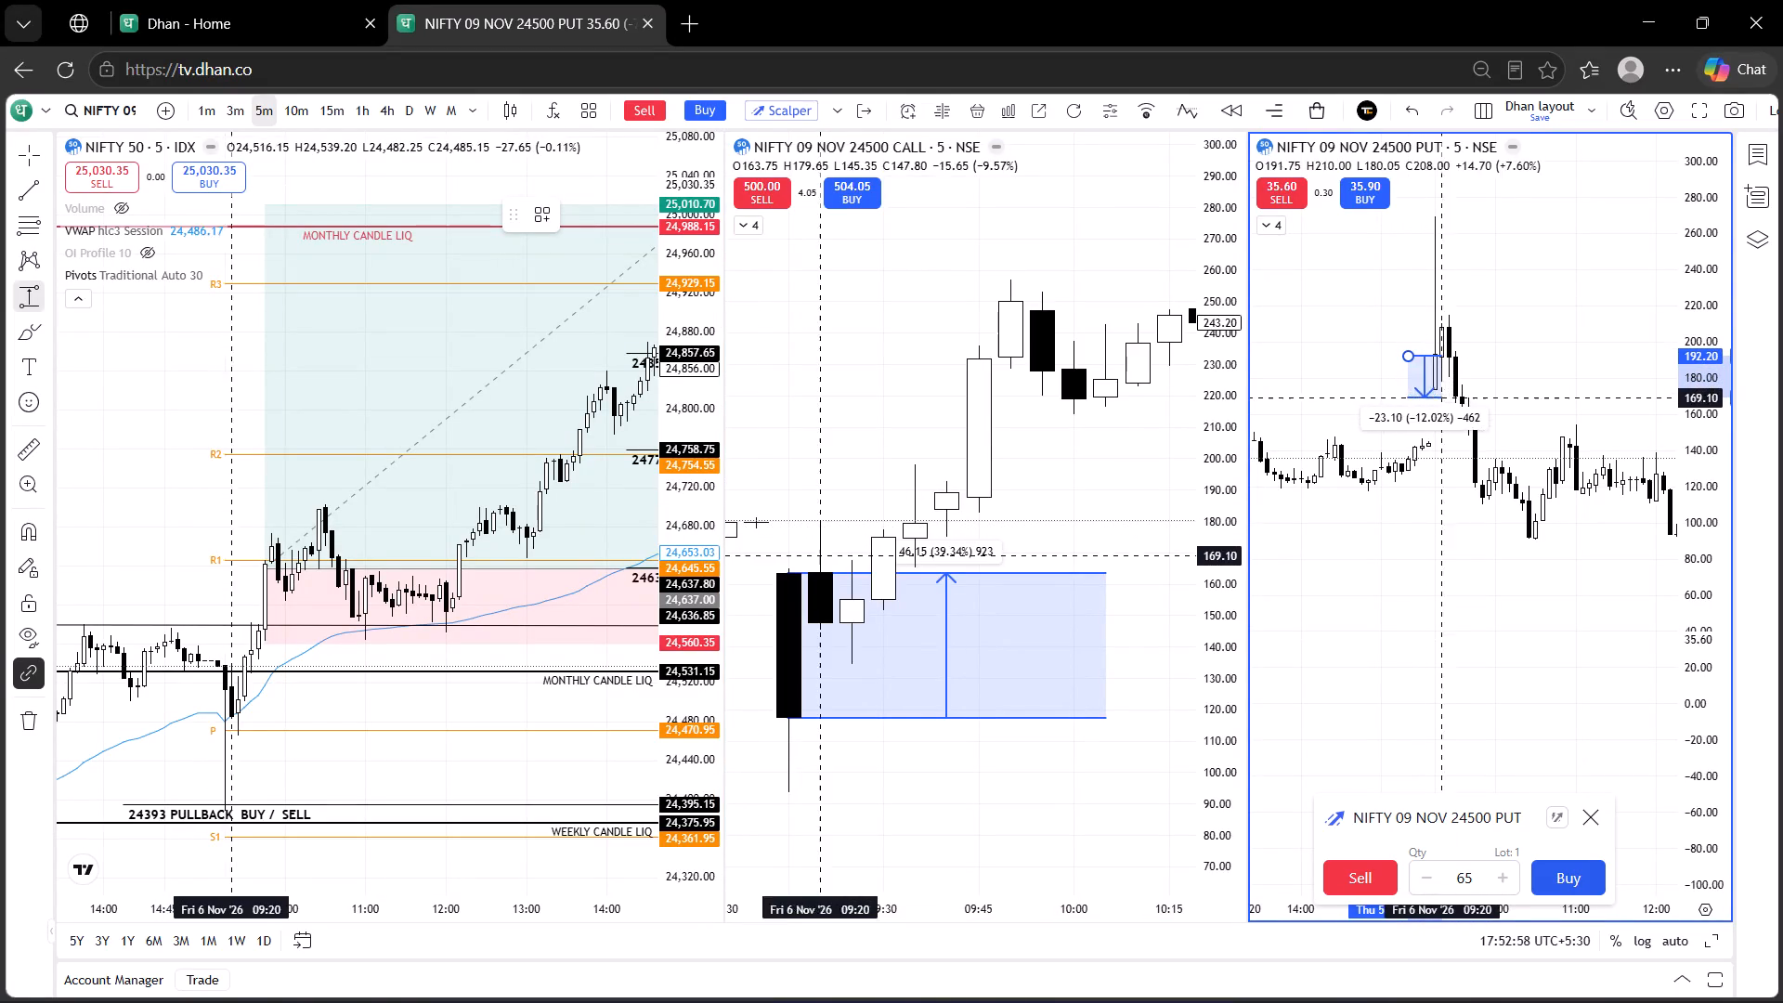
left_click_drag(1446, 398, 1489, 386)
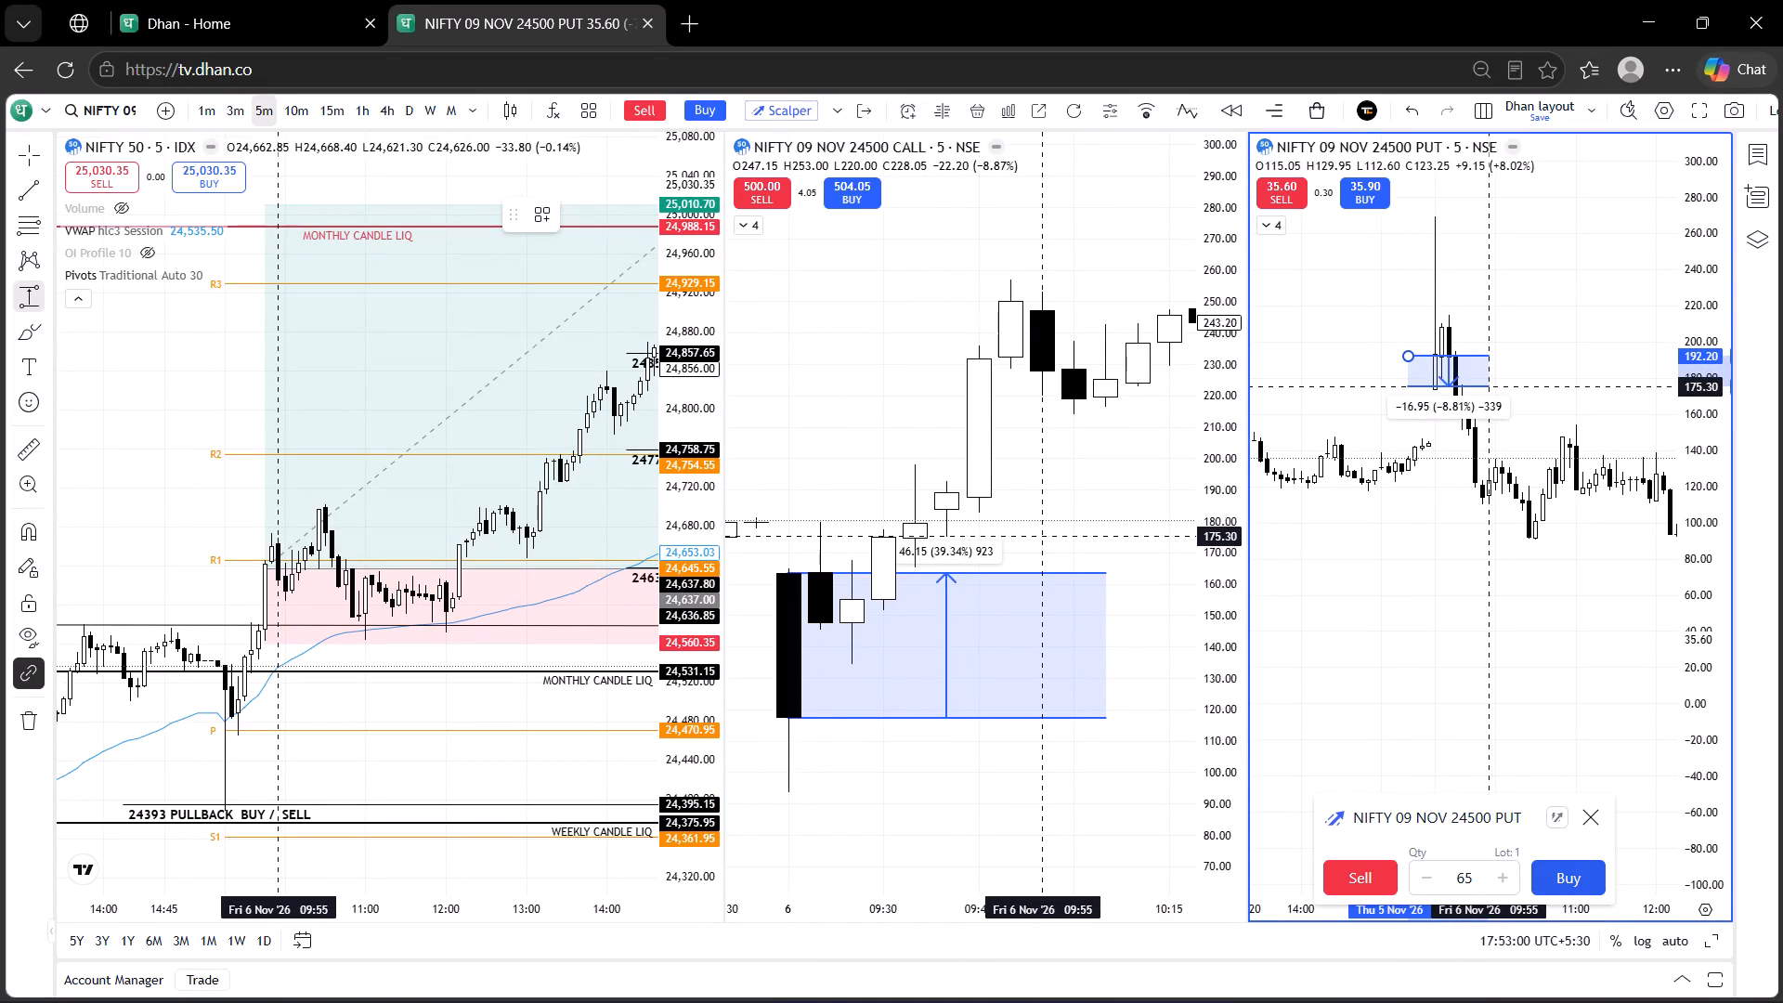
left_click_drag(1489, 386, 1494, 388)
left_click(1494, 388)
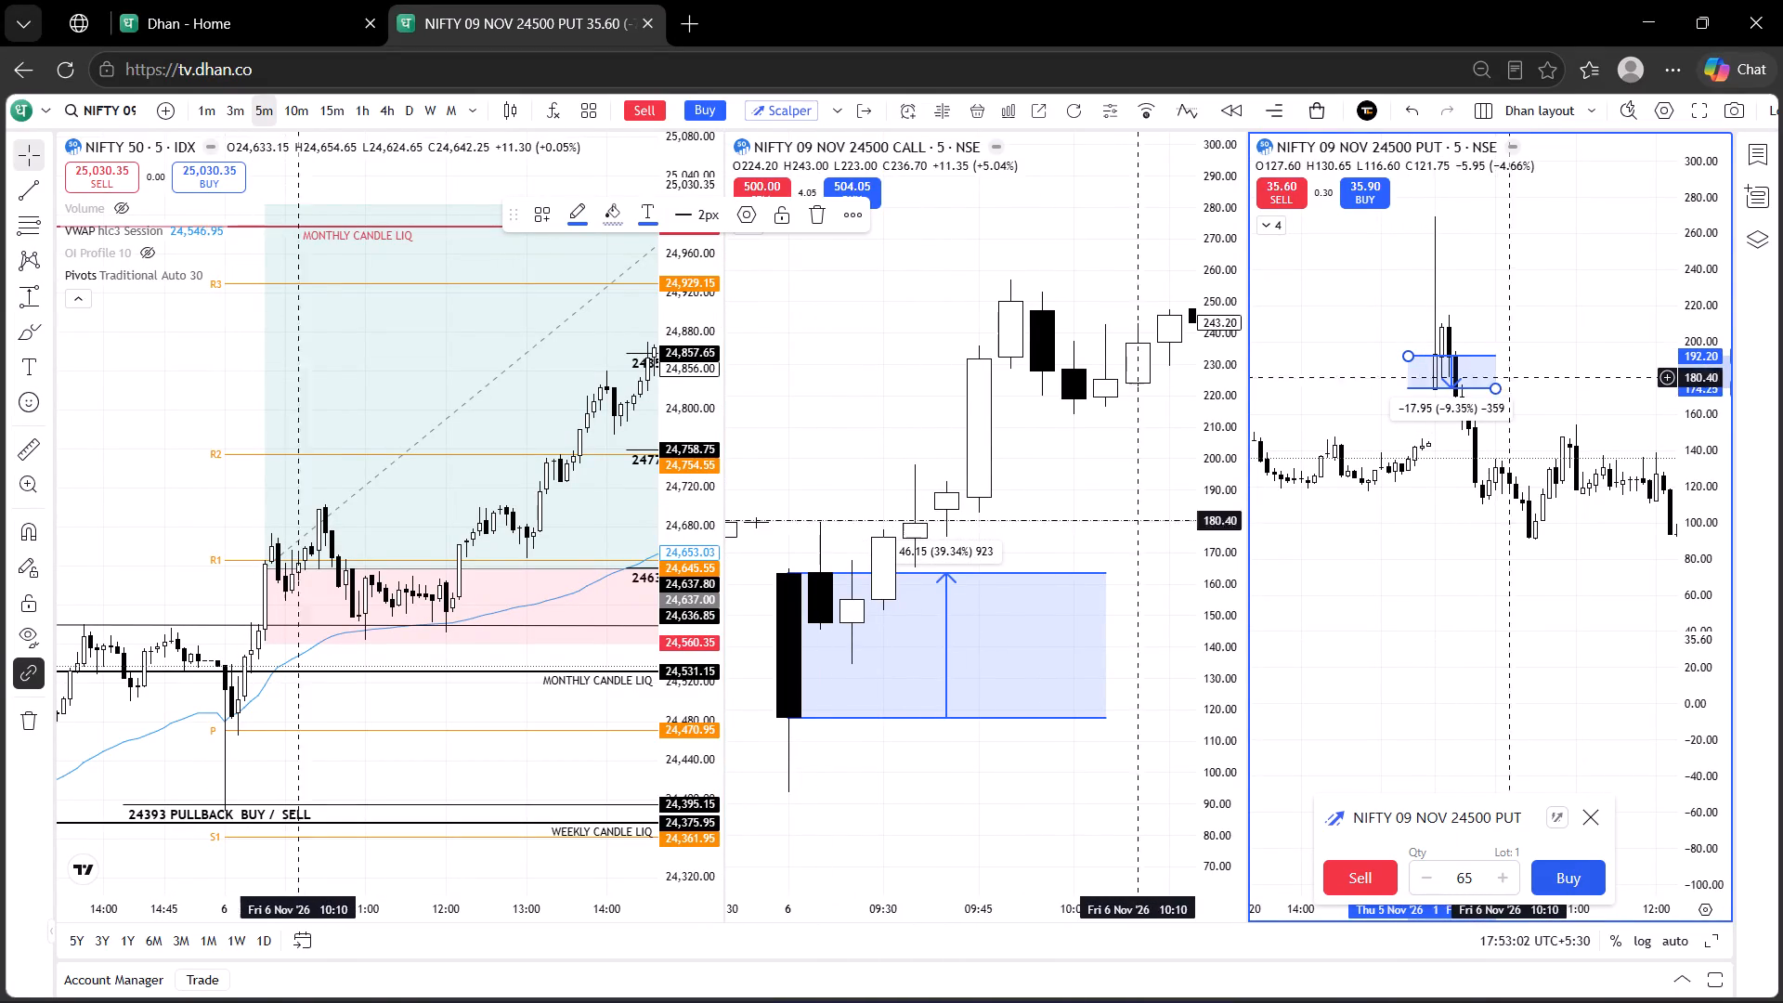
left_click(1533, 343)
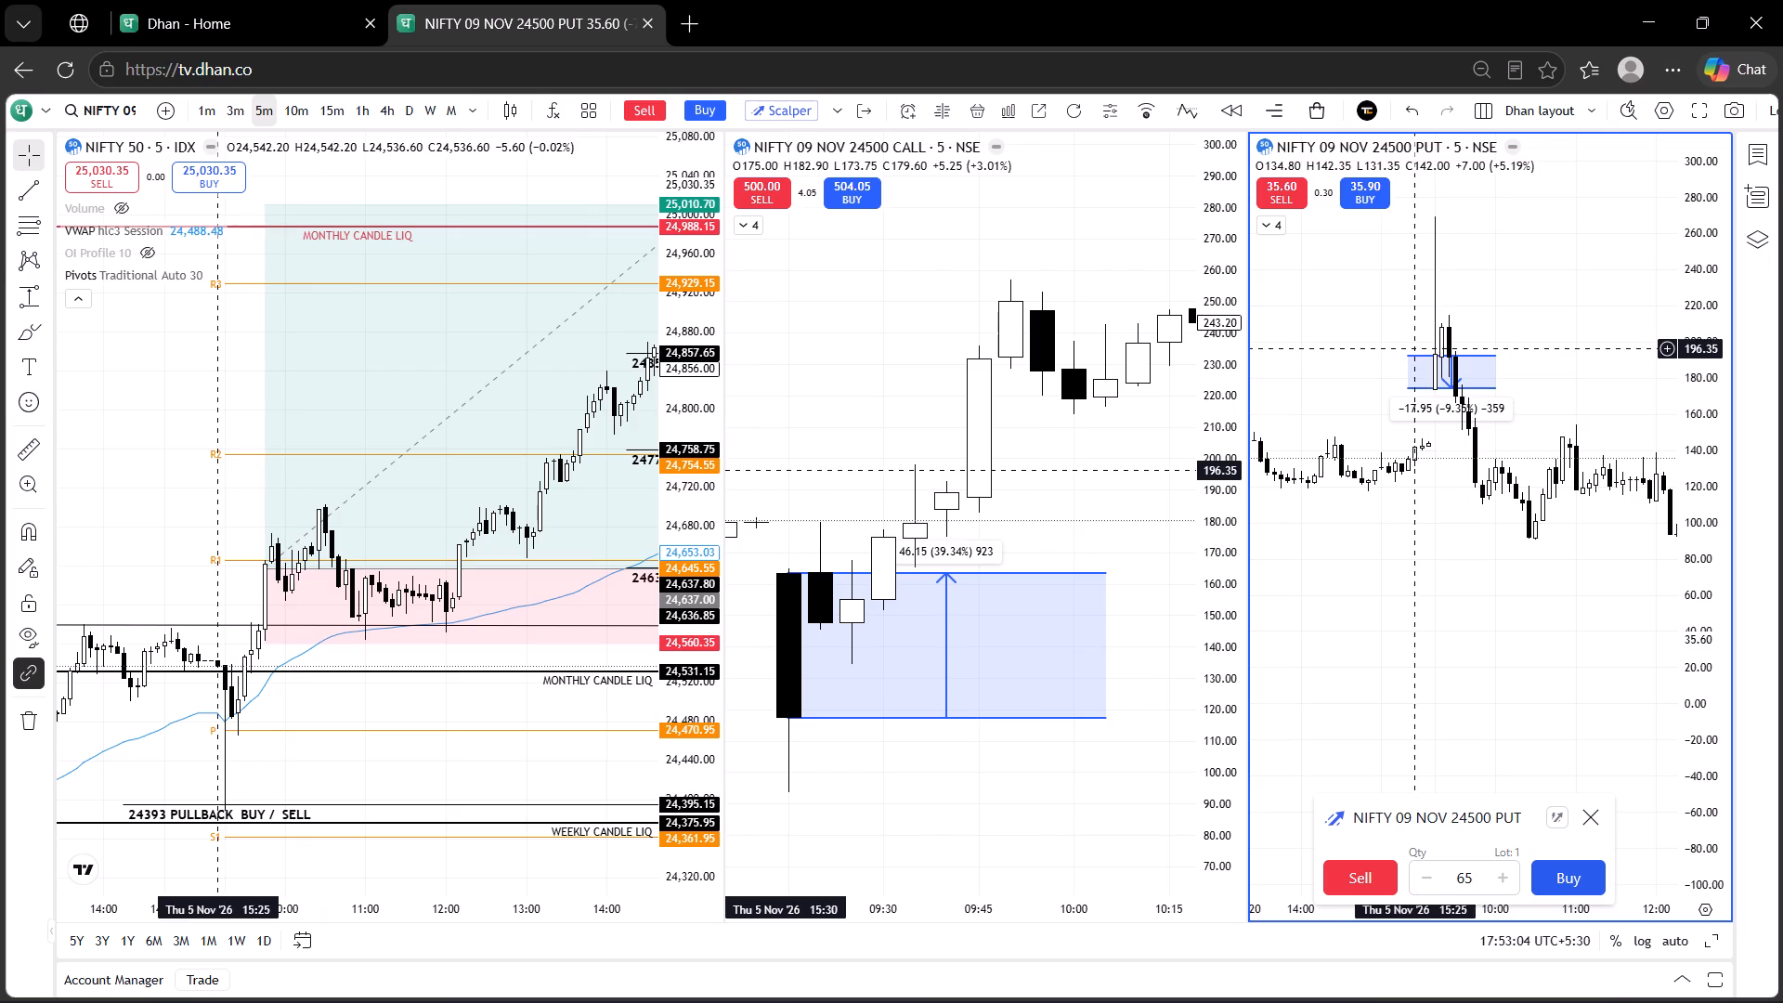
Adjust the PUT chart's price range at the 6 Nov open to span about 20 points, from 192.75 down to 172.70.
left_click(1412, 352)
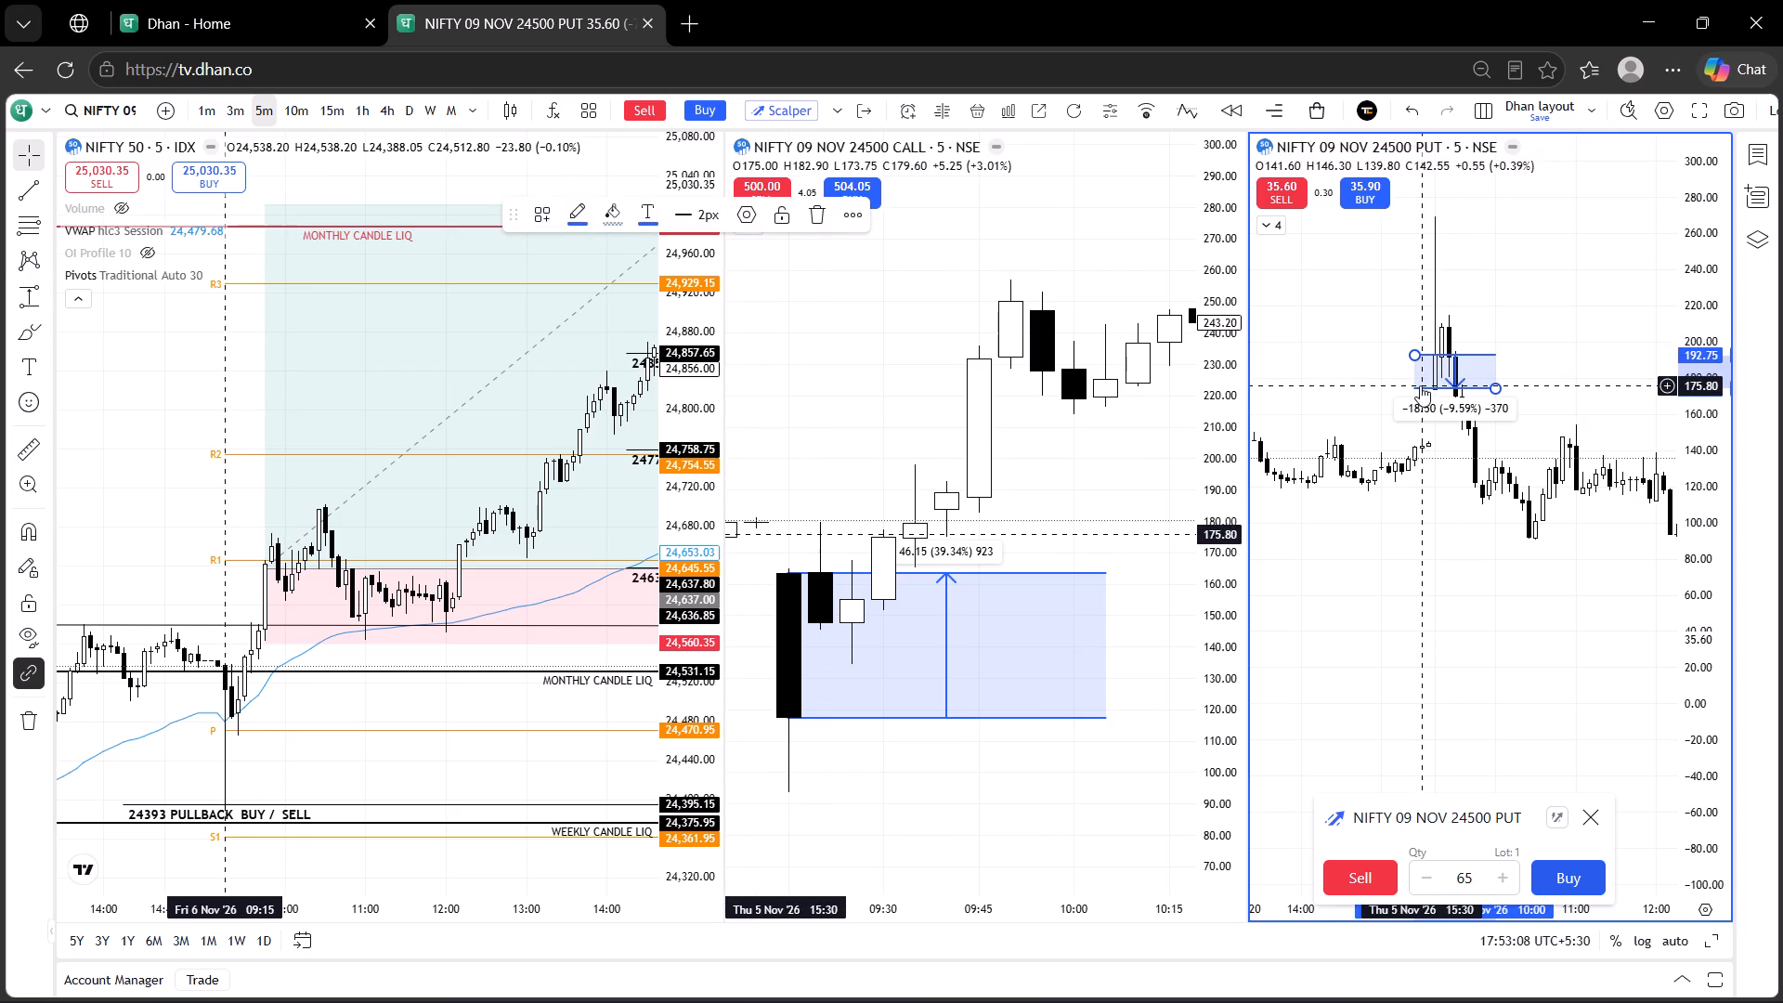
left_click(1416, 385)
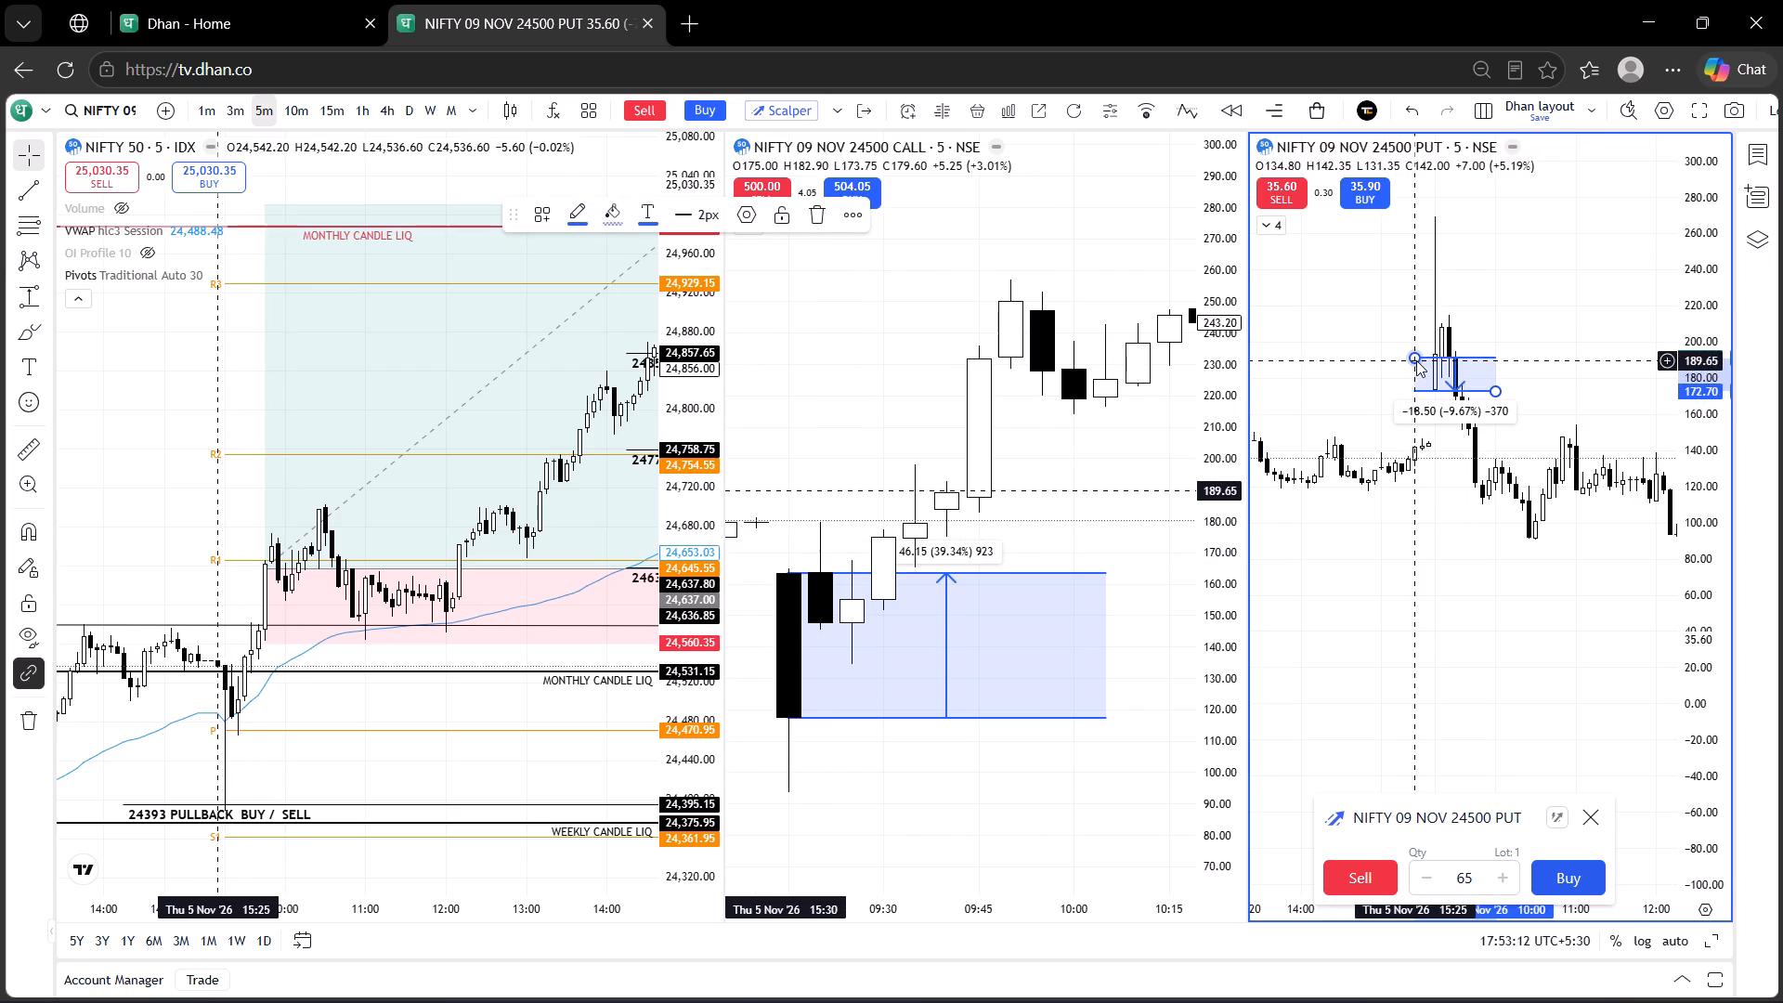
left_click(1416, 360)
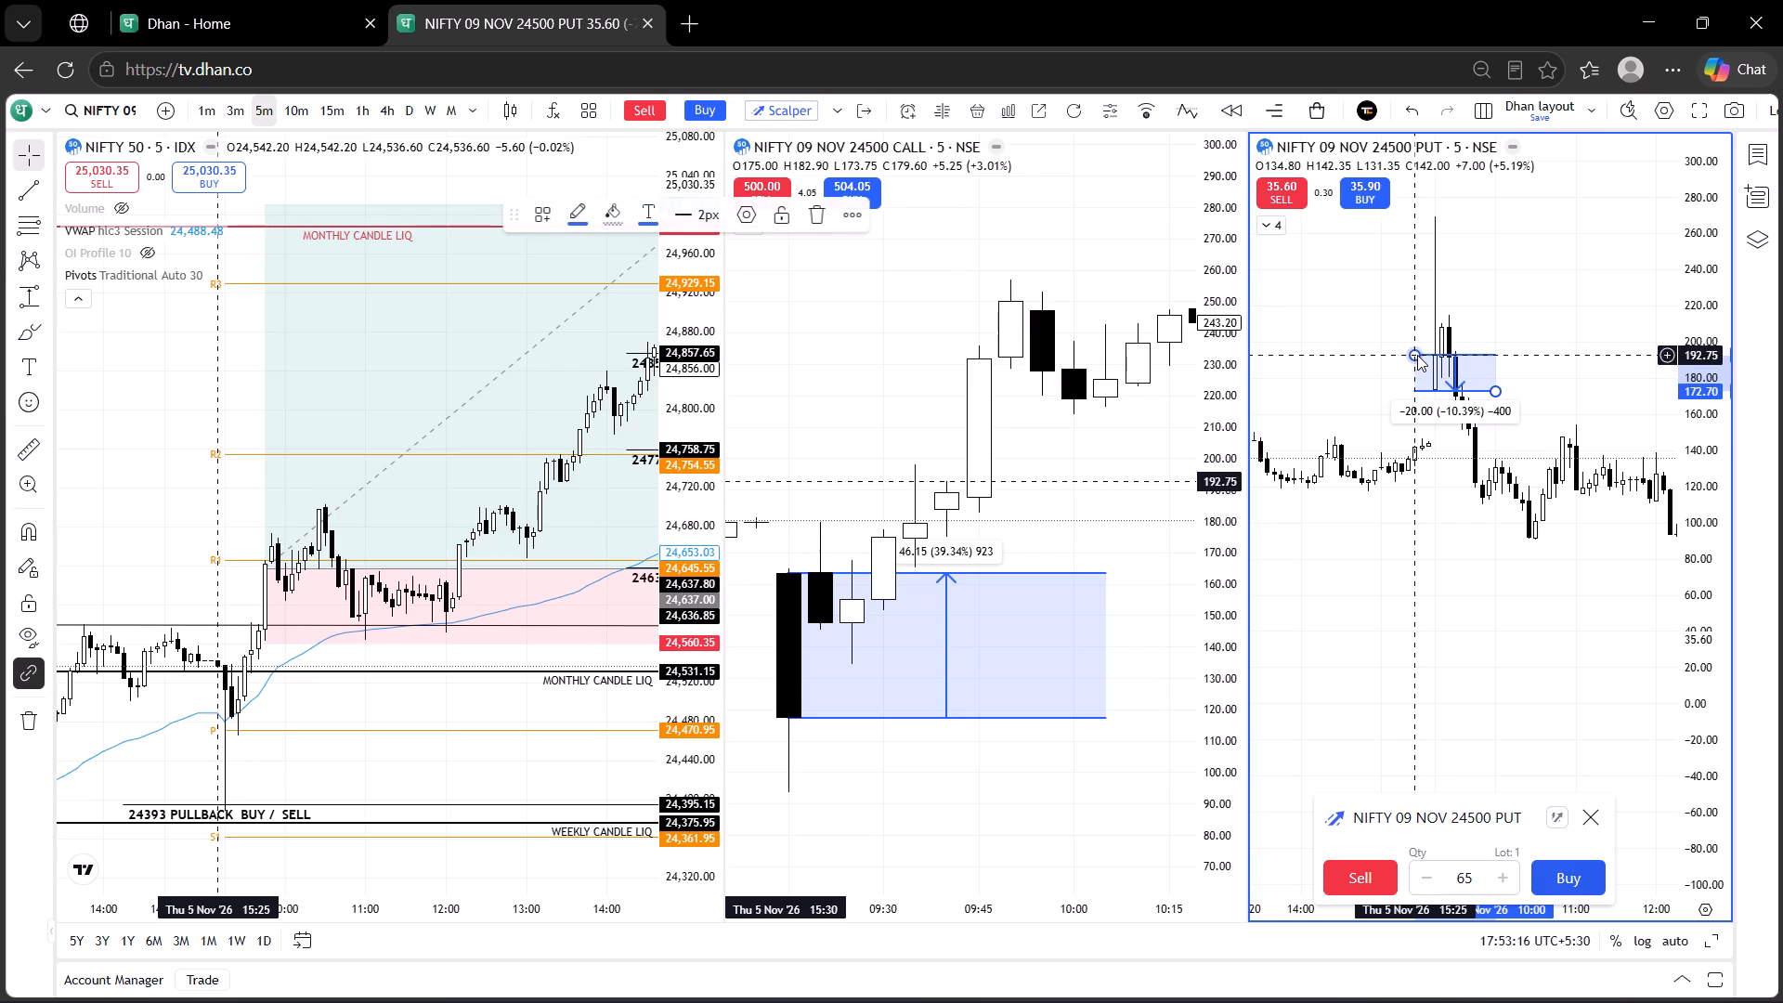
left_click(1512, 305)
Set the line thickness of the PUT chart's price range to 1px and deselect it.
left_click(1477, 355)
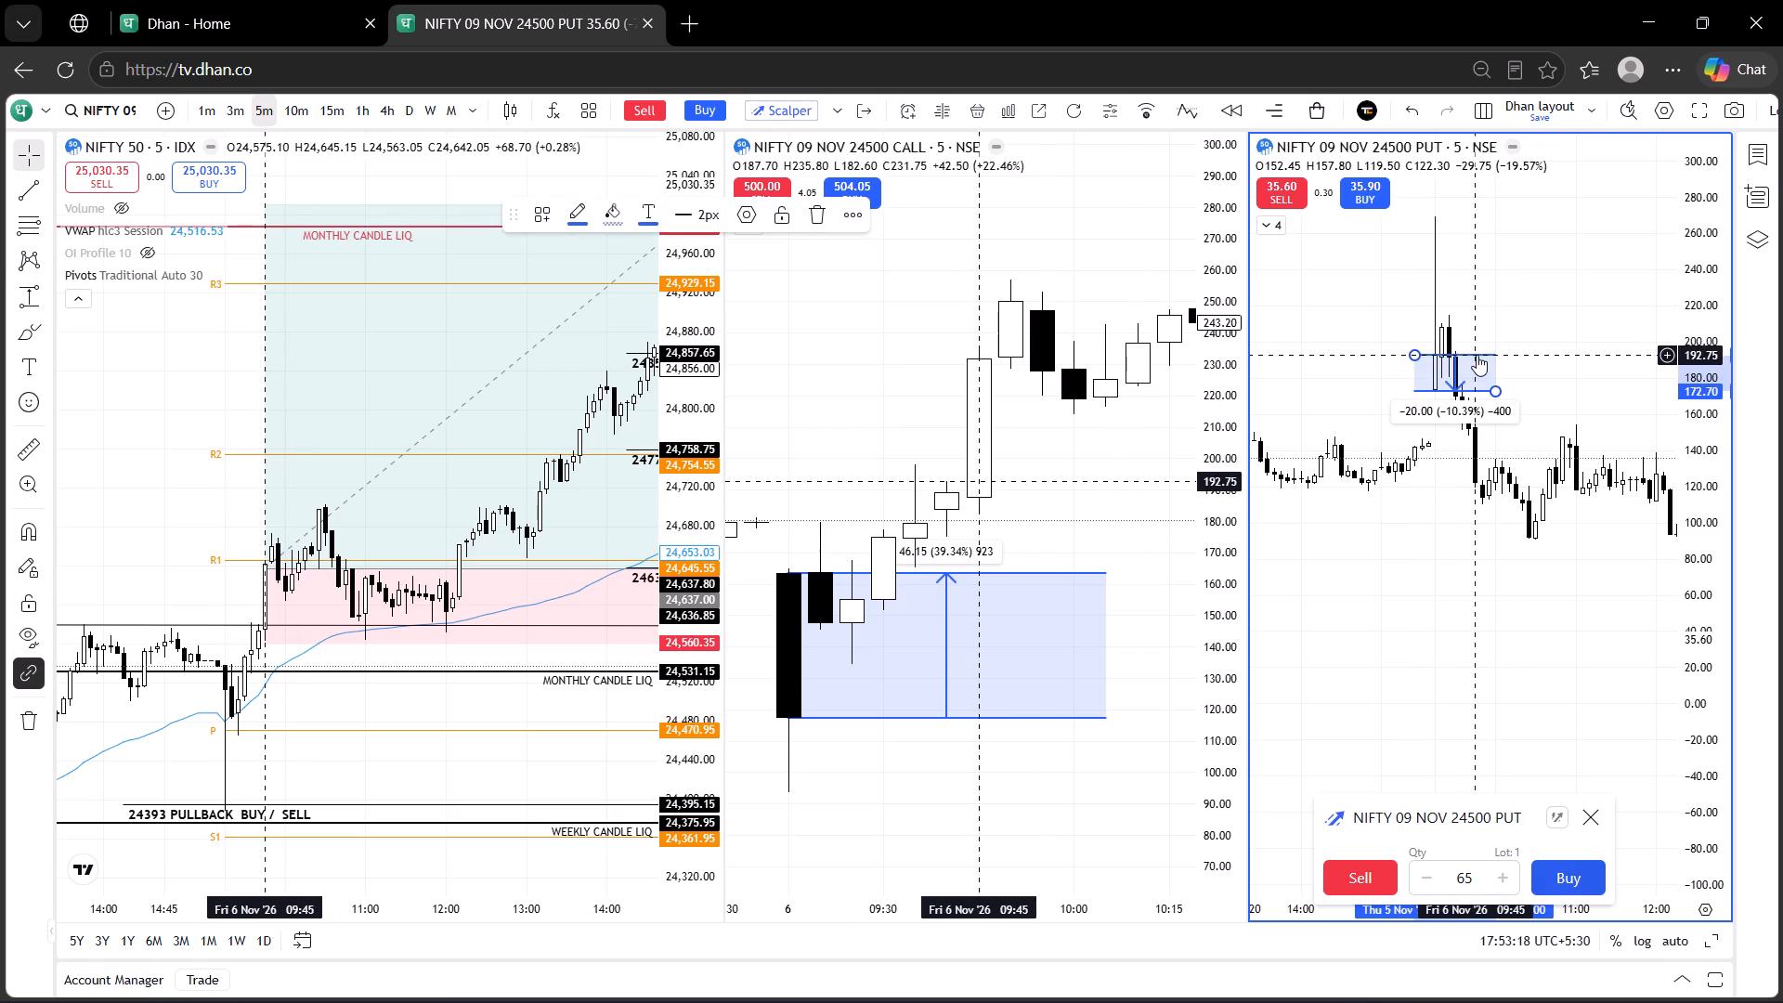
left_click(703, 213)
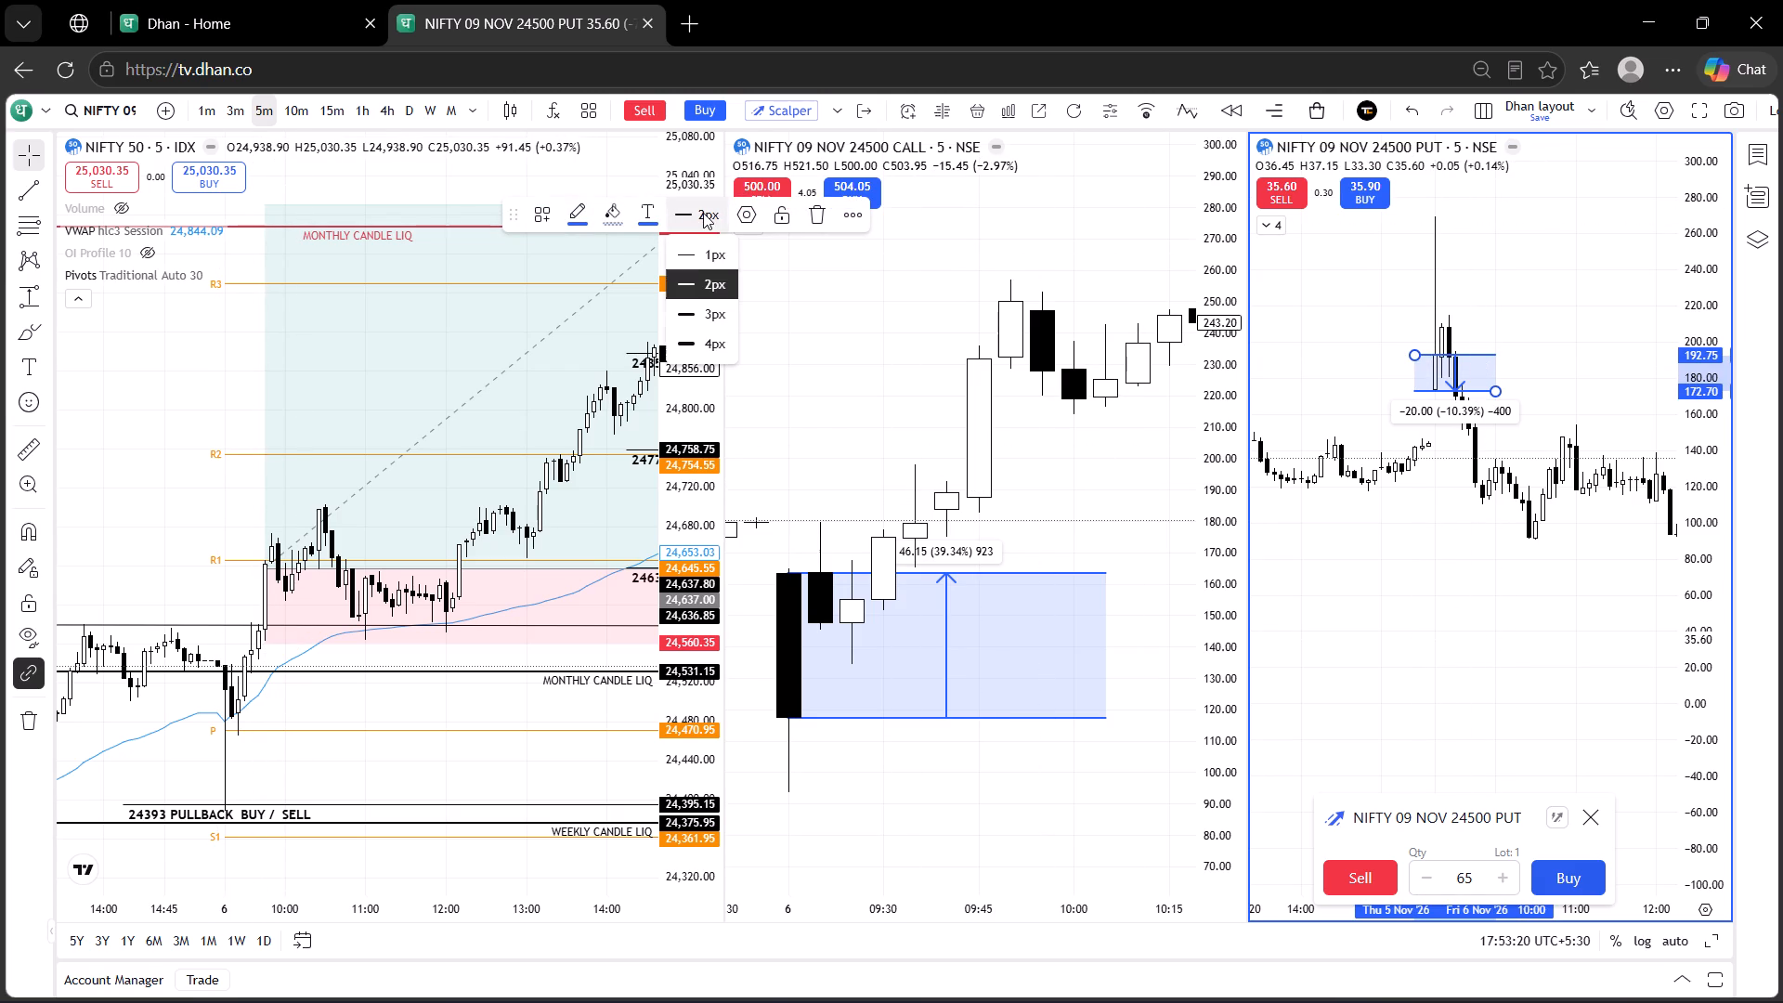
left_click(706, 259)
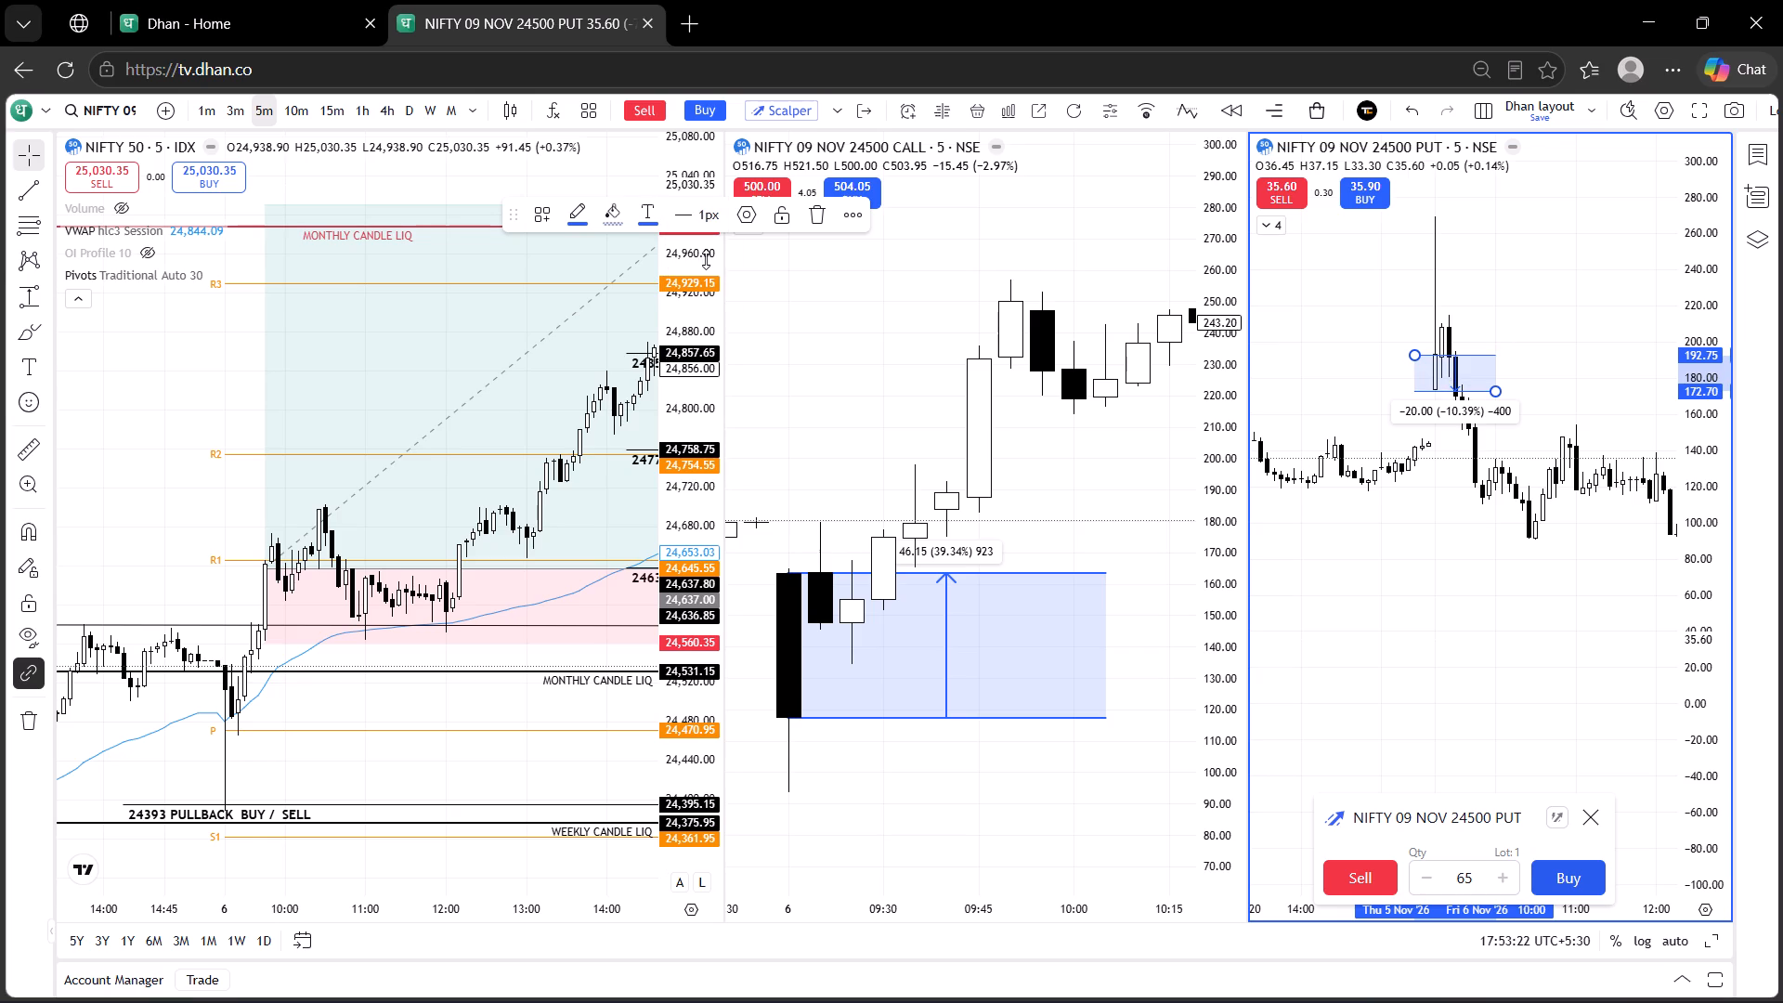
left_click(968, 567)
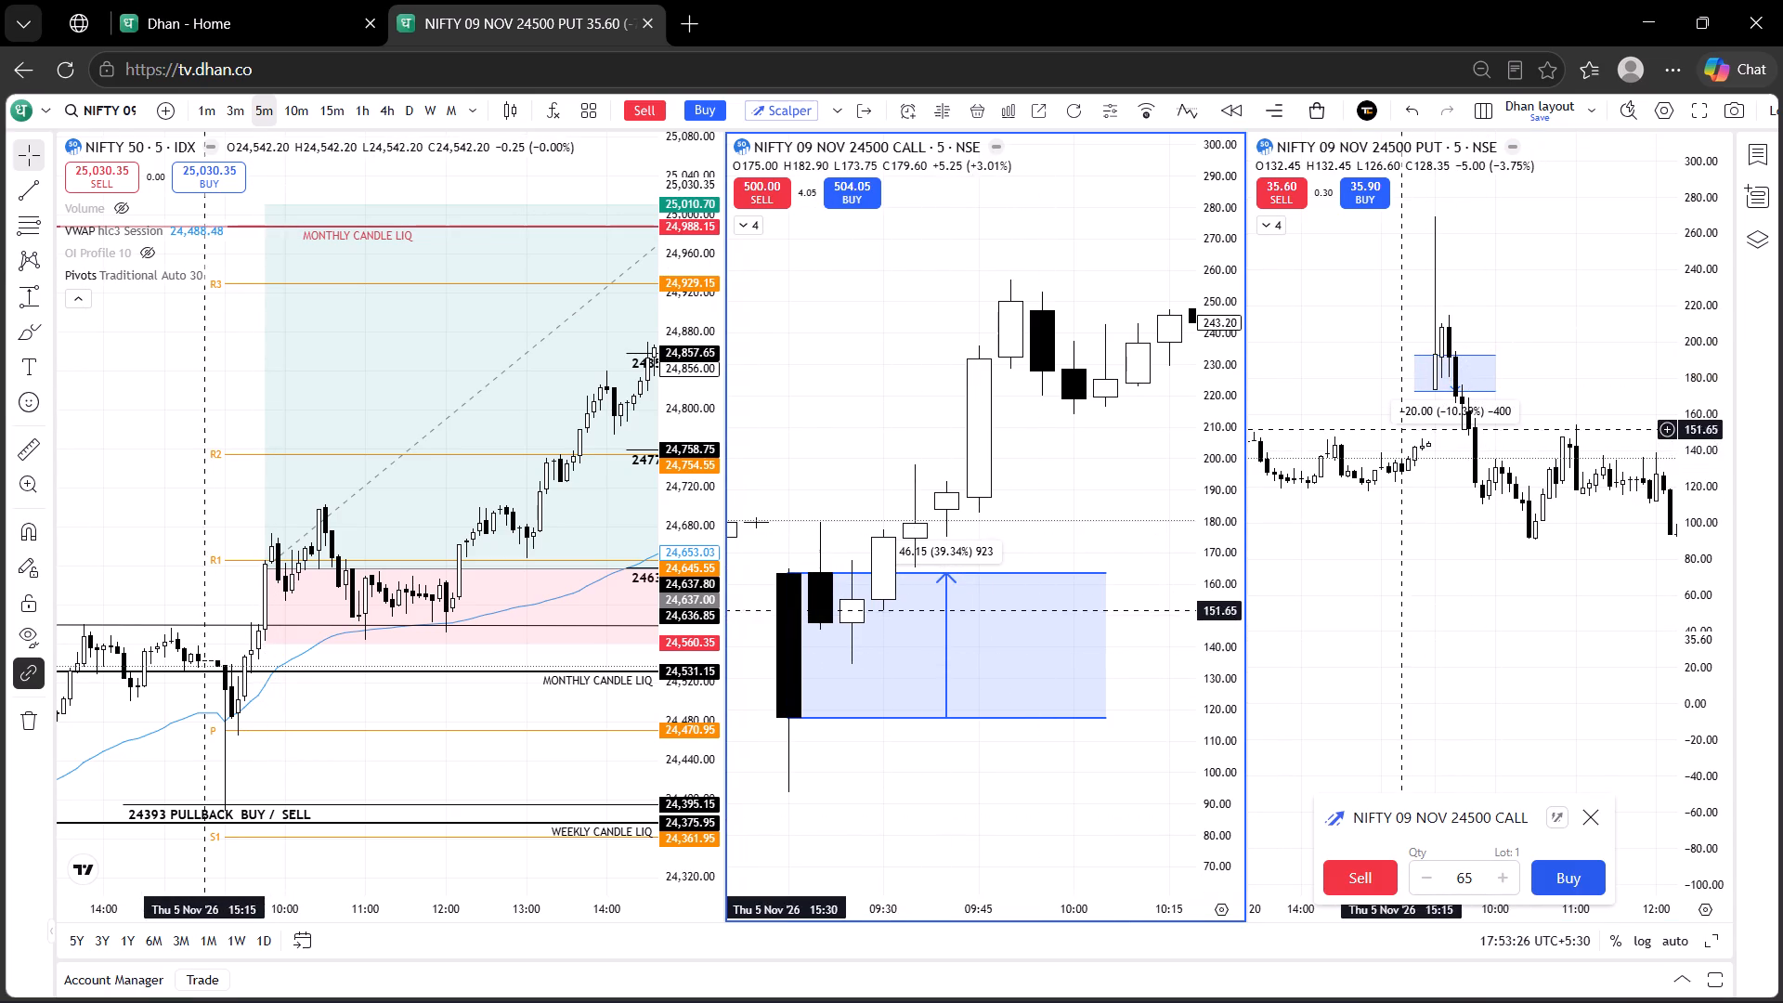
left_click(1455, 551)
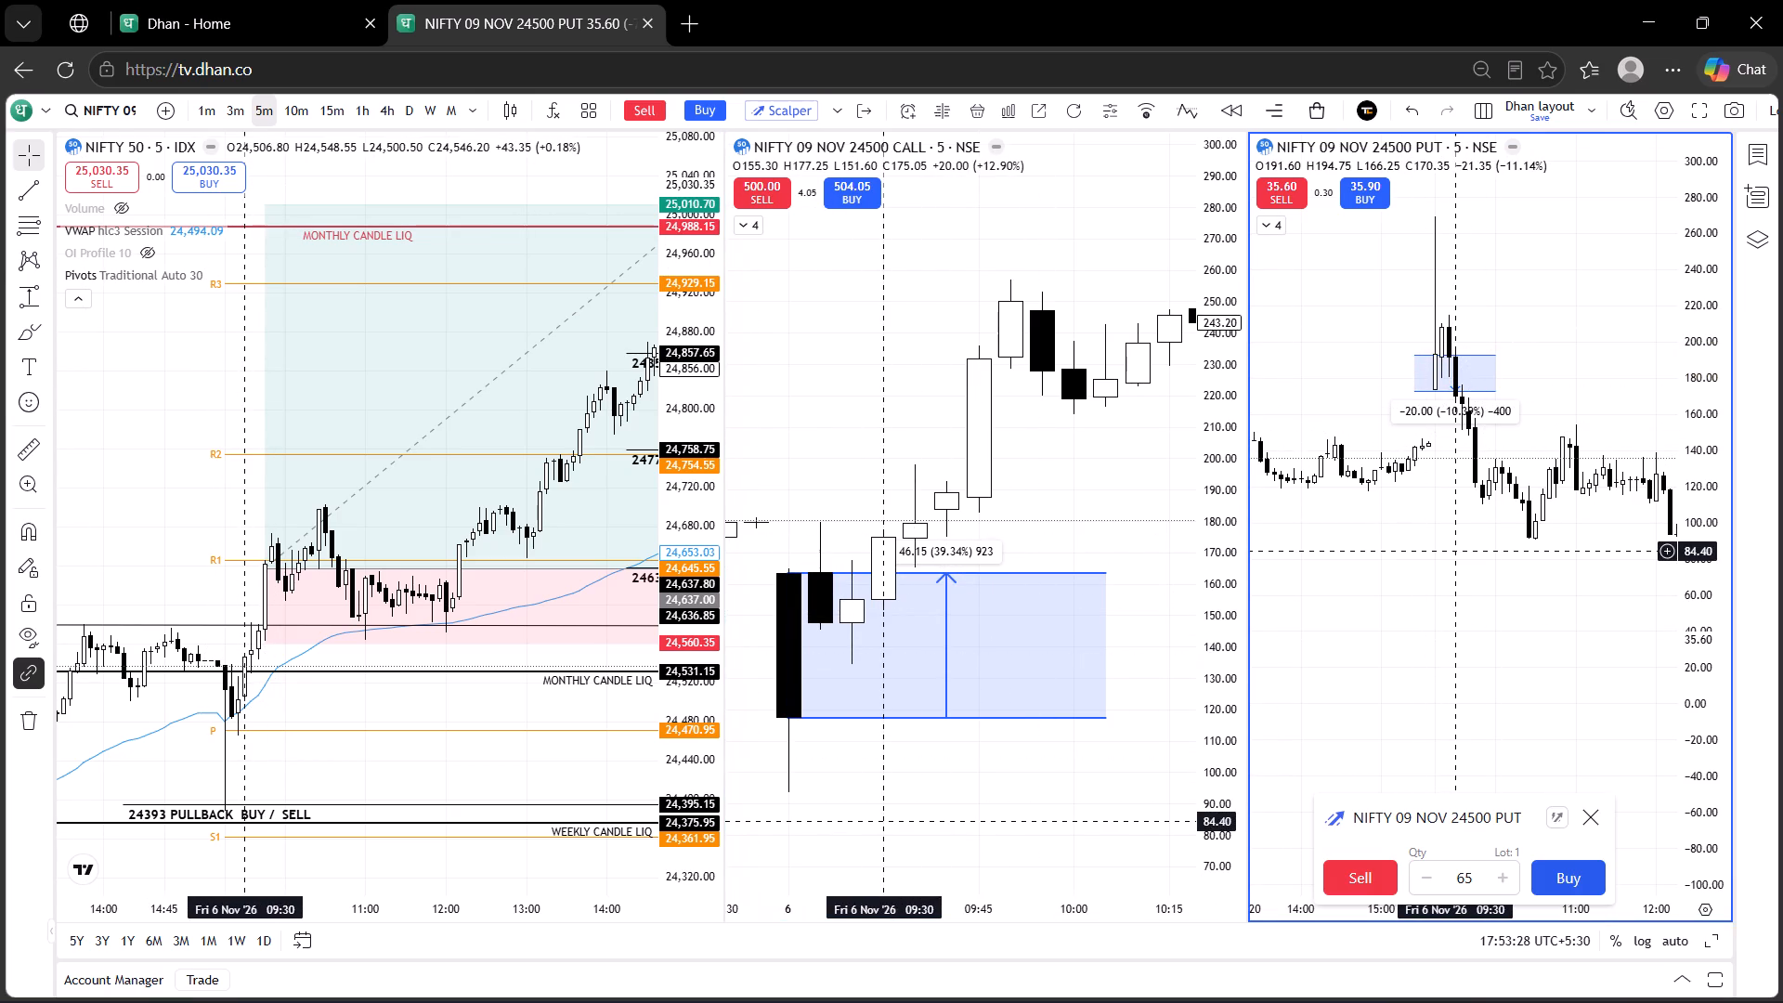